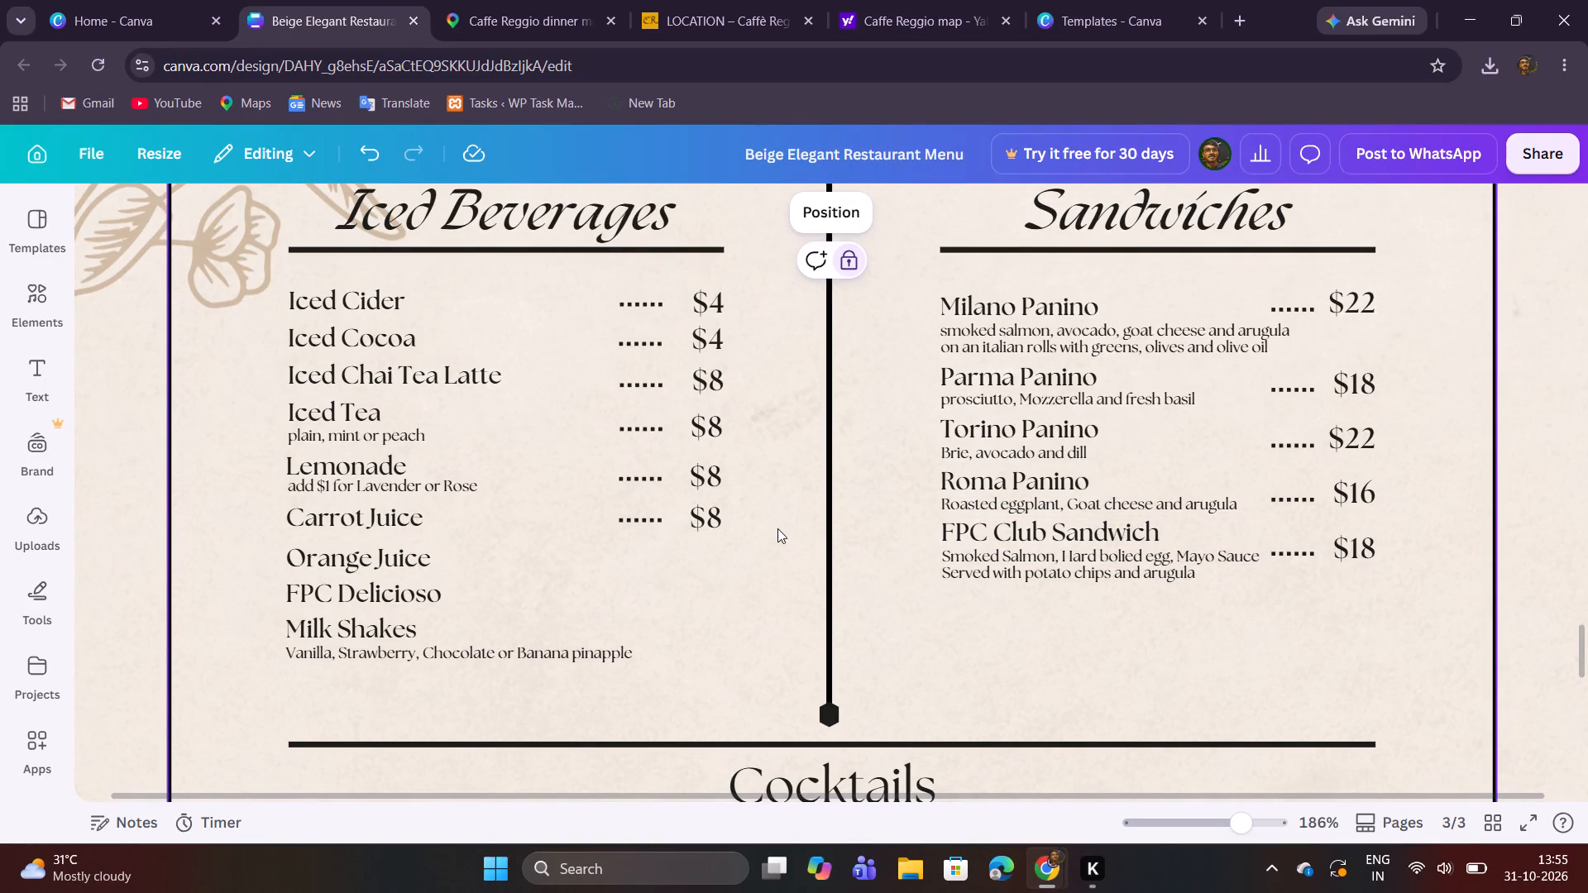
# Duplicate the Carrot Juice row's dot leader and $8 price and align the copy with the Orange Juice row.
pyautogui.moveTo(772, 524); pyautogui.dragTo(629, 513)
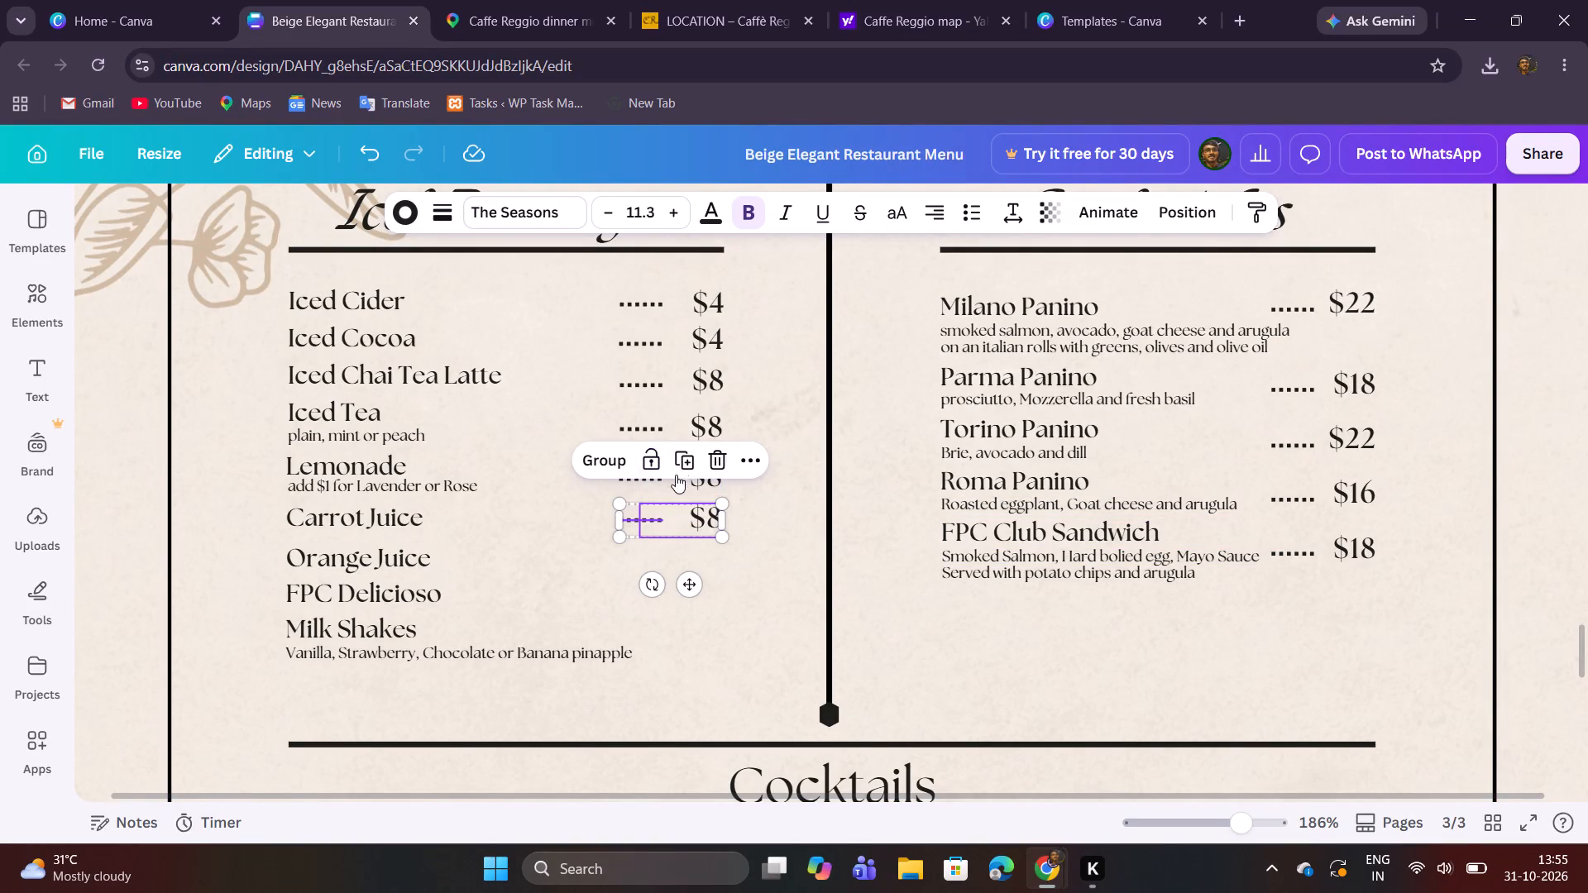
pyautogui.click(682, 468)
pyautogui.click(687, 628)
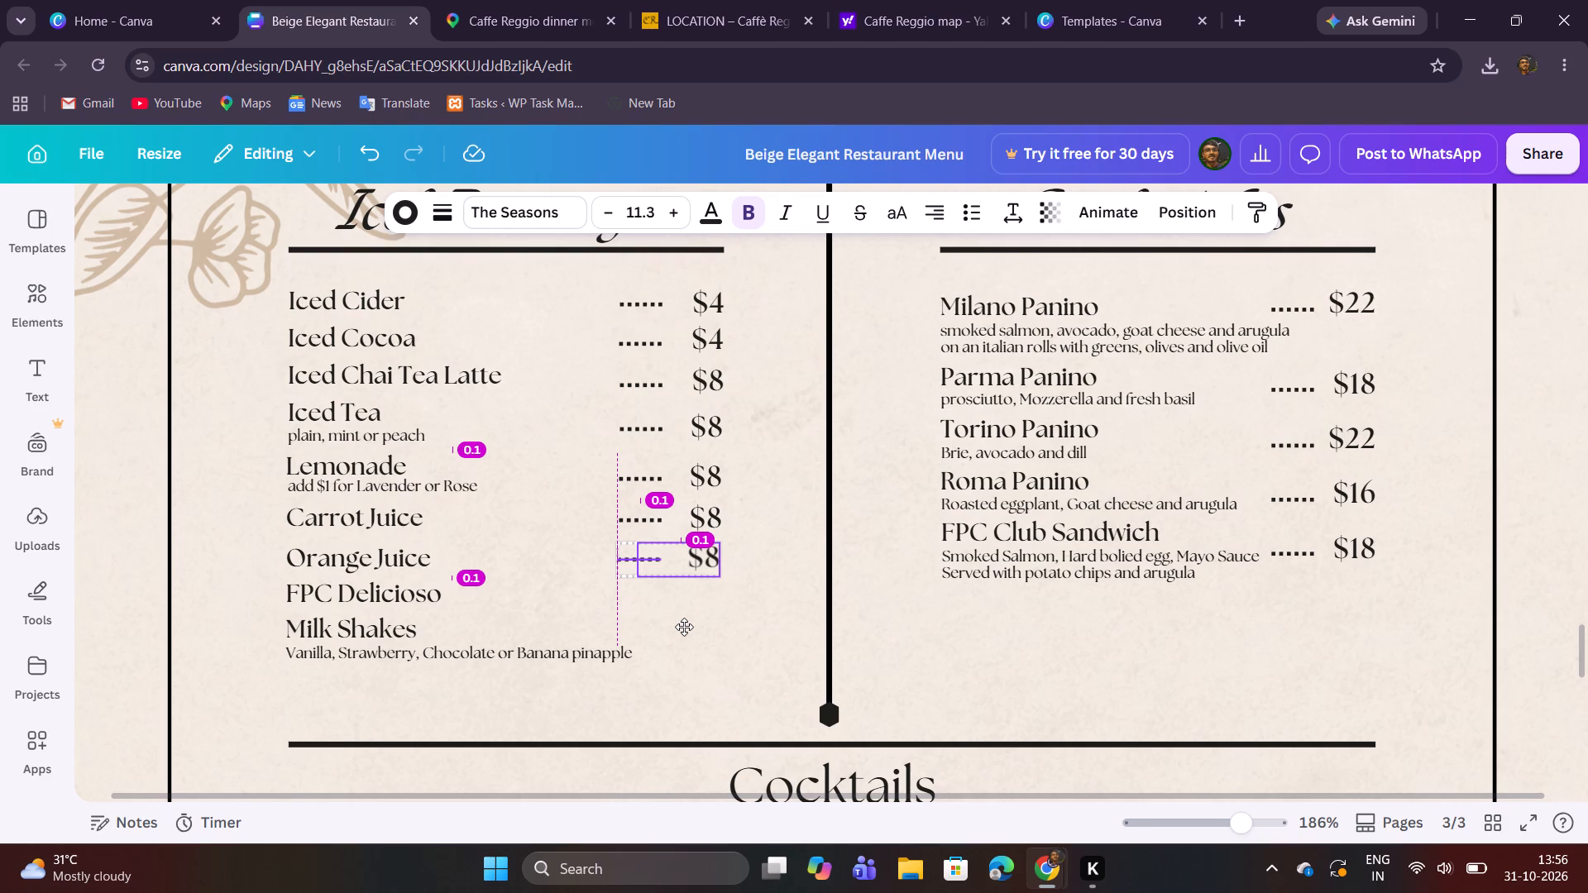
pyautogui.click(727, 636)
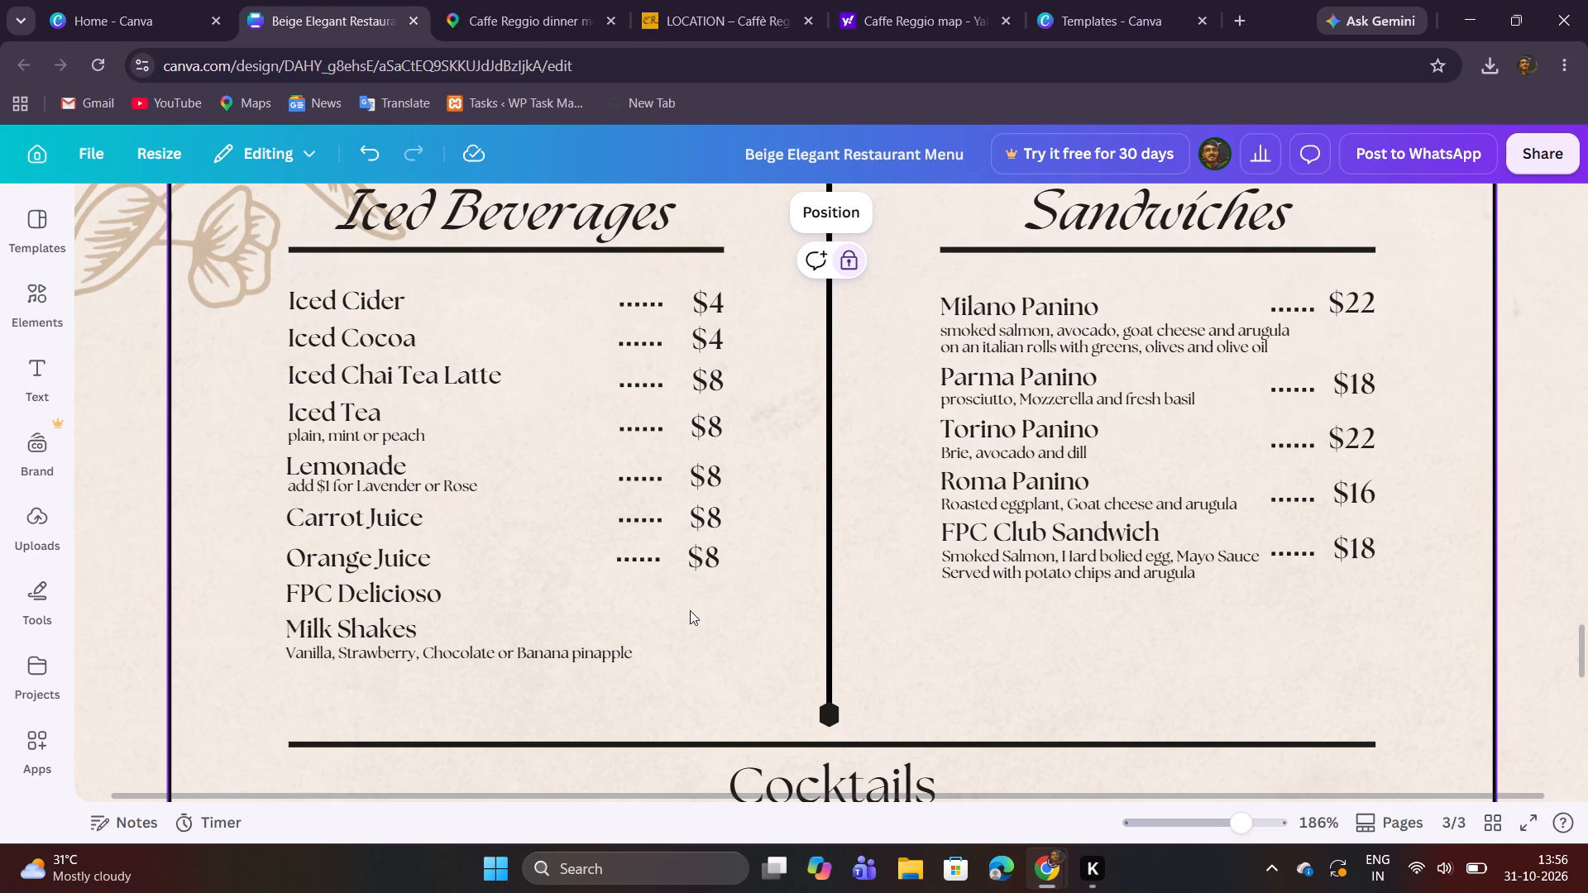
# Move FPC Delicioso and the Milk Shakes item with its description slightly down to even out the row spacing.
pyautogui.moveTo(473, 695); pyautogui.dragTo(378, 577)
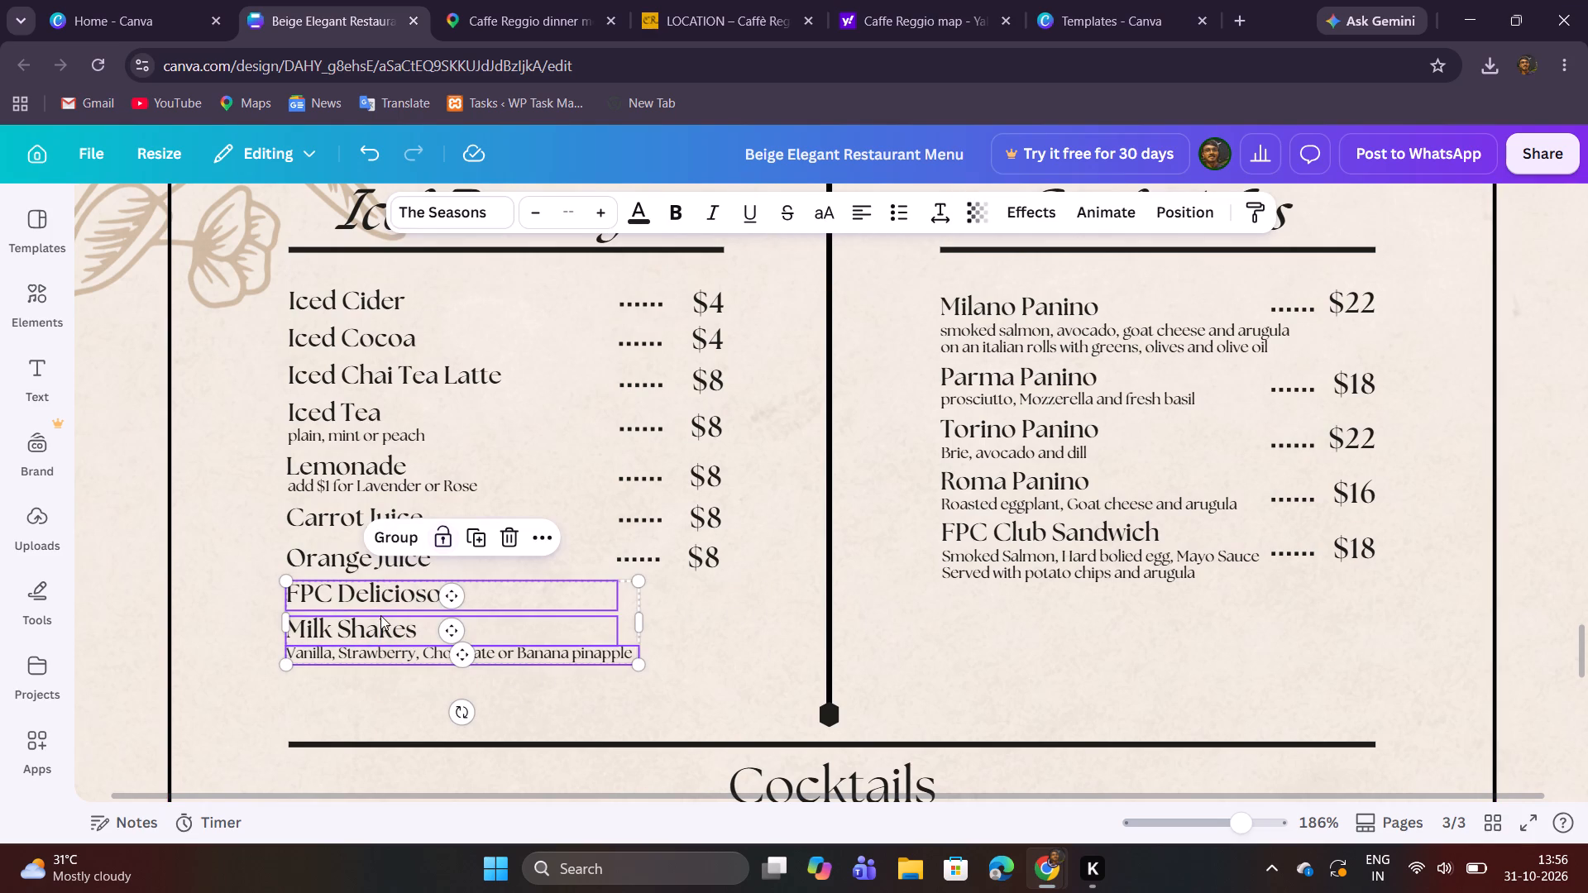
pyautogui.click(380, 615)
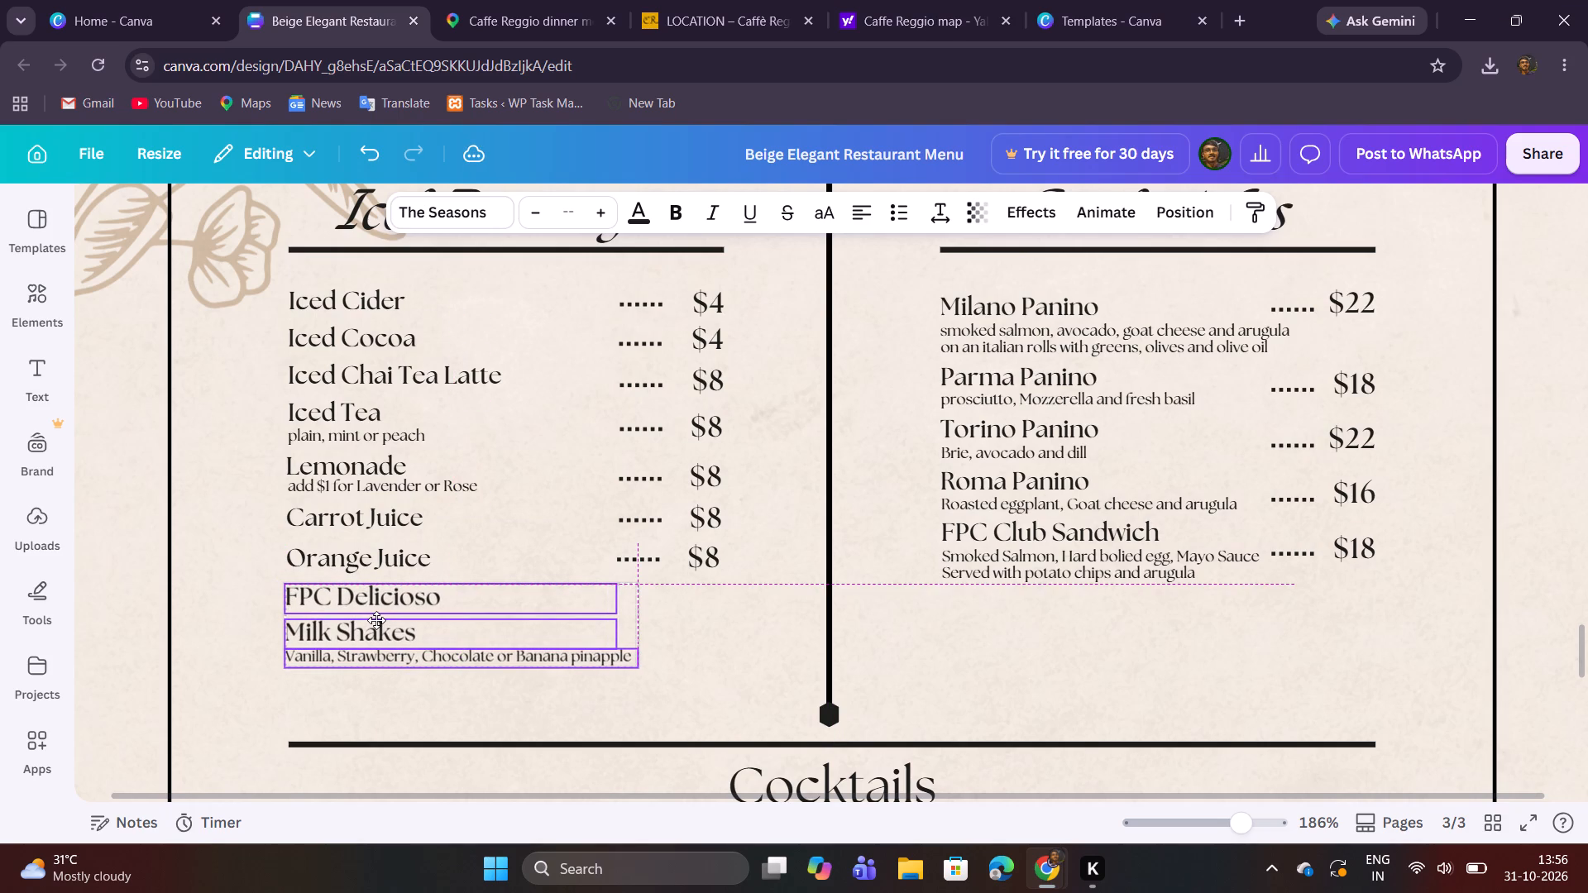
pyautogui.click(352, 717)
pyautogui.moveTo(352, 709); pyautogui.dragTo(366, 634)
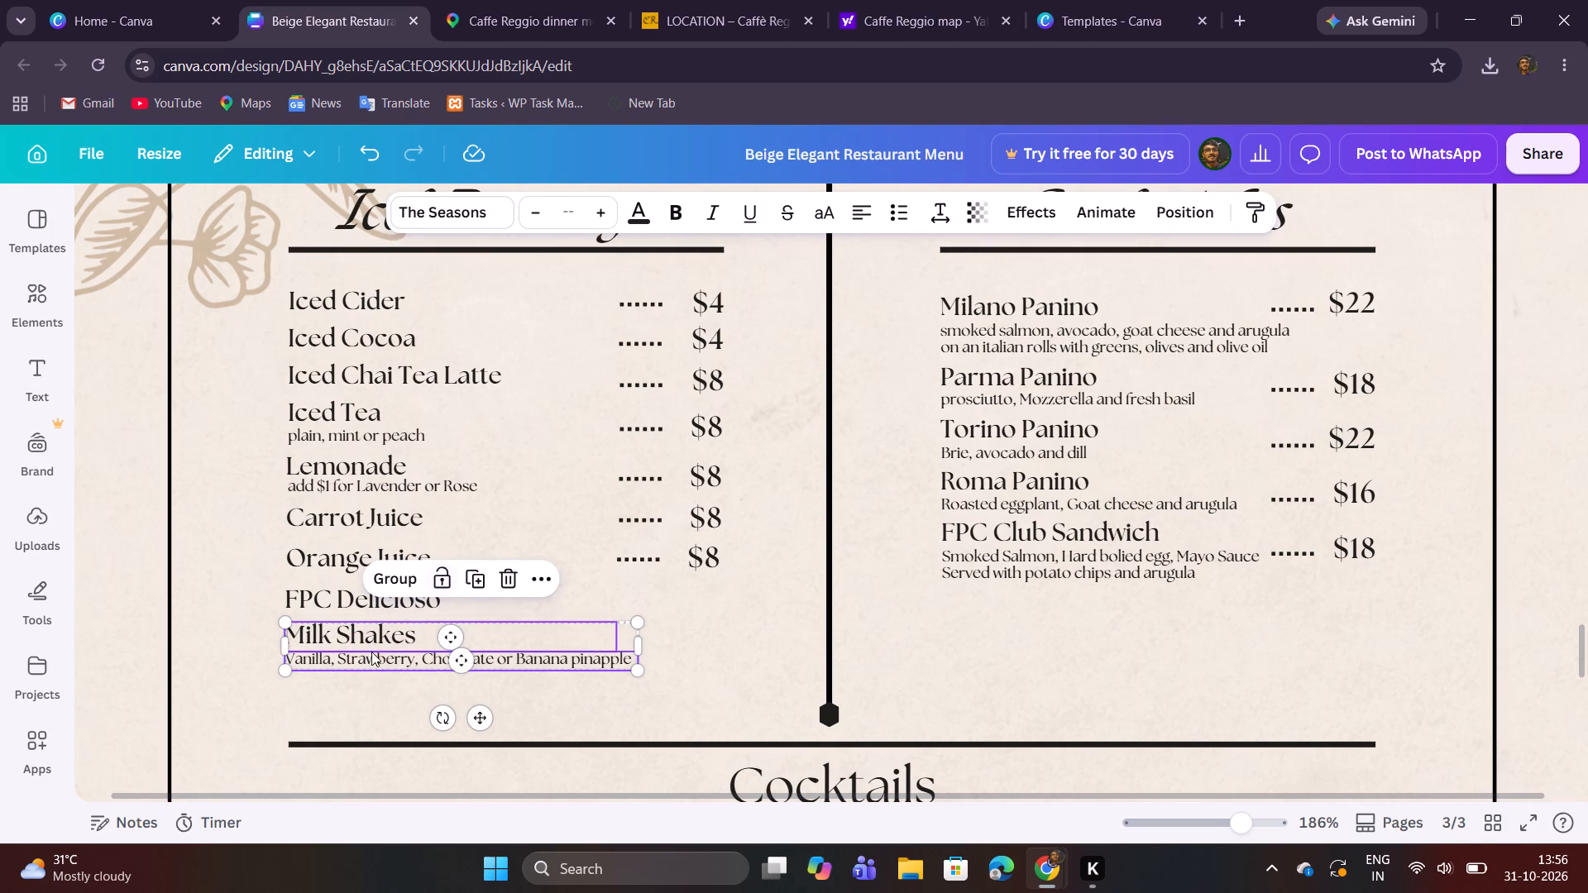
pyautogui.click(371, 647)
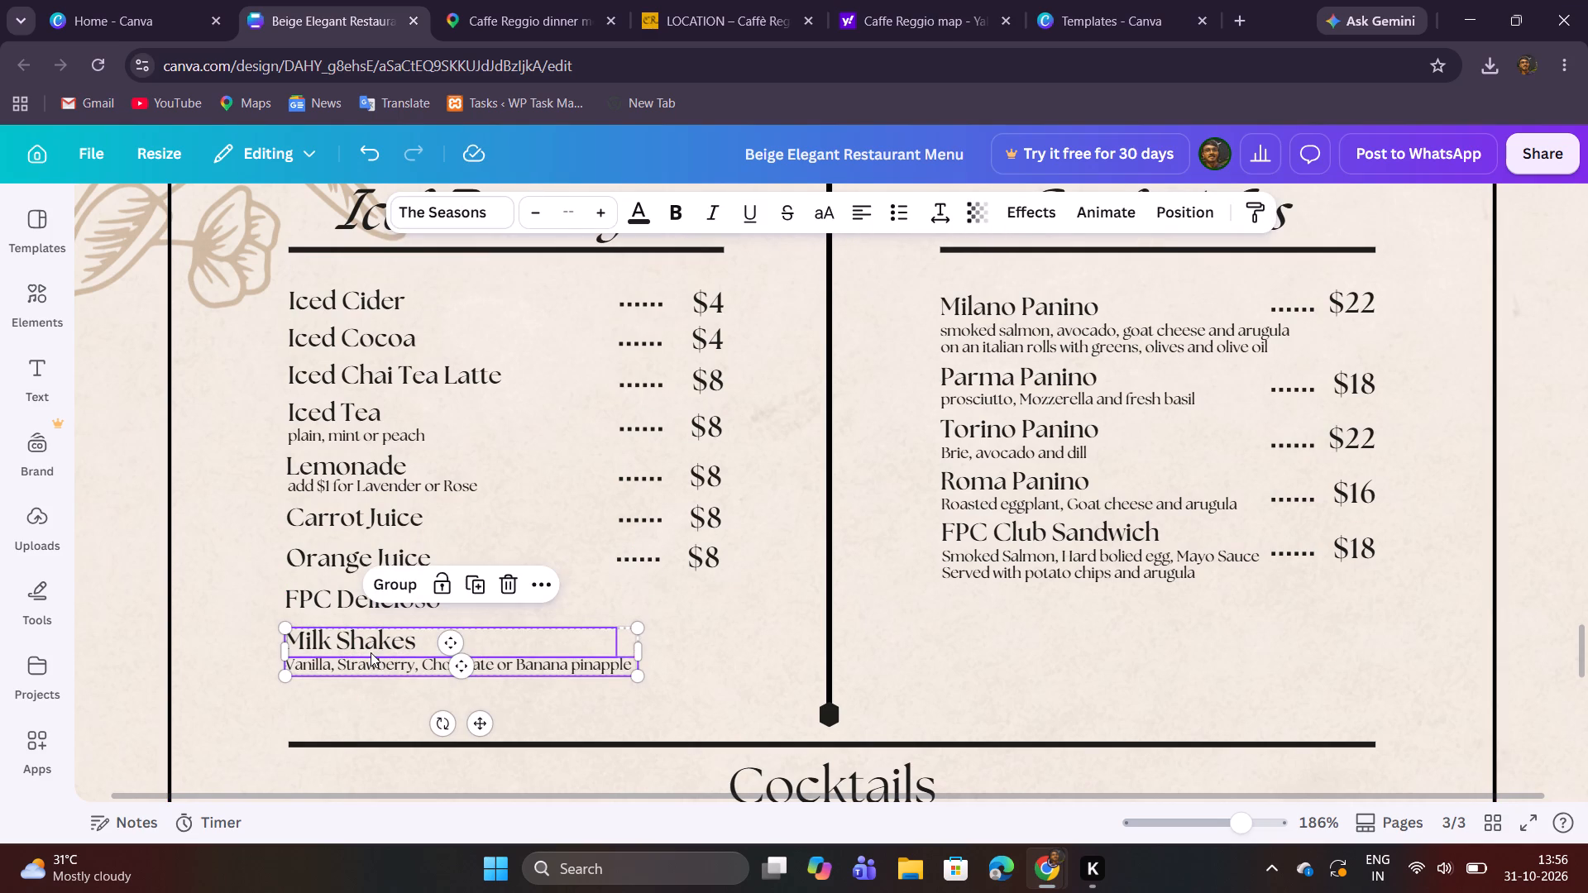
pyautogui.click(371, 685)
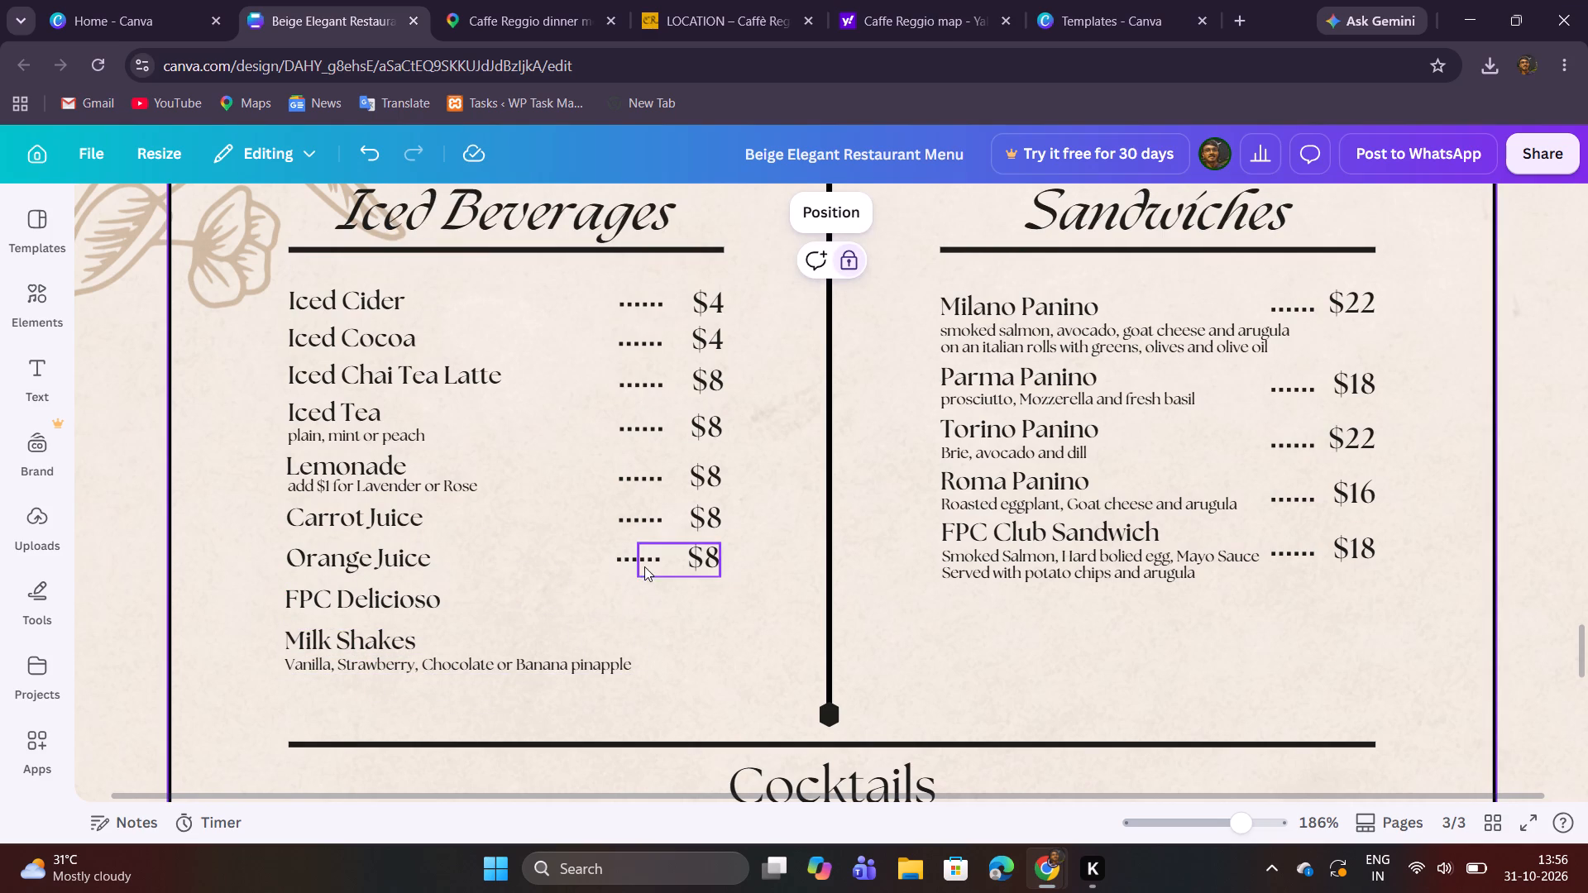
# Duplicate the Orange Juice row's dot leader and $8 price and align the copy with the FPC Delicioso row.
pyautogui.moveTo(734, 566); pyautogui.dragTo(720, 567)
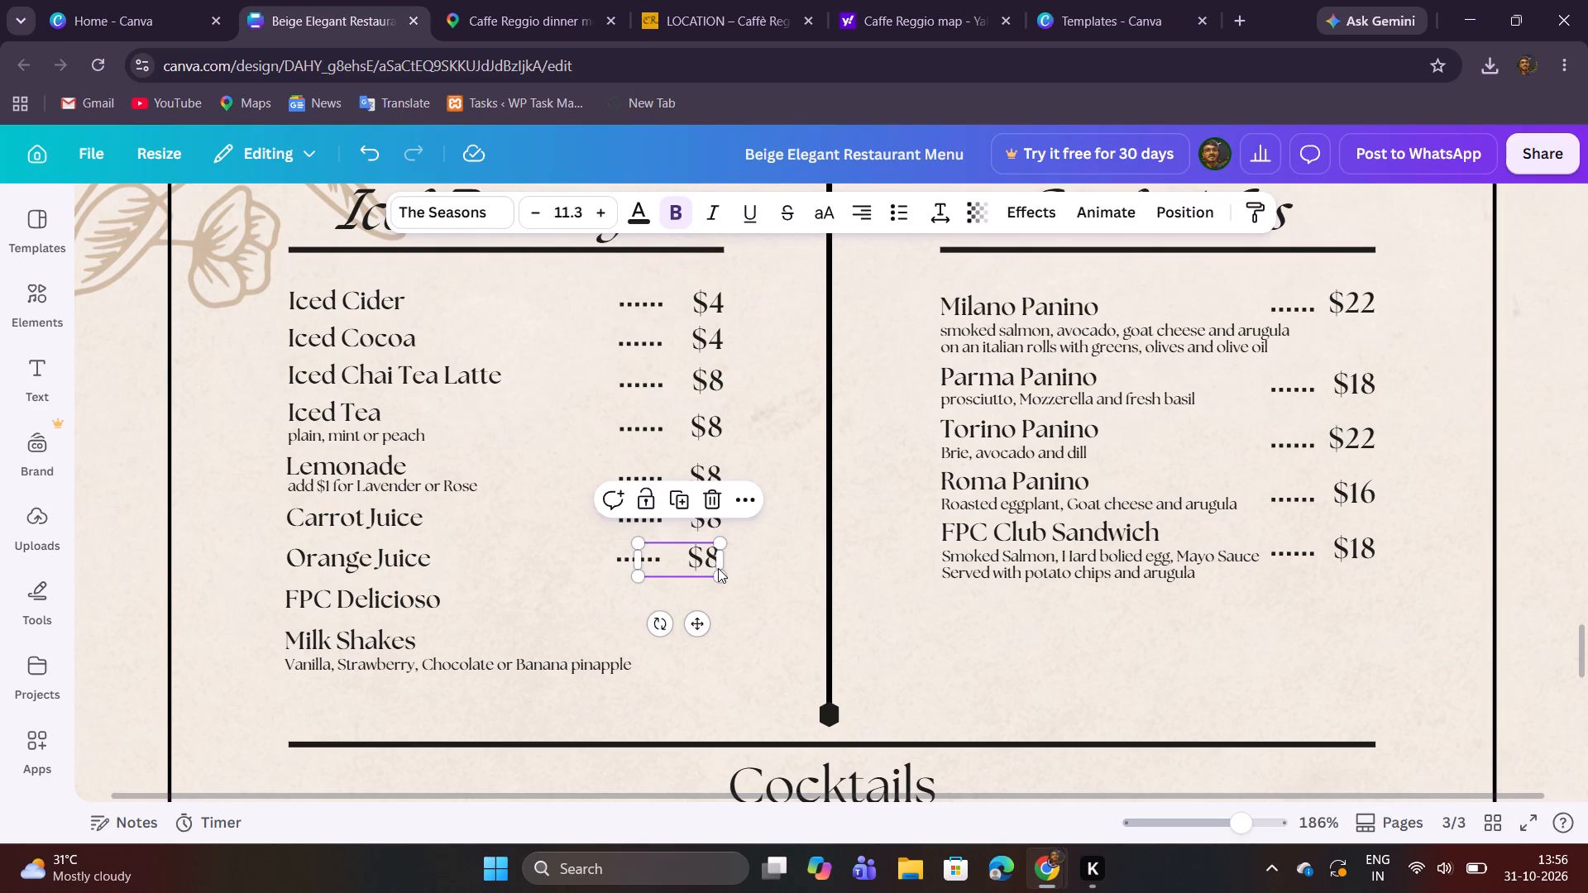
pyautogui.click(789, 571)
pyautogui.moveTo(757, 571); pyautogui.dragTo(639, 558)
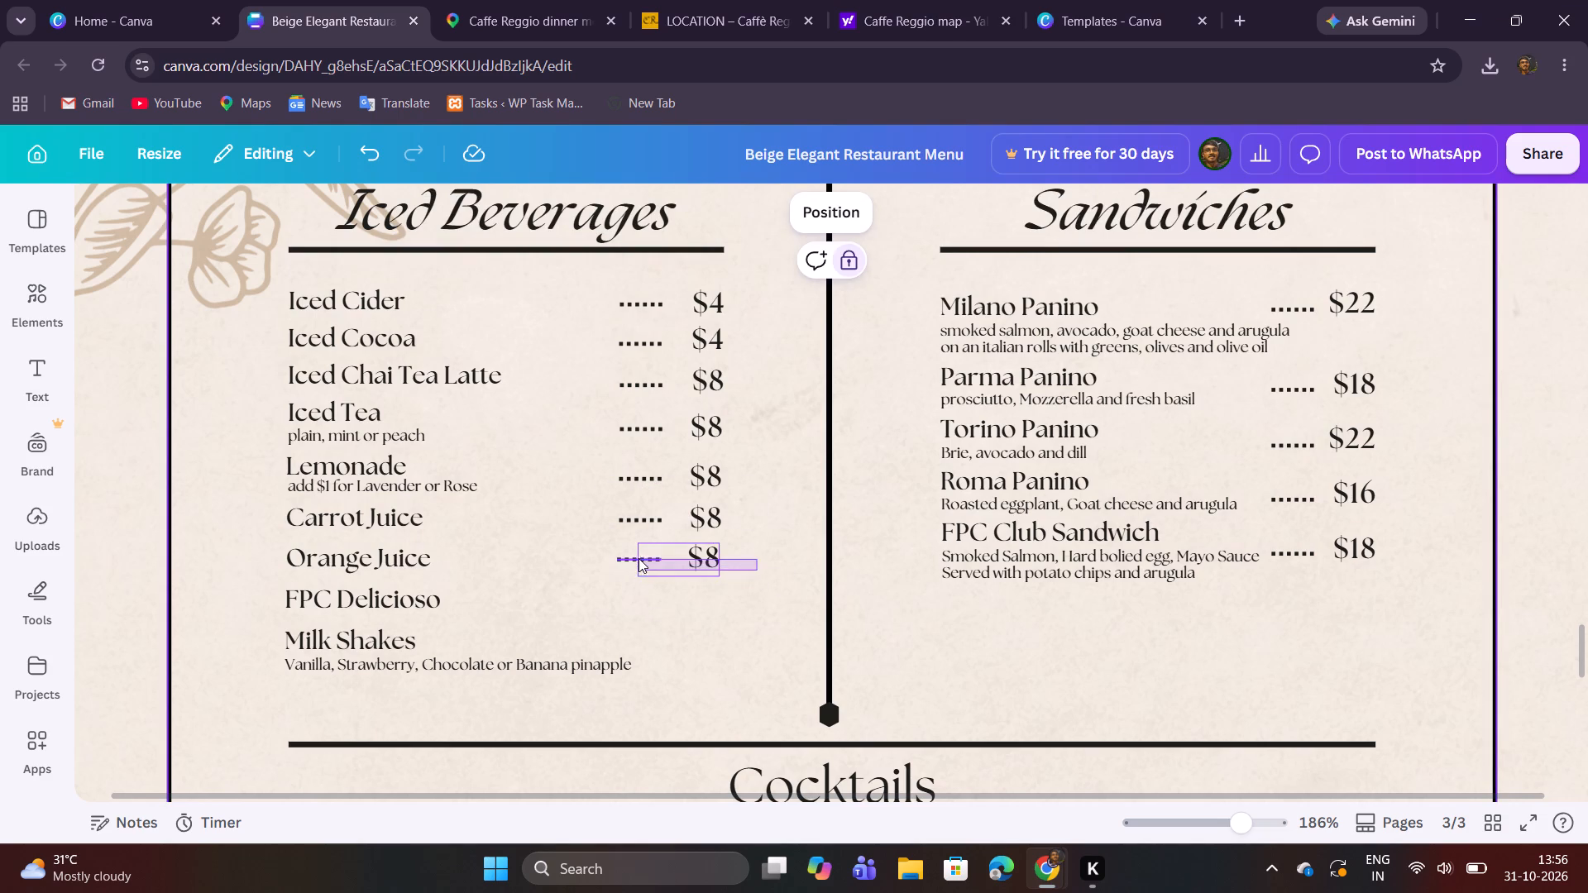
pyautogui.moveTo(639, 558); pyautogui.dragTo(638, 554)
pyautogui.click(688, 499)
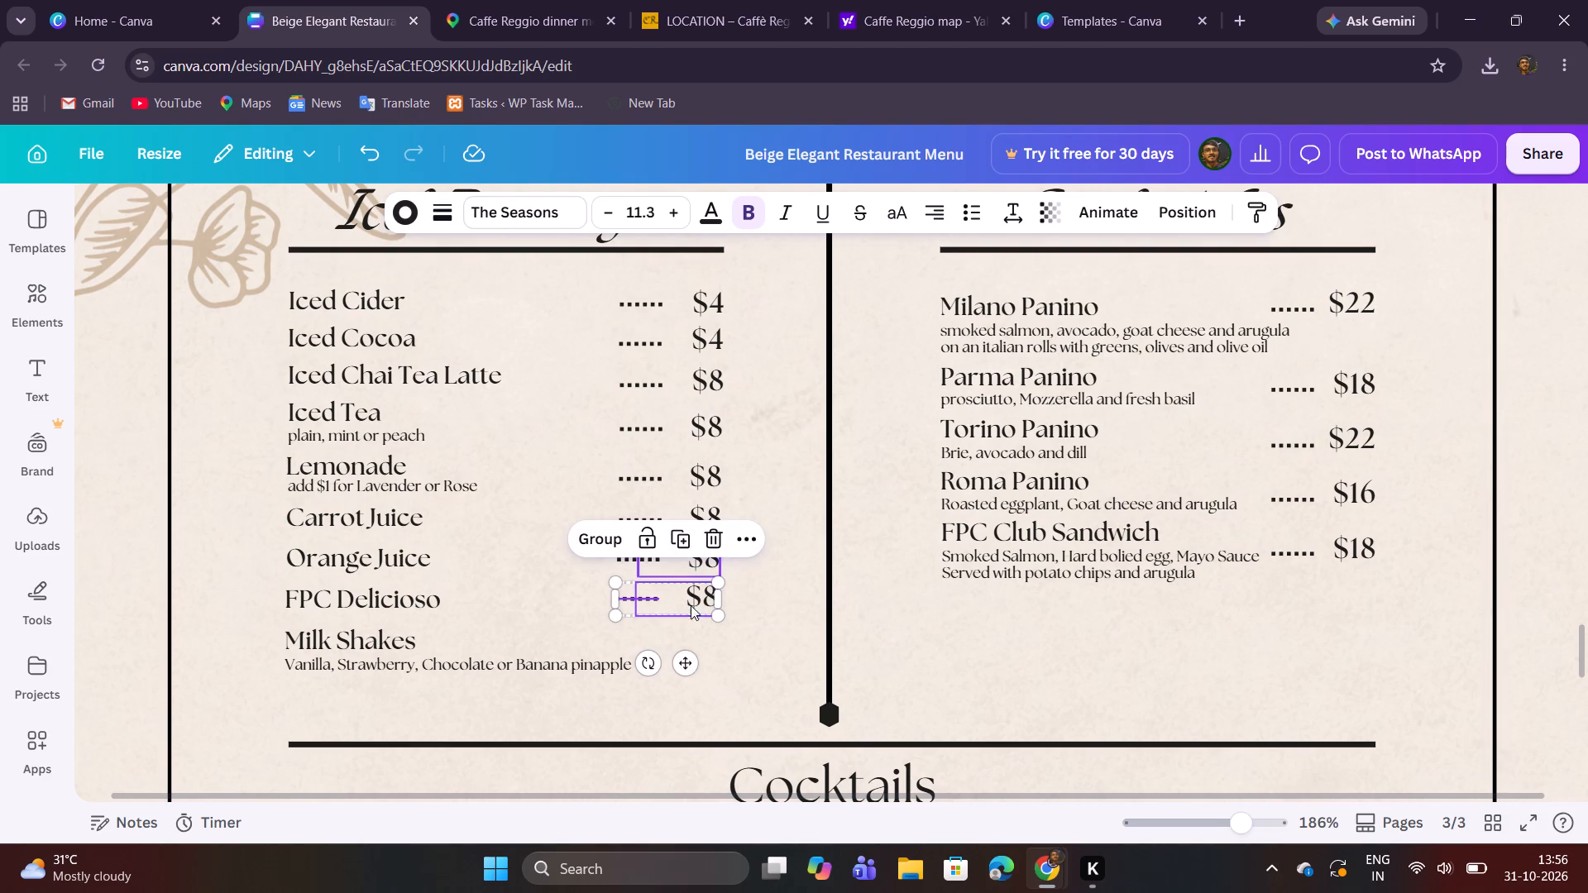
pyautogui.click(683, 674)
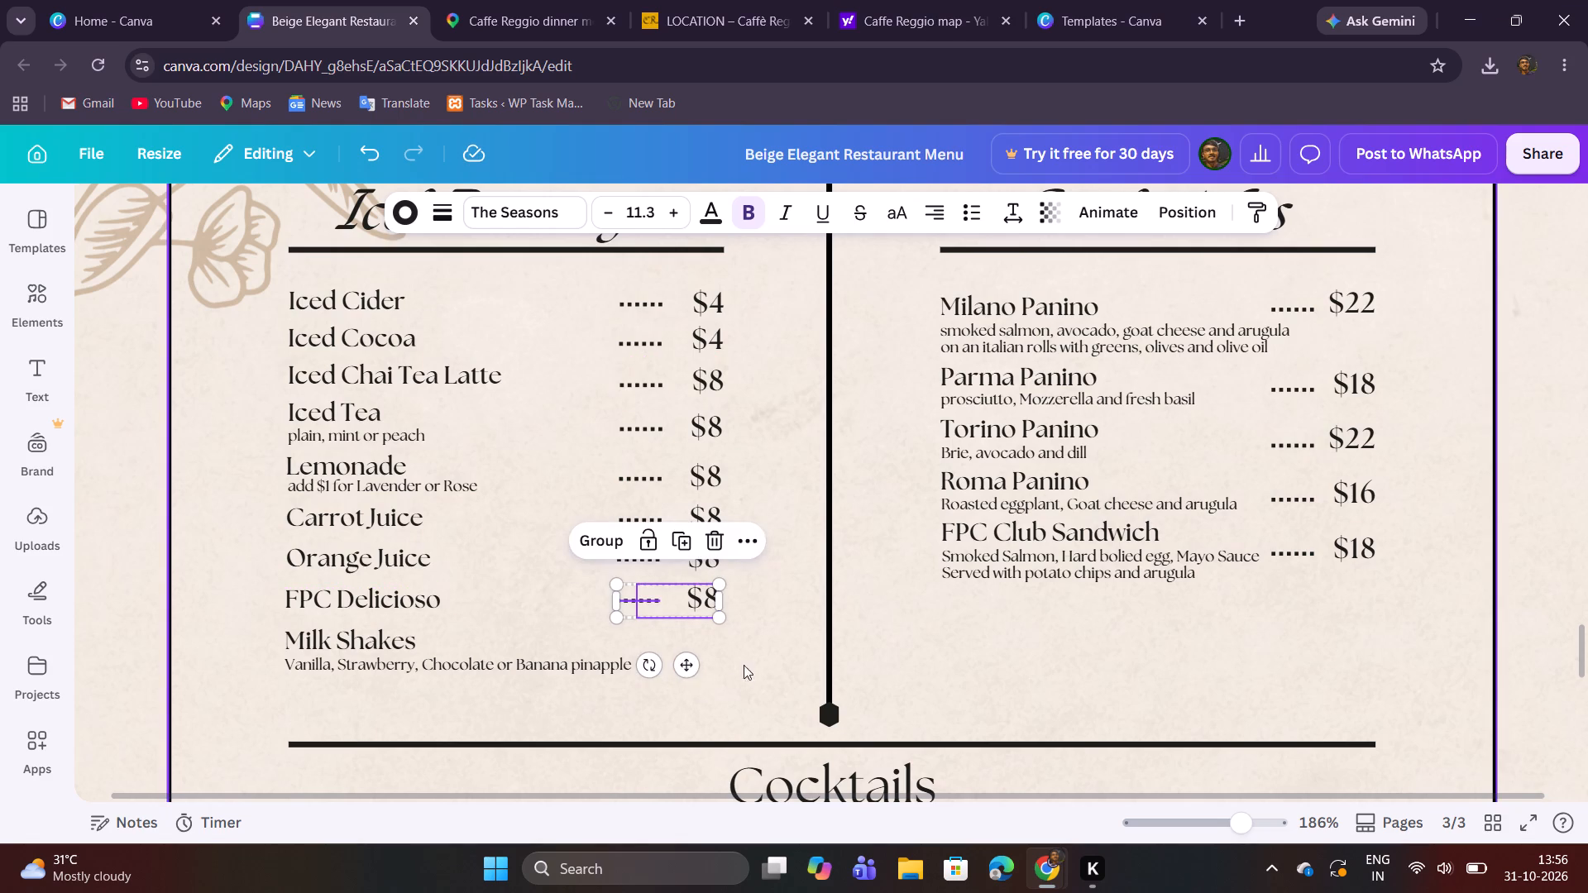
pyautogui.click(769, 643)
# Duplicate the FPC Delicioso row's dot leader and $8 price and place the copy beside Milk Shakes.
pyautogui.moveTo(758, 618); pyautogui.dragTo(632, 599)
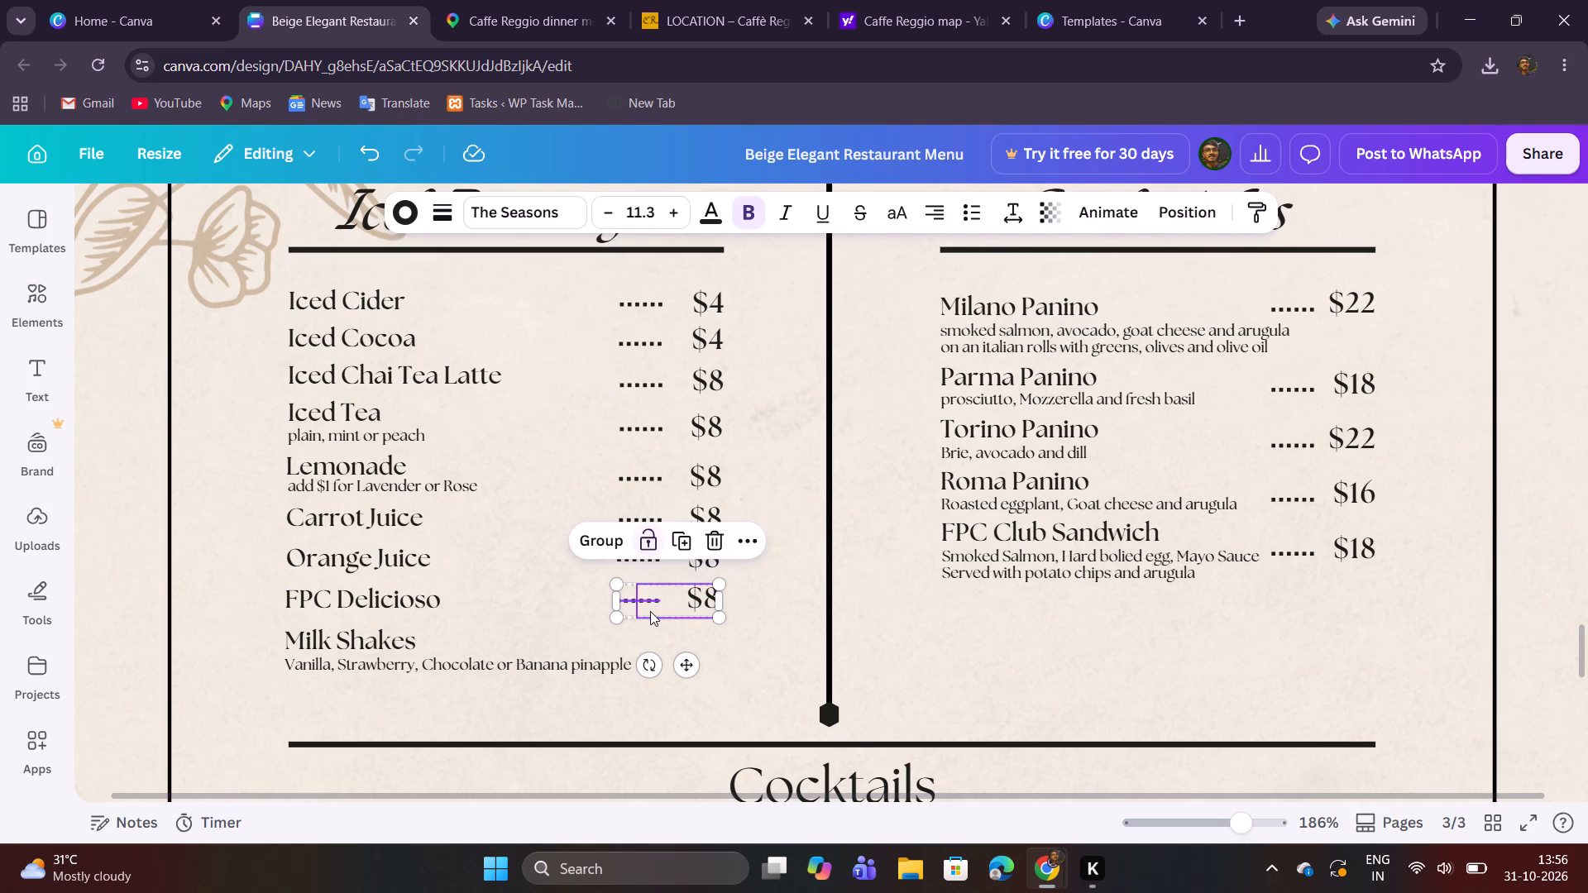
pyautogui.click(678, 542)
pyautogui.click(686, 704)
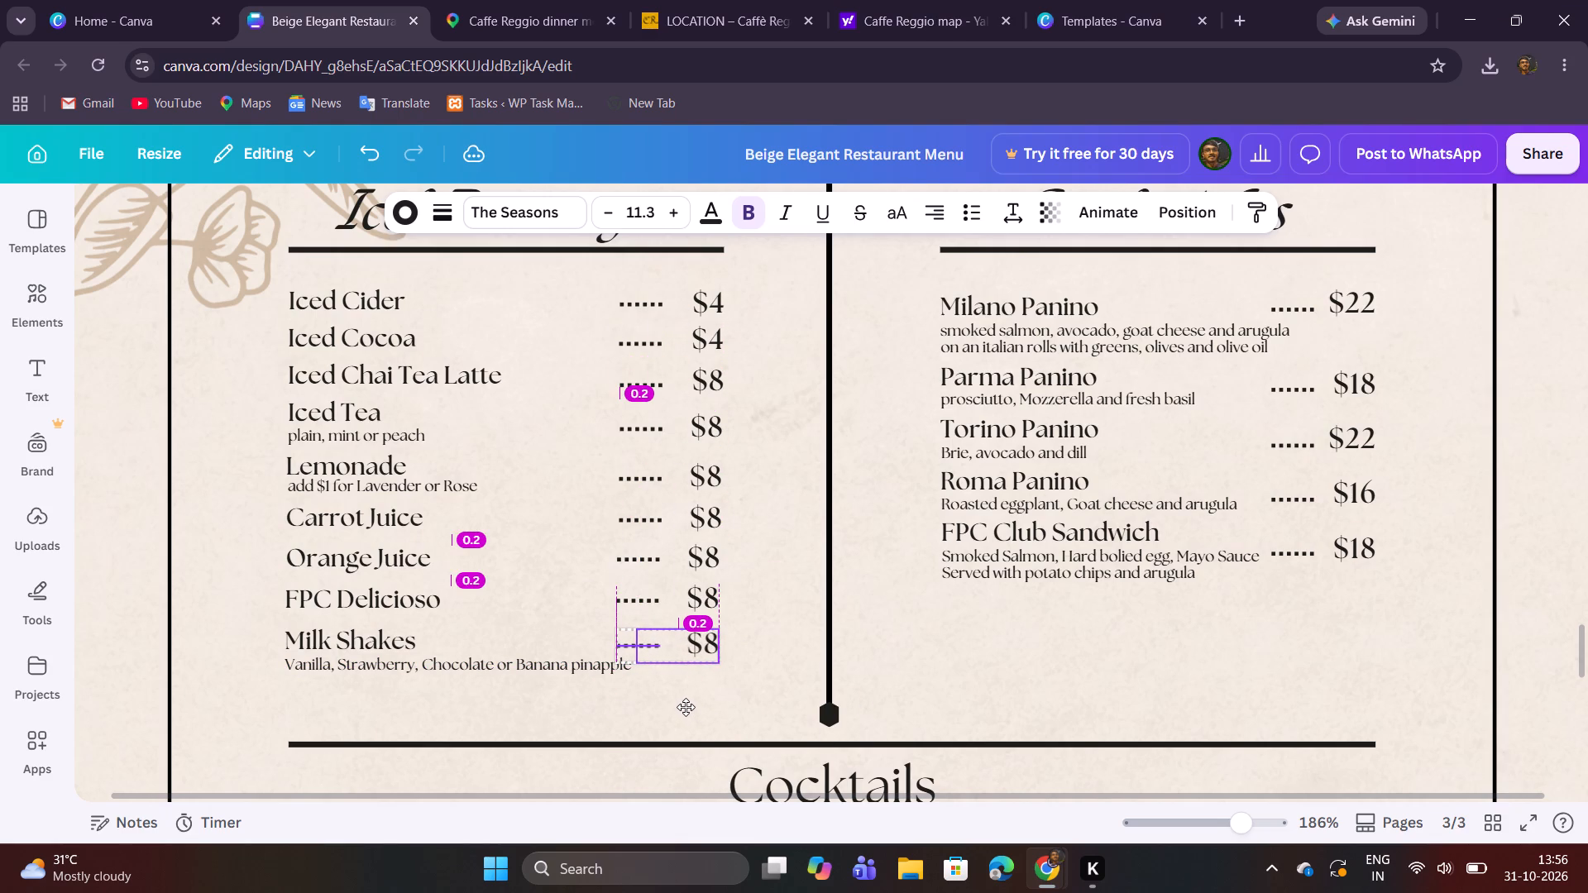
pyautogui.click(753, 682)
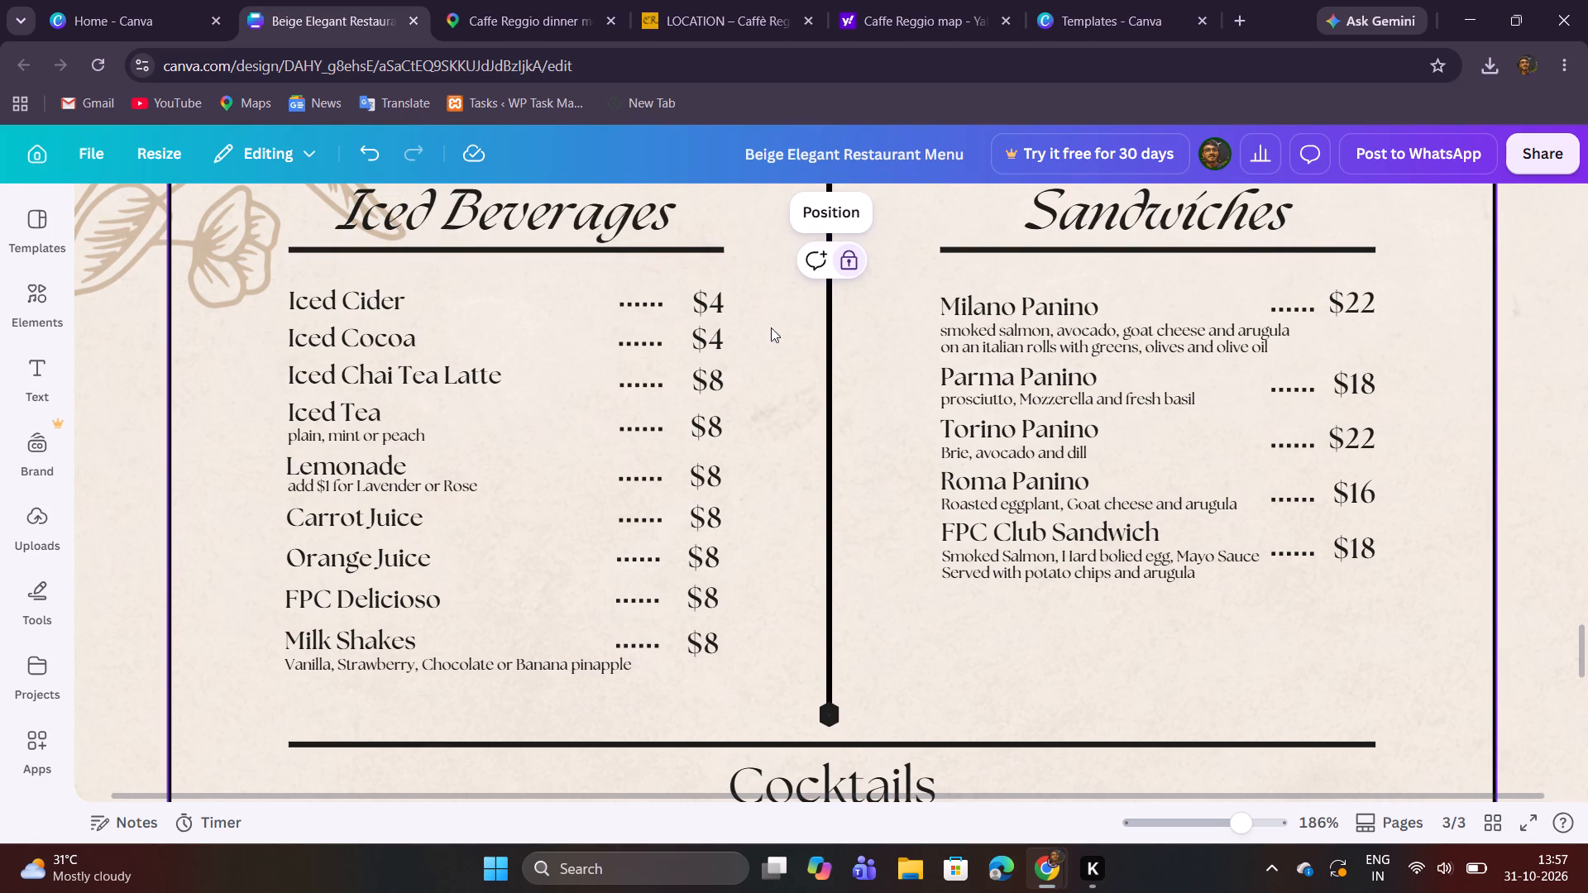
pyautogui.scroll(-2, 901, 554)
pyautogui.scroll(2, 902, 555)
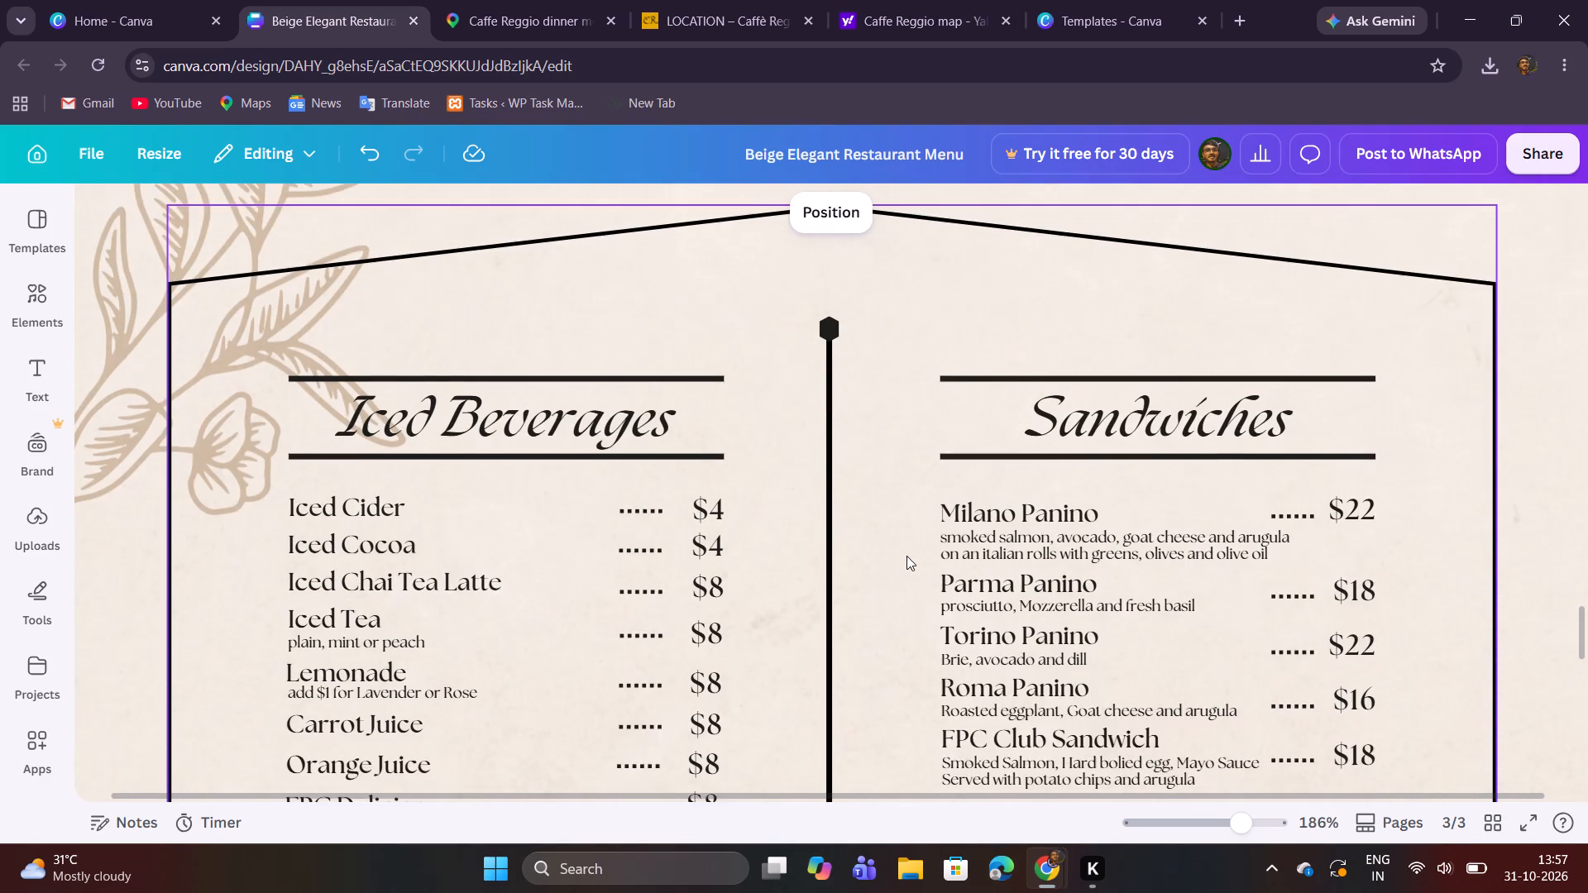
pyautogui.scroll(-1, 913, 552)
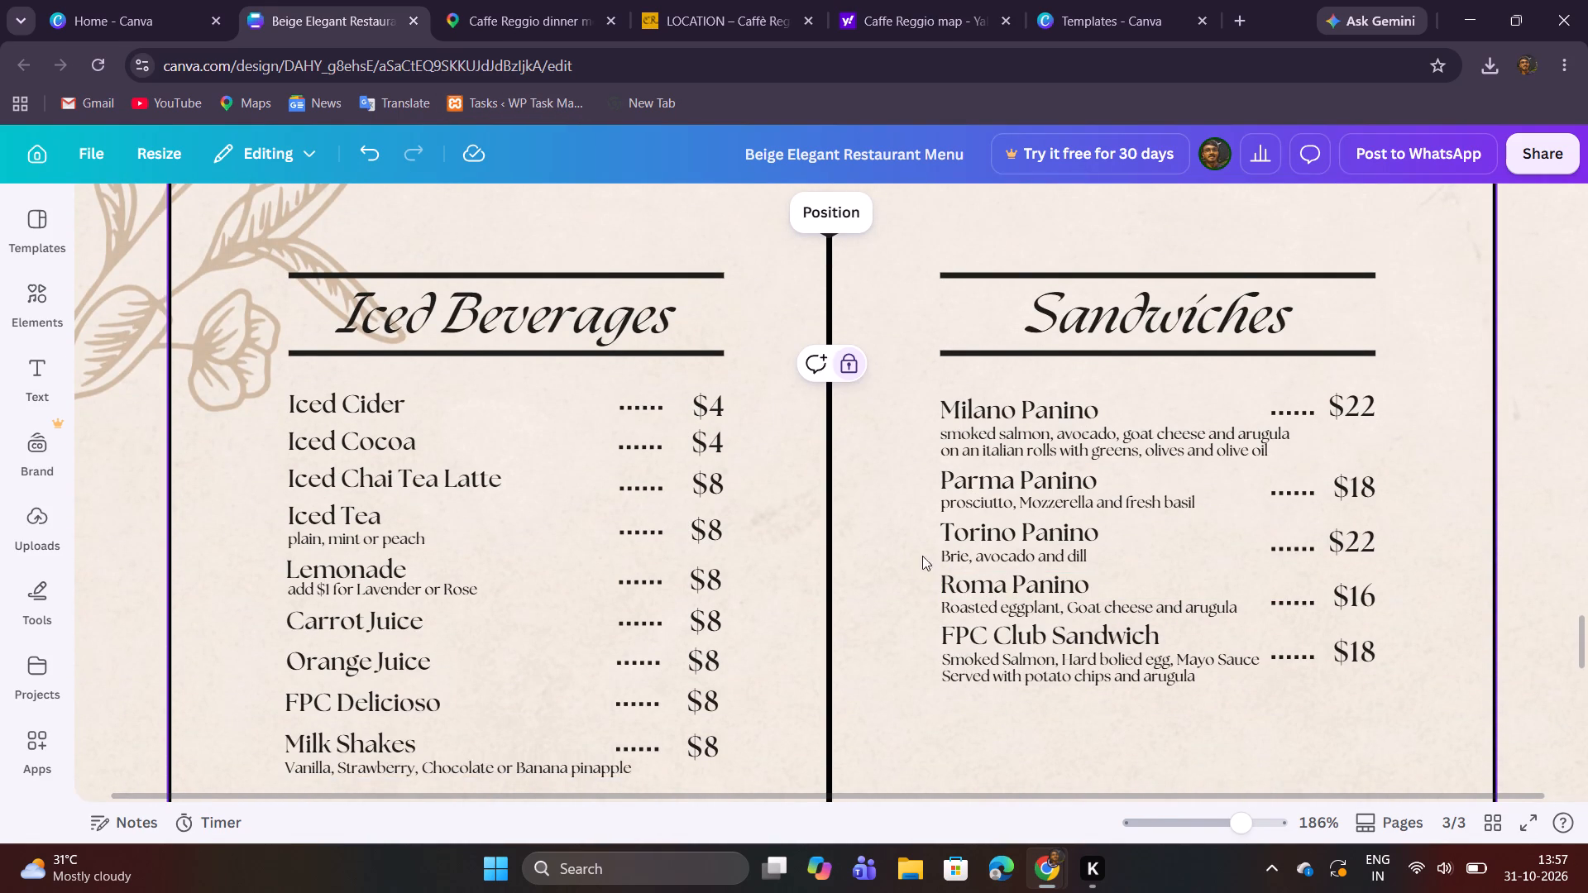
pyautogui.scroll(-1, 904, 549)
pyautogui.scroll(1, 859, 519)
# Consult the iced beverages in the Caffe Reggio dinner menu photo and set the Iced Cider price to $6.
pyautogui.click(501, 26)
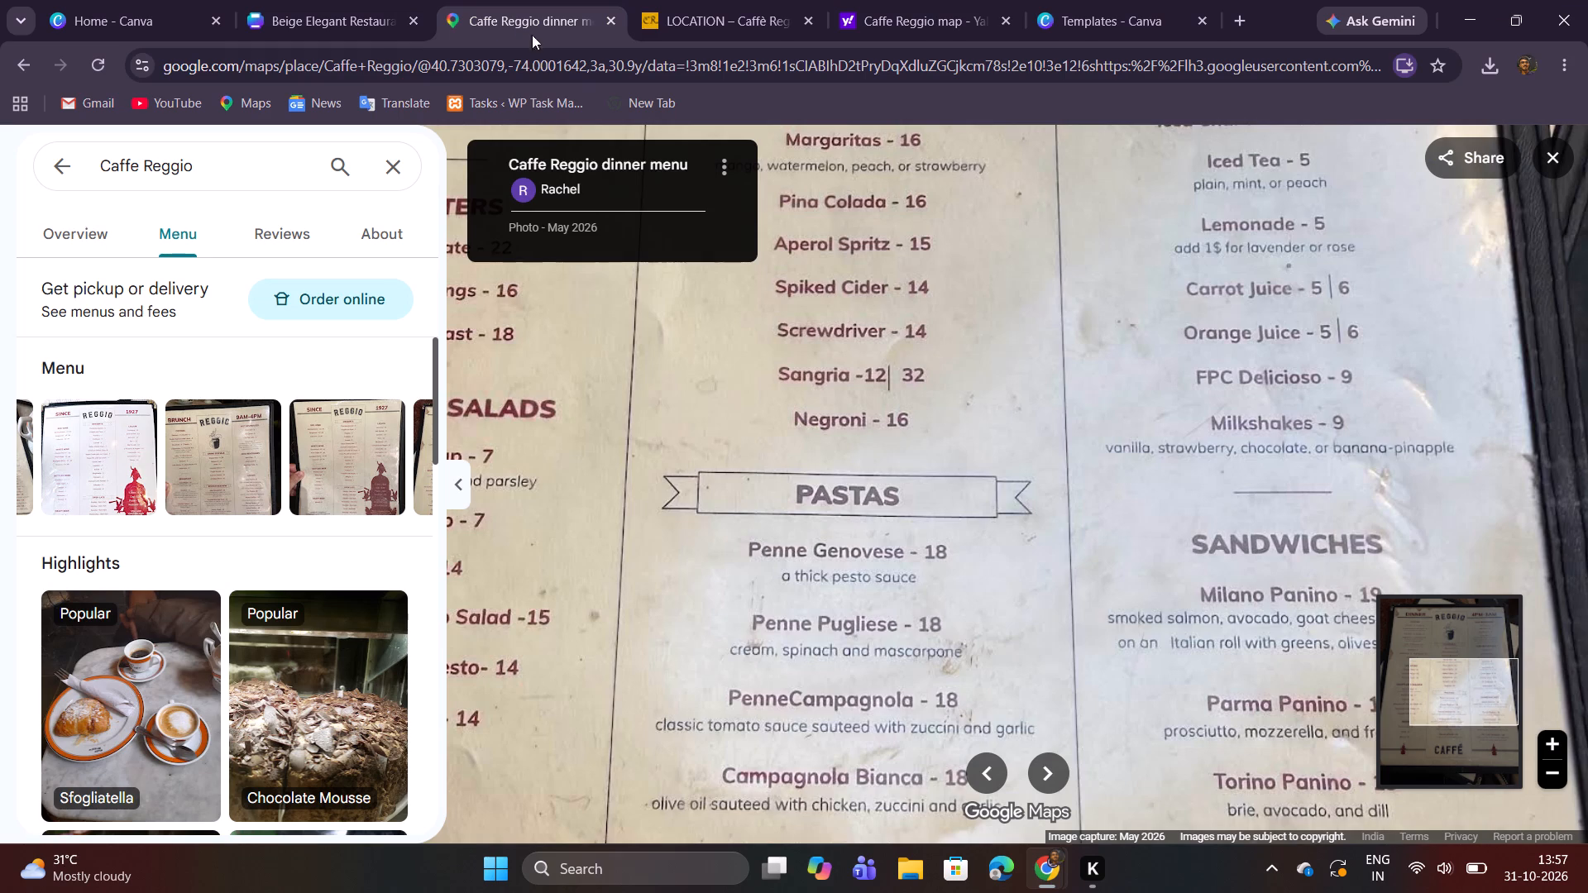
pyautogui.moveTo(984, 341); pyautogui.dragTo(926, 443)
pyautogui.click(361, 0)
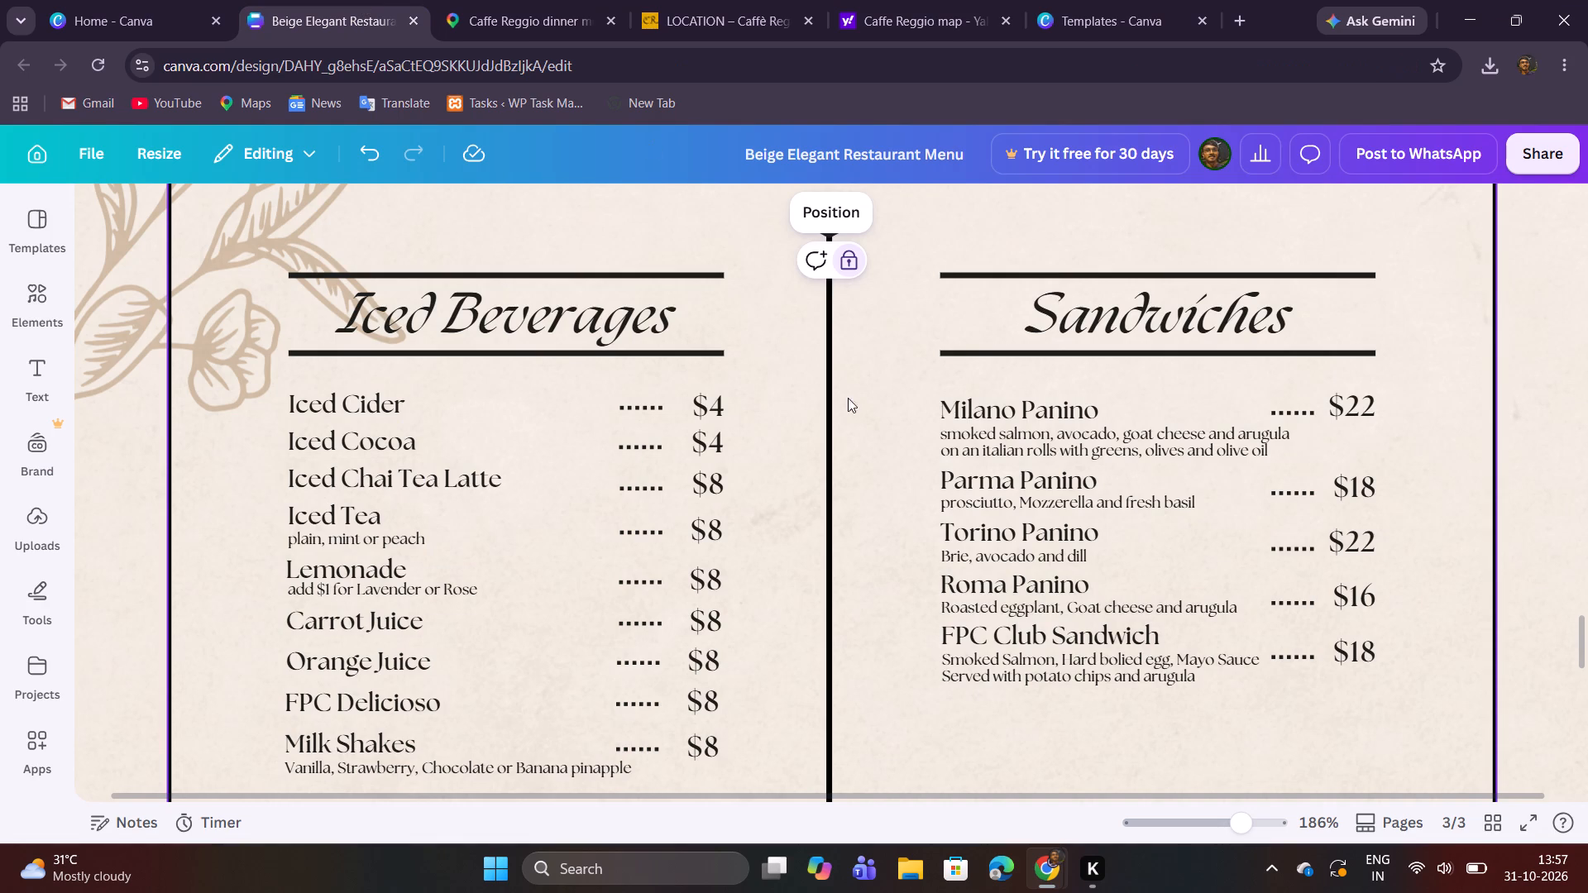
pyautogui.doubleClick(706, 404)
pyautogui.click(710, 408)
pyautogui.moveTo(711, 410); pyautogui.dragTo(719, 412)
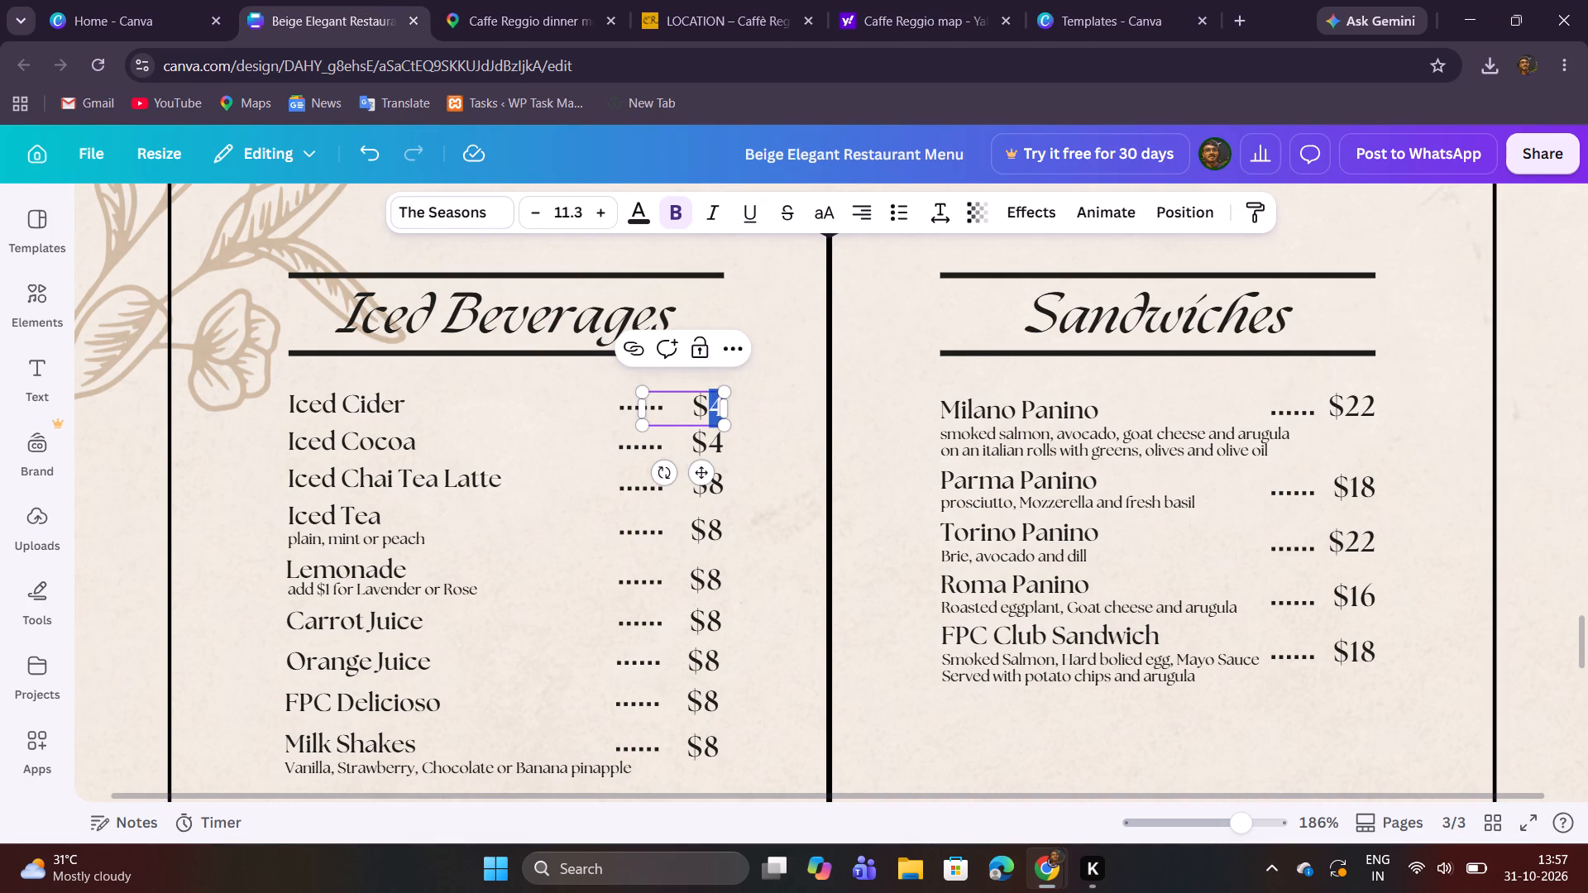
pyautogui.press('6')
# Set the Iced Cocoa price to $6.5.
pyautogui.doubleClick(715, 446)
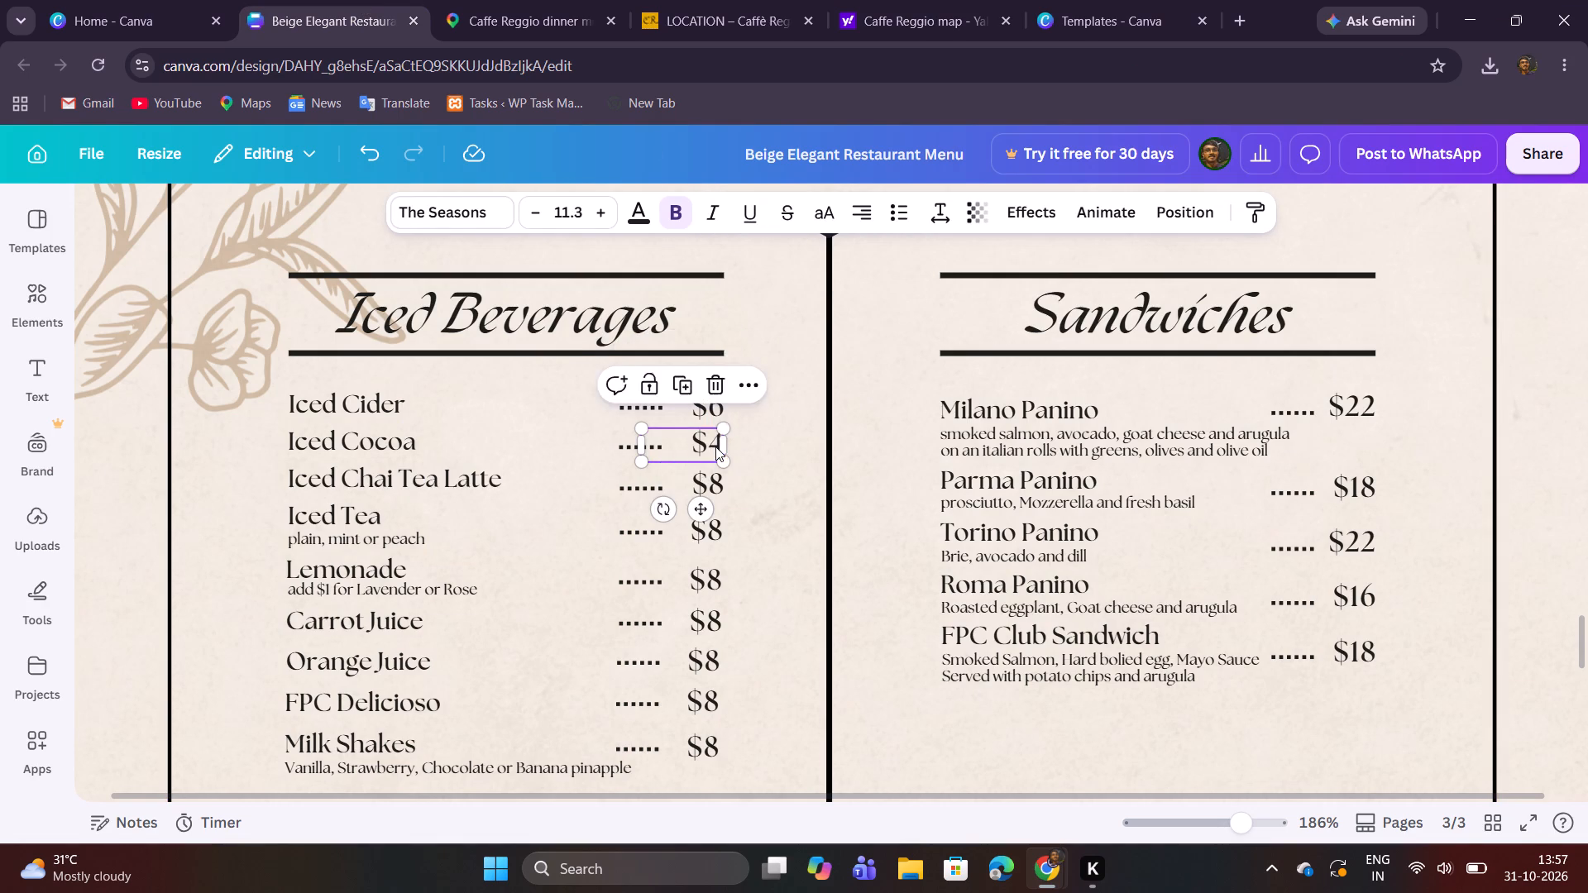
pyautogui.click(710, 444)
pyautogui.moveTo(710, 444); pyautogui.dragTo(723, 446)
pyautogui.write('6.')
pyautogui.press('5')
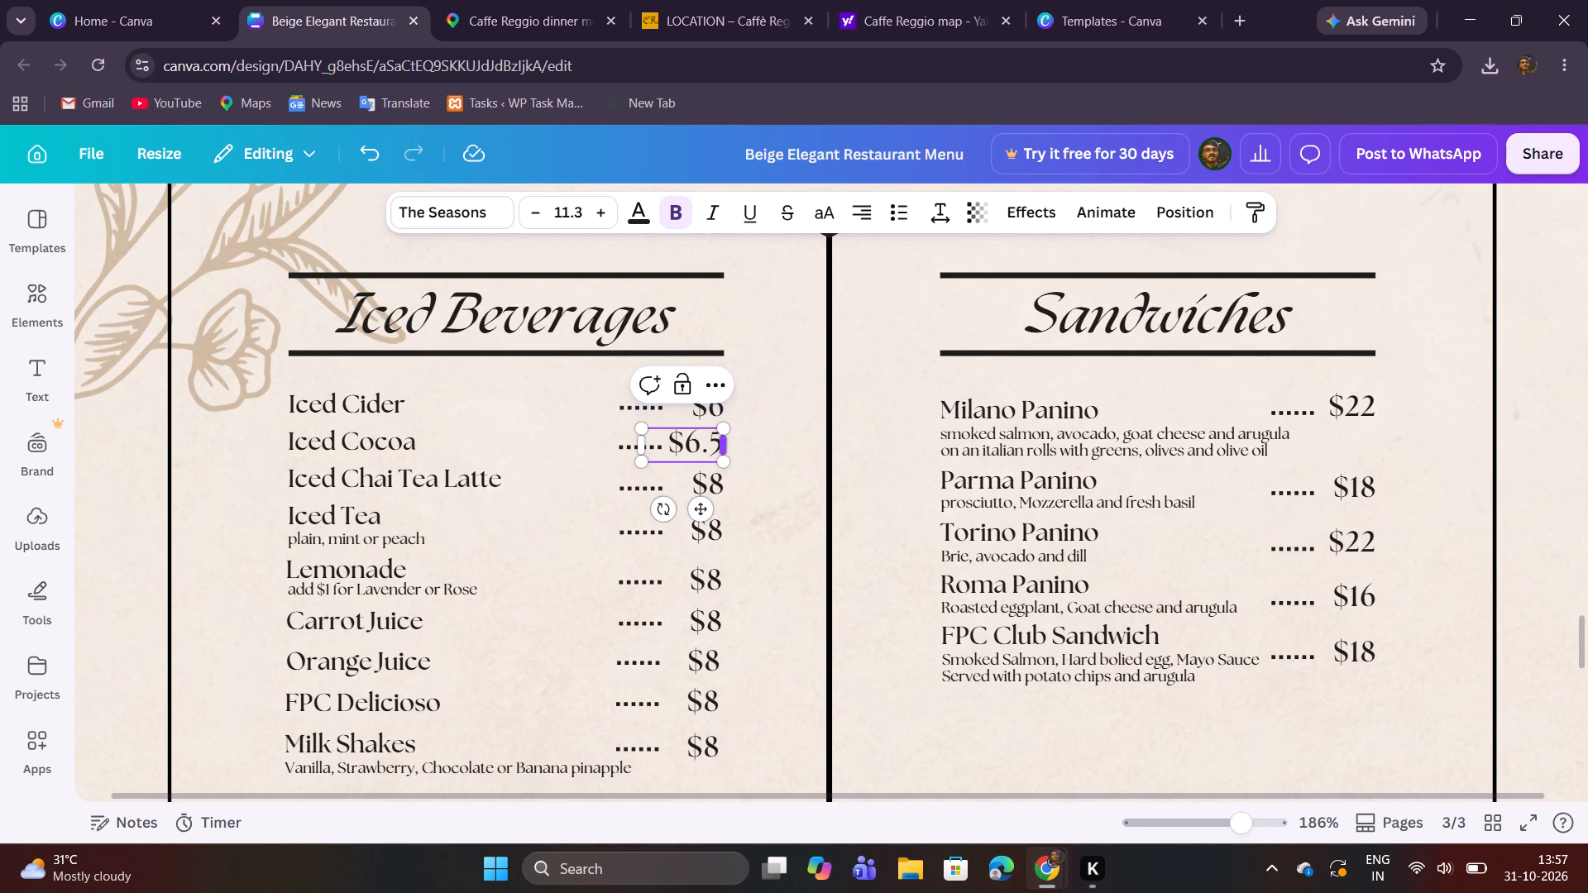
pyautogui.click(769, 496)
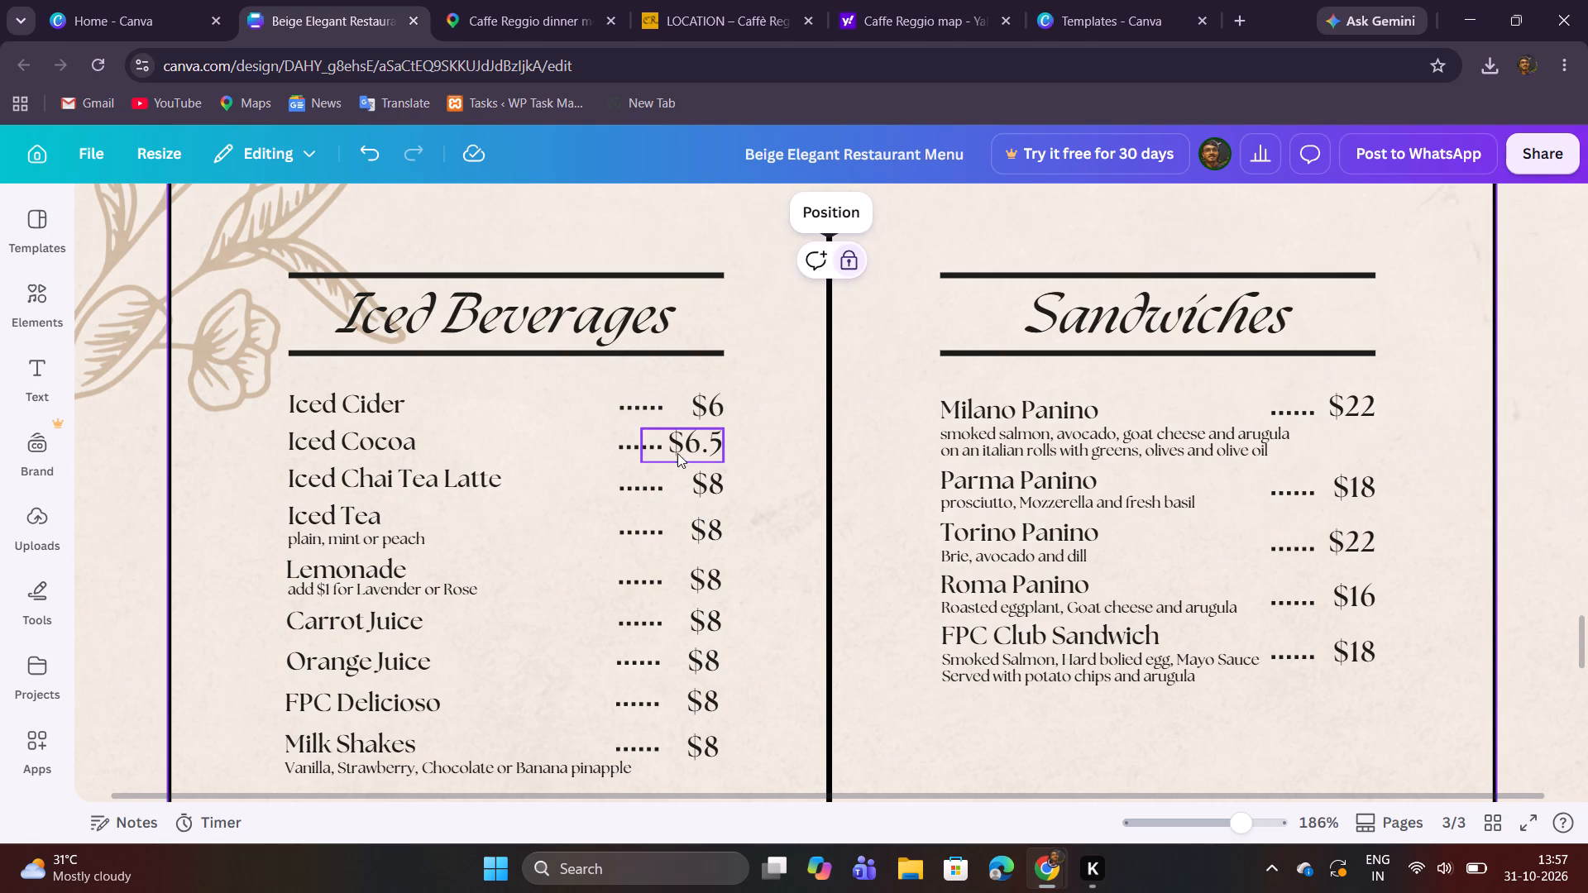
# Shift the Iced Cocoa price slightly to the right so it clears its dot leader.
pyautogui.click(677, 446)
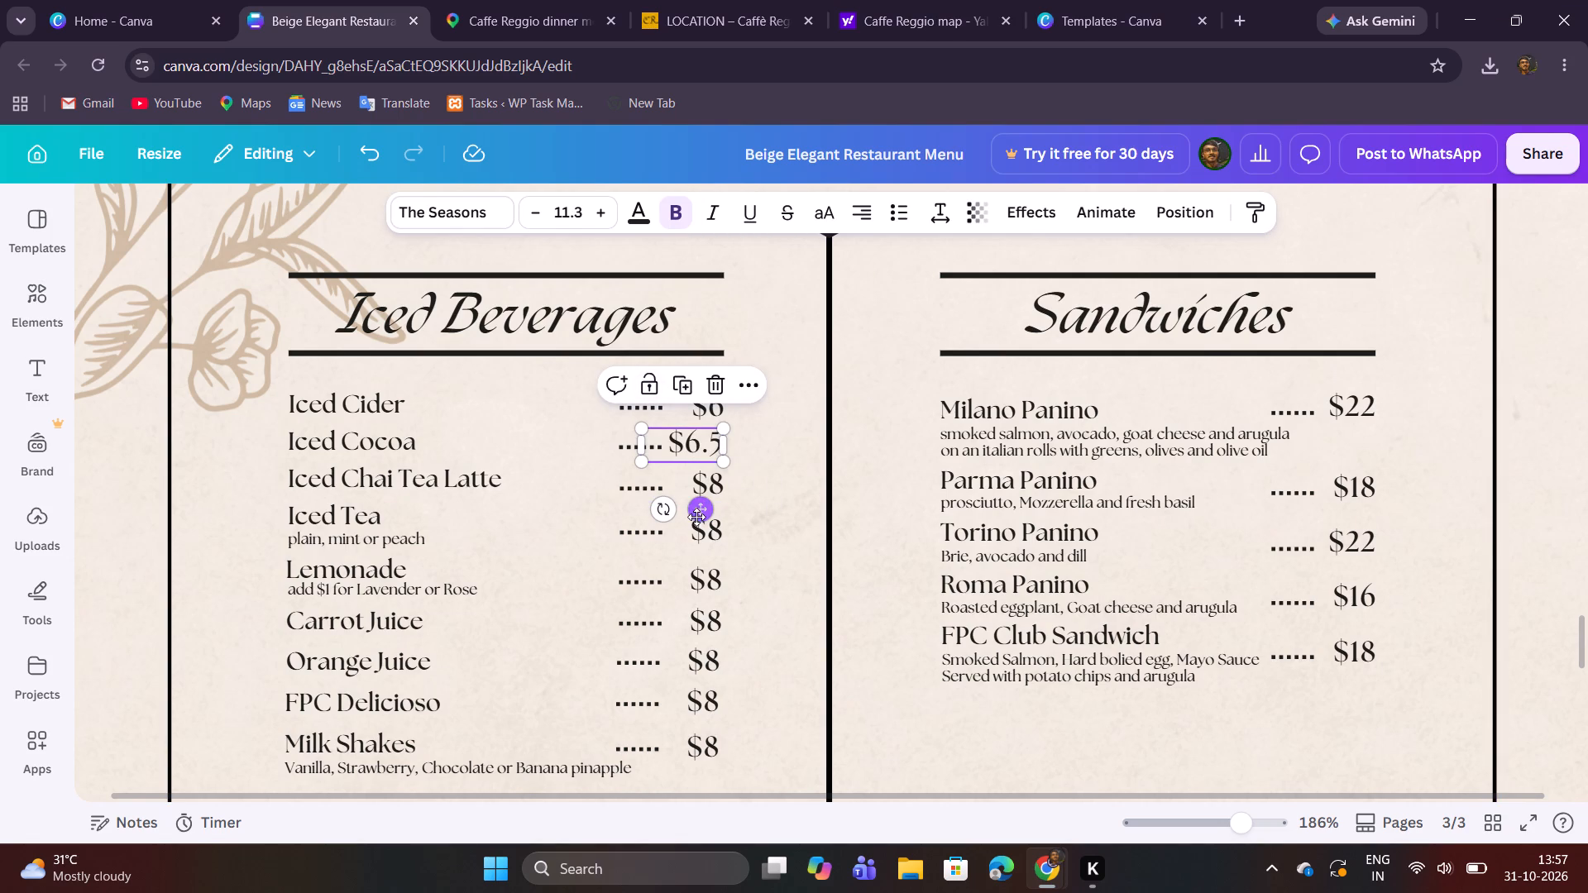
pyautogui.moveTo(706, 510); pyautogui.dragTo(715, 510)
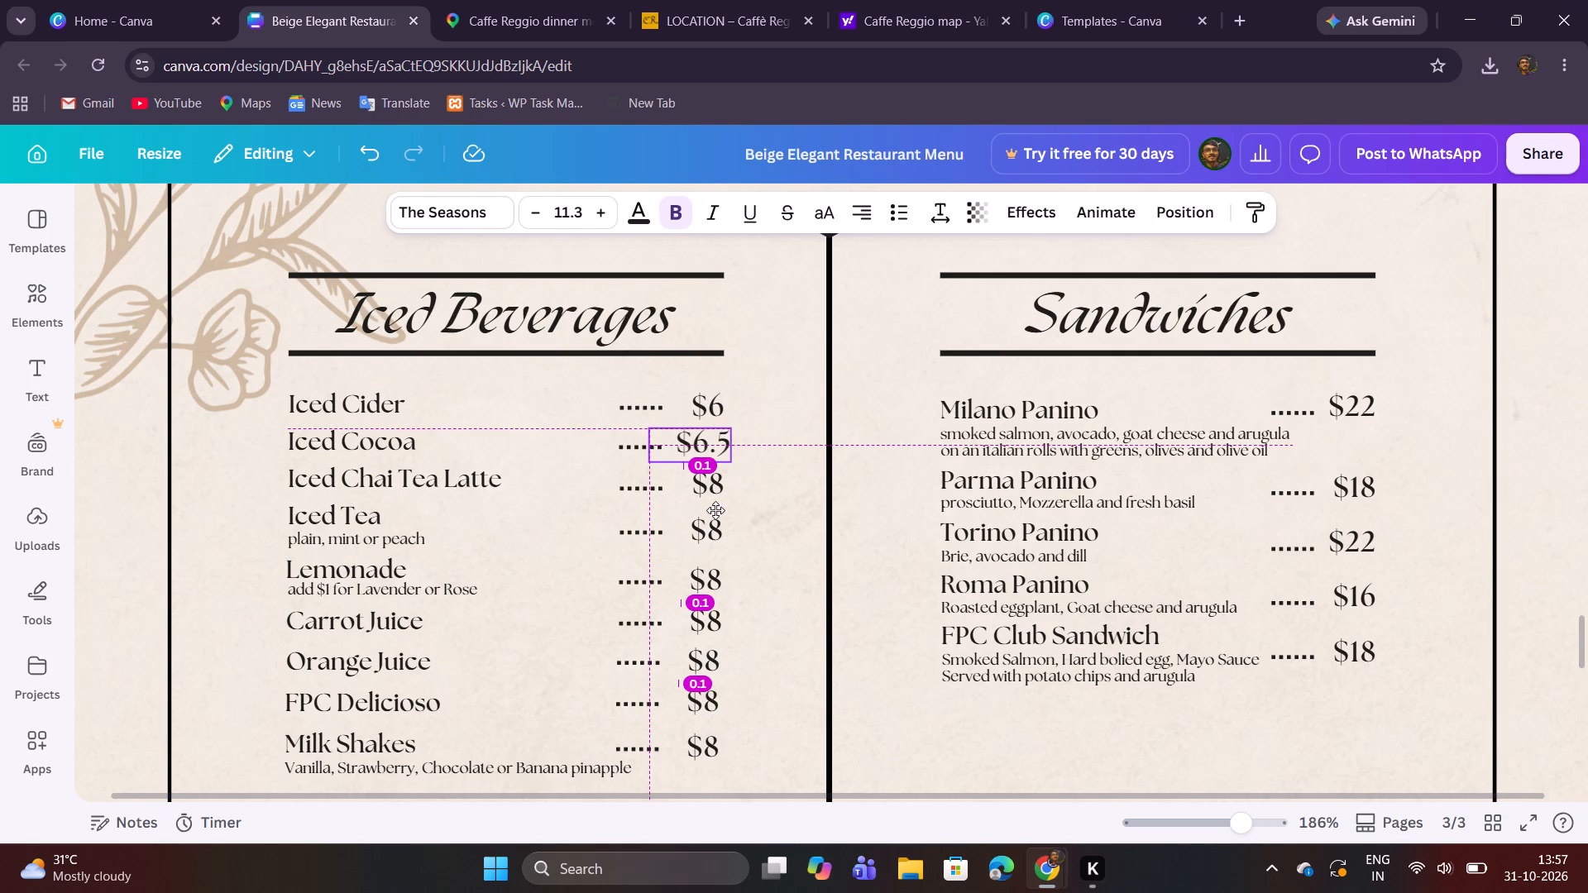
pyautogui.moveTo(715, 510); pyautogui.dragTo(724, 512)
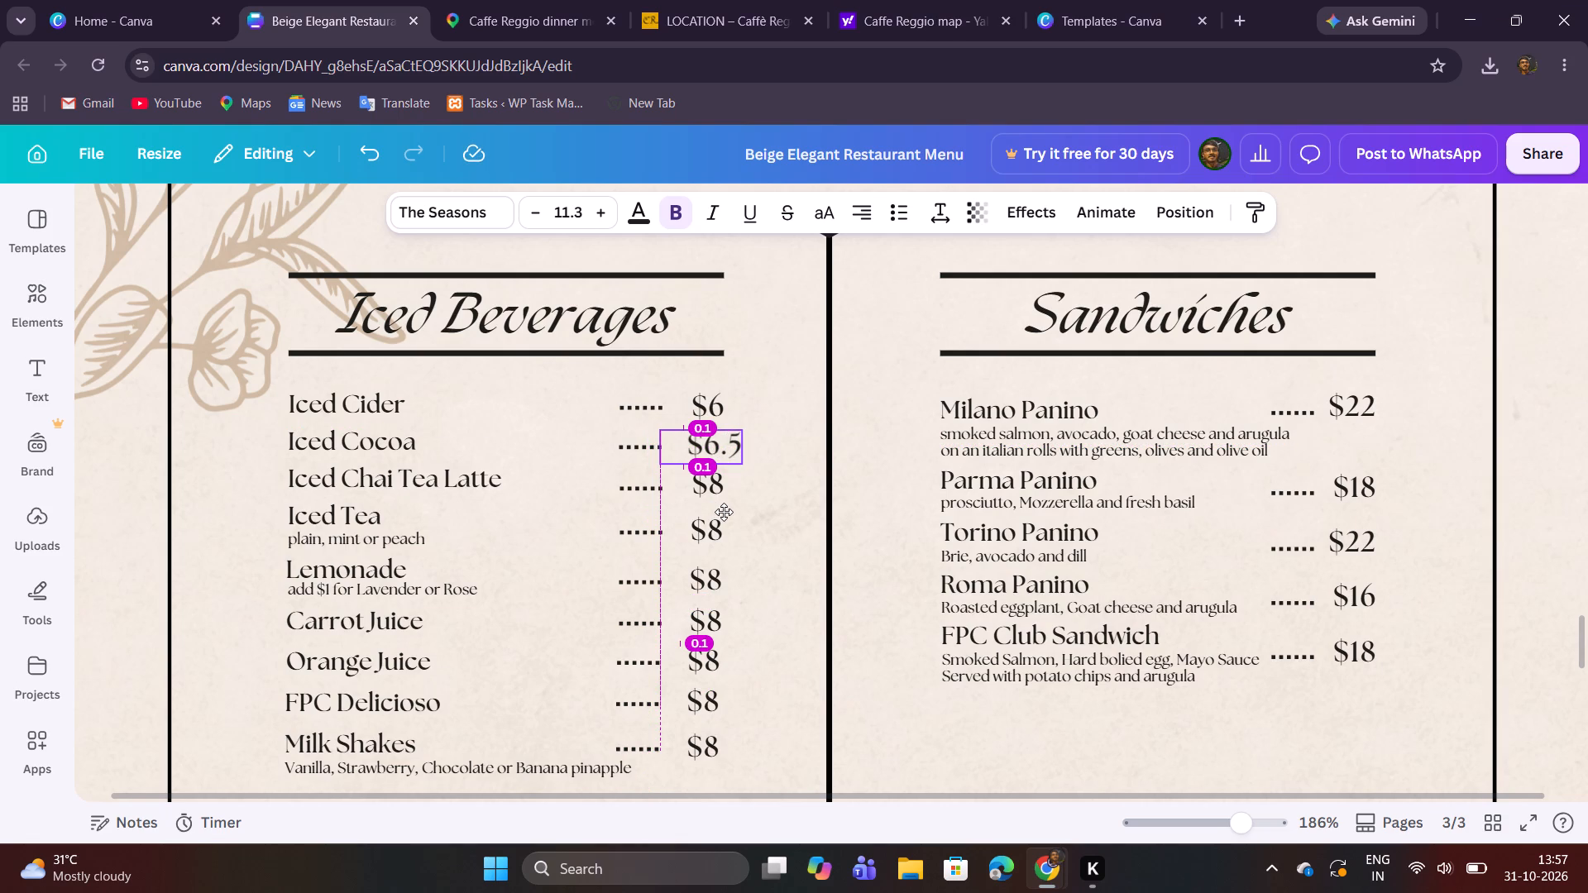
pyautogui.moveTo(724, 512); pyautogui.dragTo(717, 512)
pyautogui.click(780, 499)
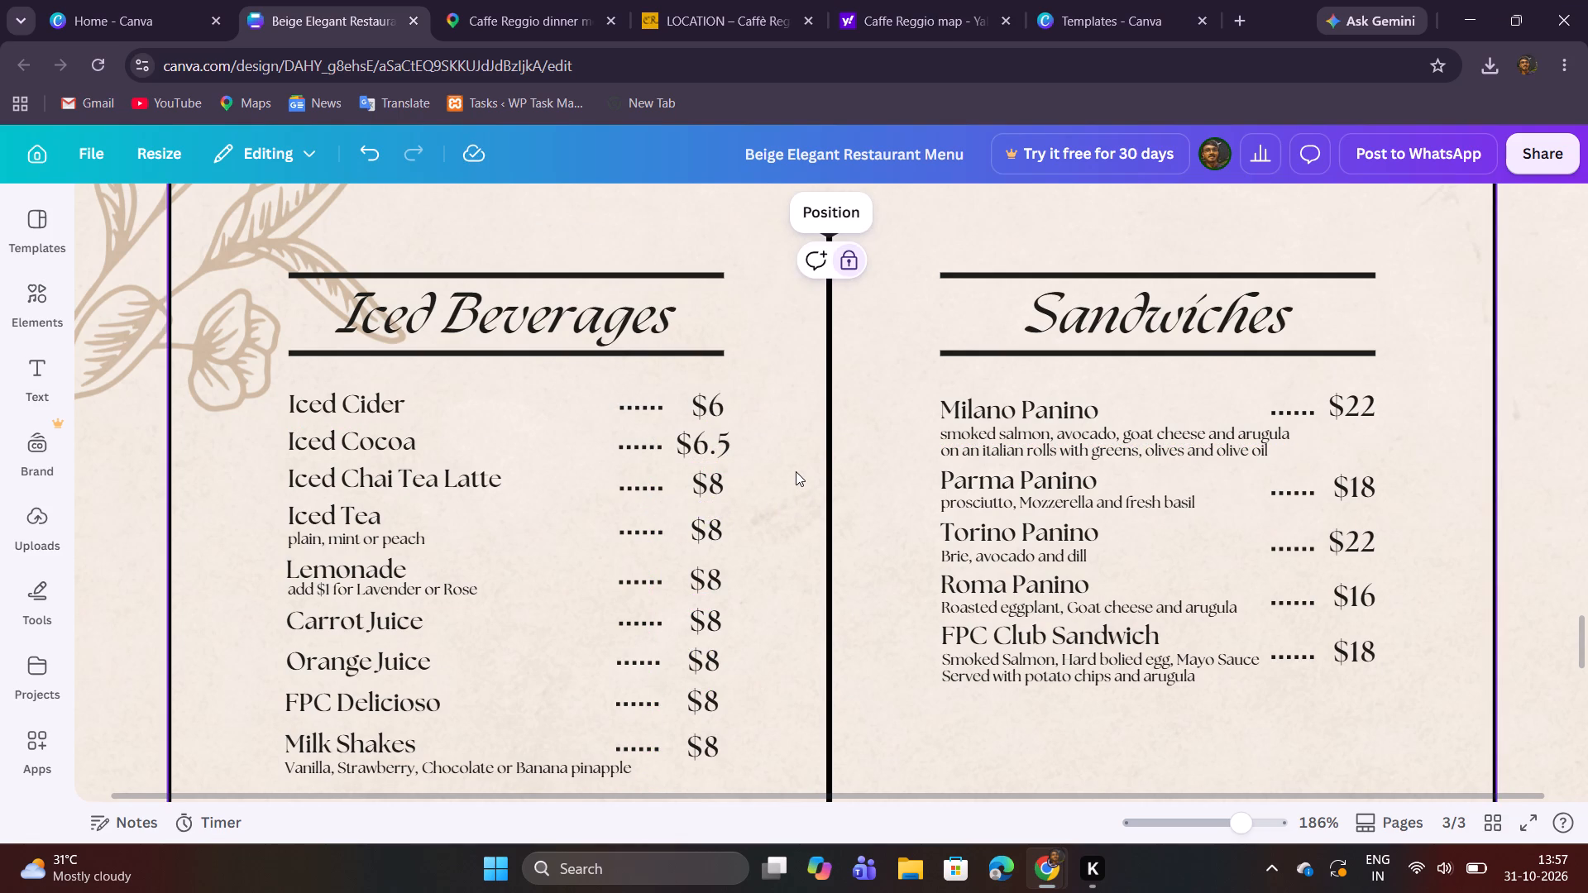
# Check the Caffe Reggio menu photo again and set the Iced Chai Tea Latte price to $6.
pyautogui.scroll(-1, 795, 471)
pyautogui.click(503, 0)
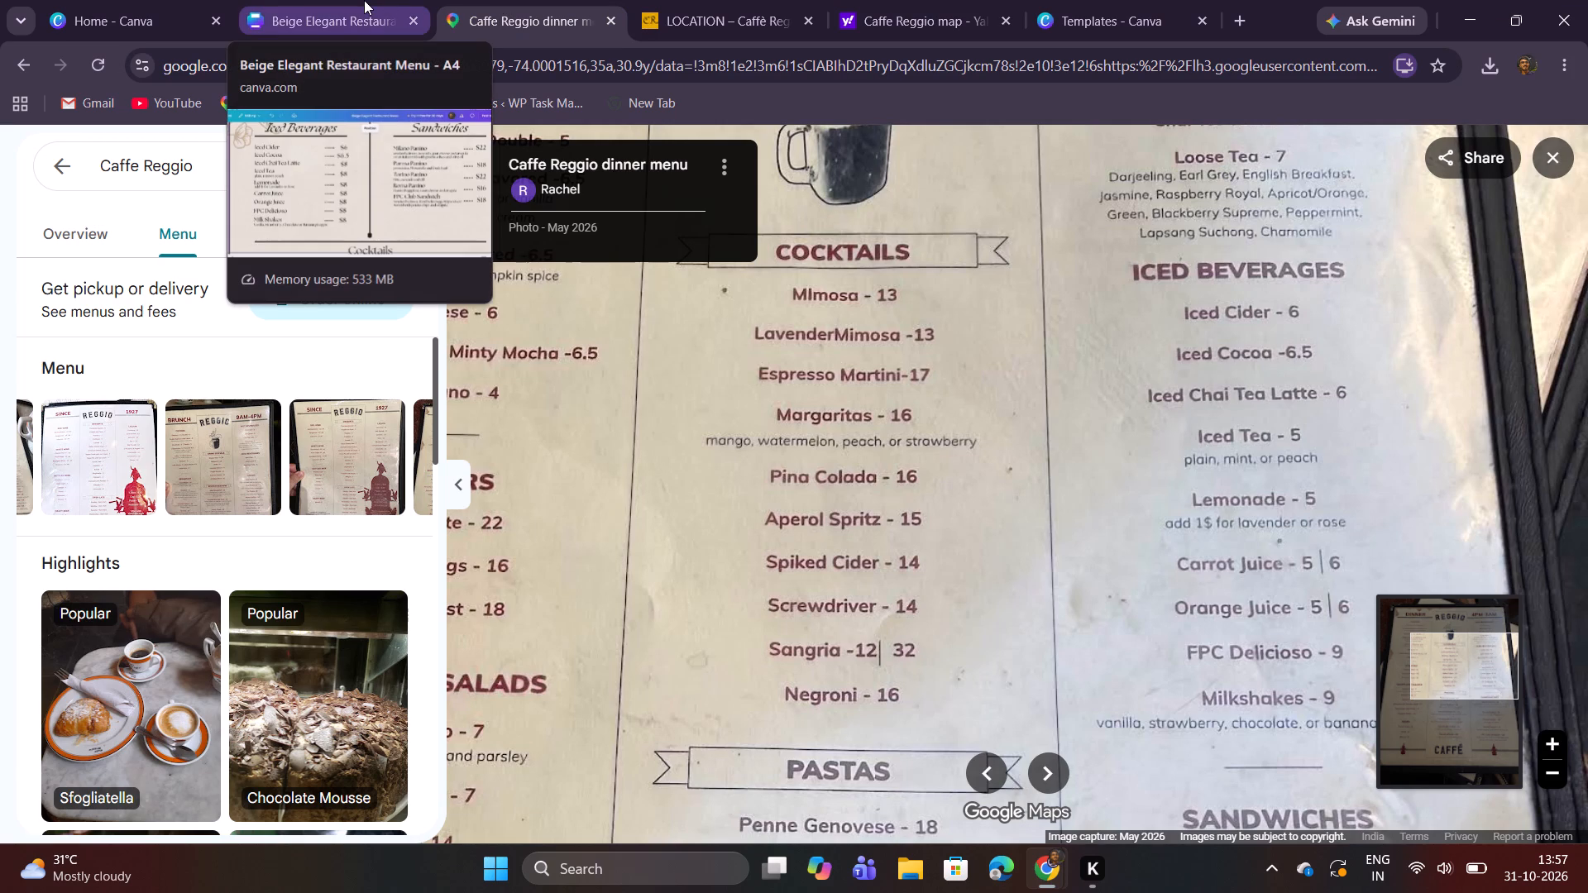
pyautogui.click(364, 0)
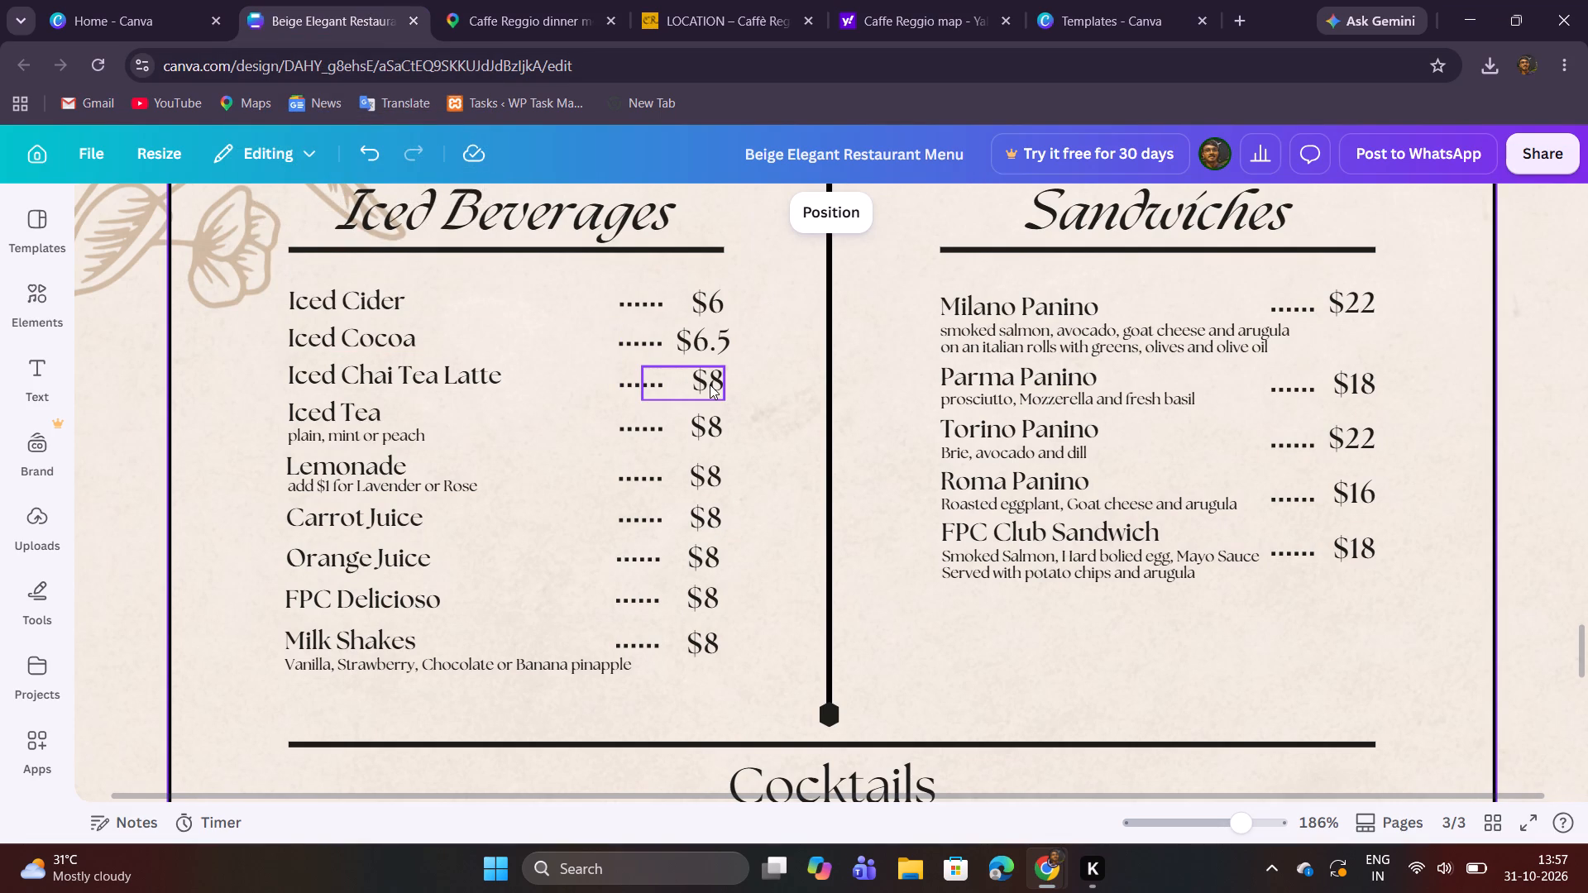
pyautogui.click(710, 383)
pyautogui.click(710, 383)
pyautogui.click(710, 383)
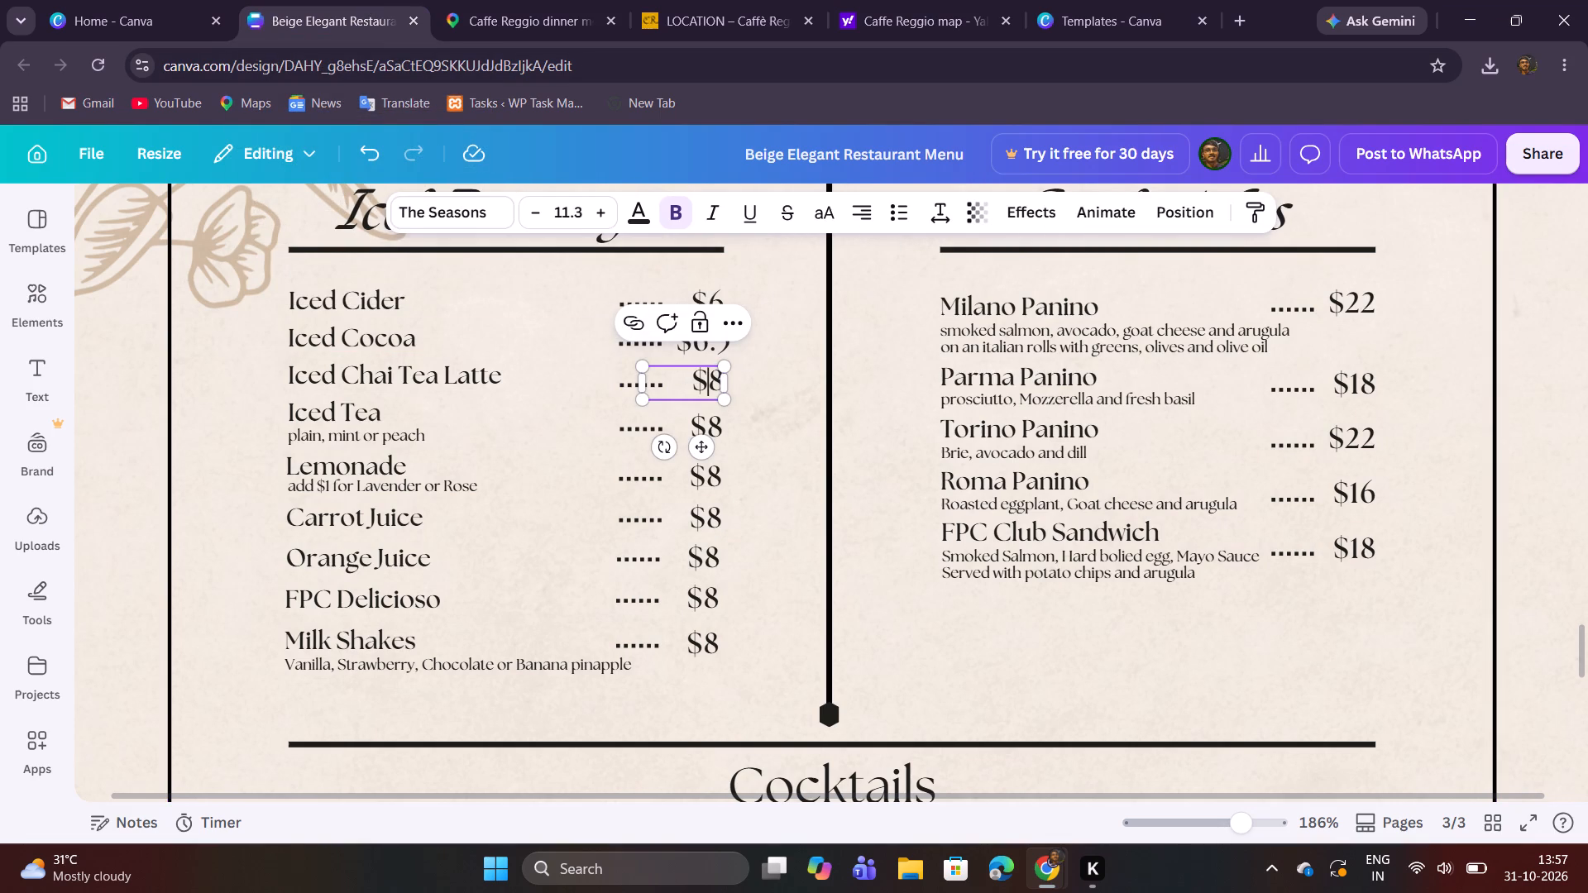
pyautogui.doubleClick(711, 383)
pyautogui.press('6')
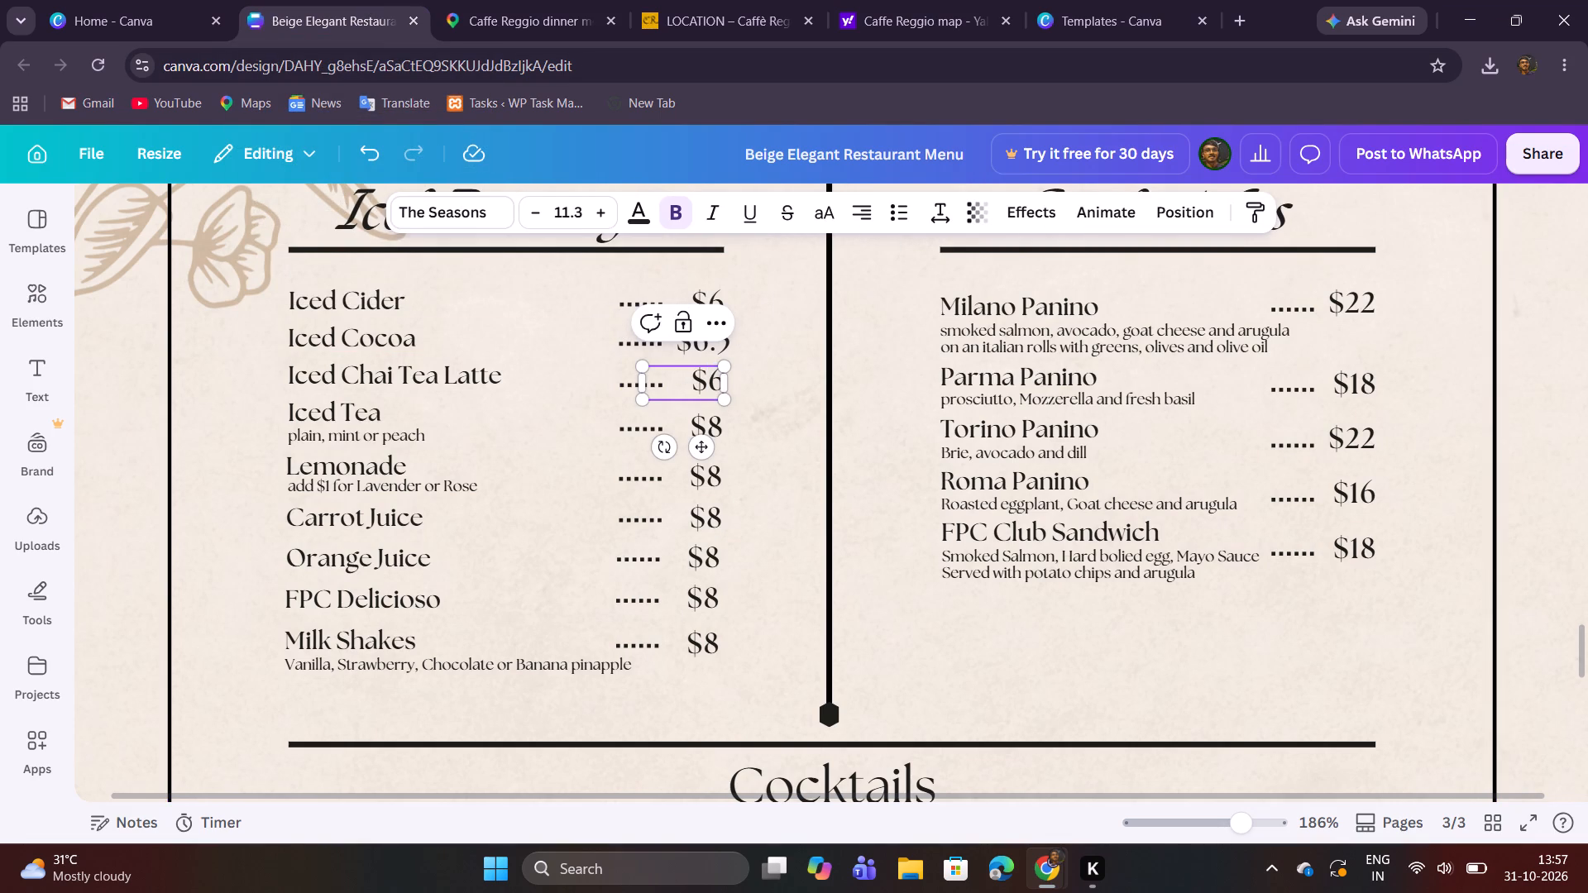
# Check the Caffe Reggio dinner menu photo and set the Iced Tea price to $5.
pyautogui.click(543, 25)
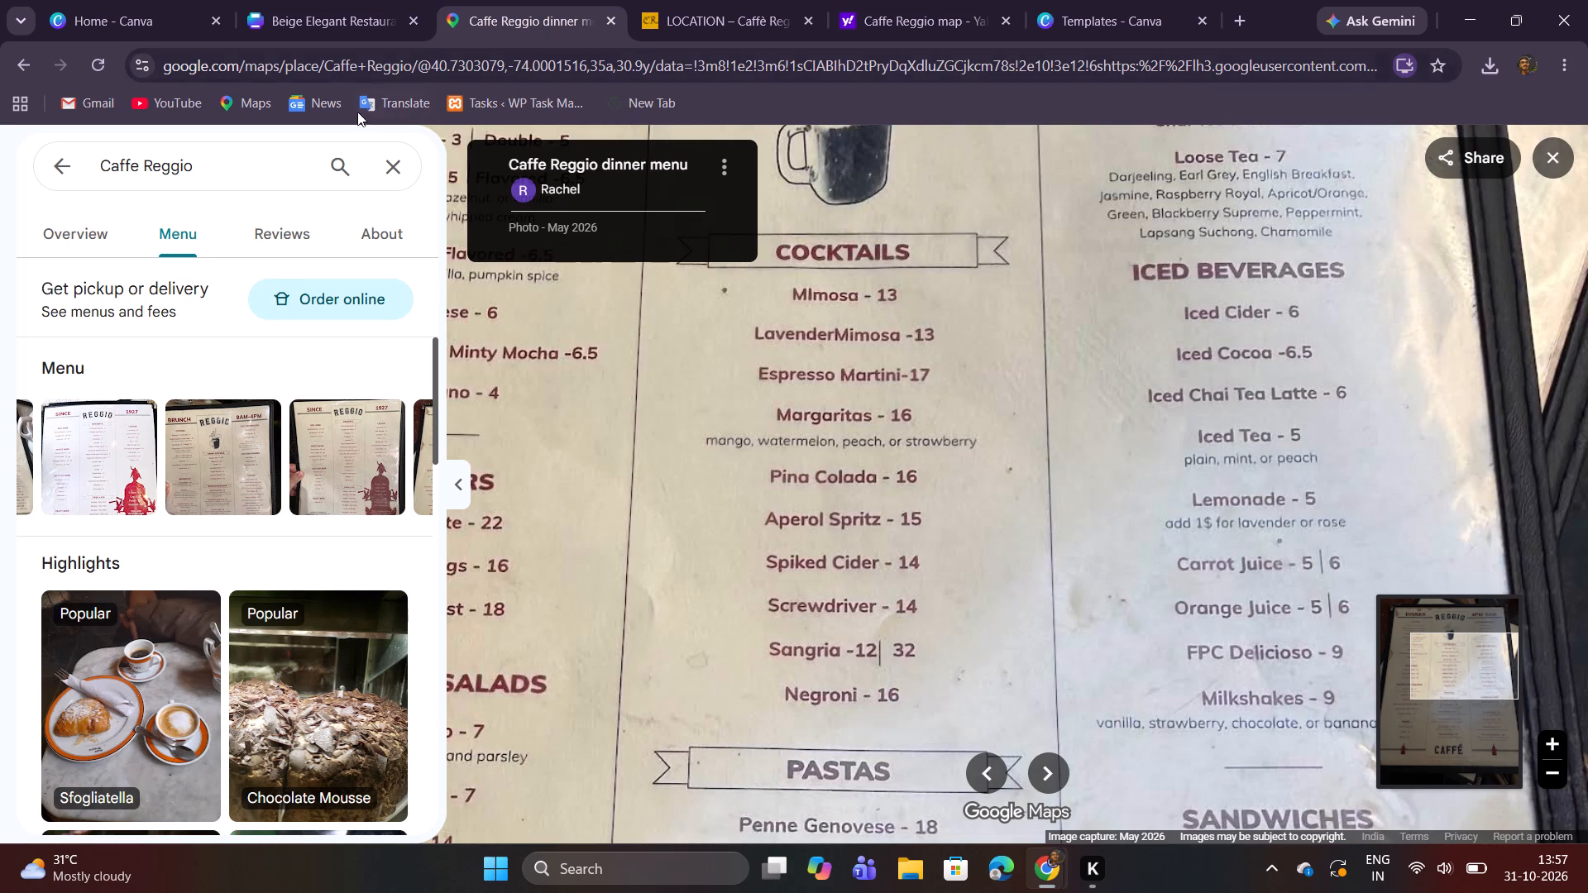
pyautogui.click(264, 14)
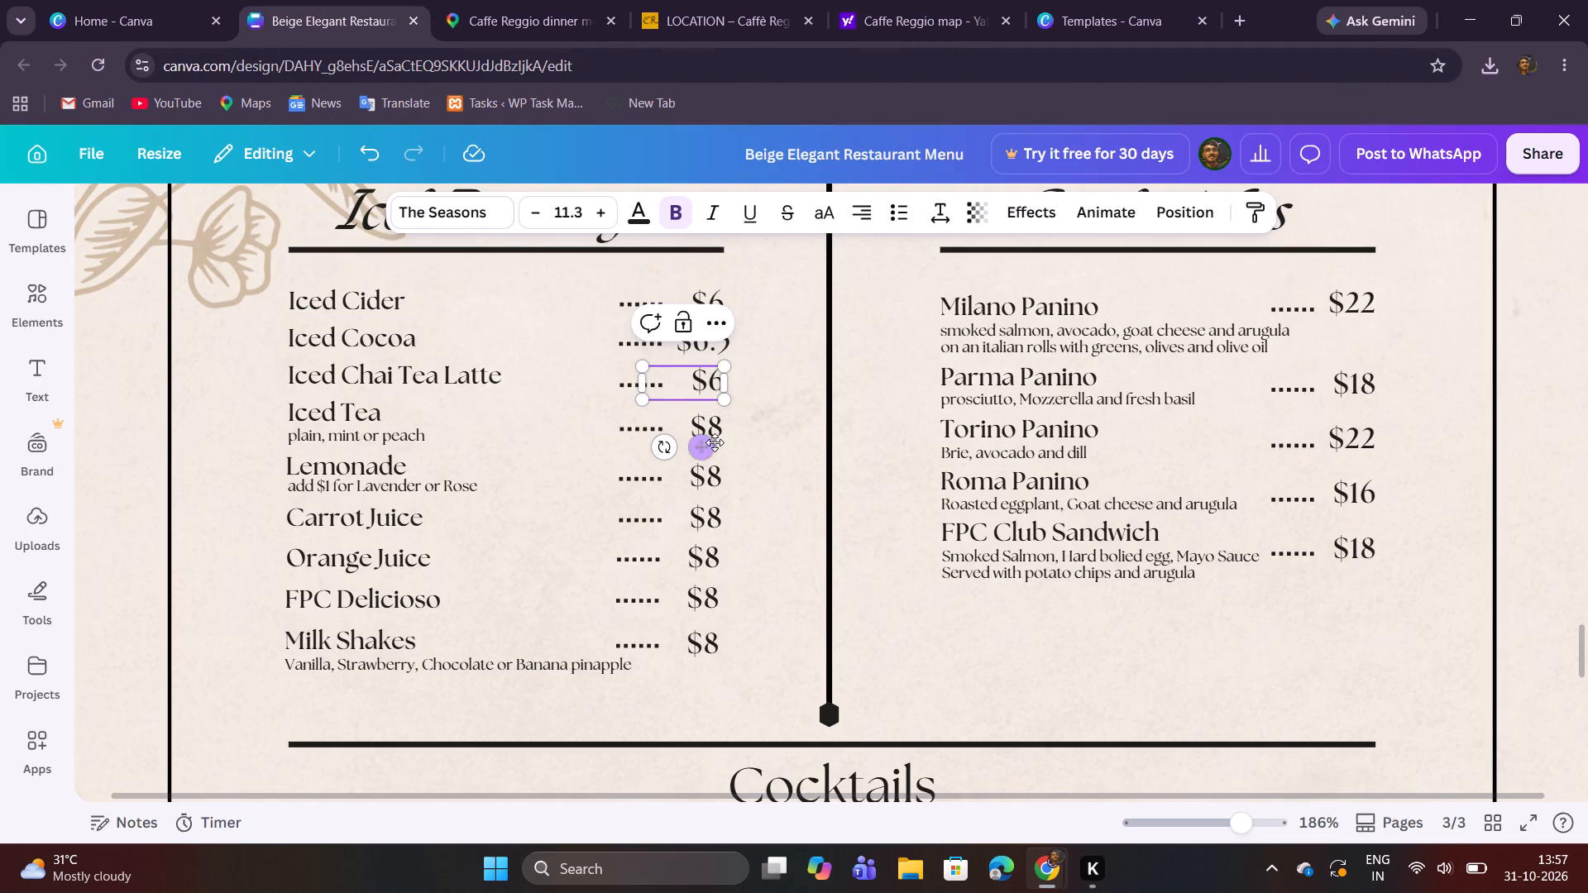
pyautogui.doubleClick(719, 429)
pyautogui.click(715, 429)
pyautogui.doubleClick(711, 429)
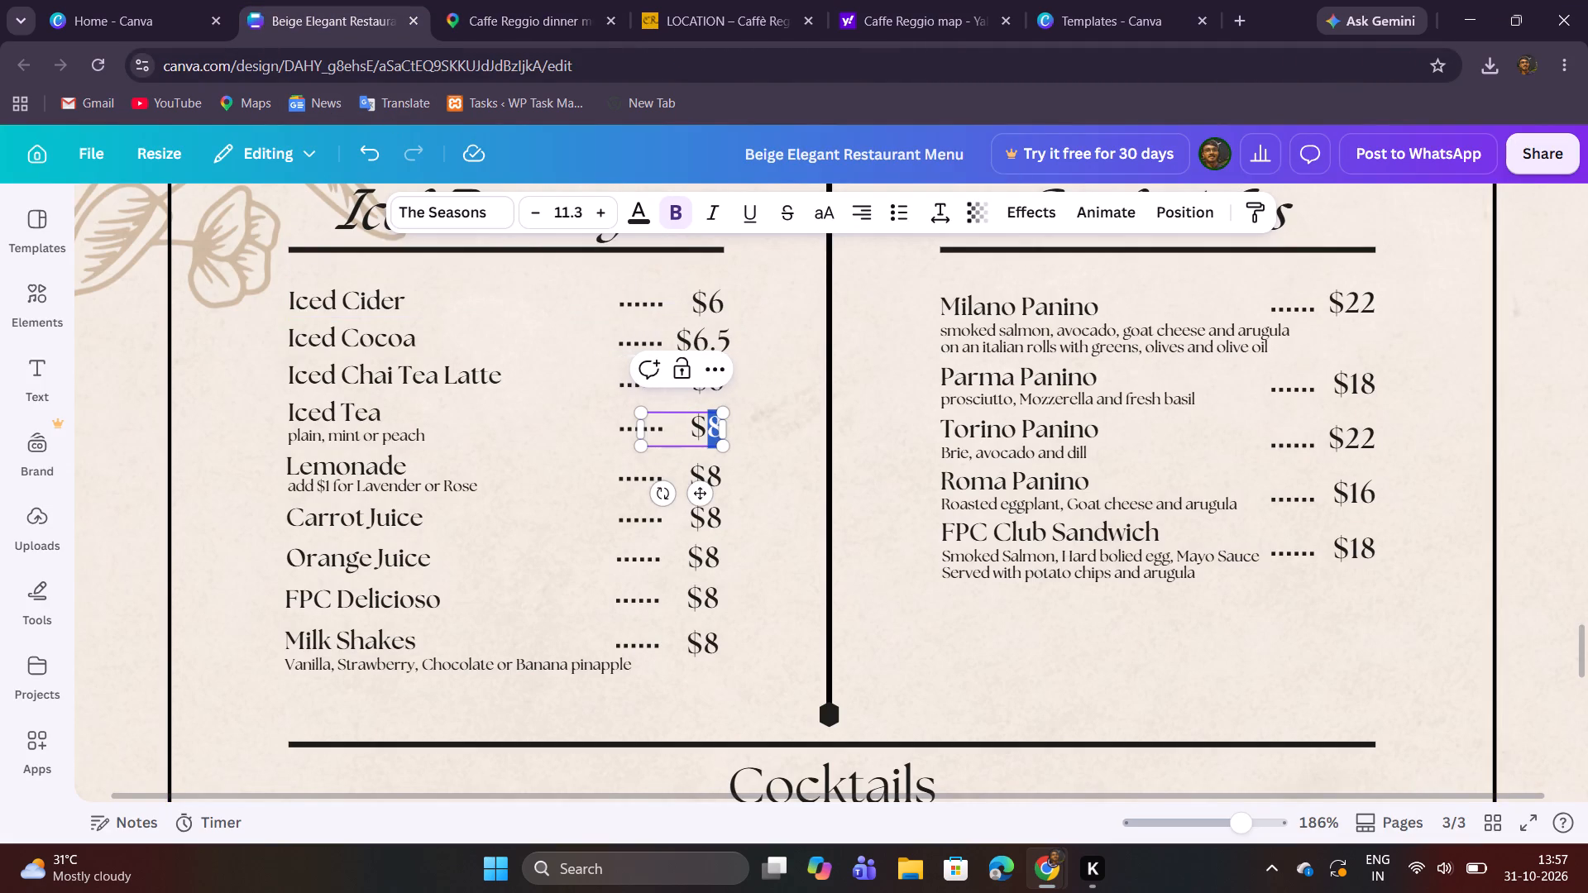
pyautogui.press('5')
# Consult the menu photo again and set the Lemonade price to $5.
pyautogui.click(469, 10)
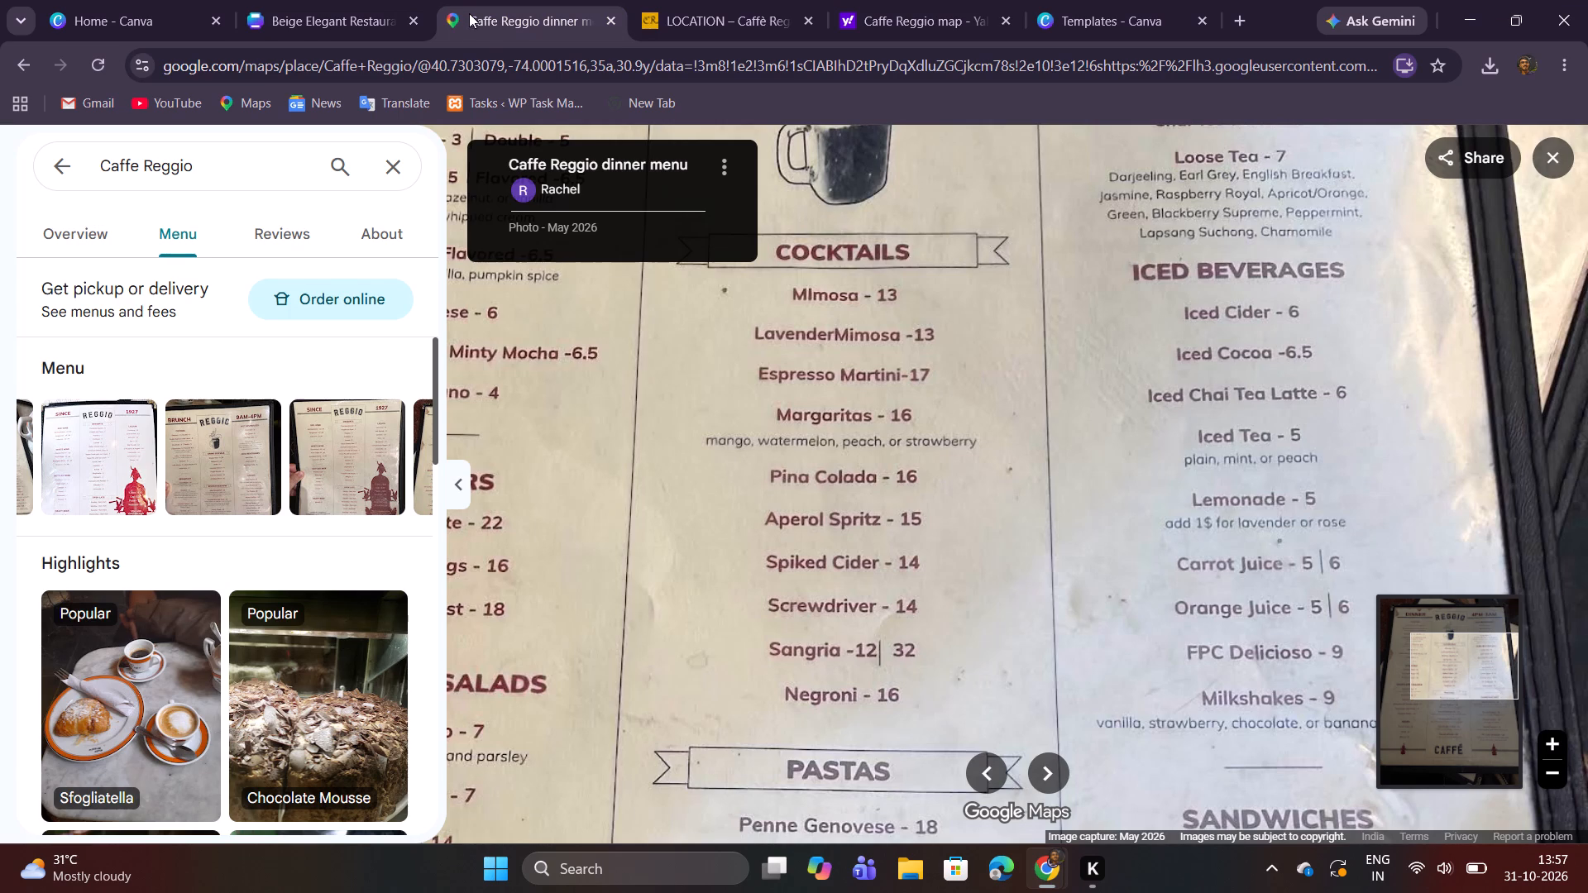
pyautogui.click(316, 0)
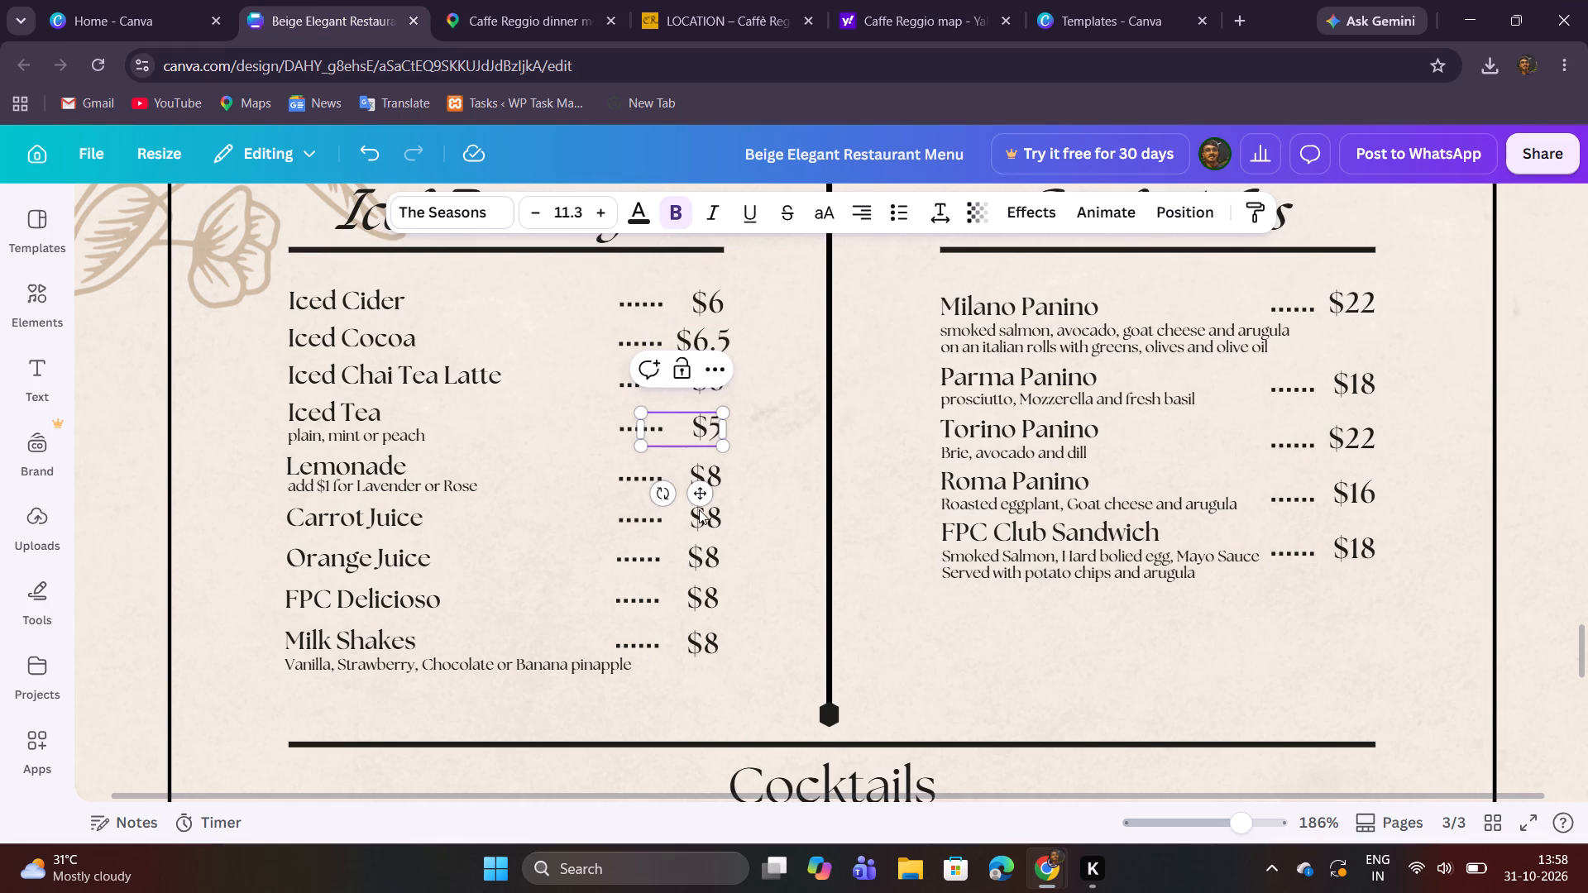
pyautogui.doubleClick(712, 478)
pyautogui.click(712, 478)
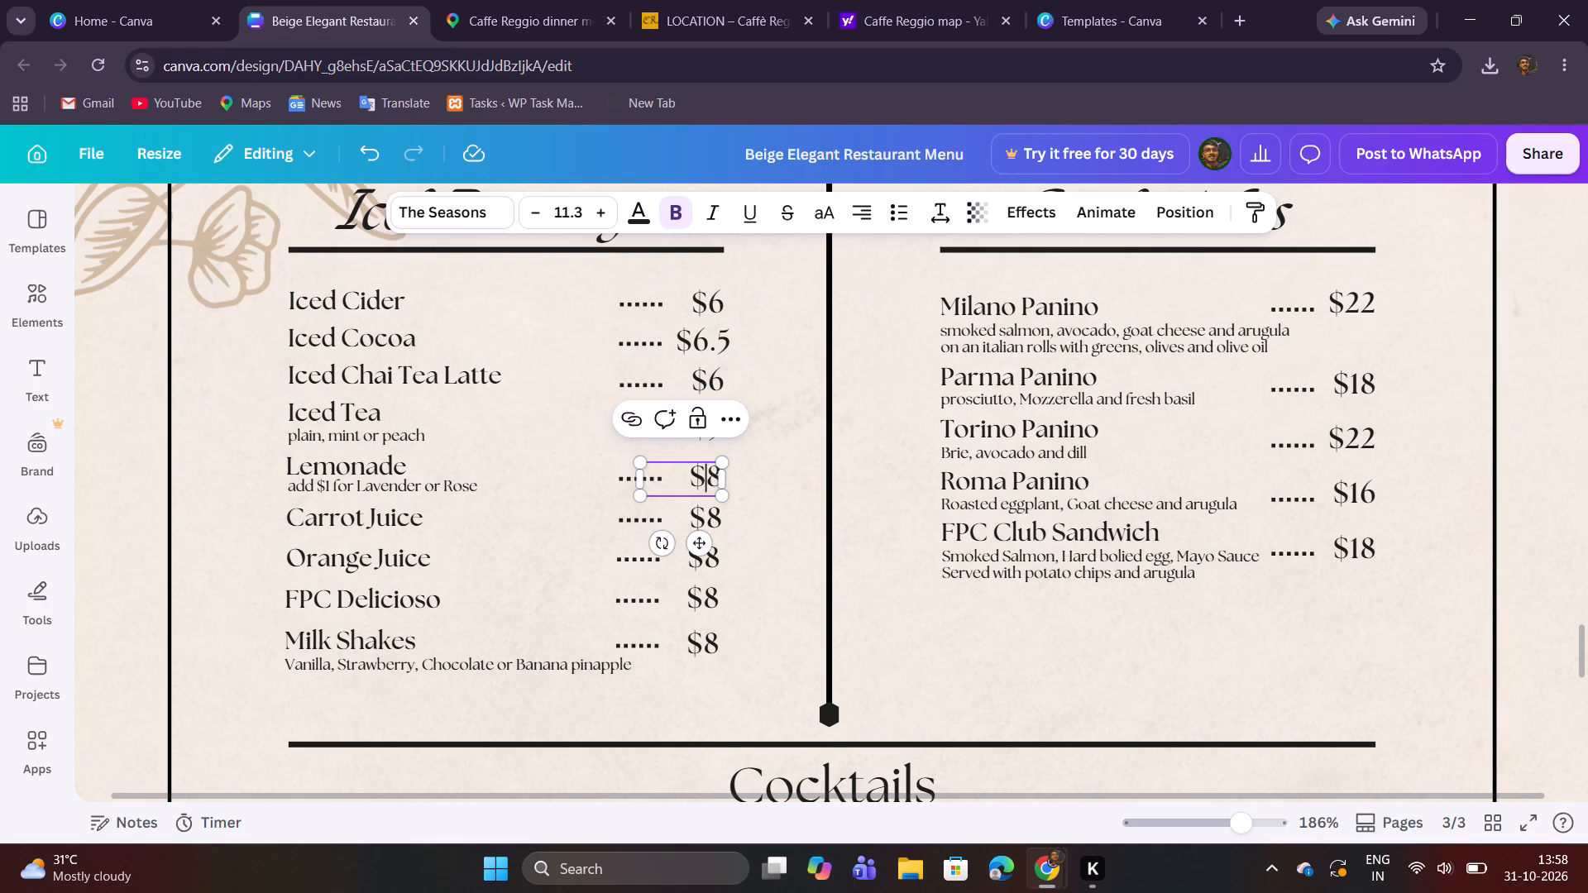
pyautogui.doubleClick(712, 478)
pyautogui.press('5')
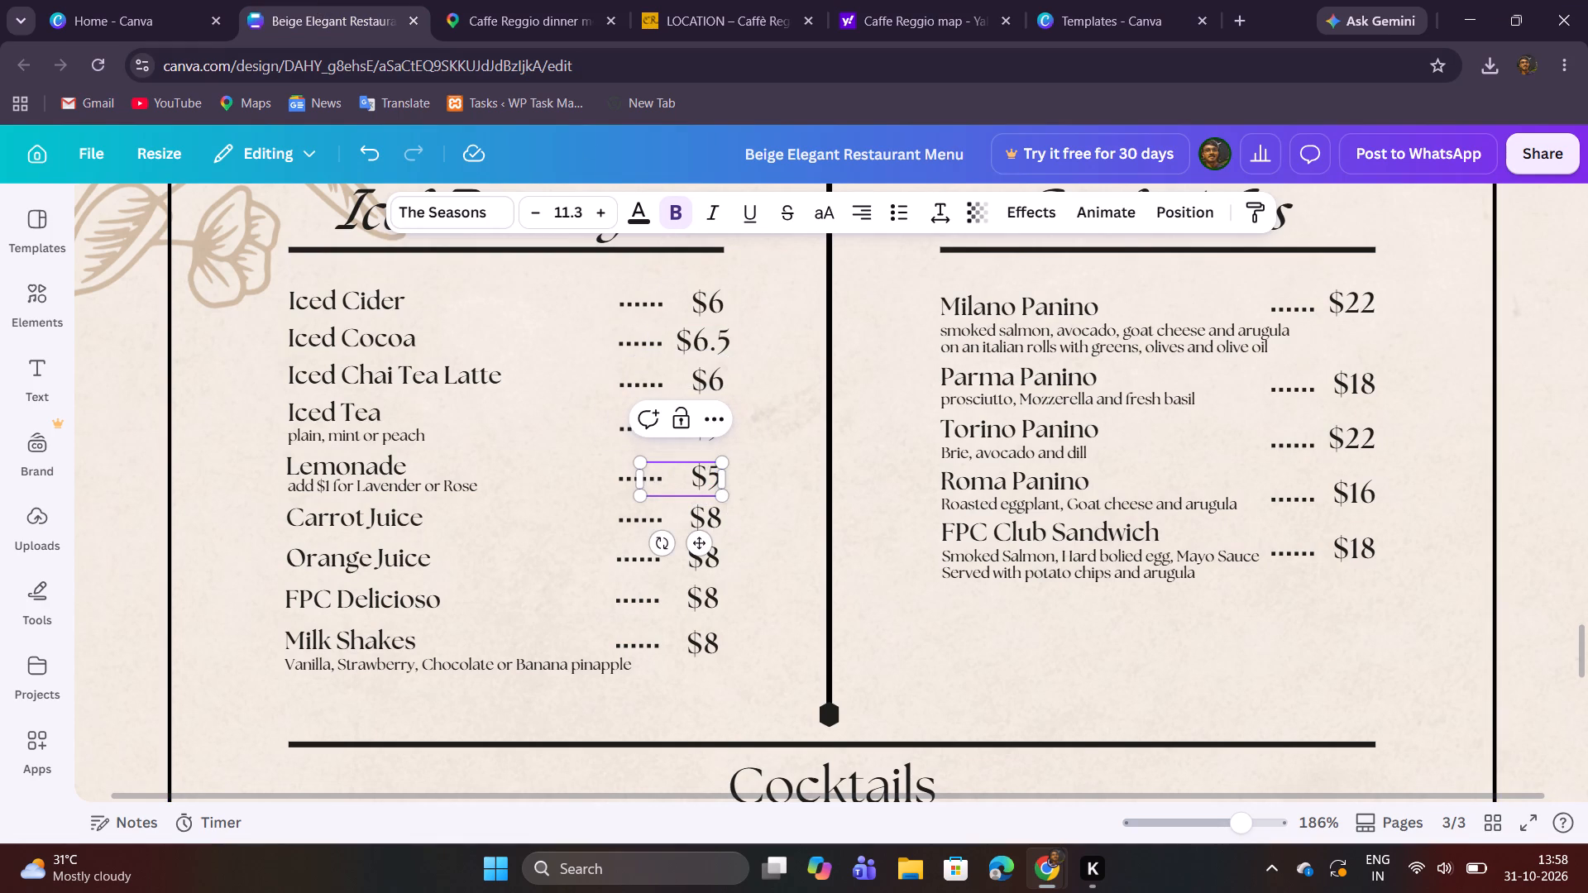
pyautogui.click(787, 507)
# Look up the remaining iced beverages in the menu photo and set the FPC Delicioso price to $9.
pyautogui.click(548, 0)
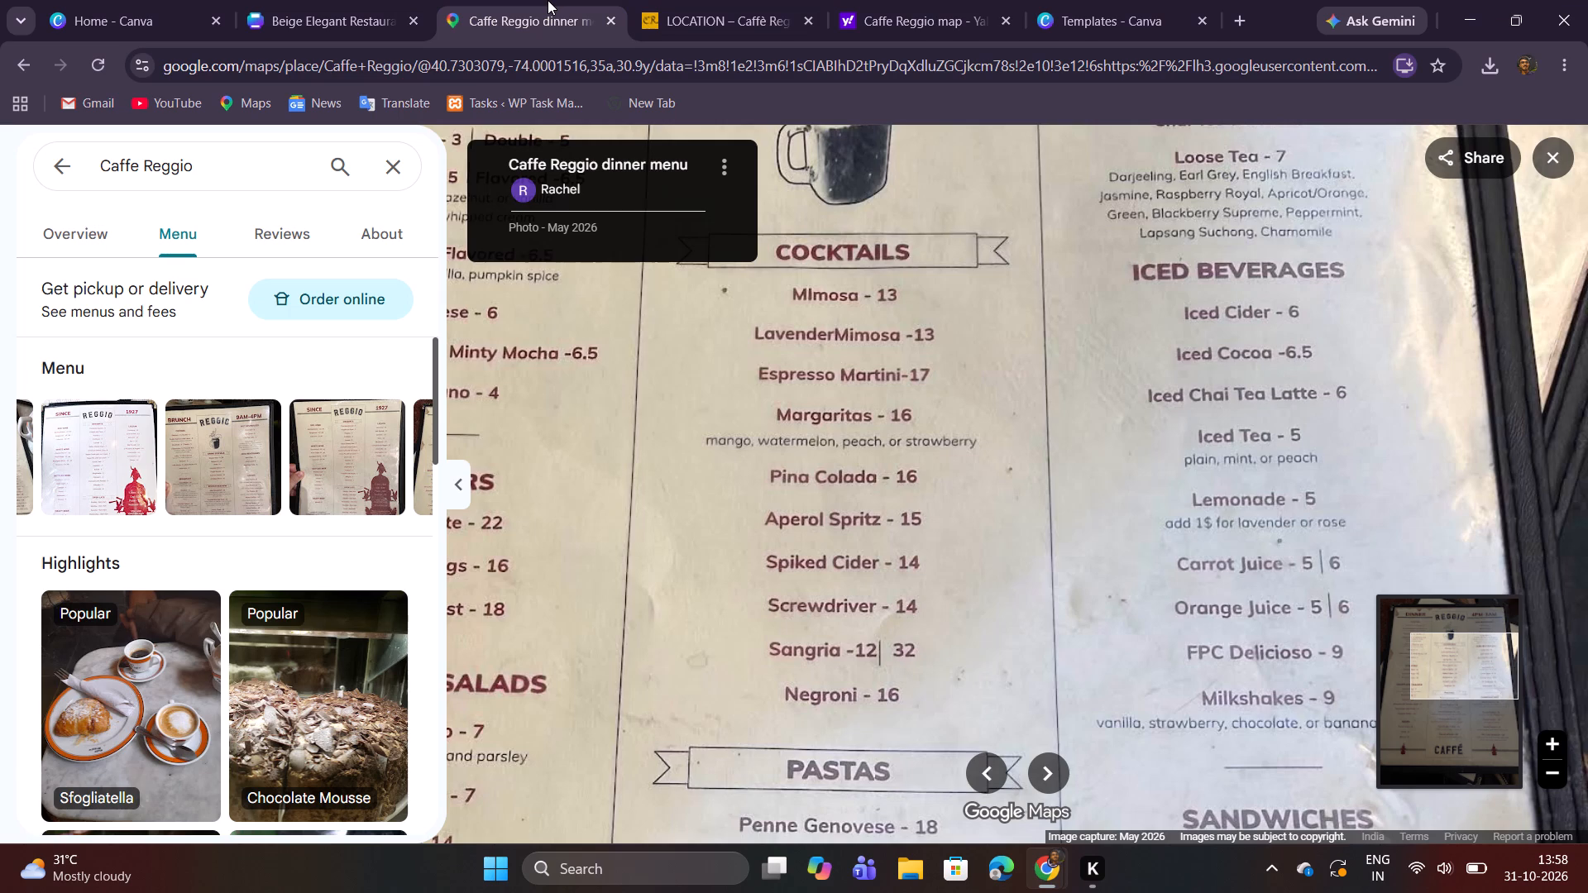
pyautogui.moveTo(959, 588); pyautogui.dragTo(835, 531)
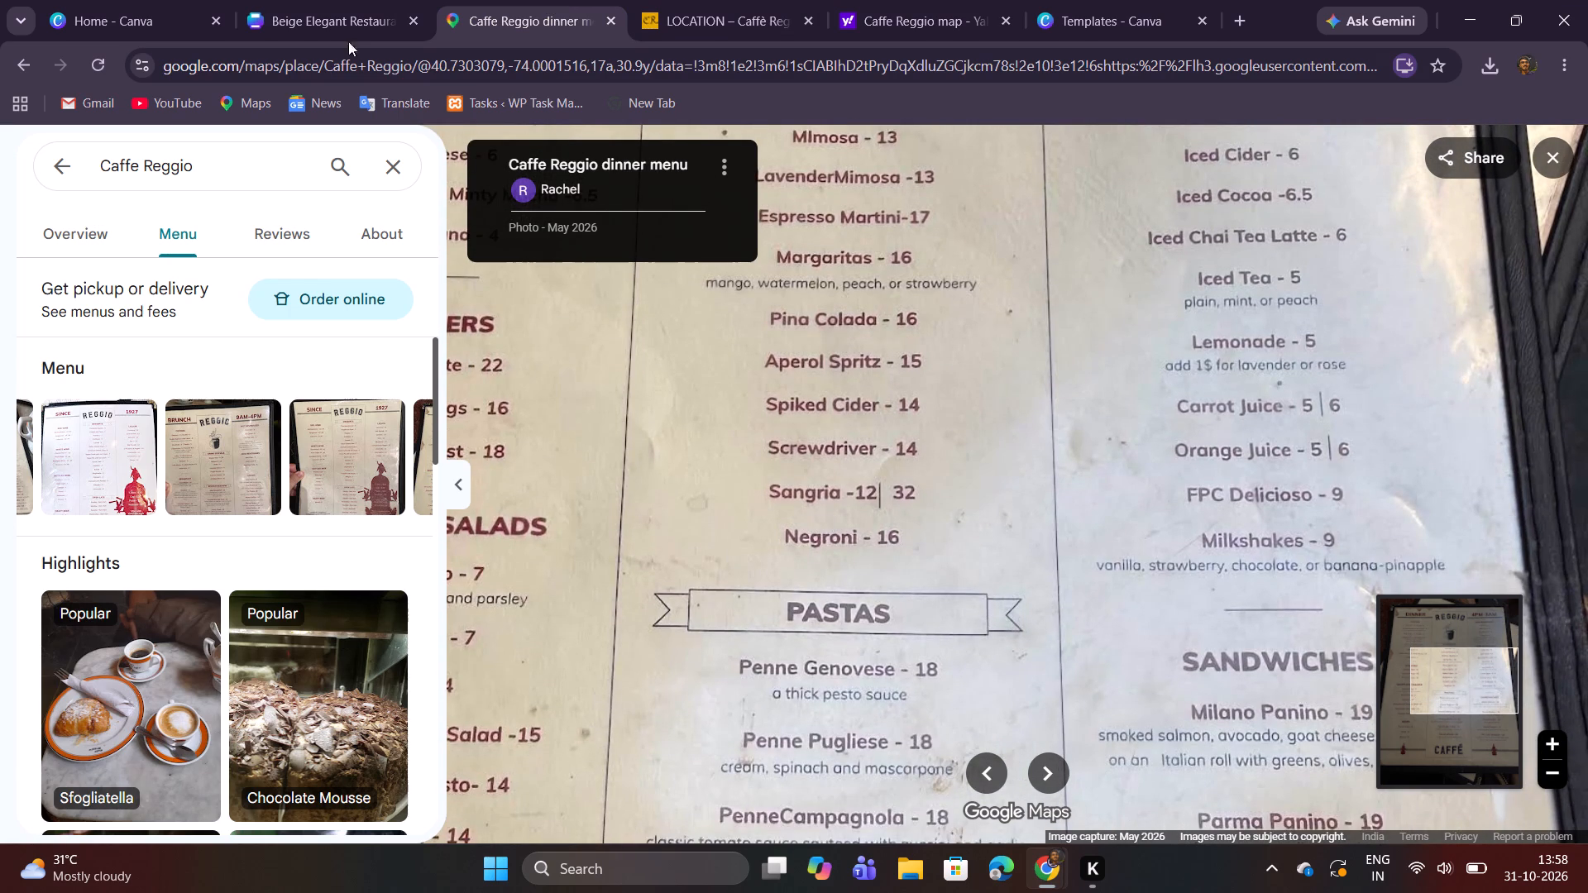
pyautogui.click(302, 0)
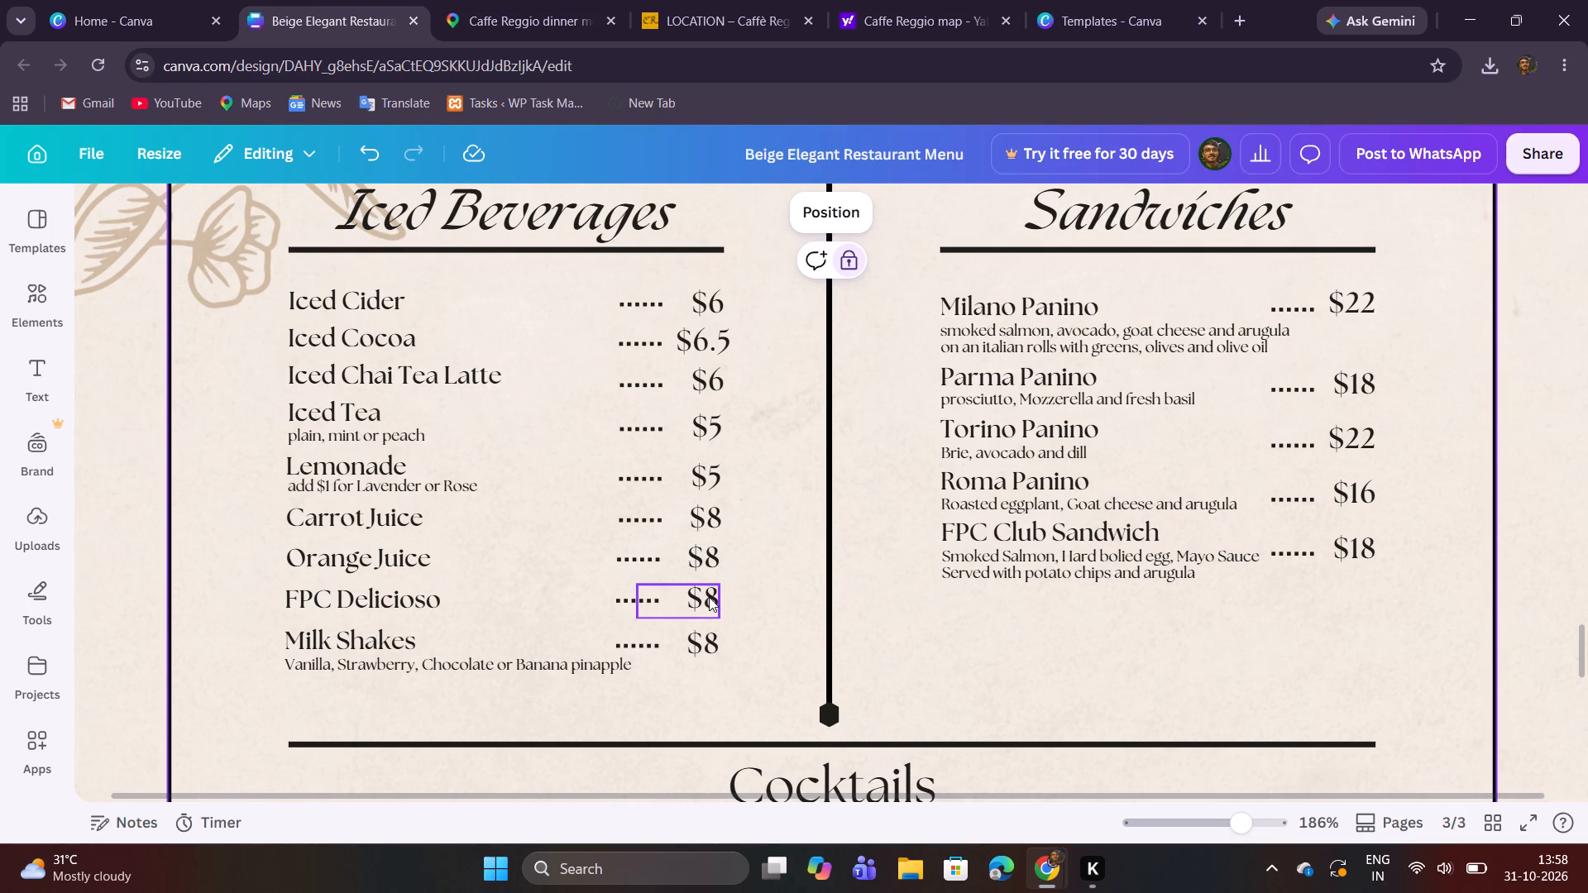
pyautogui.tripleClick(709, 597)
pyautogui.doubleClick(709, 597)
pyautogui.click(709, 597)
pyautogui.click(702, 609)
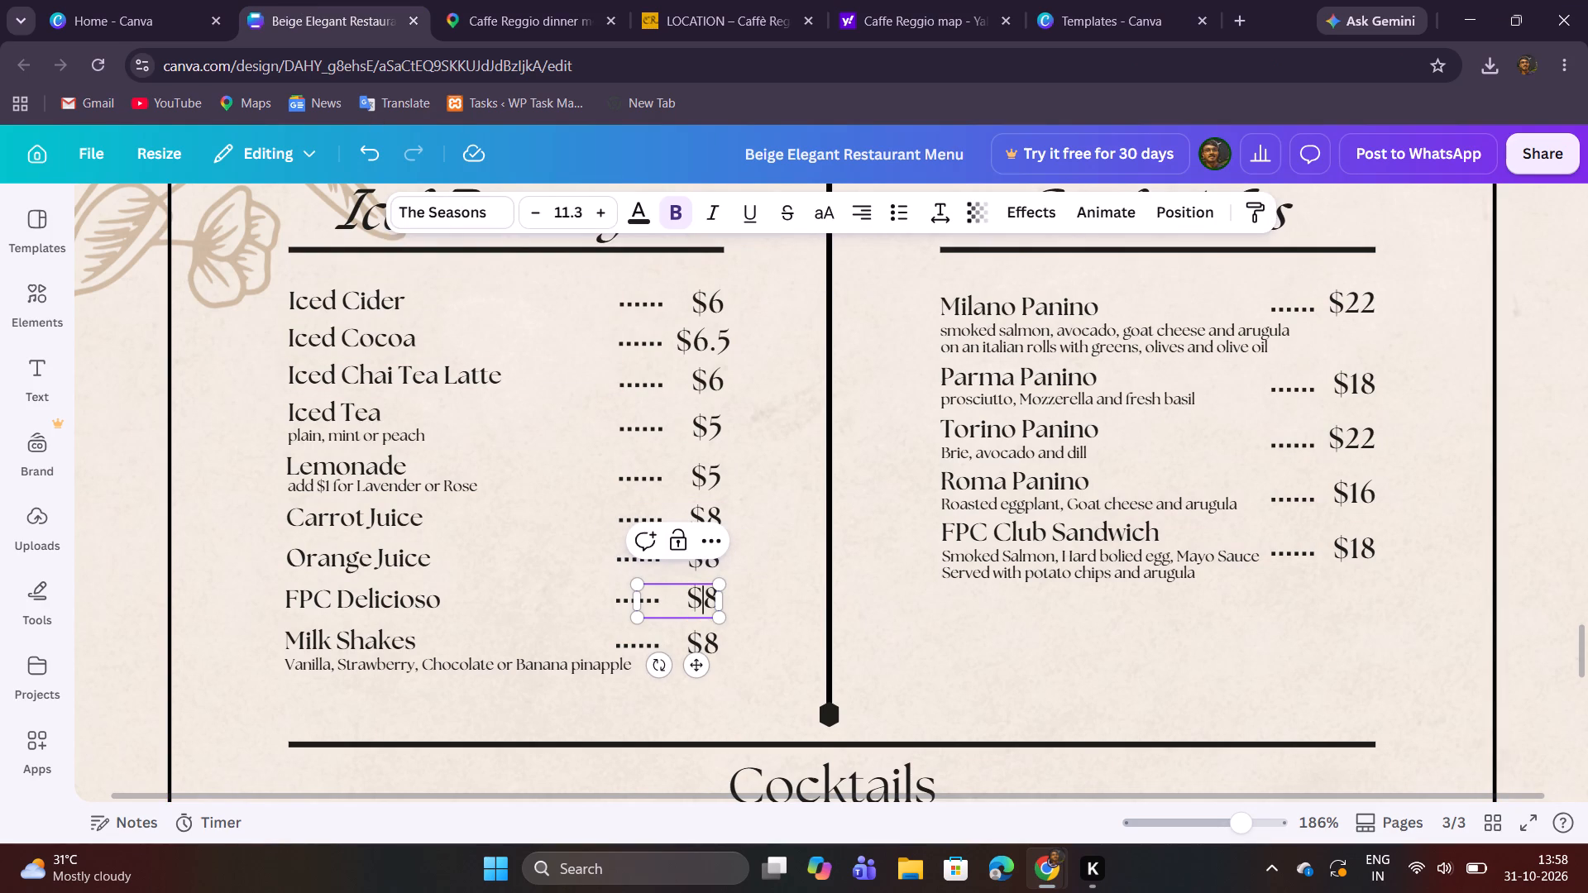
pyautogui.doubleClick(701, 601)
pyautogui.press('9')
# Set the Milk Shakes price to $9.
pyautogui.tripleClick(715, 642)
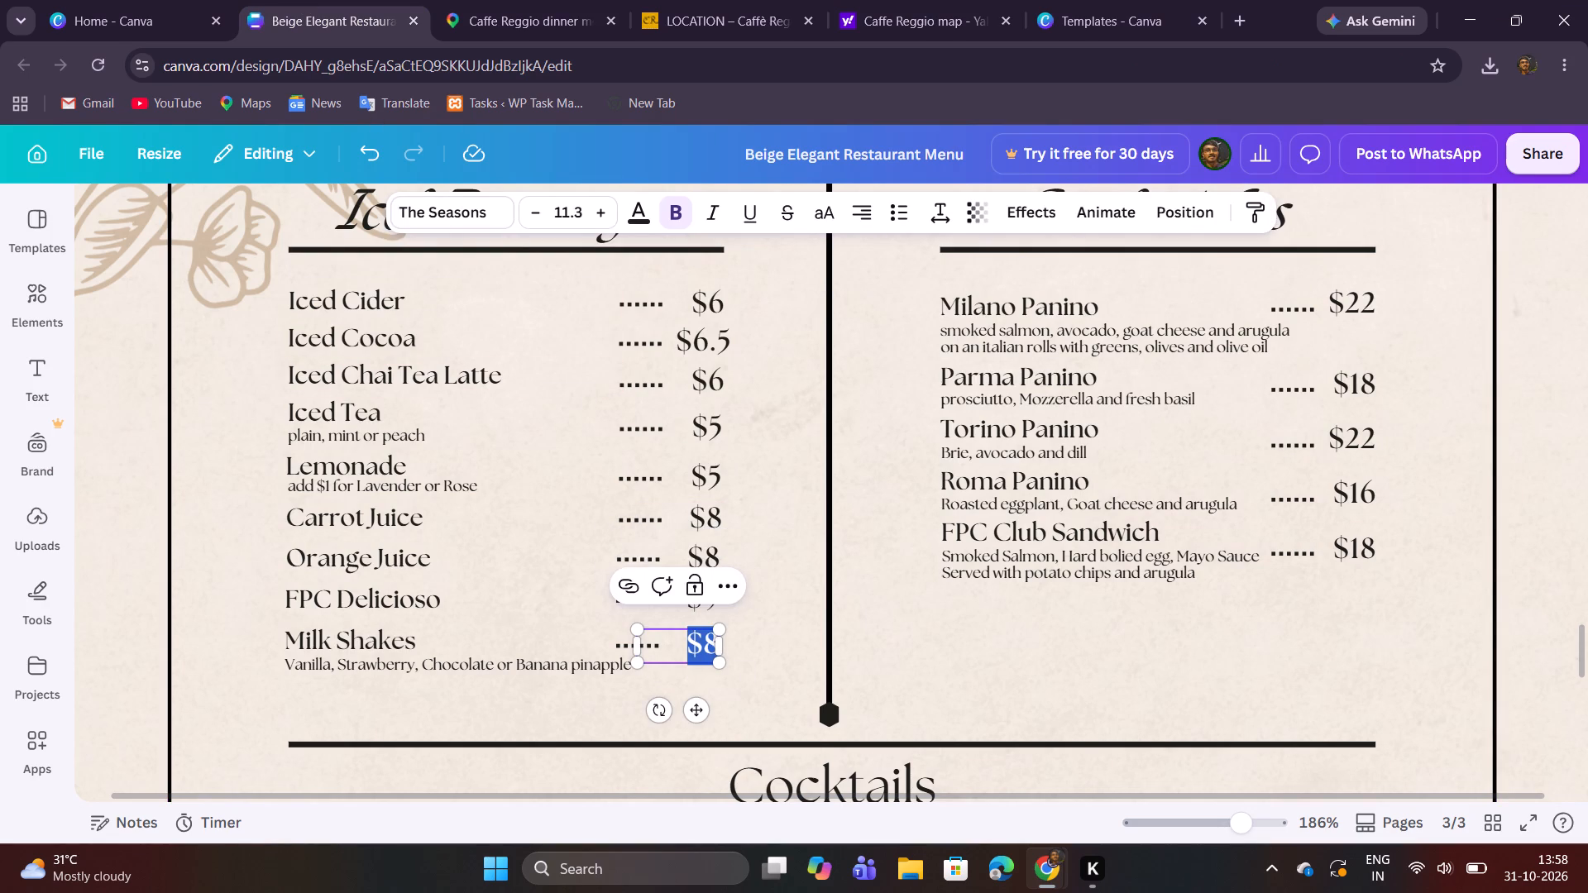
pyautogui.click(713, 642)
pyautogui.doubleClick(710, 642)
pyautogui.press('9')
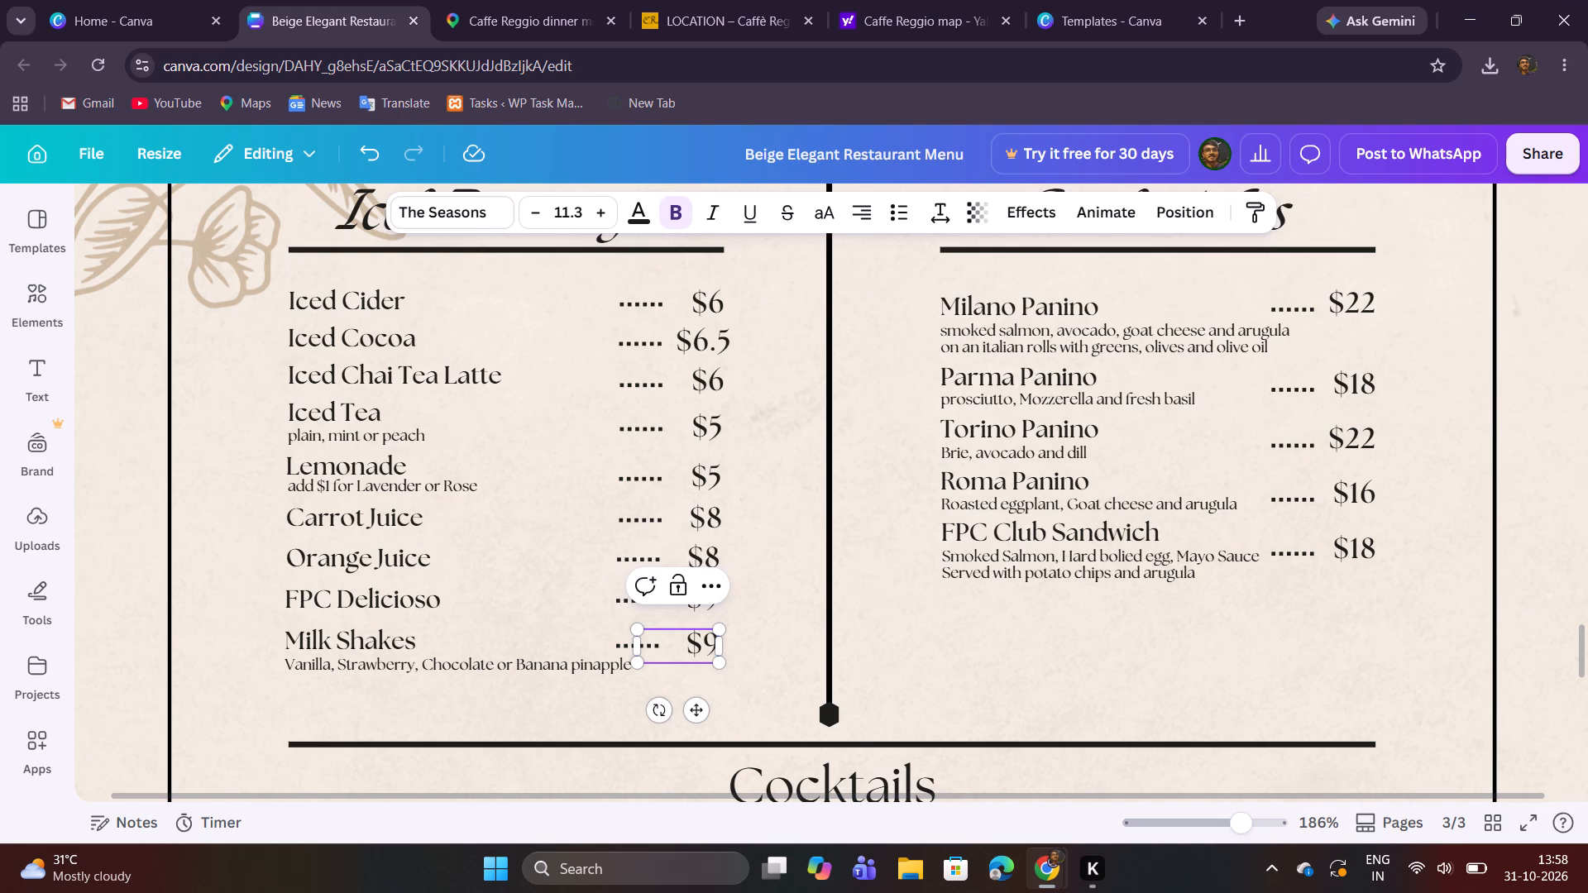
pyautogui.click(749, 648)
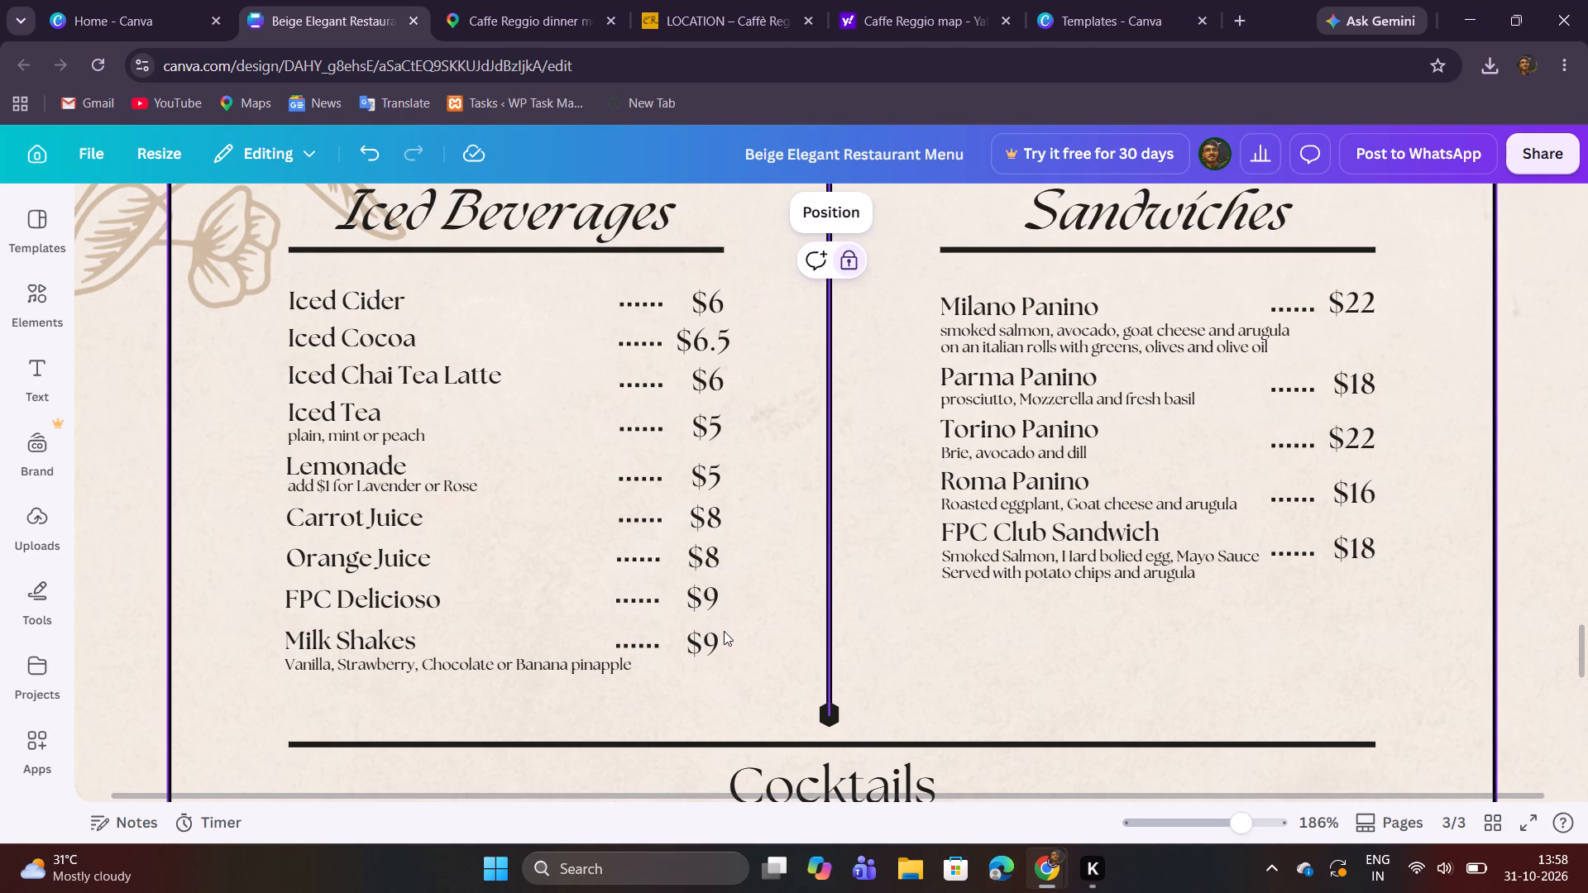
# Check the juice prices in the menu photo and set the Carrot Juice price to $5/$6.
pyautogui.click(514, 20)
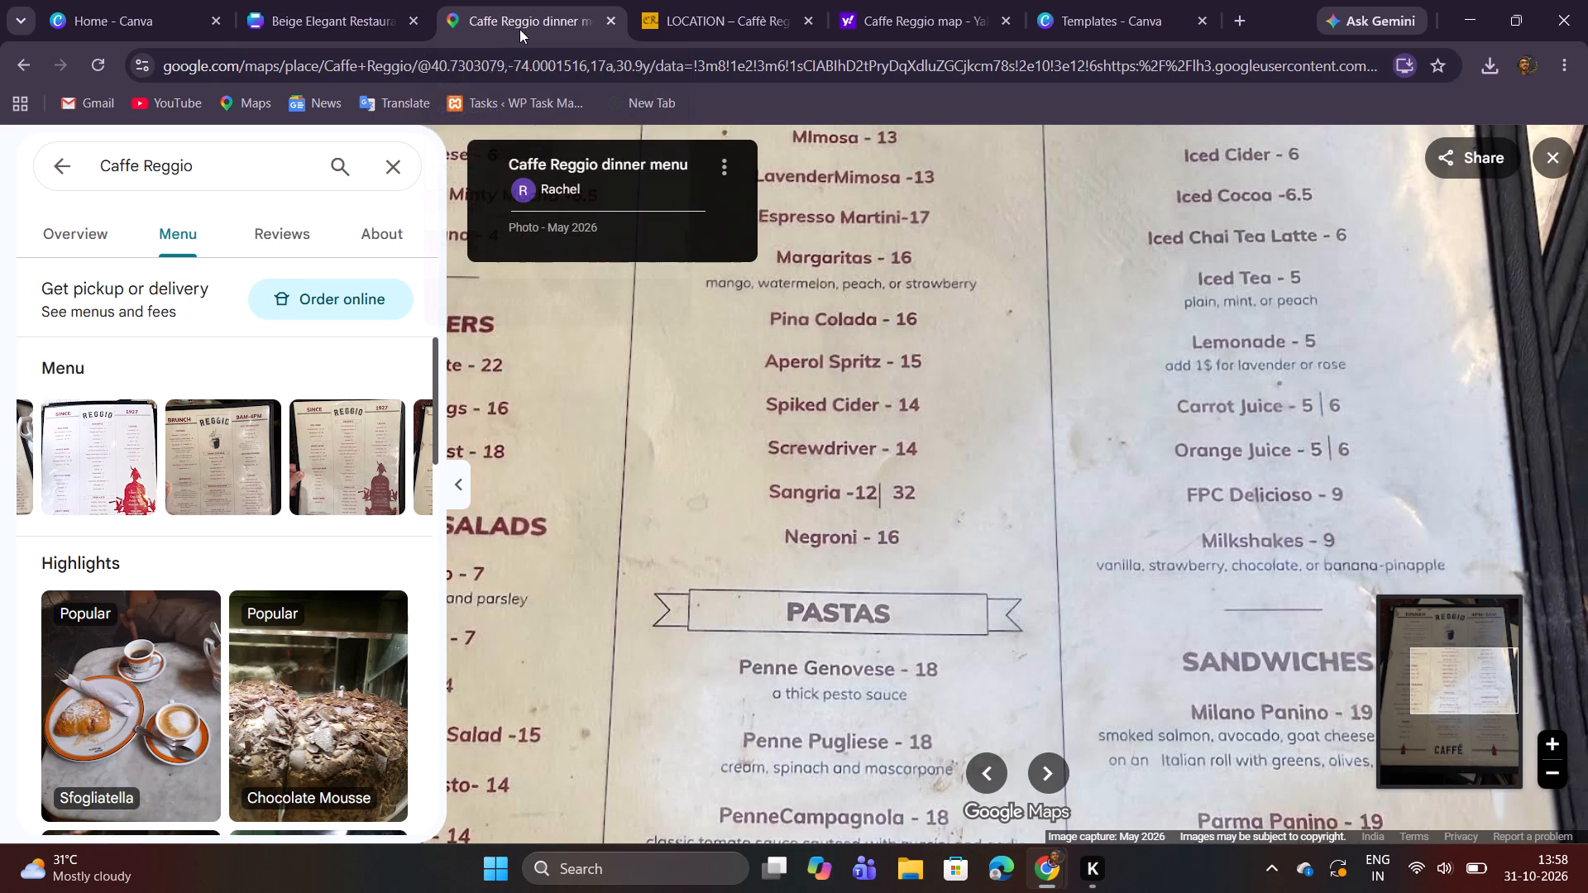
pyautogui.click(334, 0)
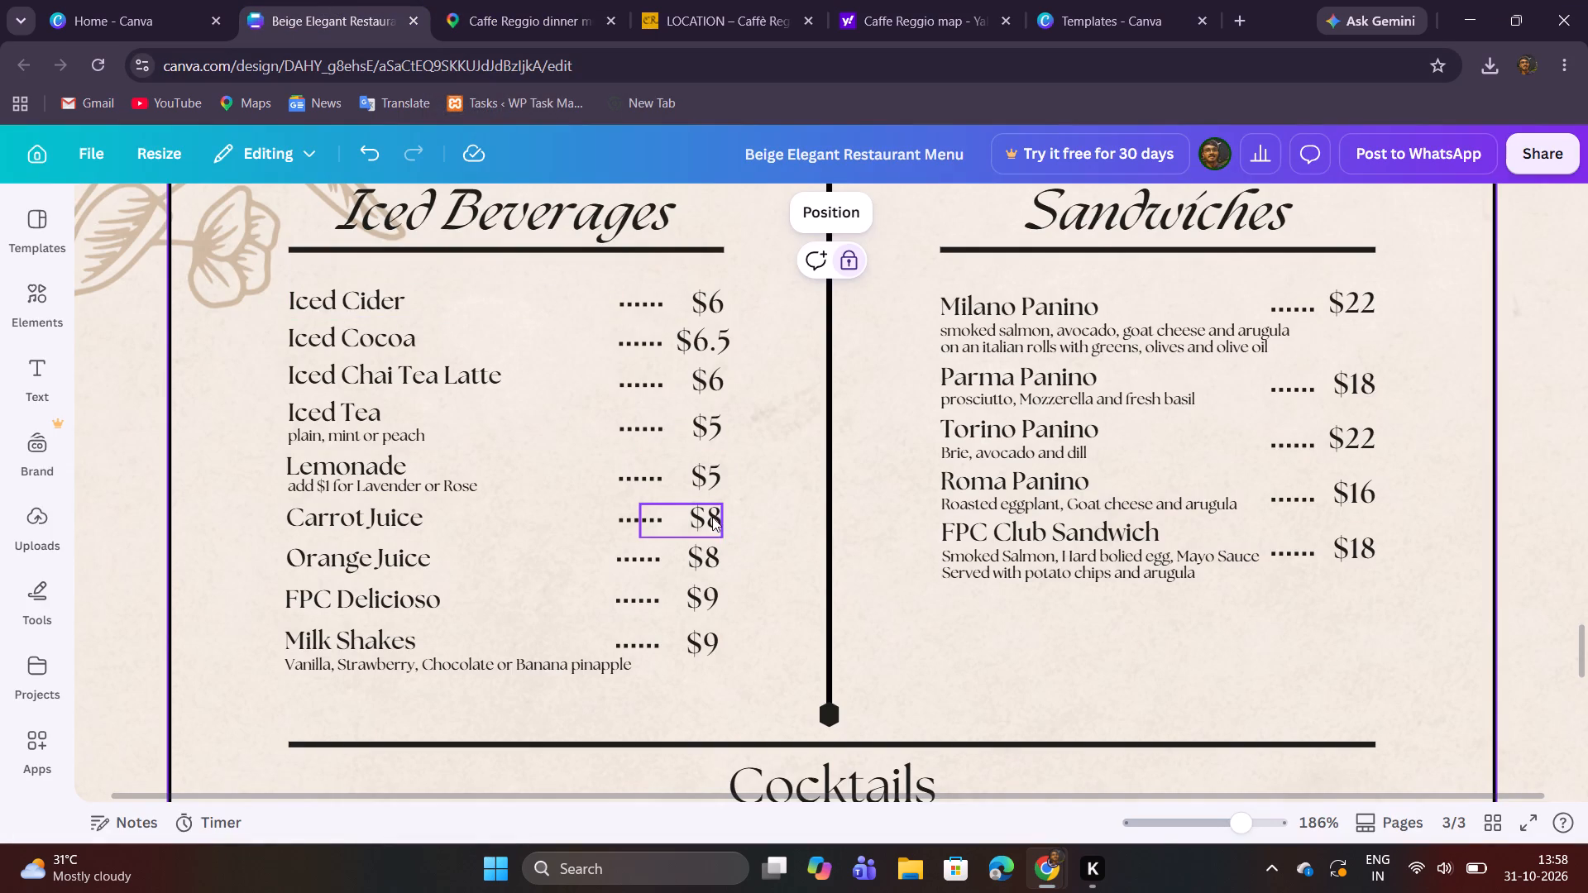
pyautogui.doubleClick(712, 516)
pyautogui.click(713, 519)
pyautogui.doubleClick(713, 523)
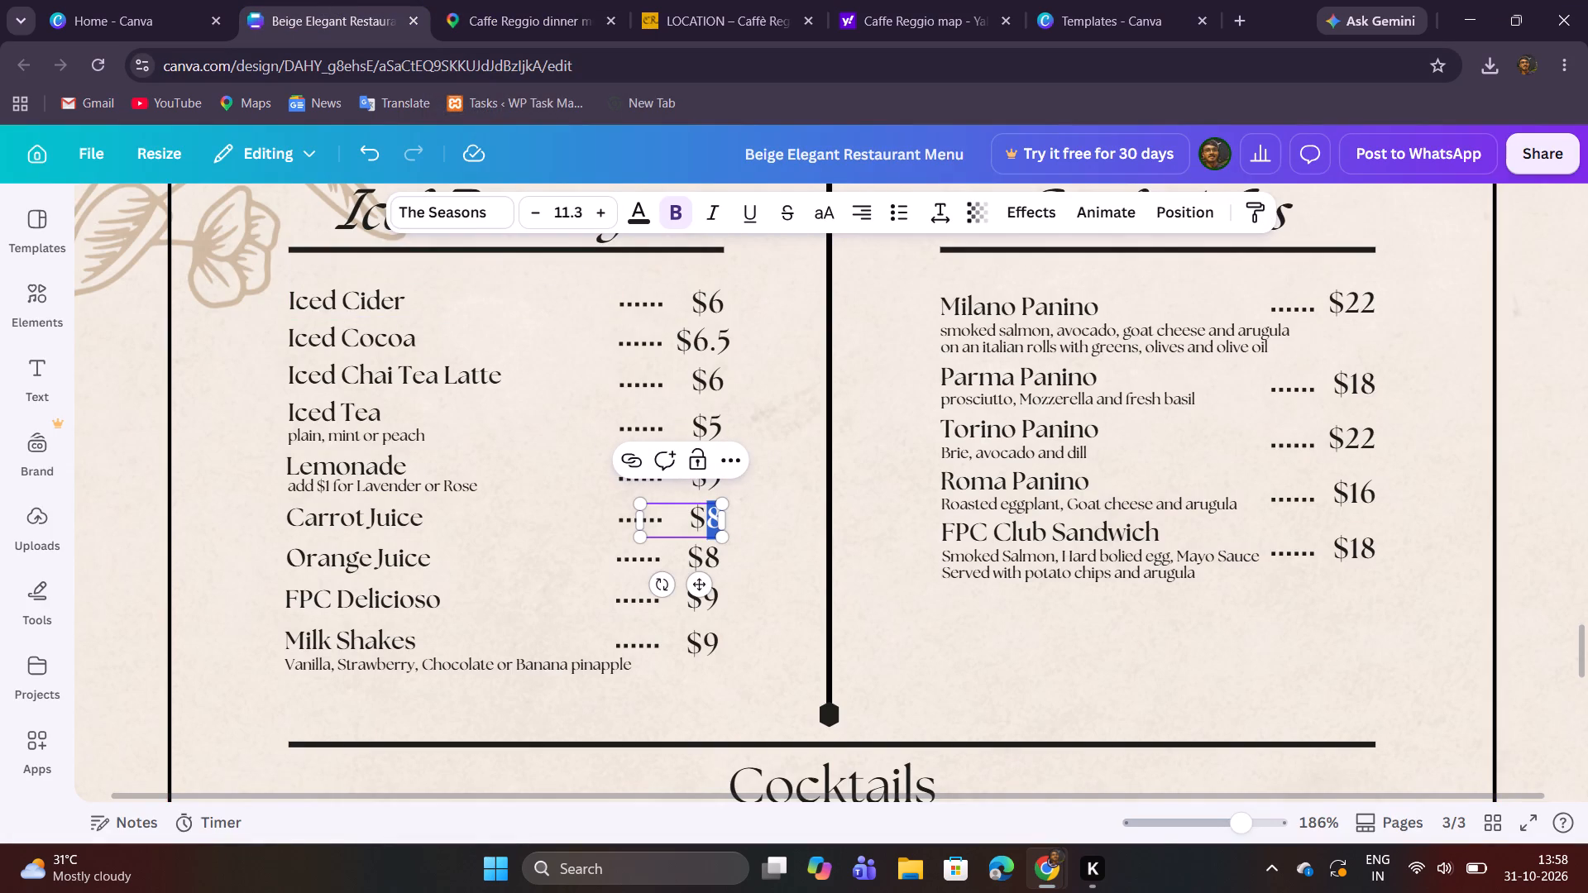
pyautogui.press('5')
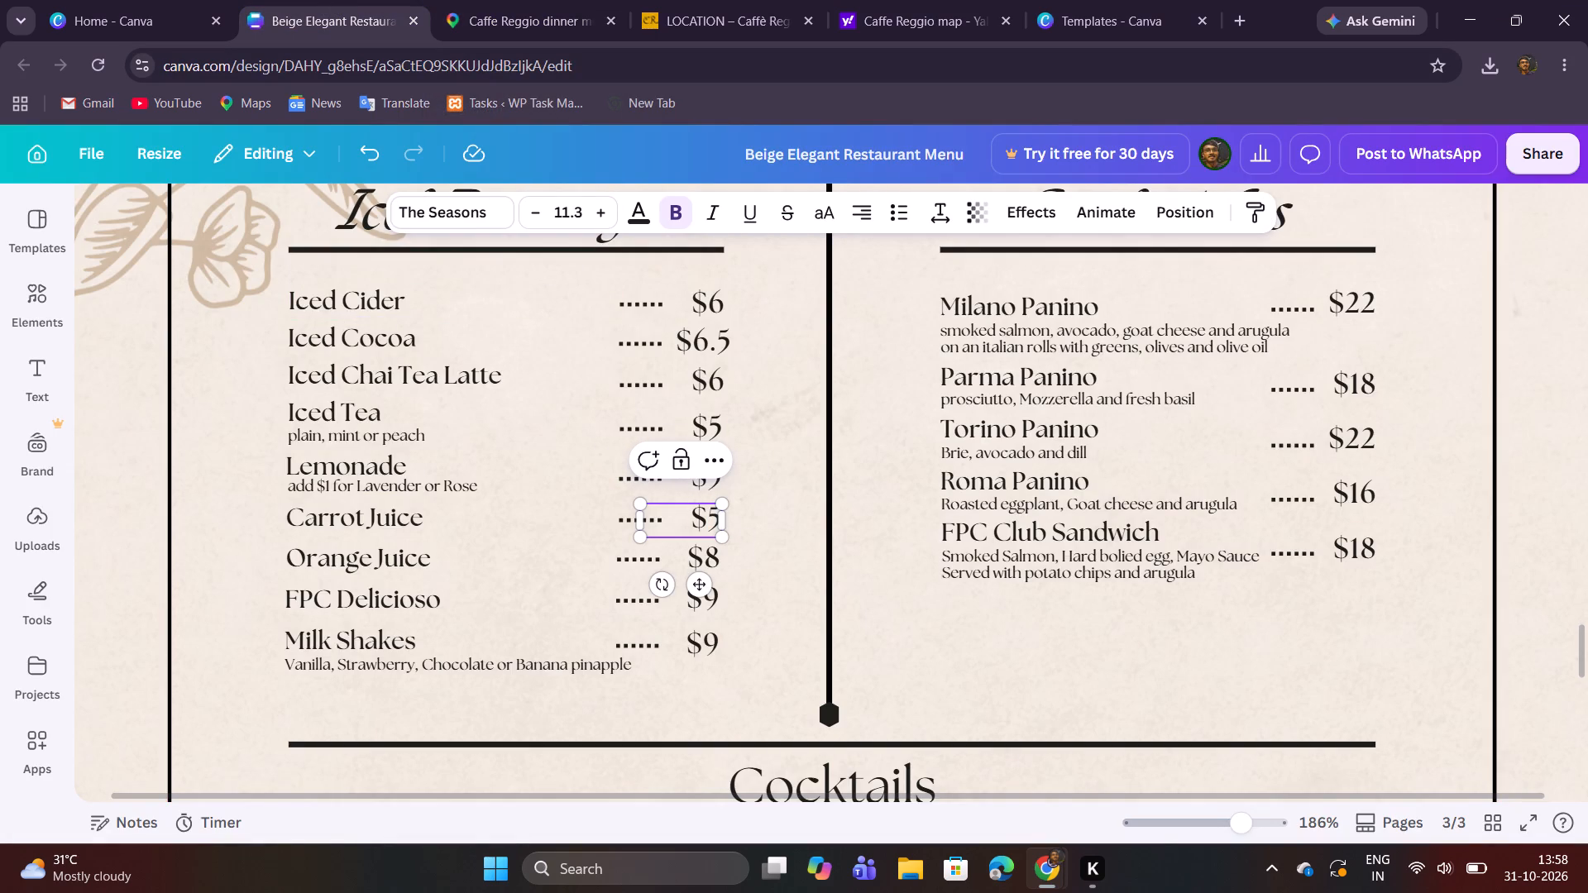
pyautogui.press('/')
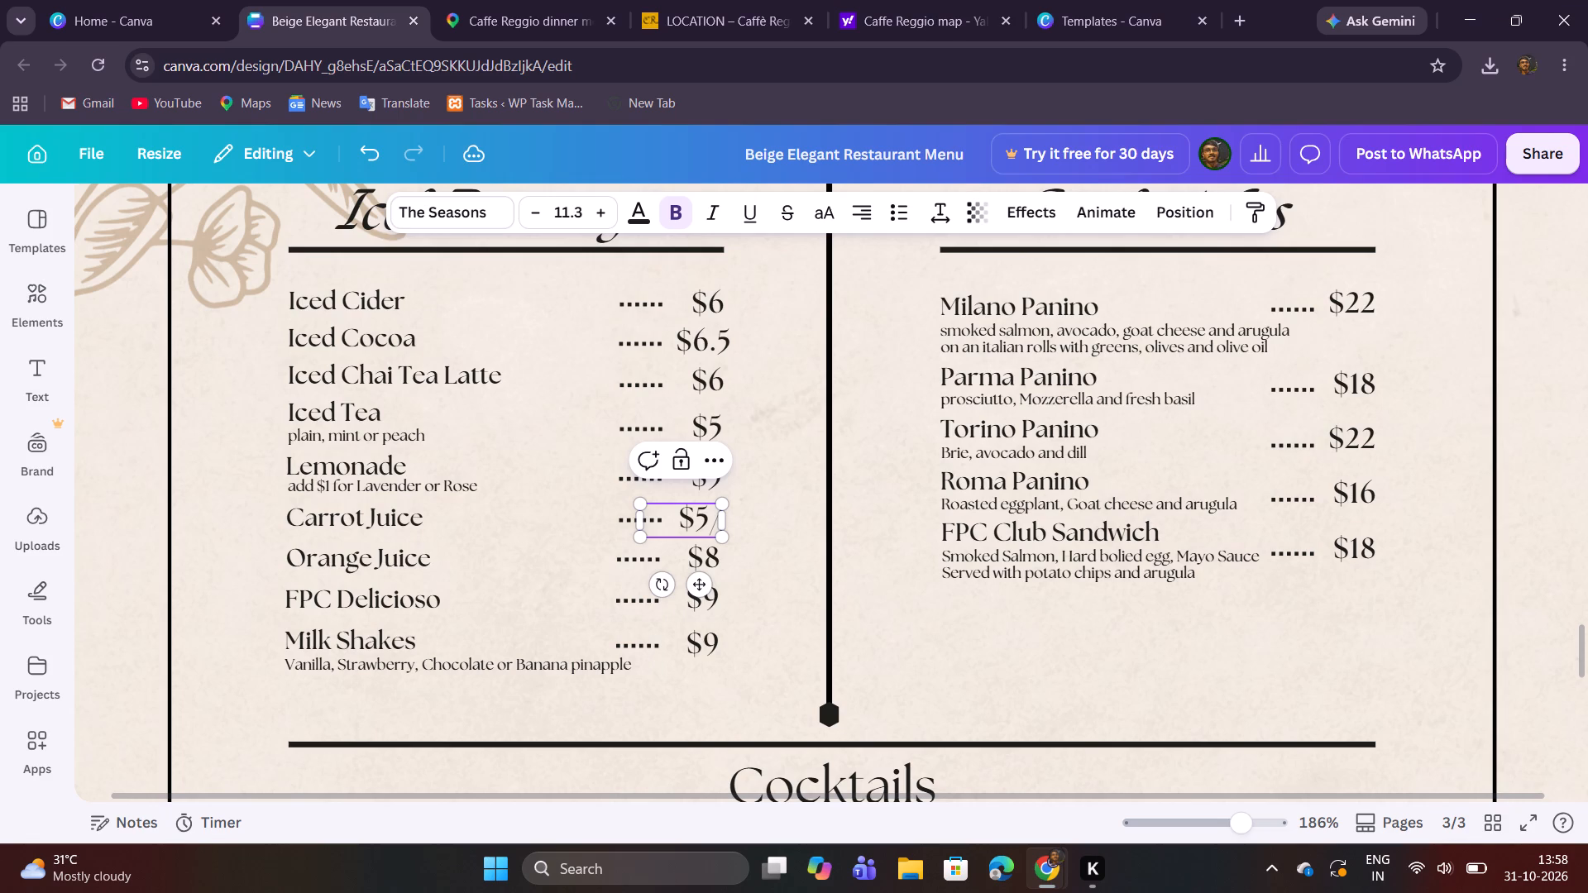
pyautogui.write('$6')
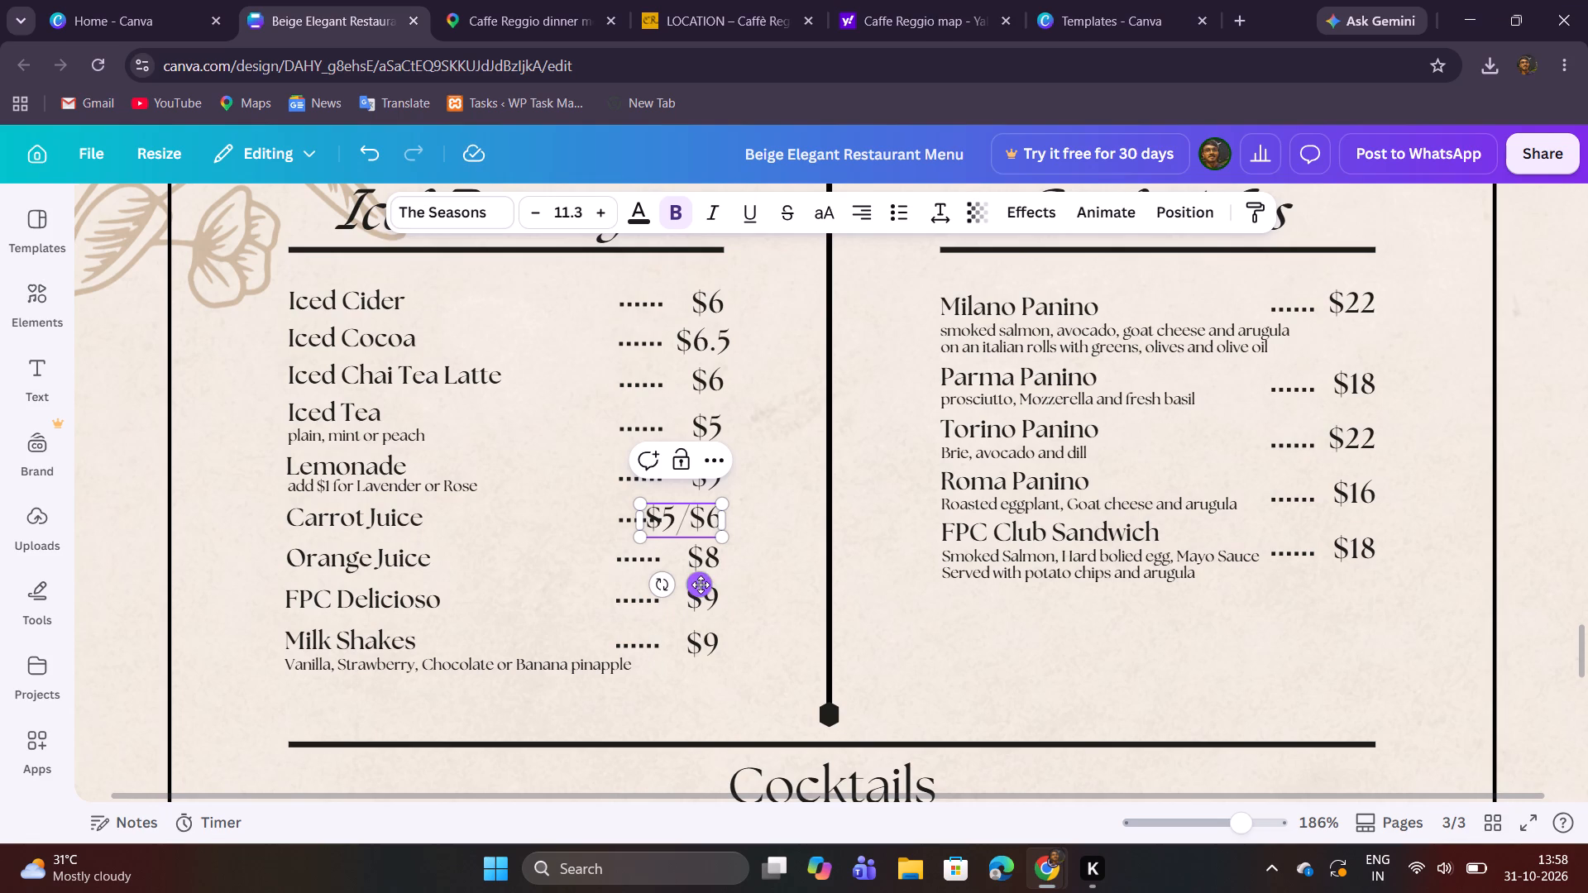
# Shift the Carrot Juice price to the right so it clears its dot leader.
pyautogui.moveTo(701, 585); pyautogui.dragTo(714, 586)
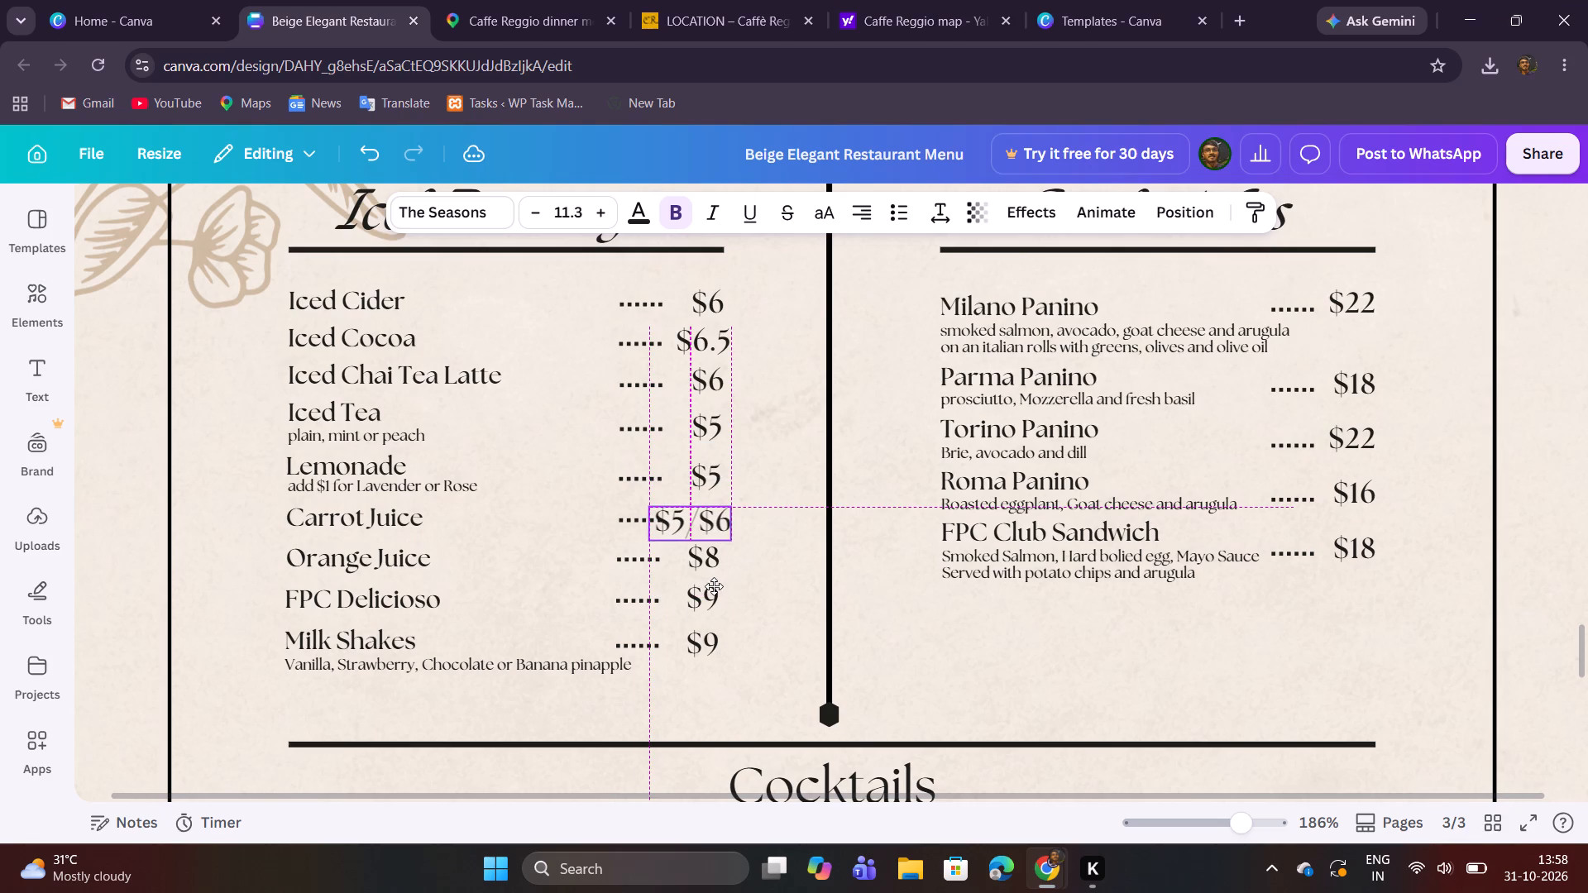
pyautogui.moveTo(714, 586); pyautogui.dragTo(717, 585)
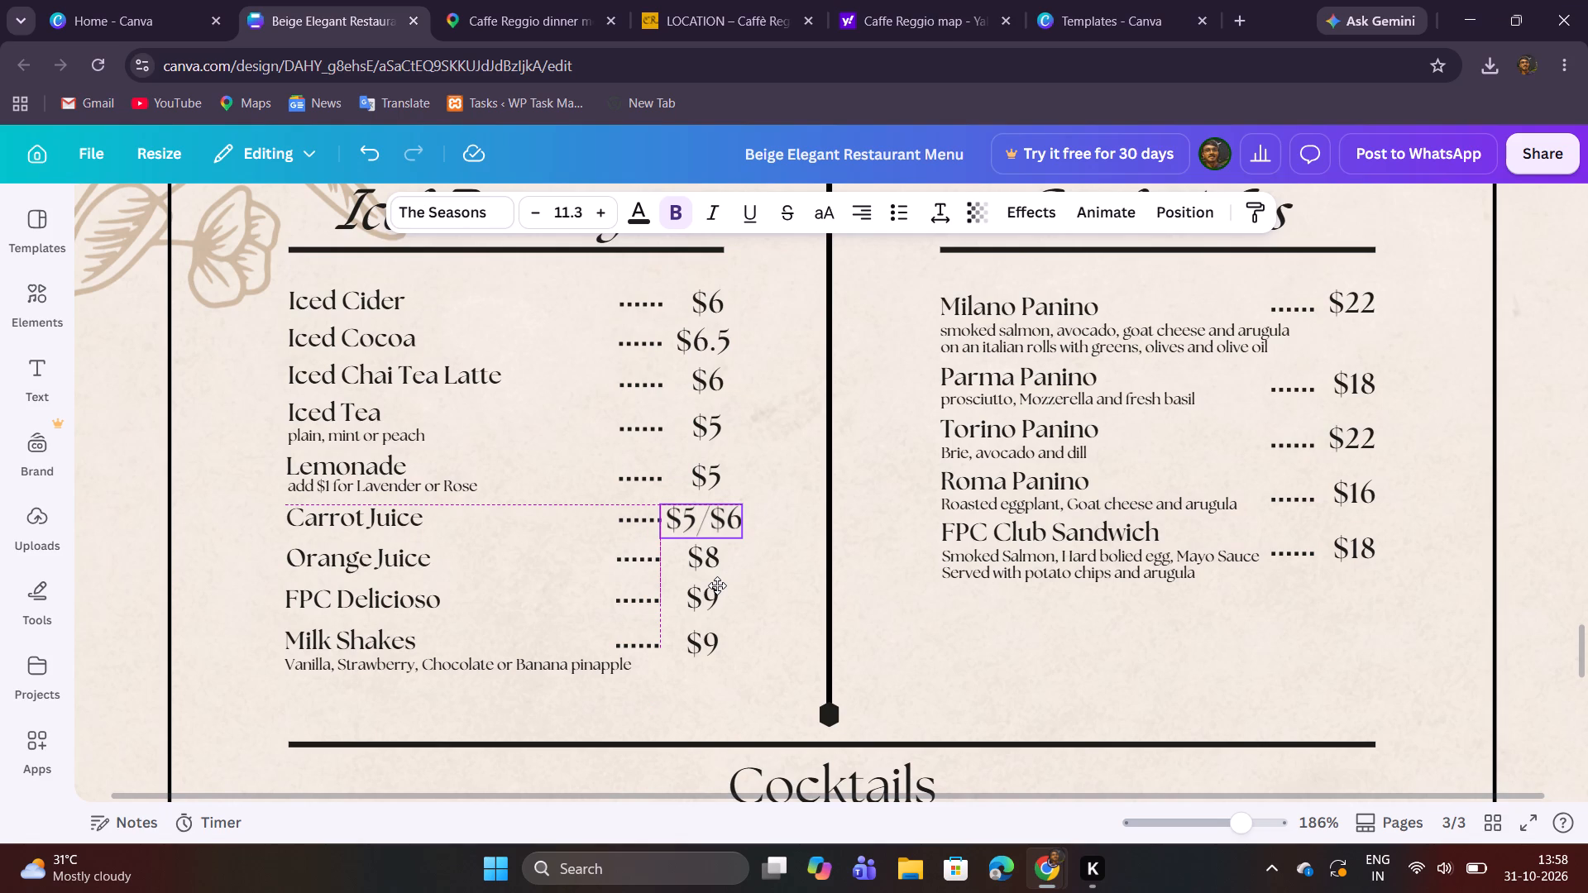
pyautogui.moveTo(717, 585); pyautogui.dragTo(720, 585)
pyautogui.moveTo(720, 585); pyautogui.dragTo(720, 585)
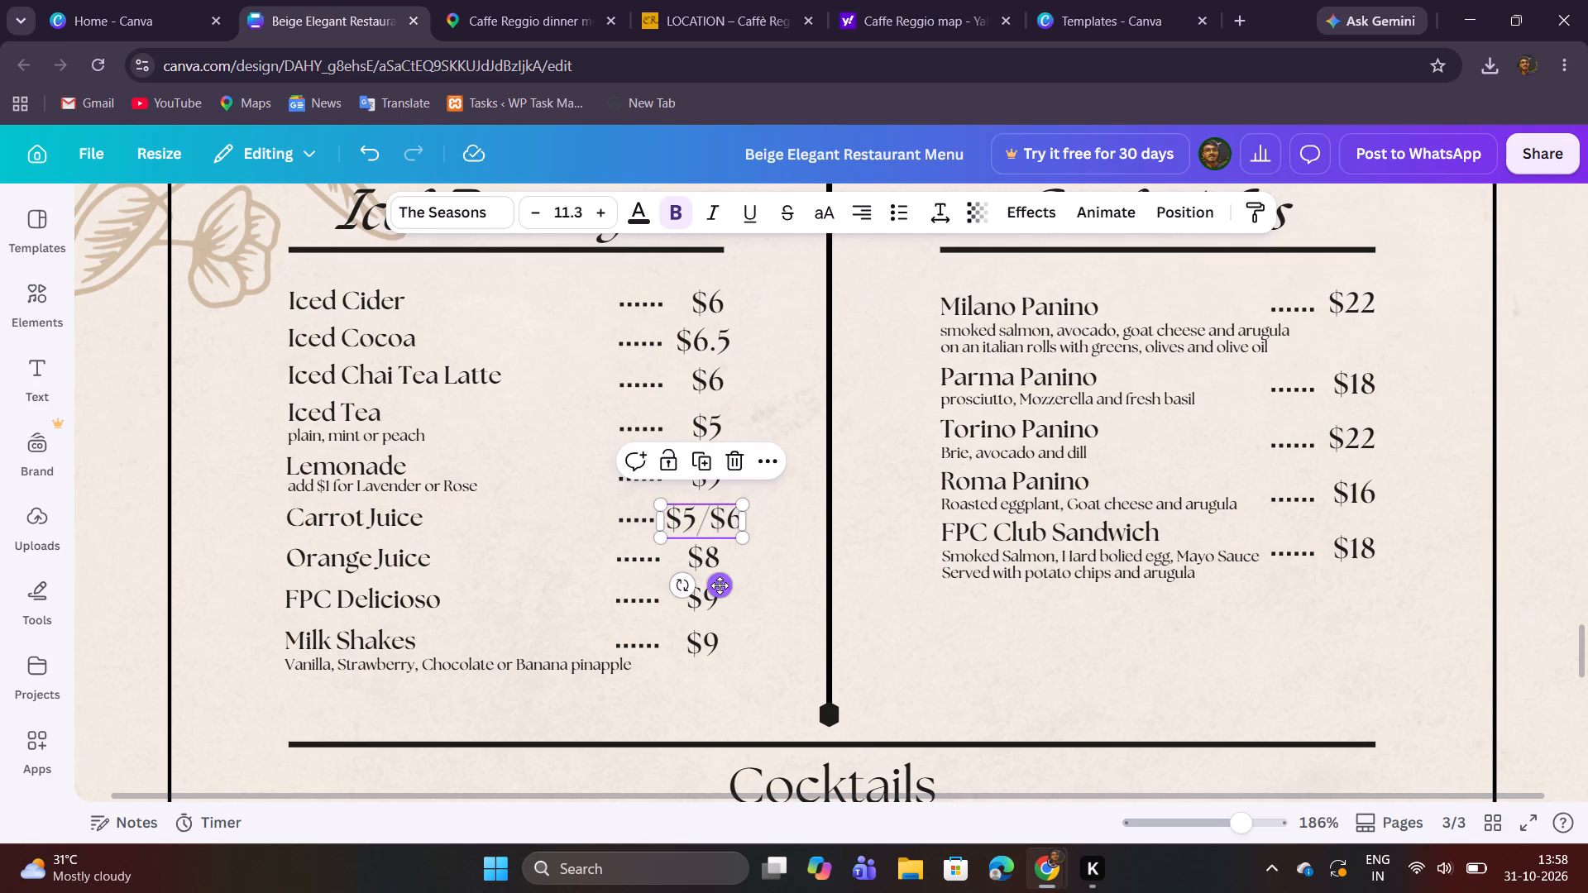
# Delete the Orange Juice price and replace it with a duplicate of the $5/$6 Carrot Juice price, aligned beneath the original.
pyautogui.click(703, 557)
pyautogui.click(715, 488)
pyautogui.click(715, 512)
pyautogui.click(706, 457)
pyautogui.moveTo(749, 610); pyautogui.dragTo(745, 614)
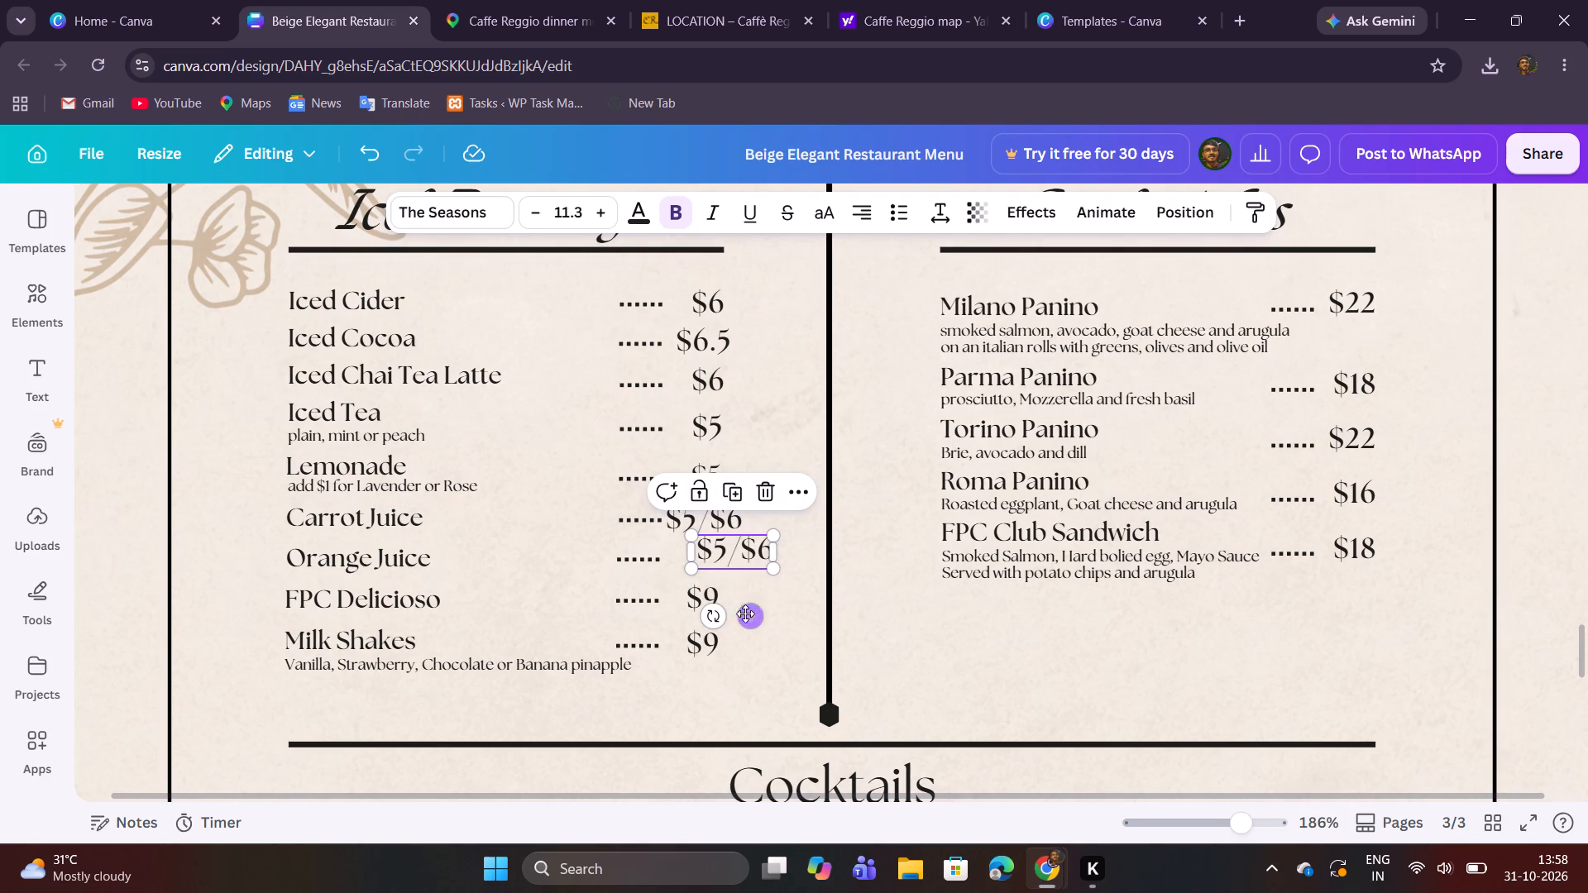
pyautogui.moveTo(745, 614); pyautogui.dragTo(725, 618)
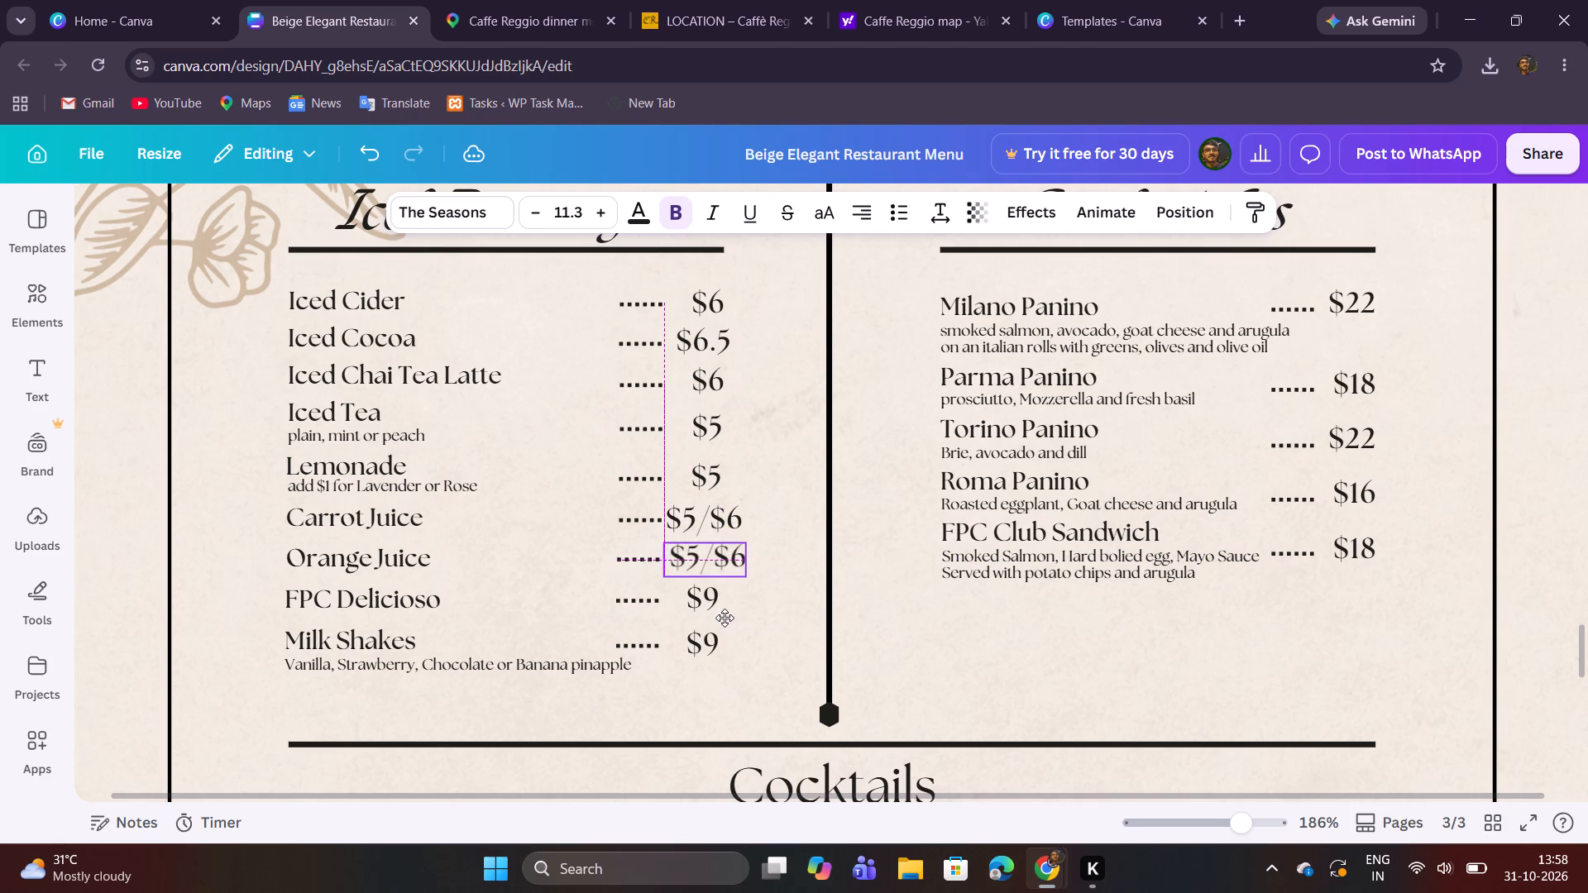
pyautogui.moveTo(725, 618); pyautogui.dragTo(723, 618)
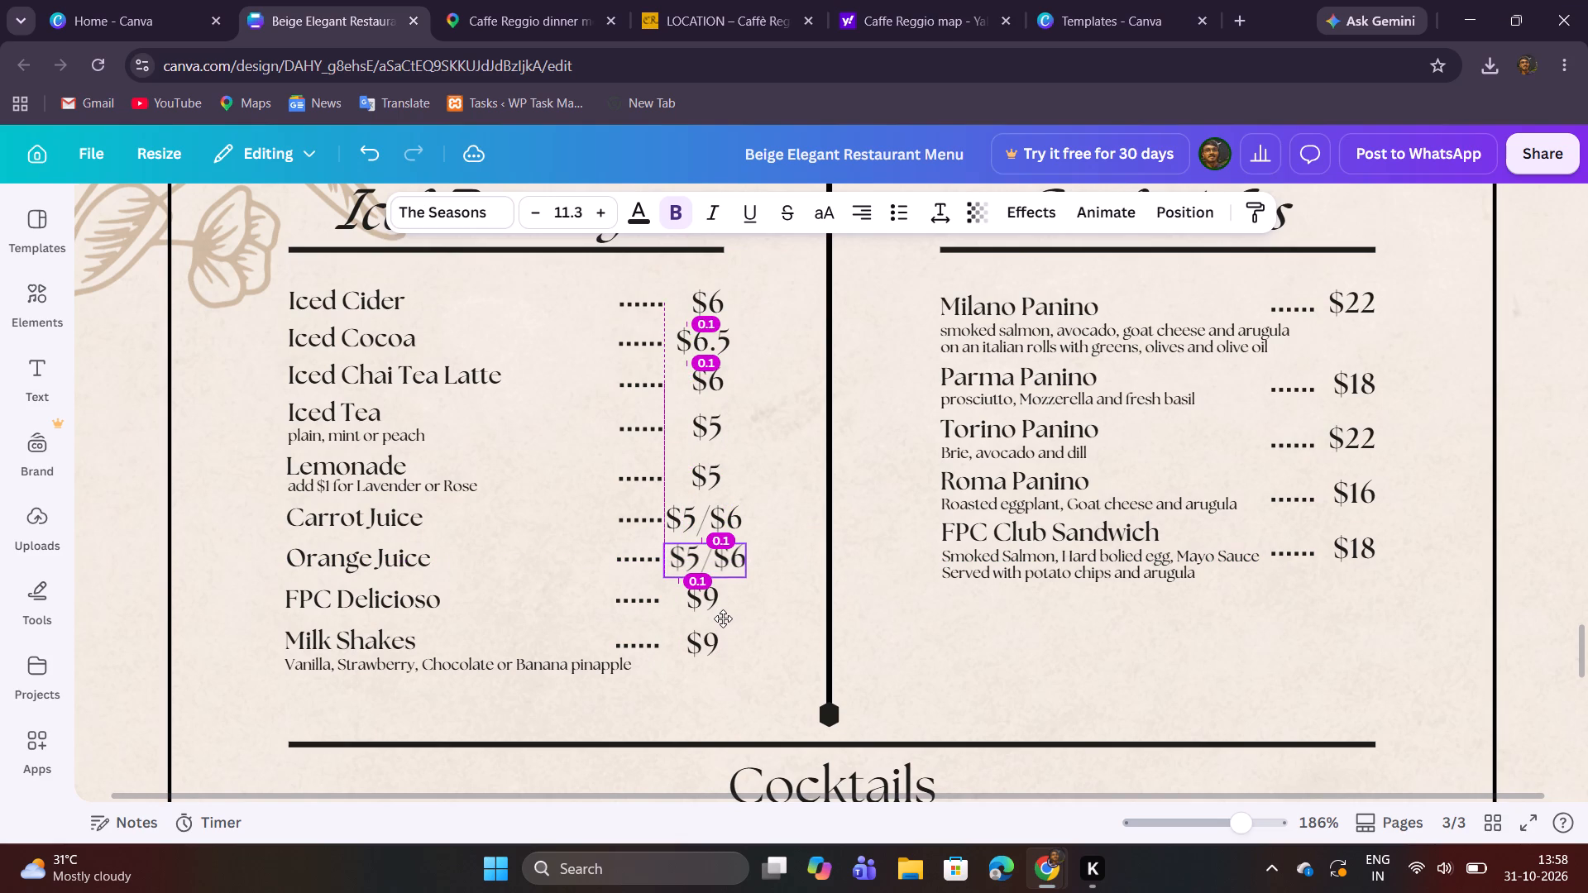
pyautogui.moveTo(723, 618); pyautogui.dragTo(717, 618)
pyautogui.click(764, 611)
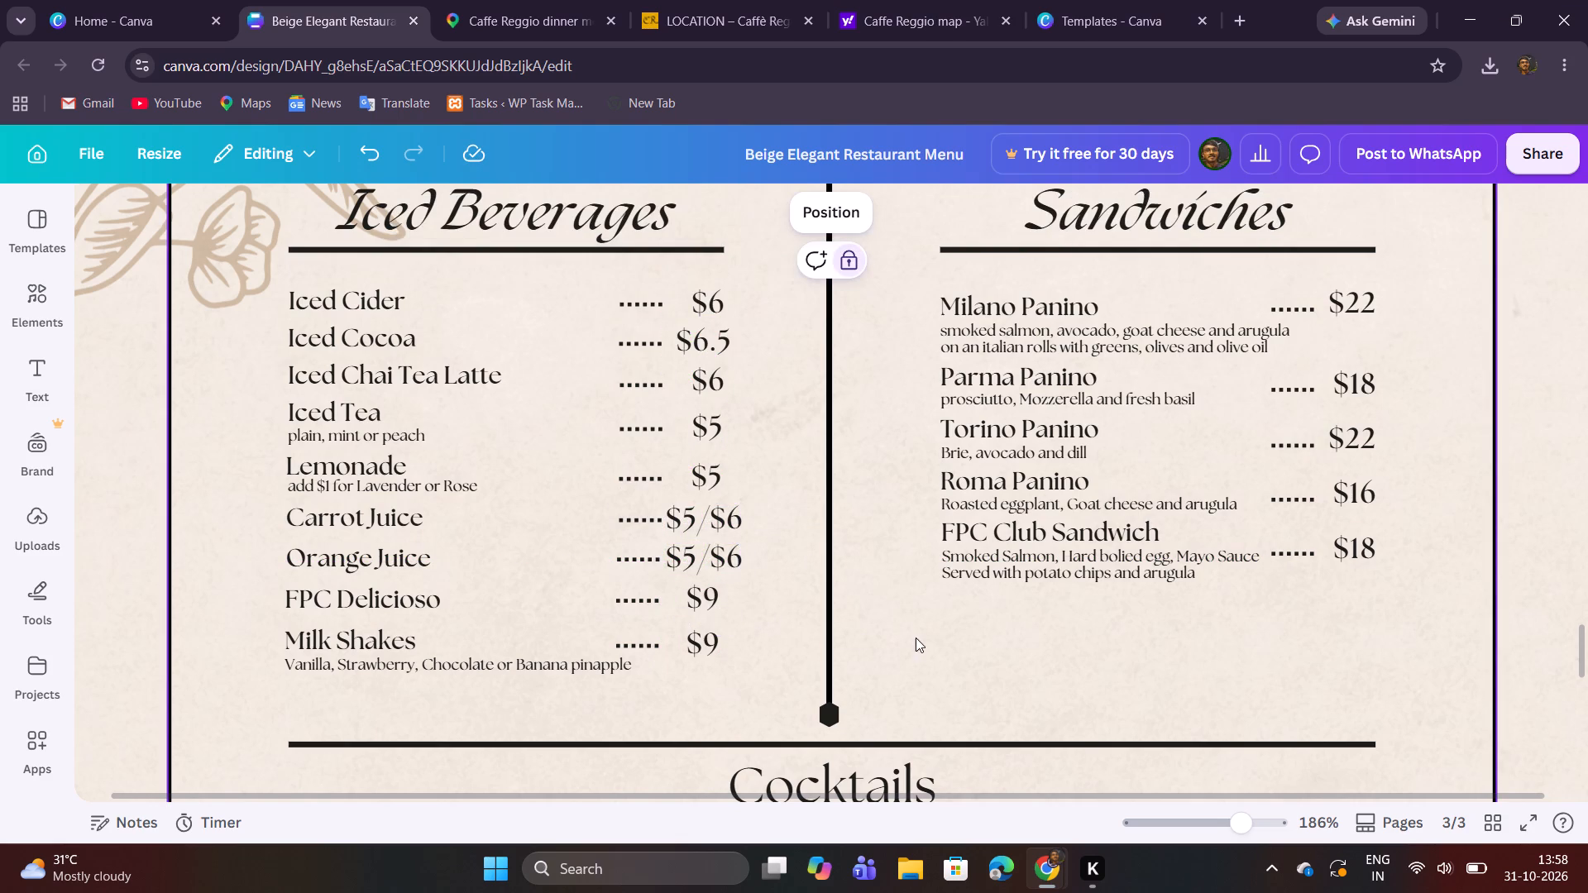
# Review the Iced Beverages, Sandwiches and Cocktails sections of page 3 at a reduced zoom.
pyautogui.scroll(-4, 923, 627)
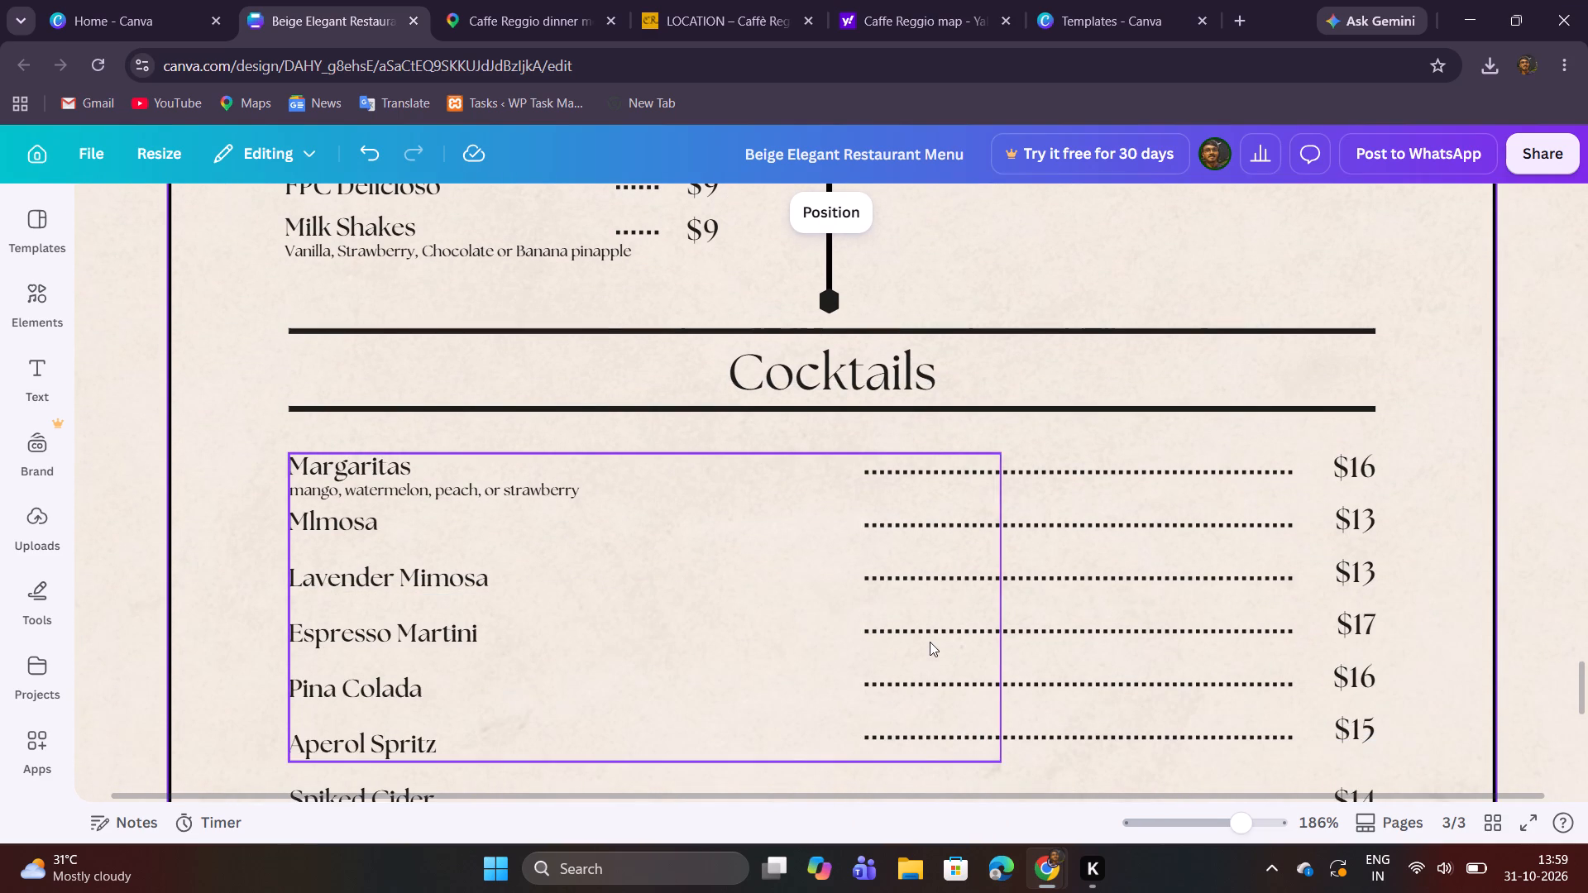
pyautogui.click(1220, 819)
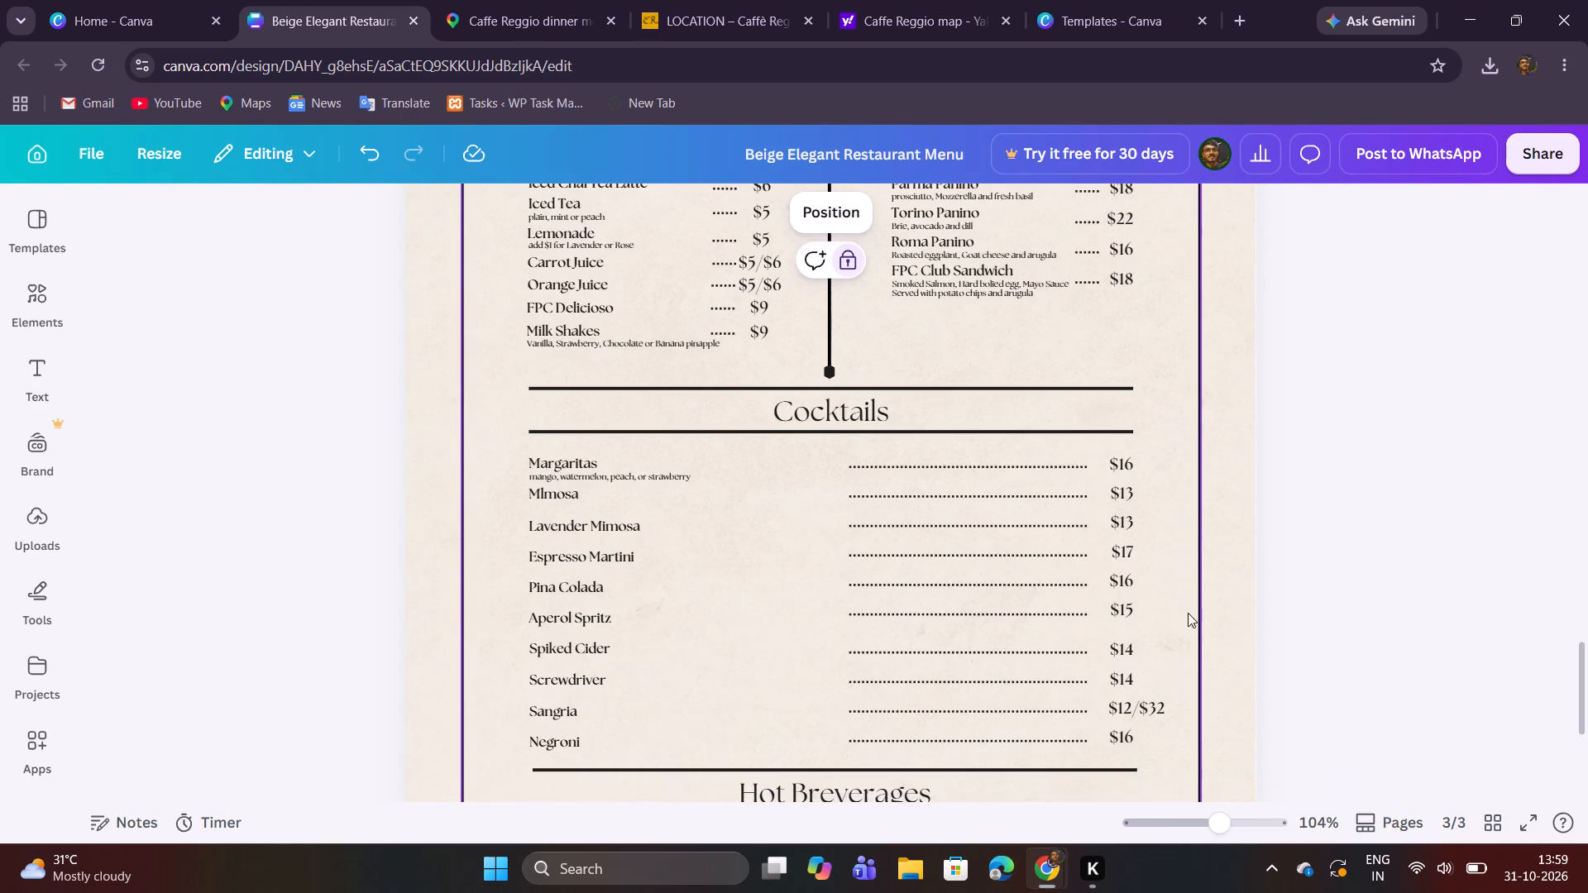
pyautogui.scroll(2, 1307, 518)
pyautogui.click(1302, 504)
pyautogui.scroll(2, 1302, 504)
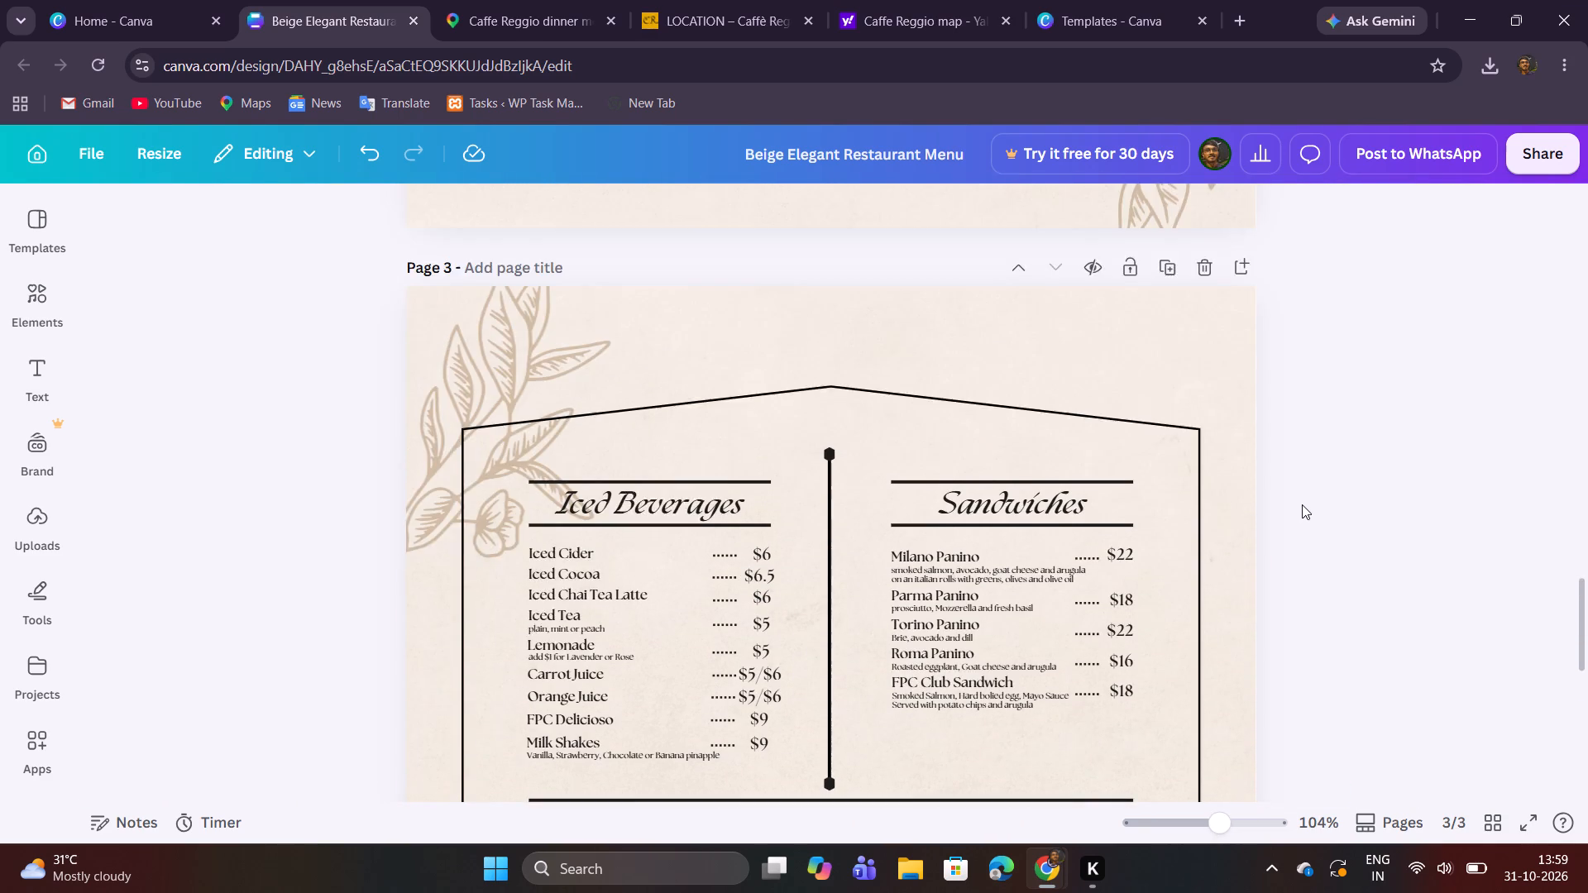
pyautogui.scroll(-3, 1302, 503)
pyautogui.scroll(1, 1302, 503)
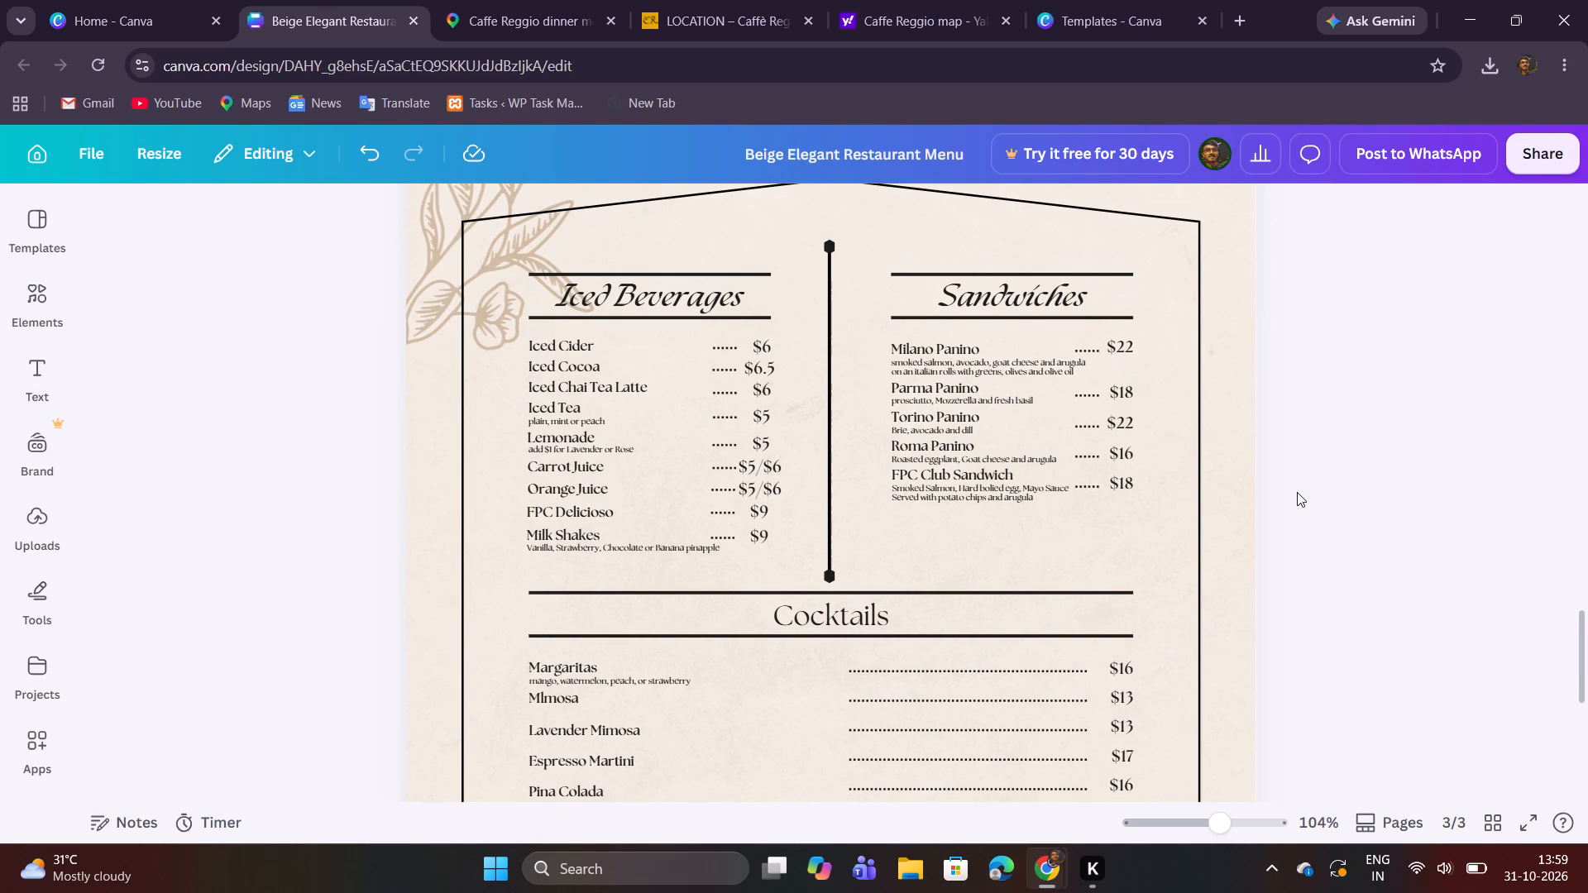
# Review the layout of all three menu pages, from the cover through the food and drink sections.
pyautogui.scroll(-4, 1294, 492)
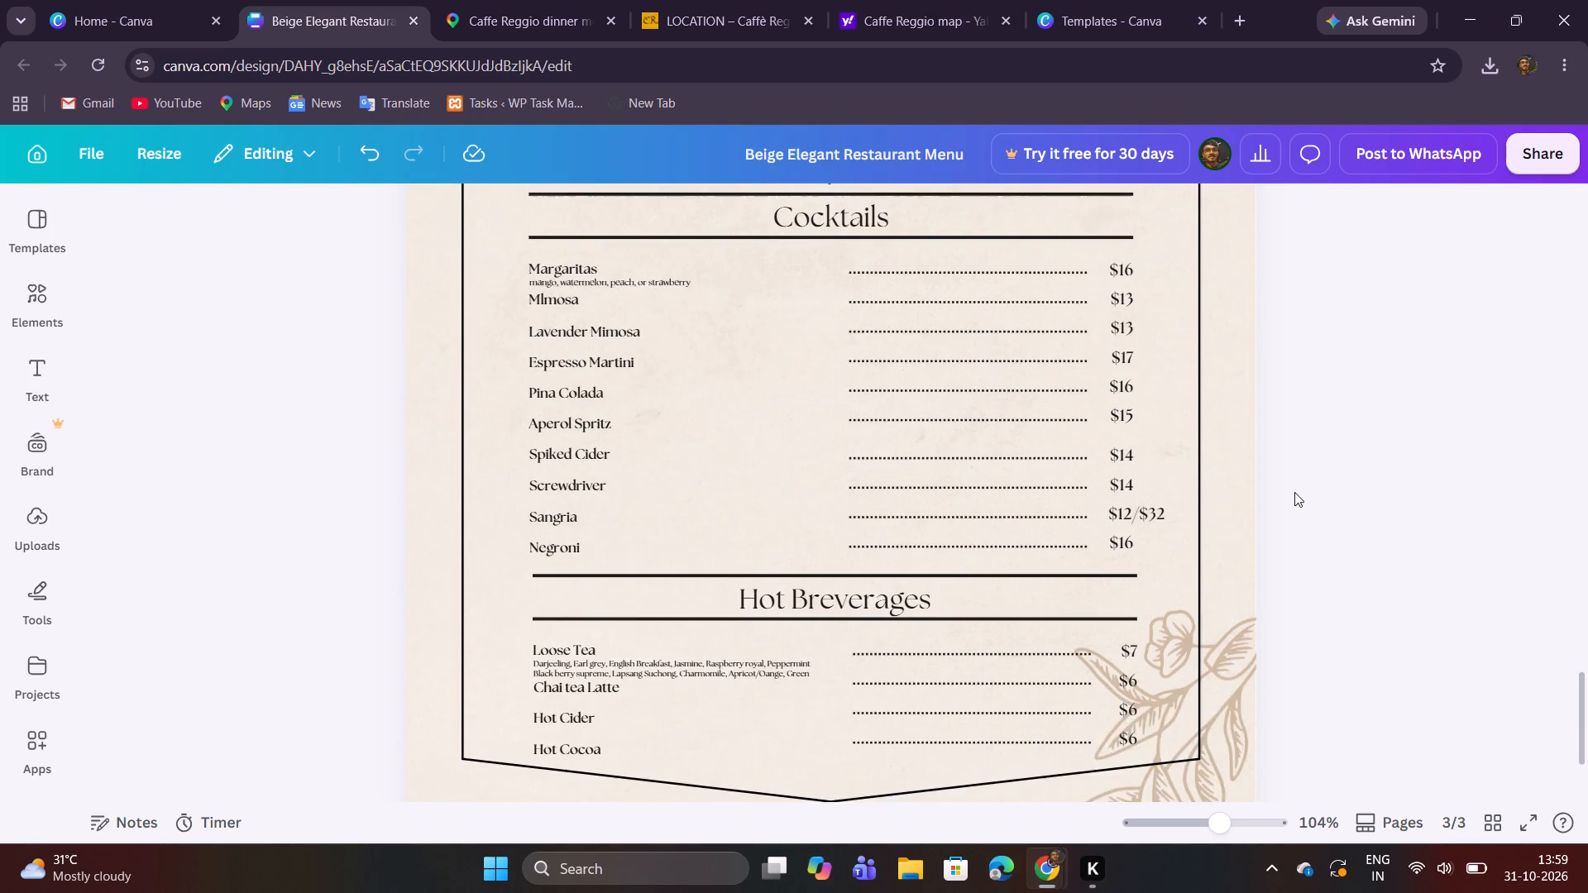
pyautogui.scroll(-2, 1294, 492)
pyautogui.scroll(8, 1294, 492)
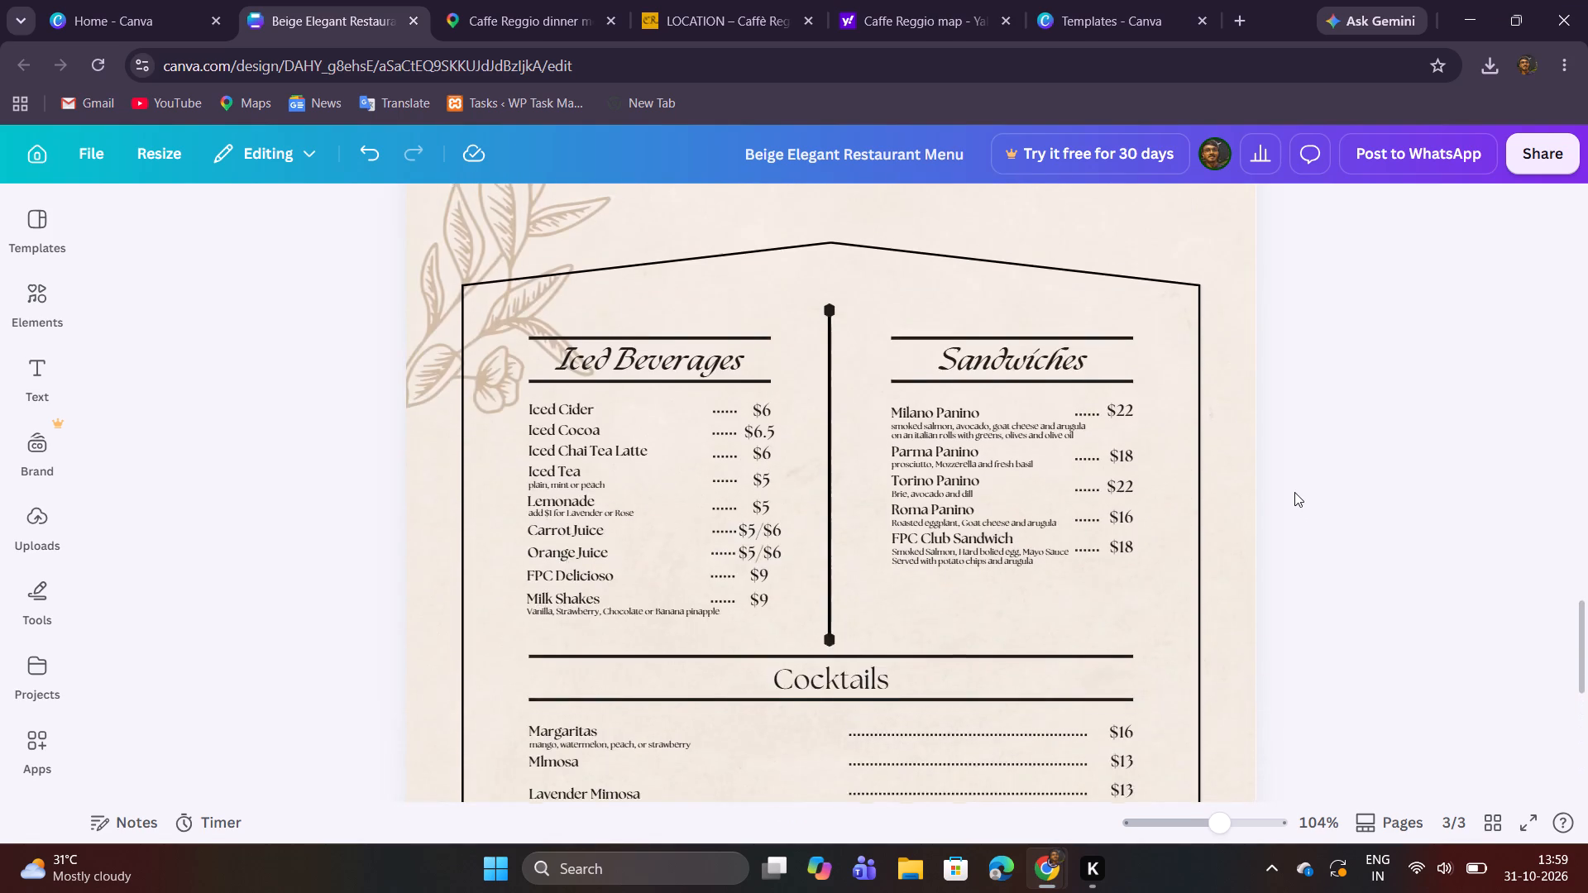
pyautogui.scroll(11, 1294, 492)
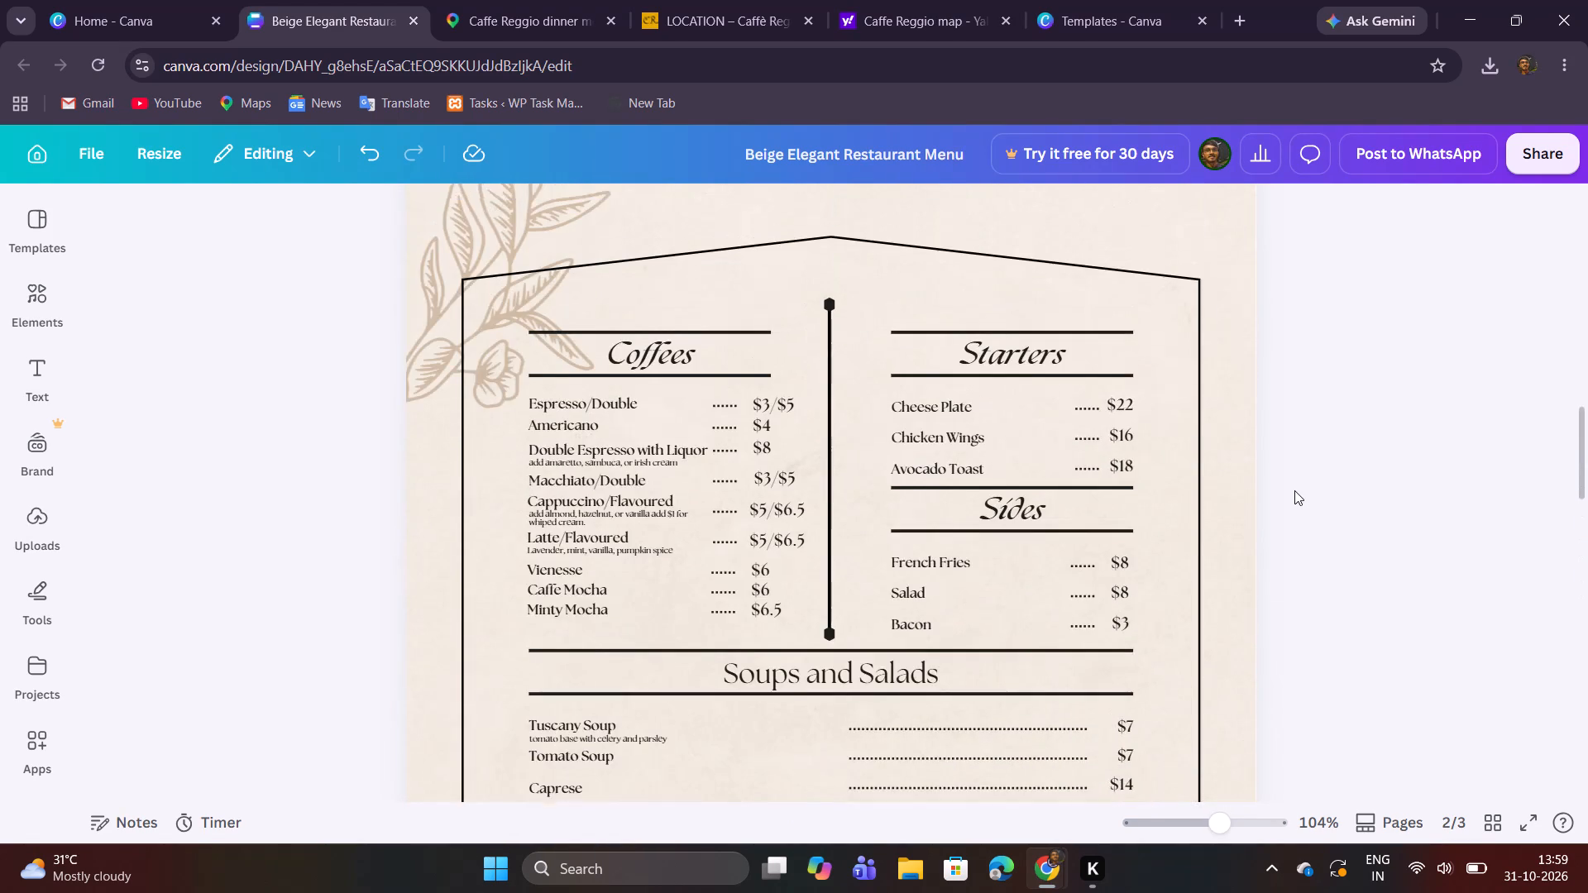
pyautogui.scroll(11, 1294, 490)
pyautogui.scroll(-2, 1294, 490)
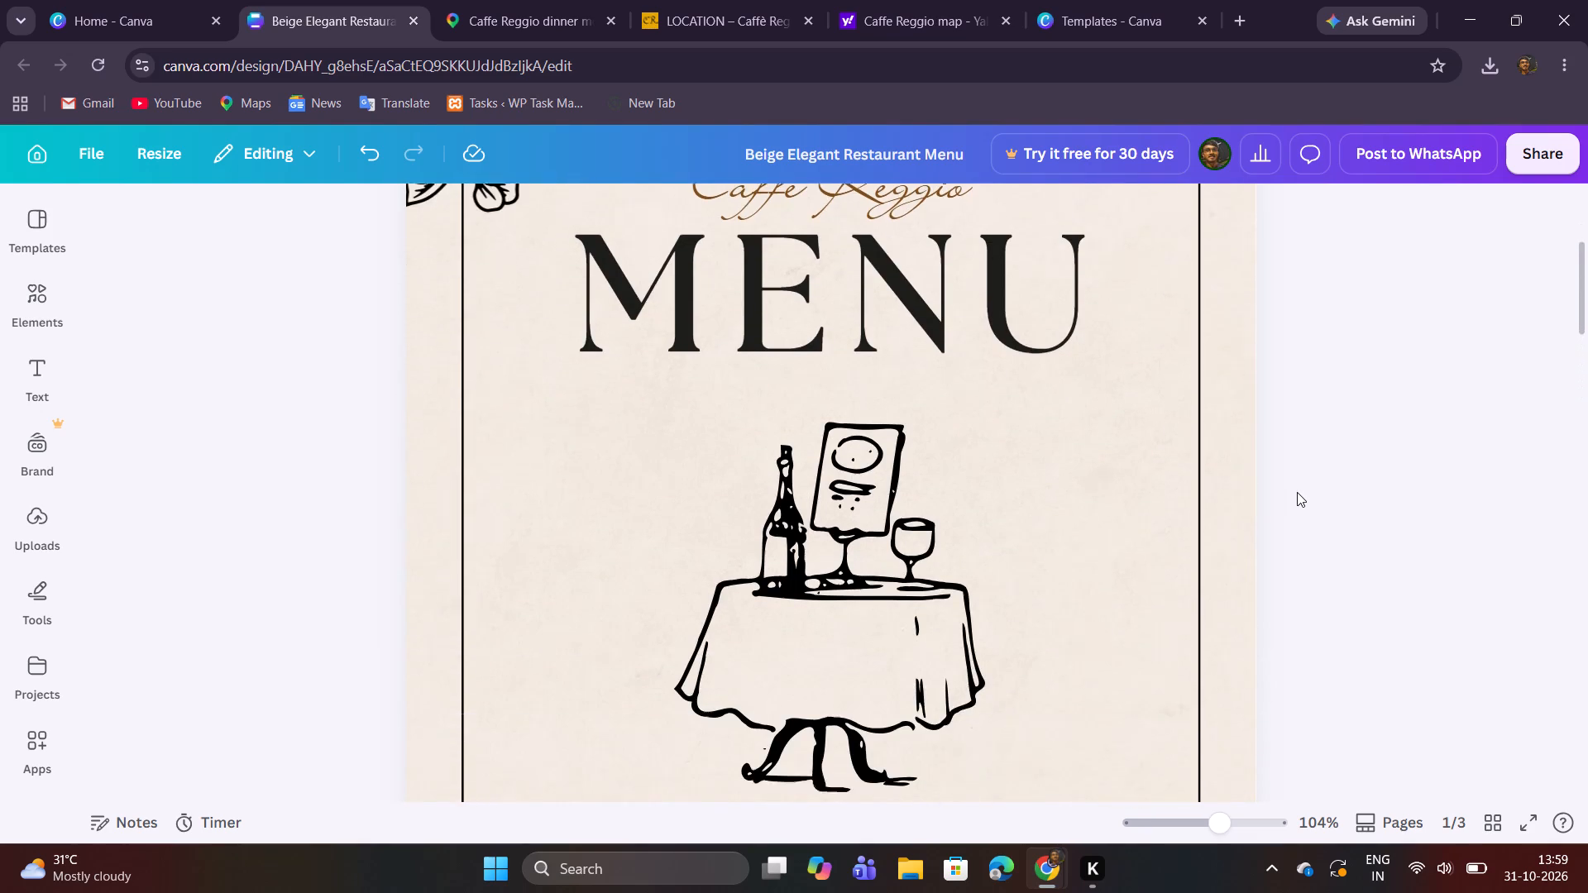
pyautogui.scroll(-3, 1283, 383)
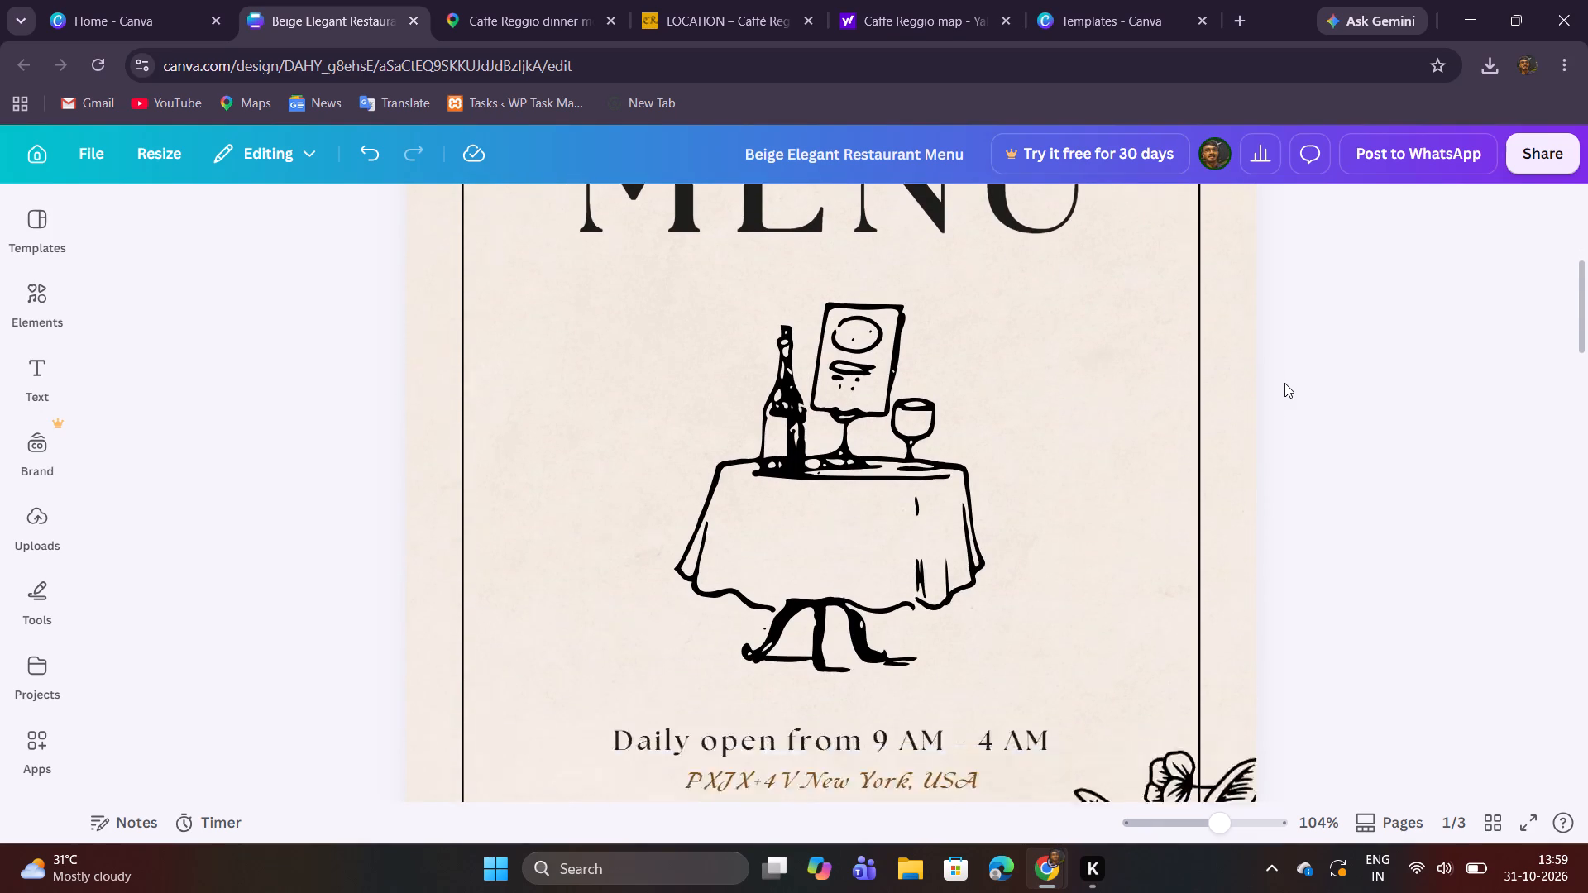
pyautogui.scroll(-11, 1284, 383)
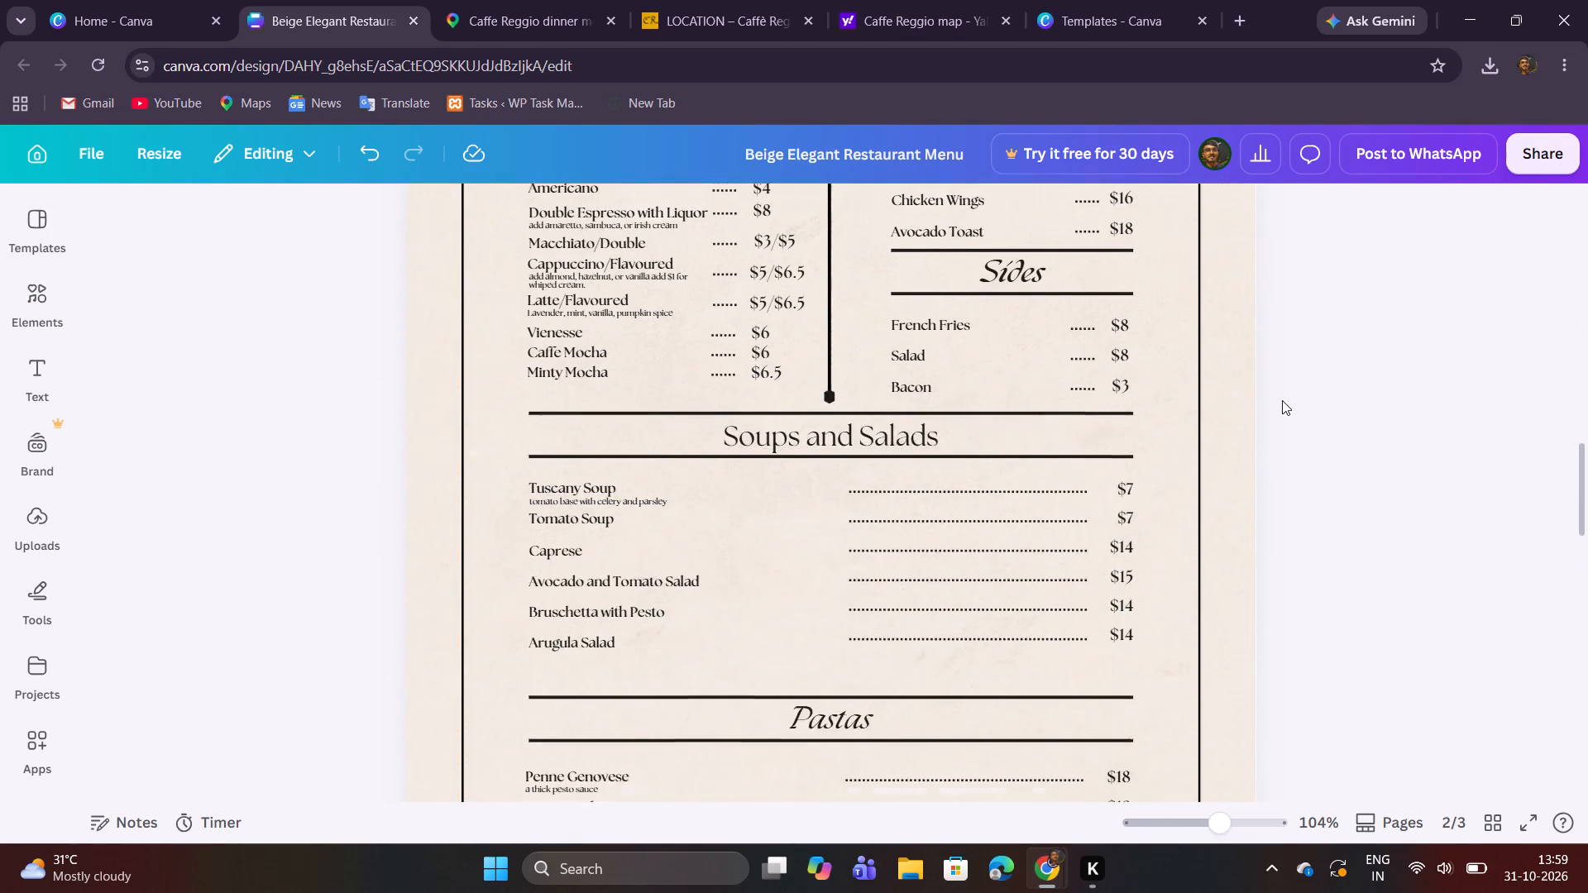
# Duplicate page 3 of the menu design and look over the copied page against the original.
pyautogui.scroll(-6, 1282, 400)
pyautogui.click(1170, 325)
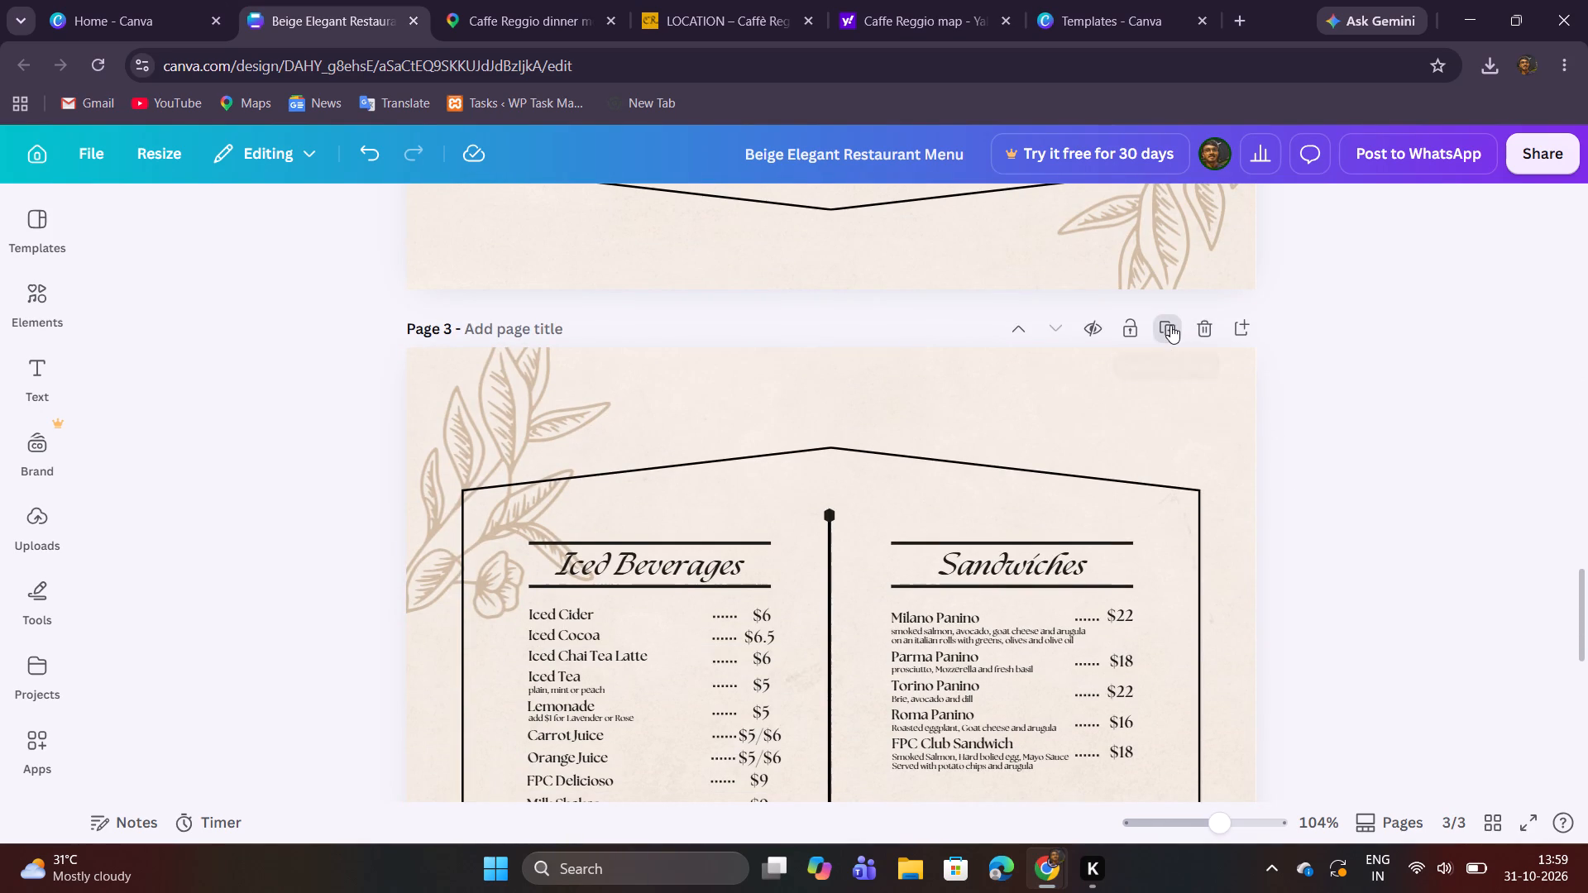
pyautogui.scroll(-7, 1388, 421)
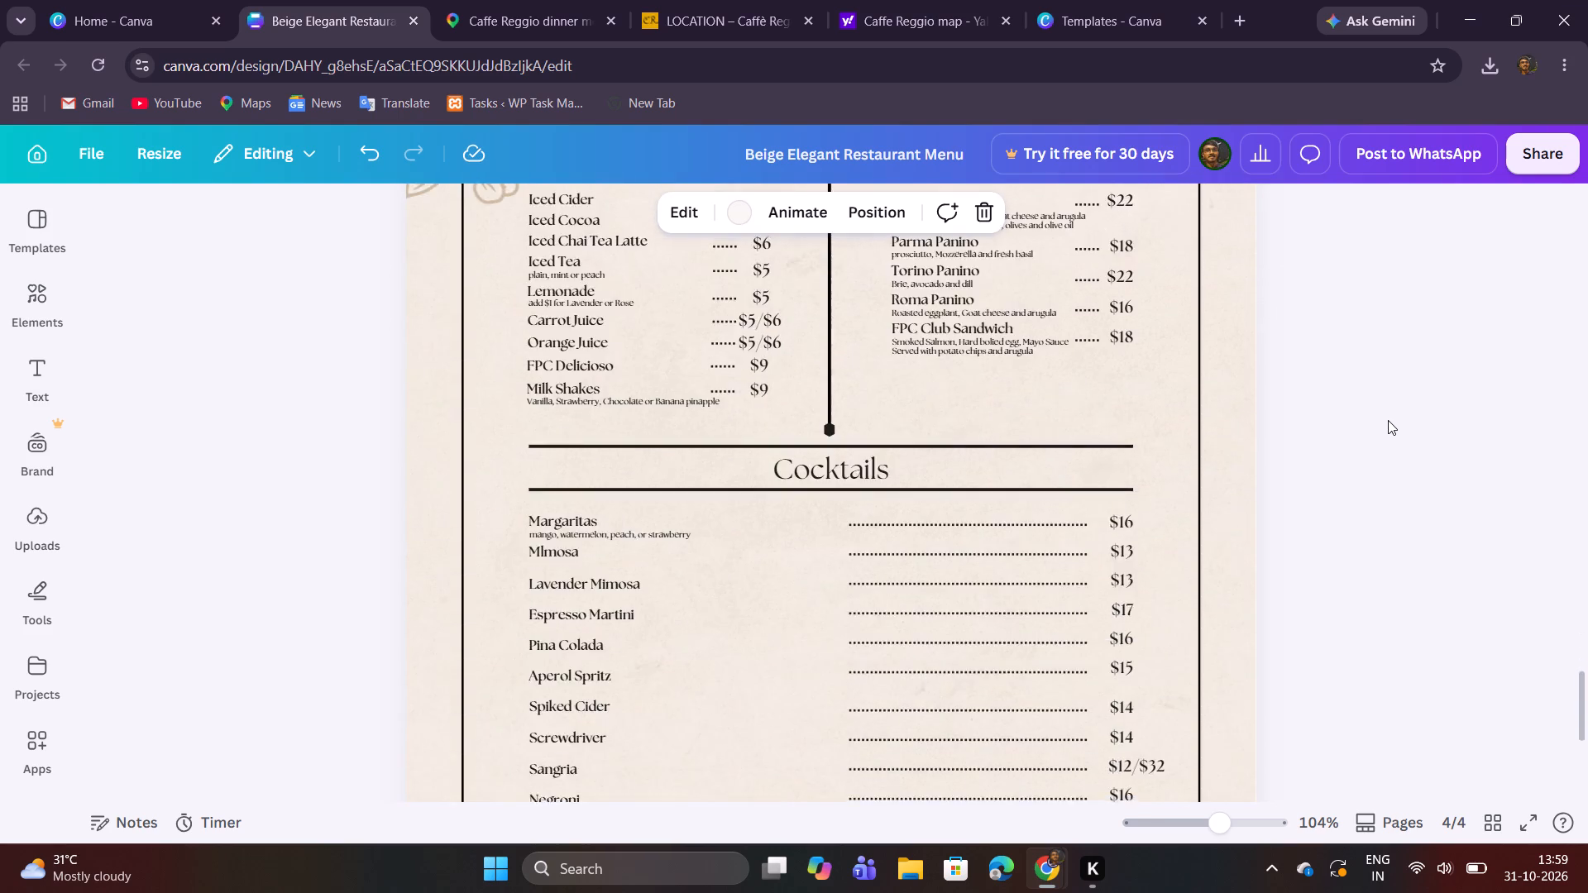
pyautogui.scroll(-6, 1388, 420)
pyautogui.scroll(19, 1388, 420)
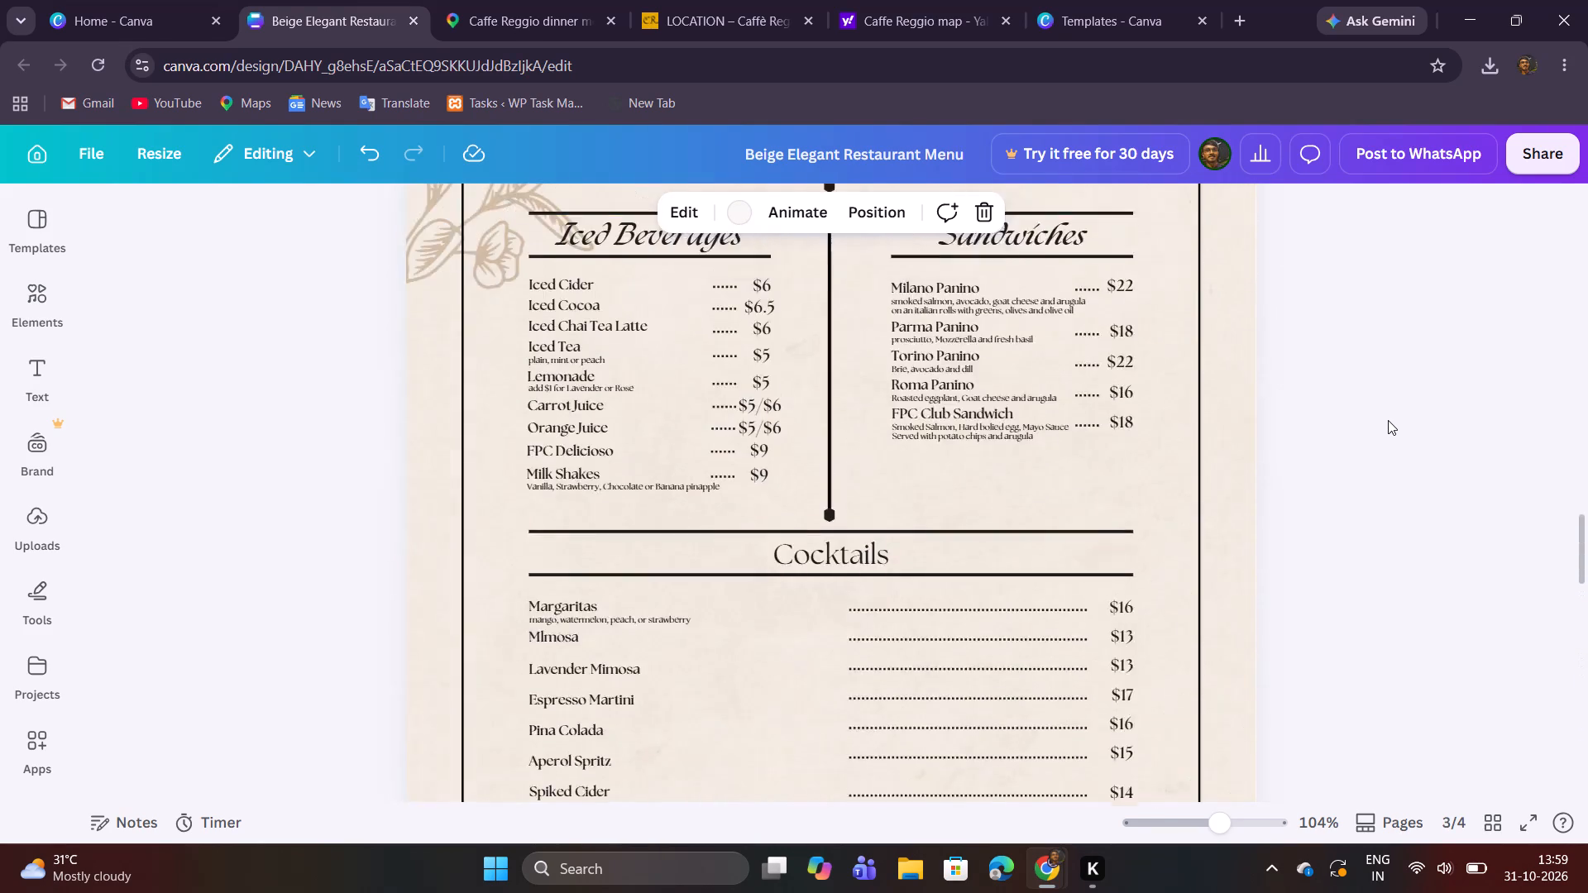
pyautogui.scroll(2, 1388, 420)
pyautogui.scroll(-14, 1388, 420)
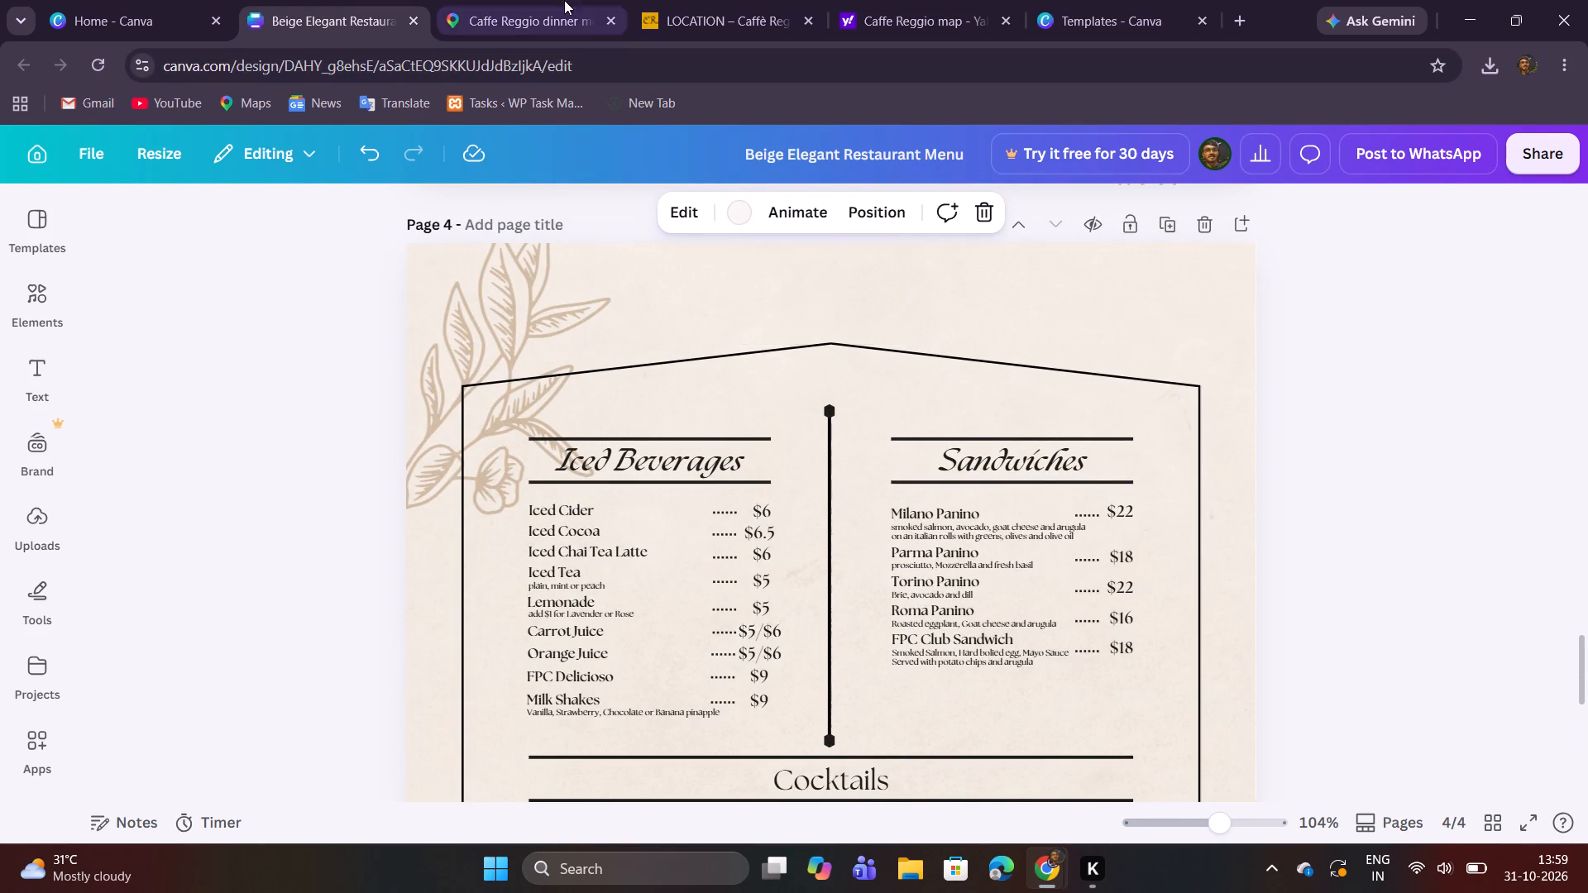
# In the Google Maps tab, examine the sections of the Caffe Reggio dinner menu photo and glance at the neighbouring brunch photo.
pyautogui.click(438, 0)
pyautogui.scroll(-4, 1191, 383)
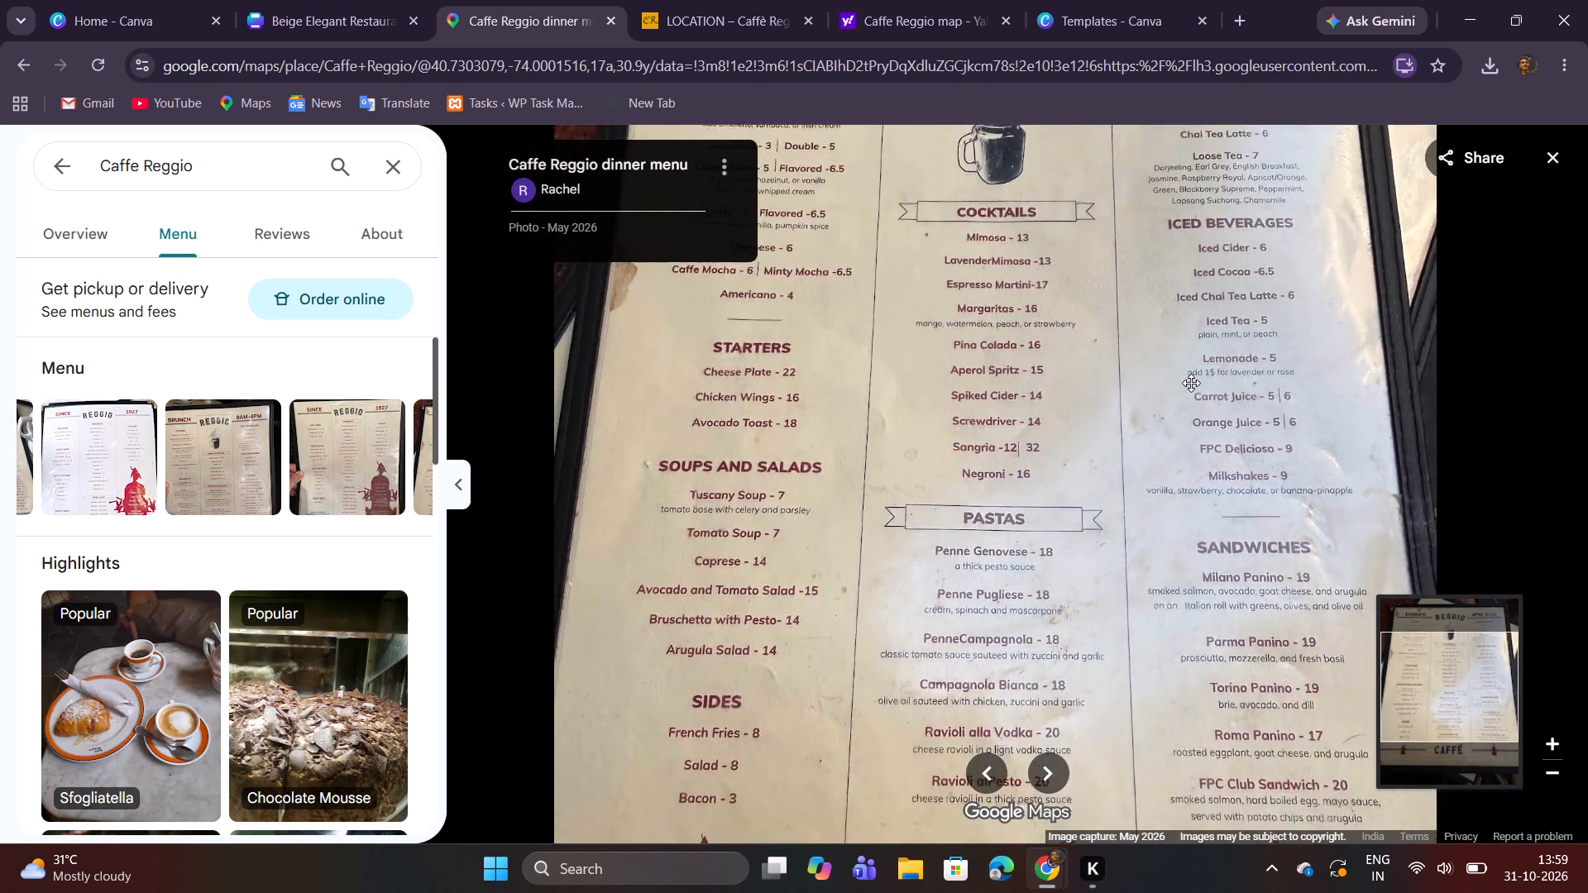
pyautogui.scroll(-1, 1191, 383)
pyautogui.moveTo(1186, 380); pyautogui.dragTo(1184, 399)
pyautogui.scroll(2, 1067, 455)
pyautogui.scroll(-1, 1072, 436)
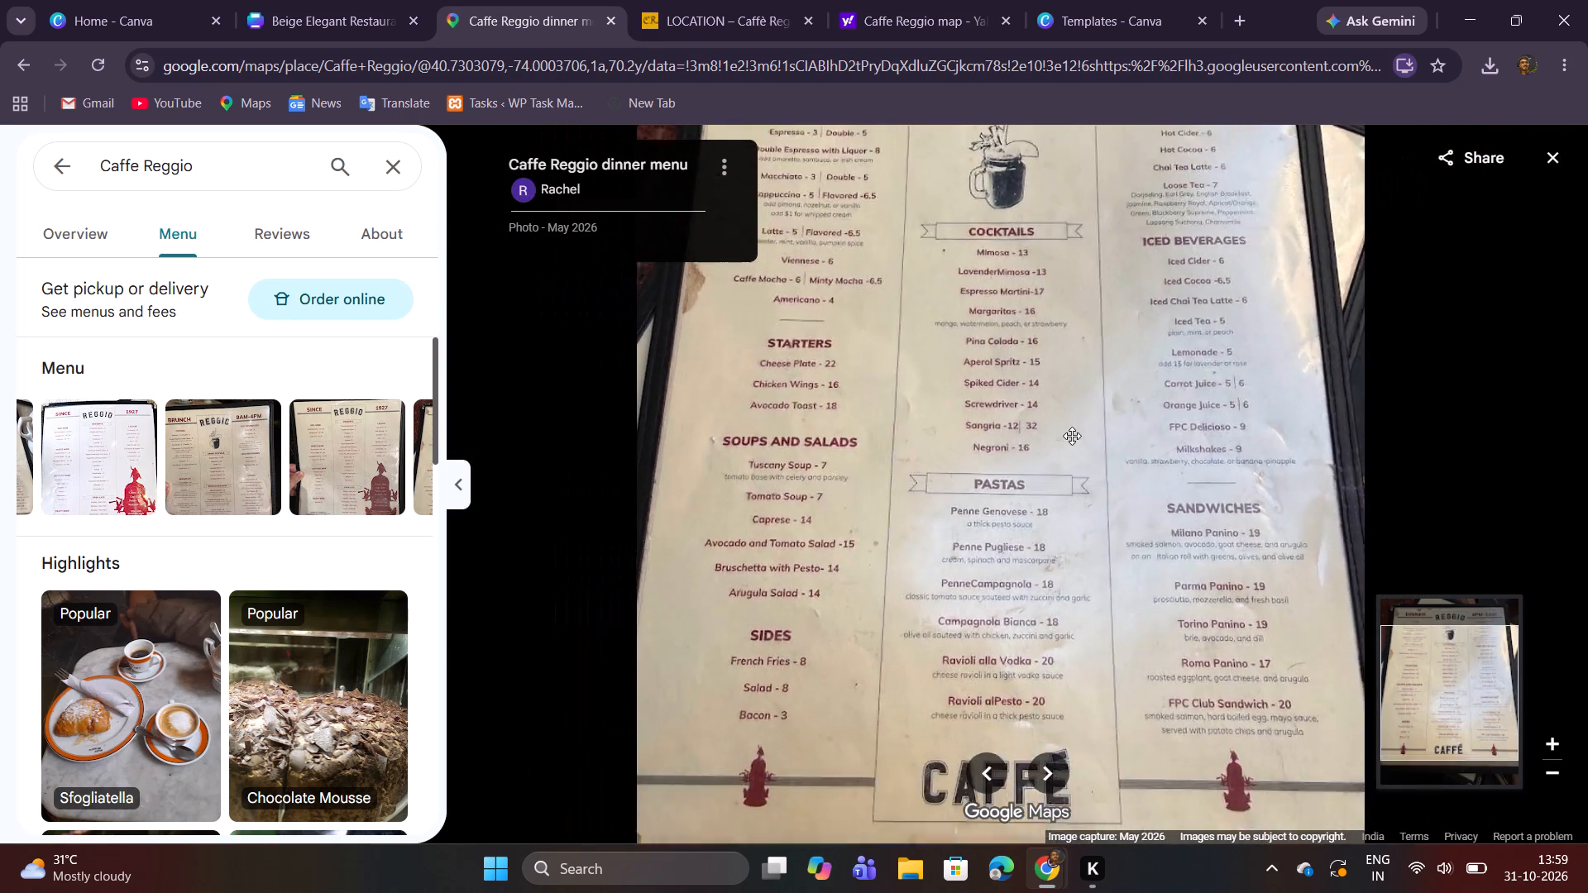
pyautogui.scroll(2, 1074, 439)
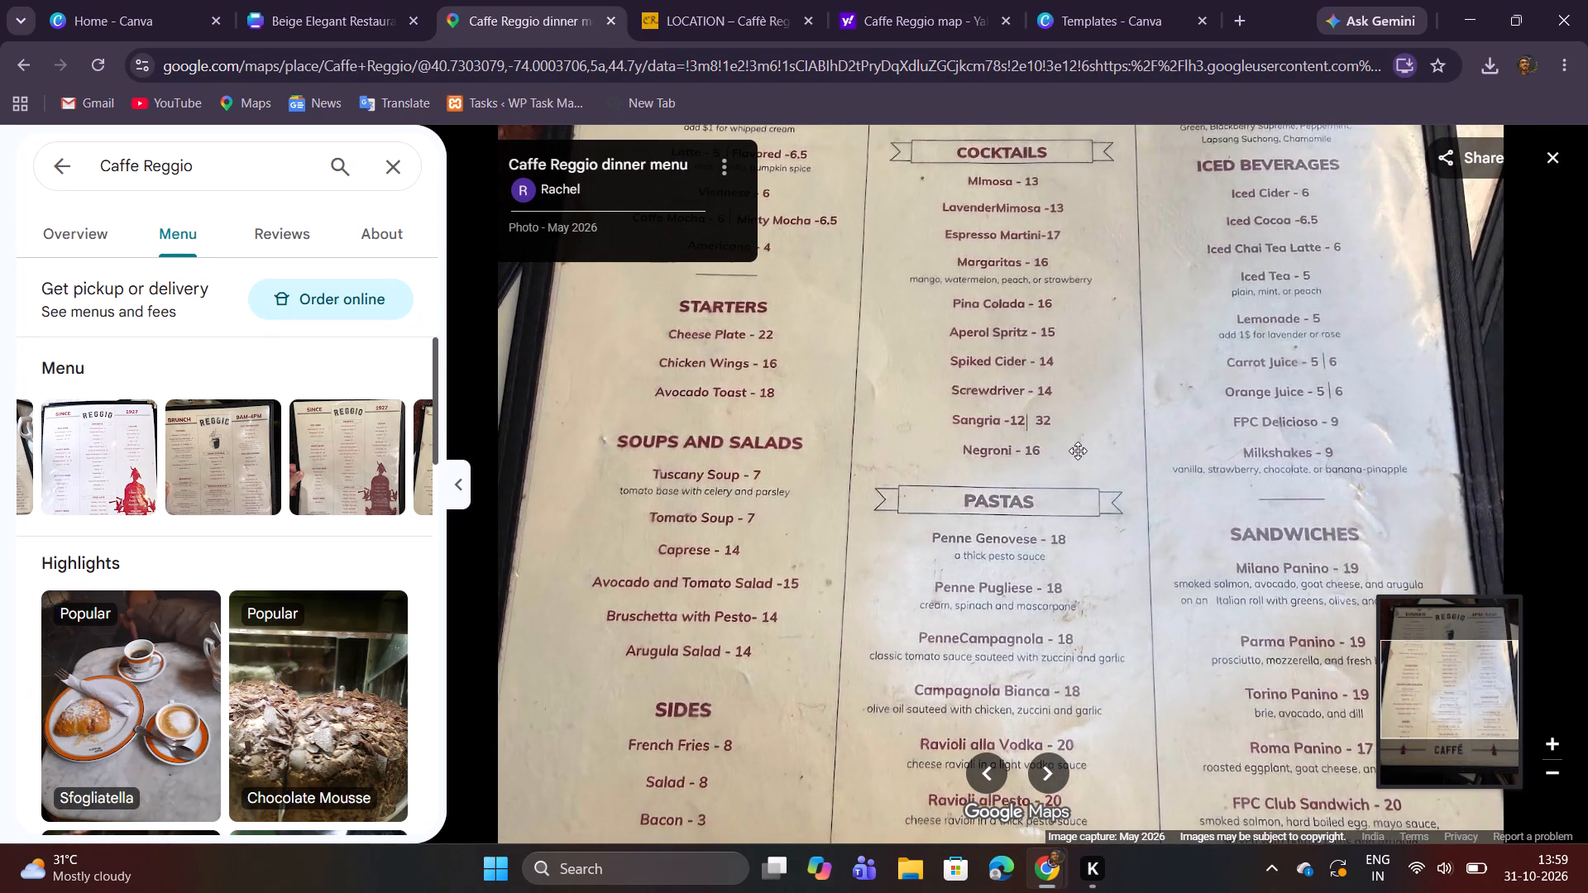
pyautogui.moveTo(1083, 428); pyautogui.dragTo(1085, 624)
pyautogui.click(1060, 783)
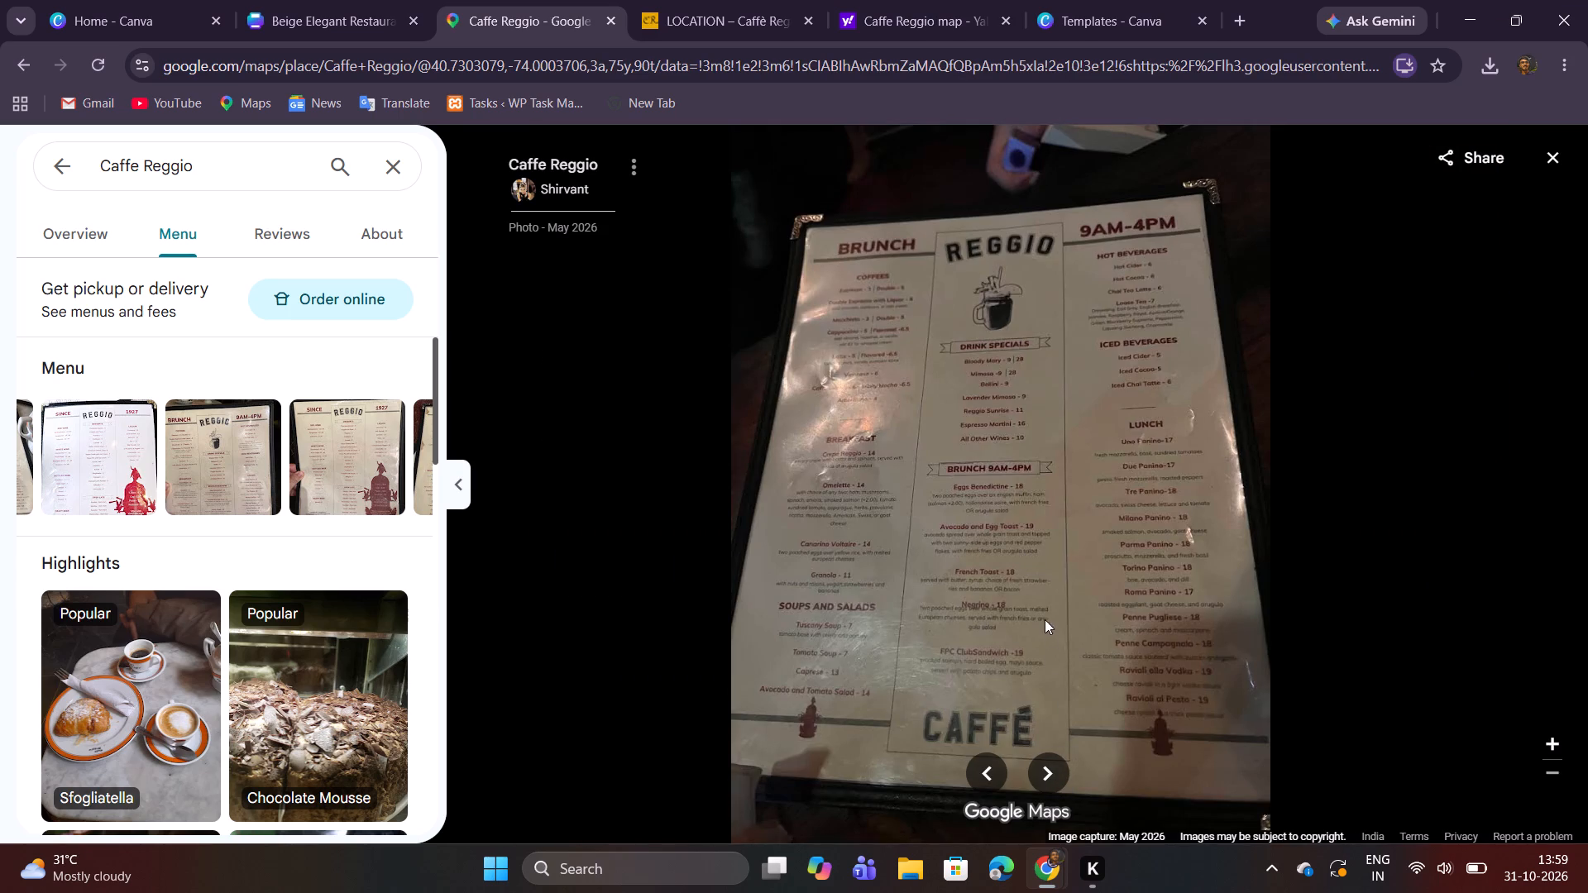
pyautogui.click(991, 772)
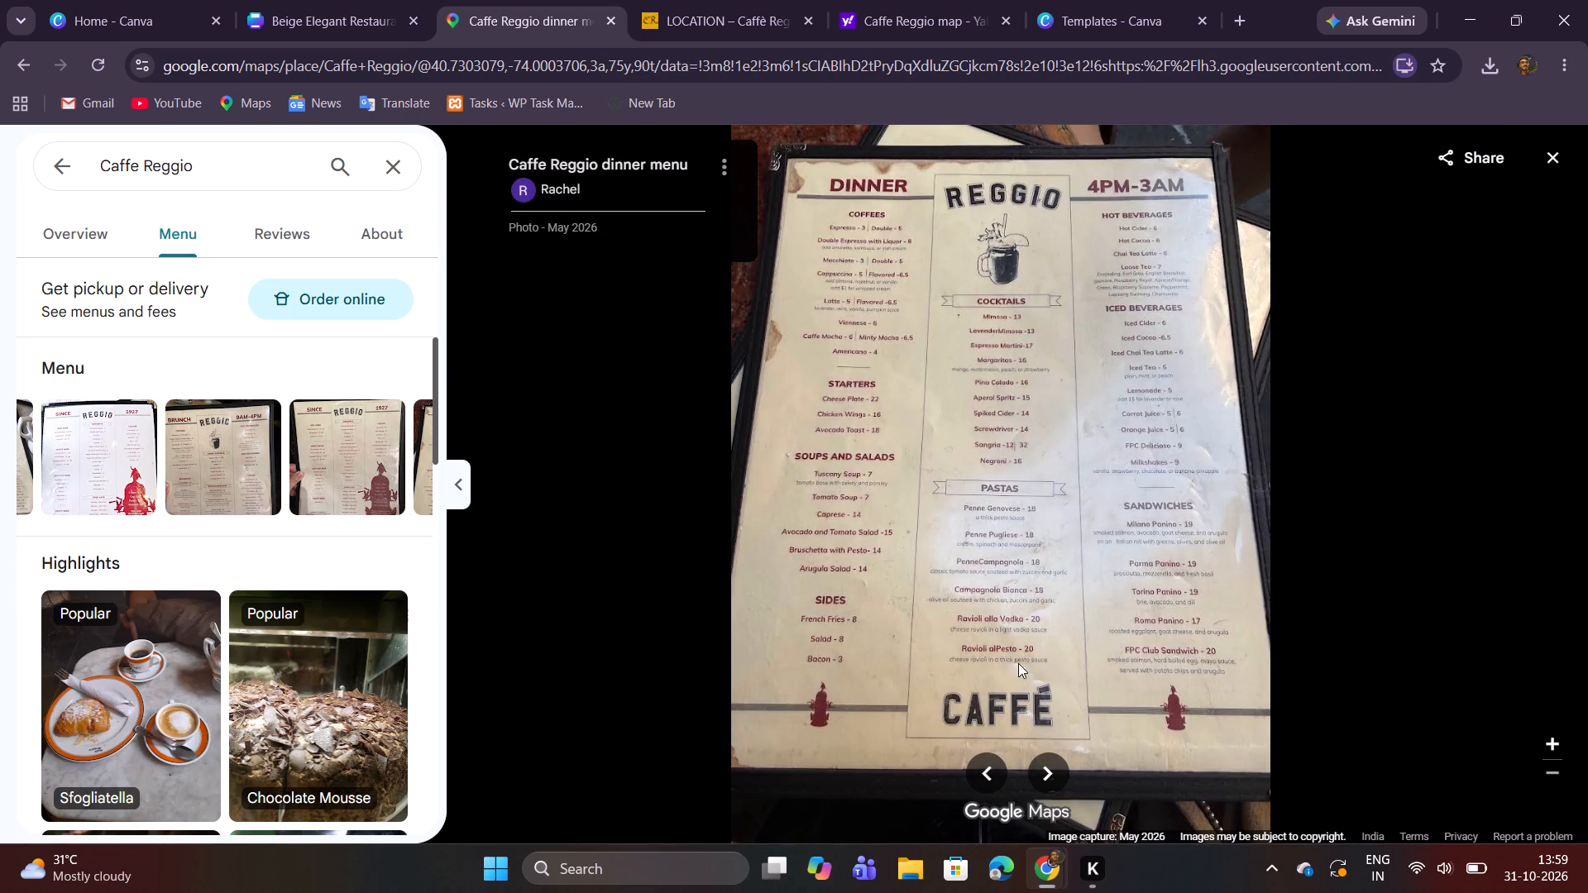
pyautogui.scroll(2, 1042, 530)
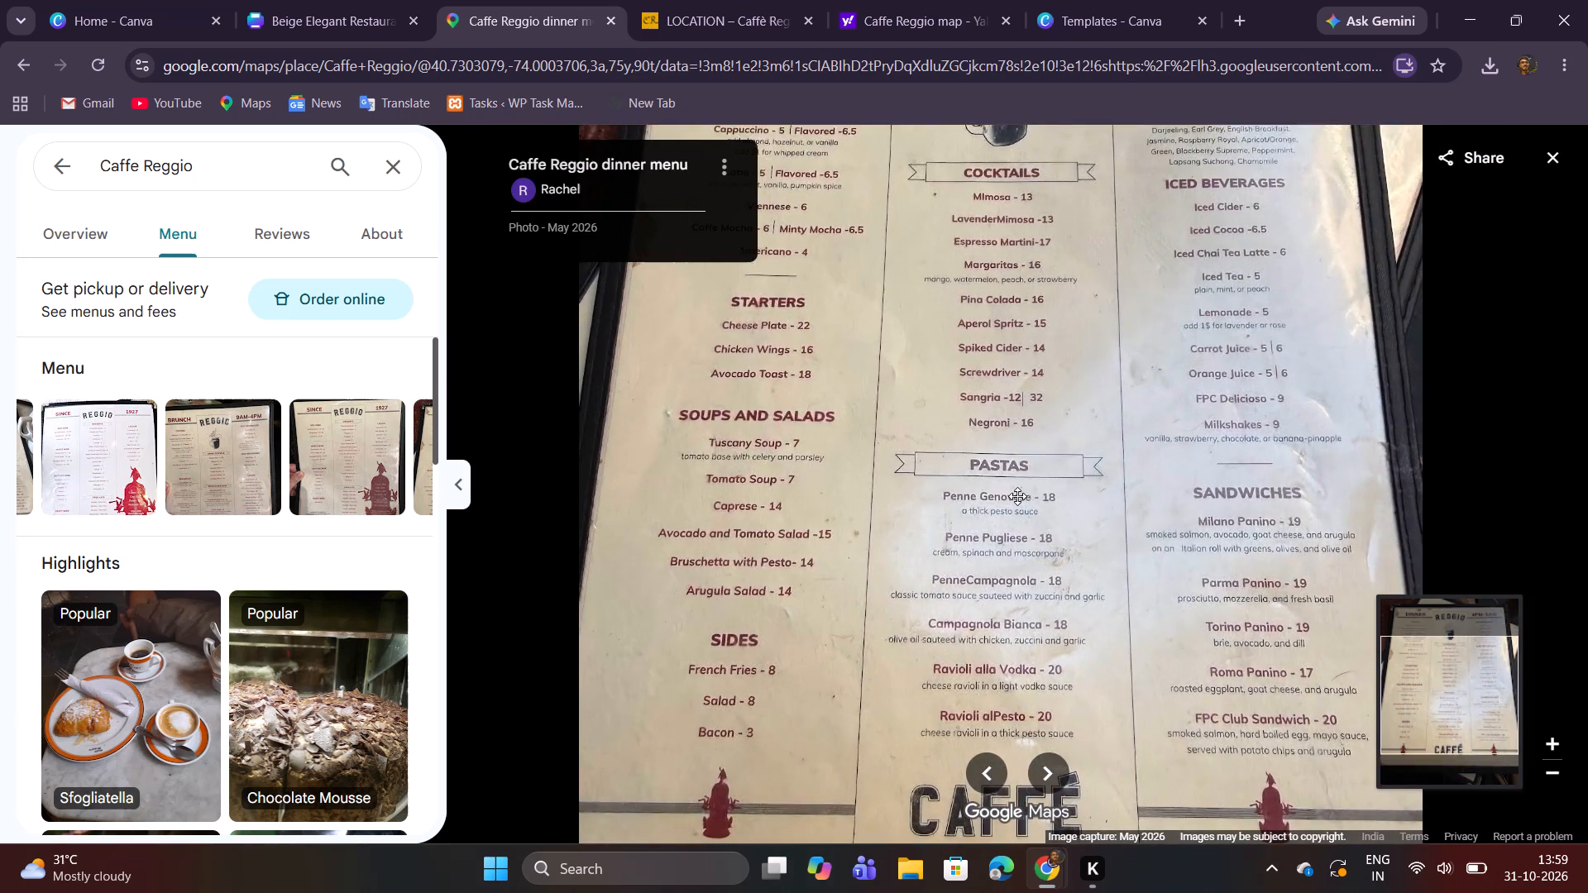
pyautogui.moveTo(1017, 496); pyautogui.dragTo(1082, 743)
pyautogui.moveTo(1059, 562); pyautogui.dragTo(1174, 618)
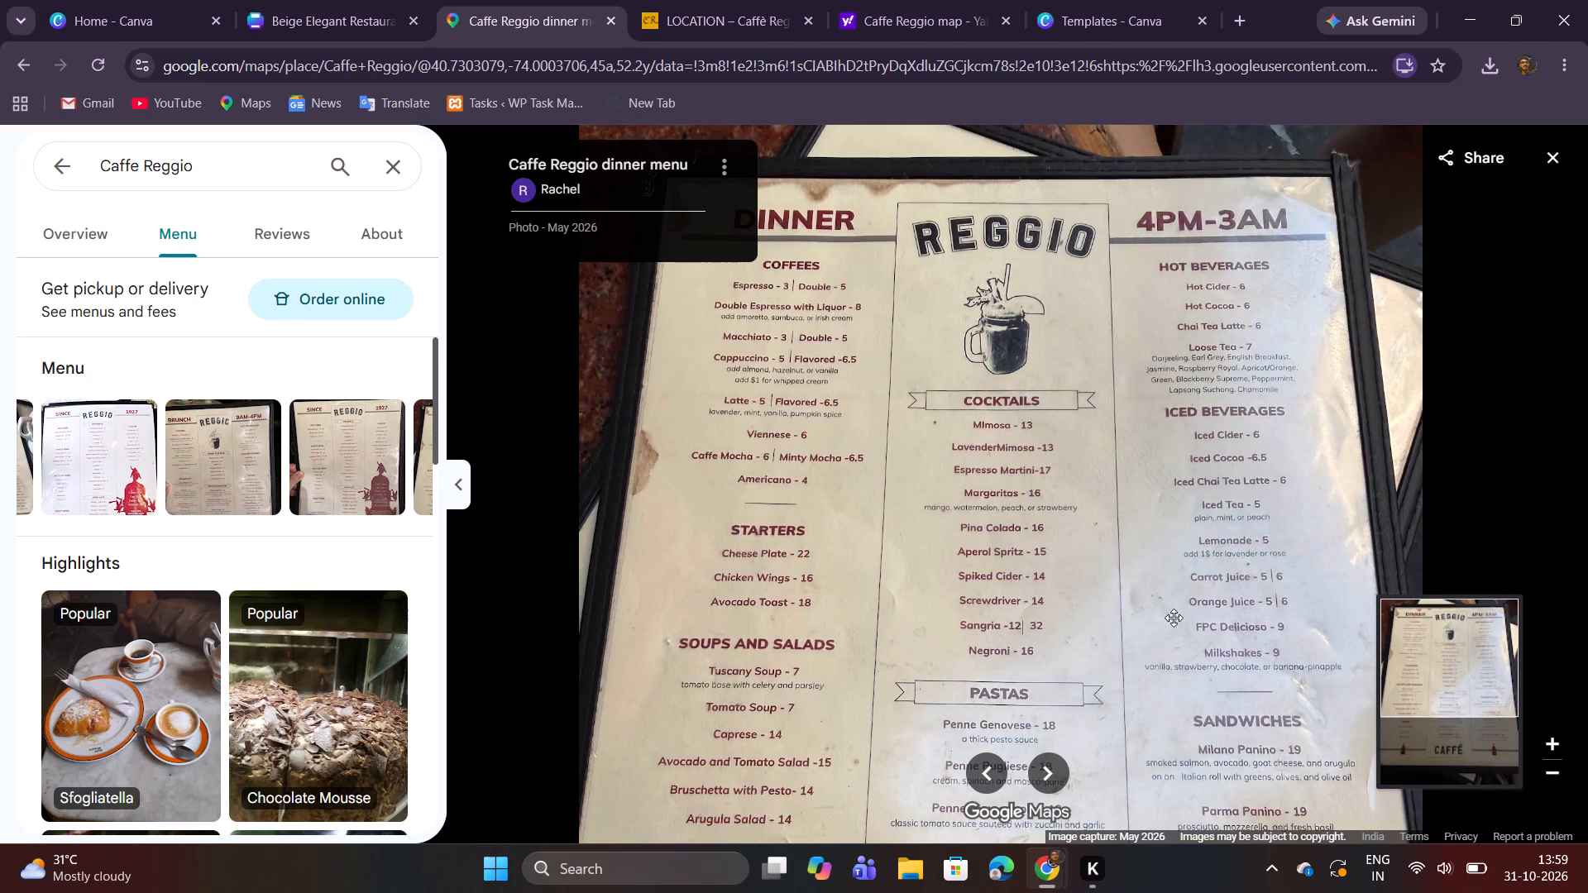
pyautogui.moveTo(1174, 618); pyautogui.dragTo(1197, 619)
# Browse ahead to the "Since 1927" menu photo and examine its wine, beer, desserts and liquor sections.
pyautogui.click(1061, 771)
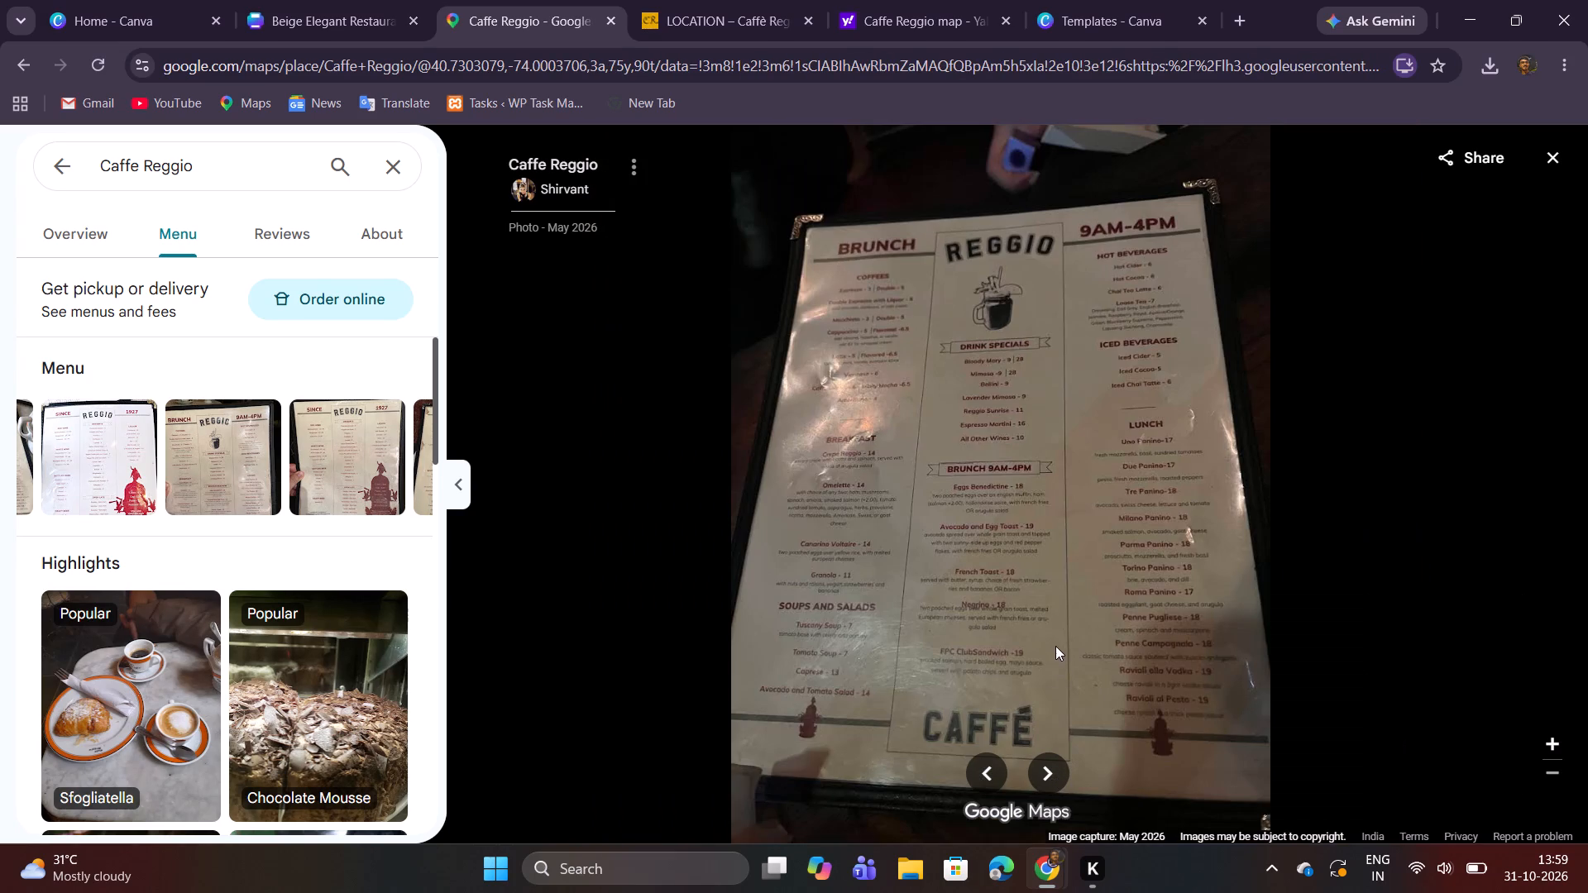
pyautogui.click(1047, 771)
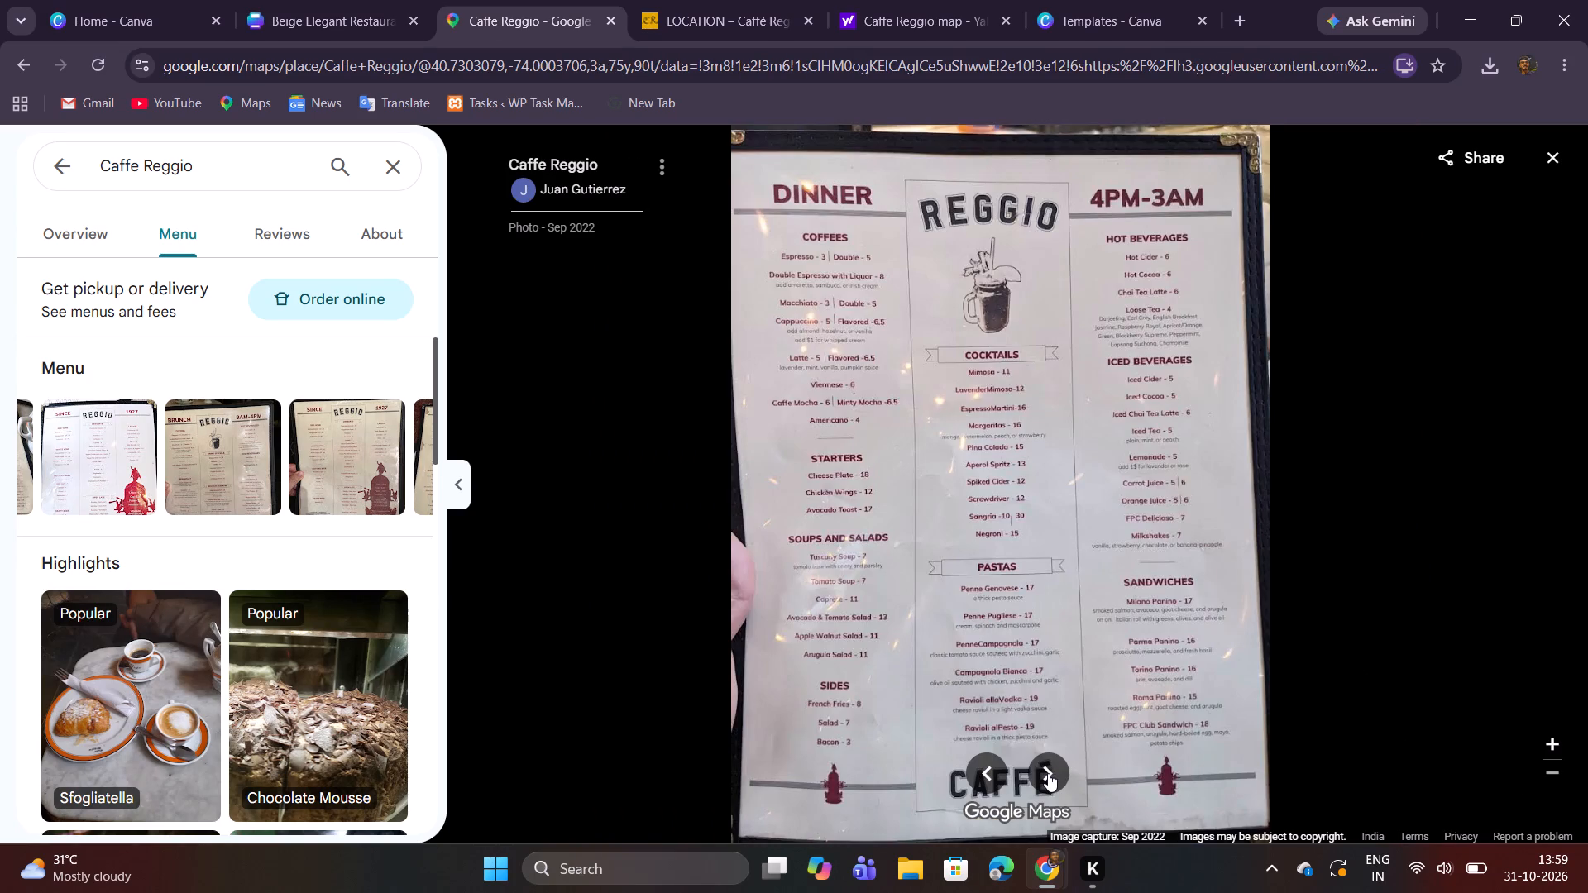
pyautogui.click(1048, 773)
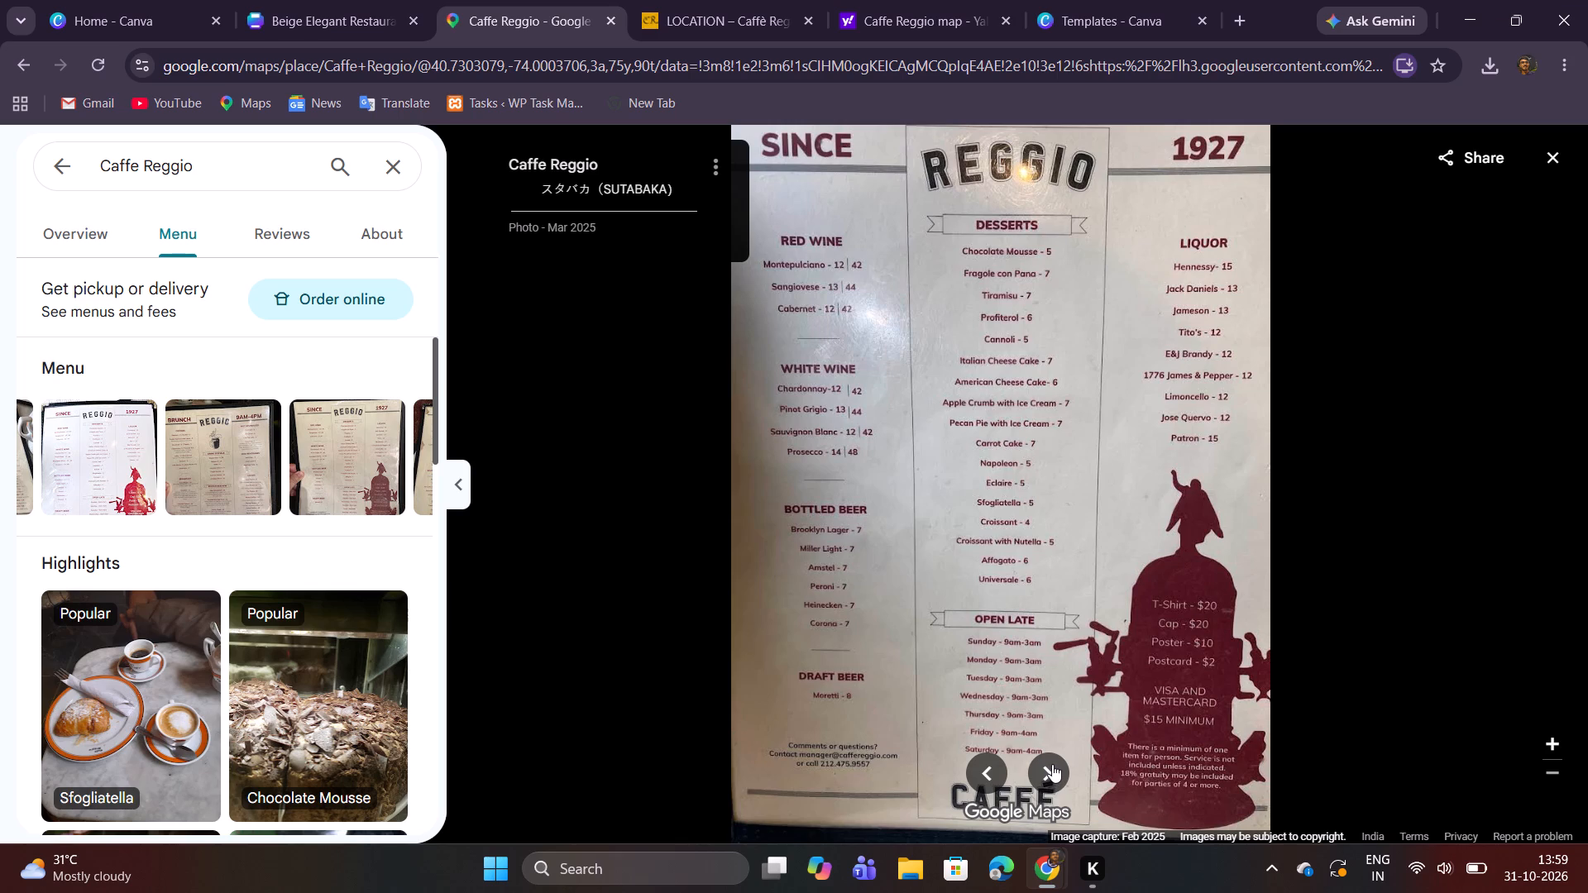
pyautogui.scroll(1, 1019, 558)
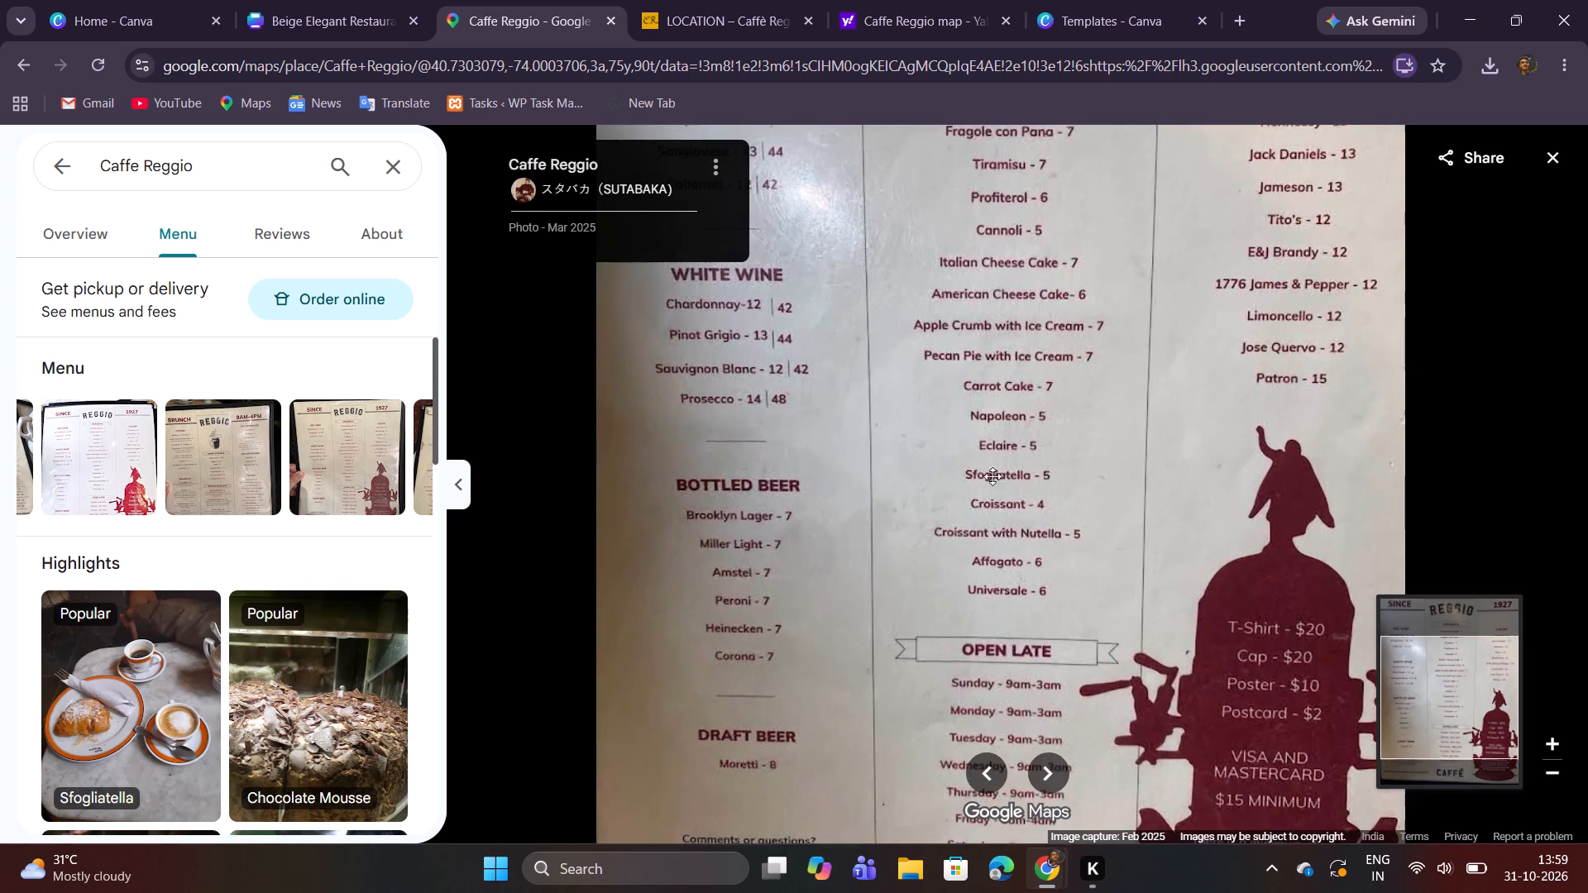
pyautogui.scroll(-1, 970, 416)
pyautogui.moveTo(984, 432); pyautogui.dragTo(985, 505)
pyautogui.scroll(1, 985, 501)
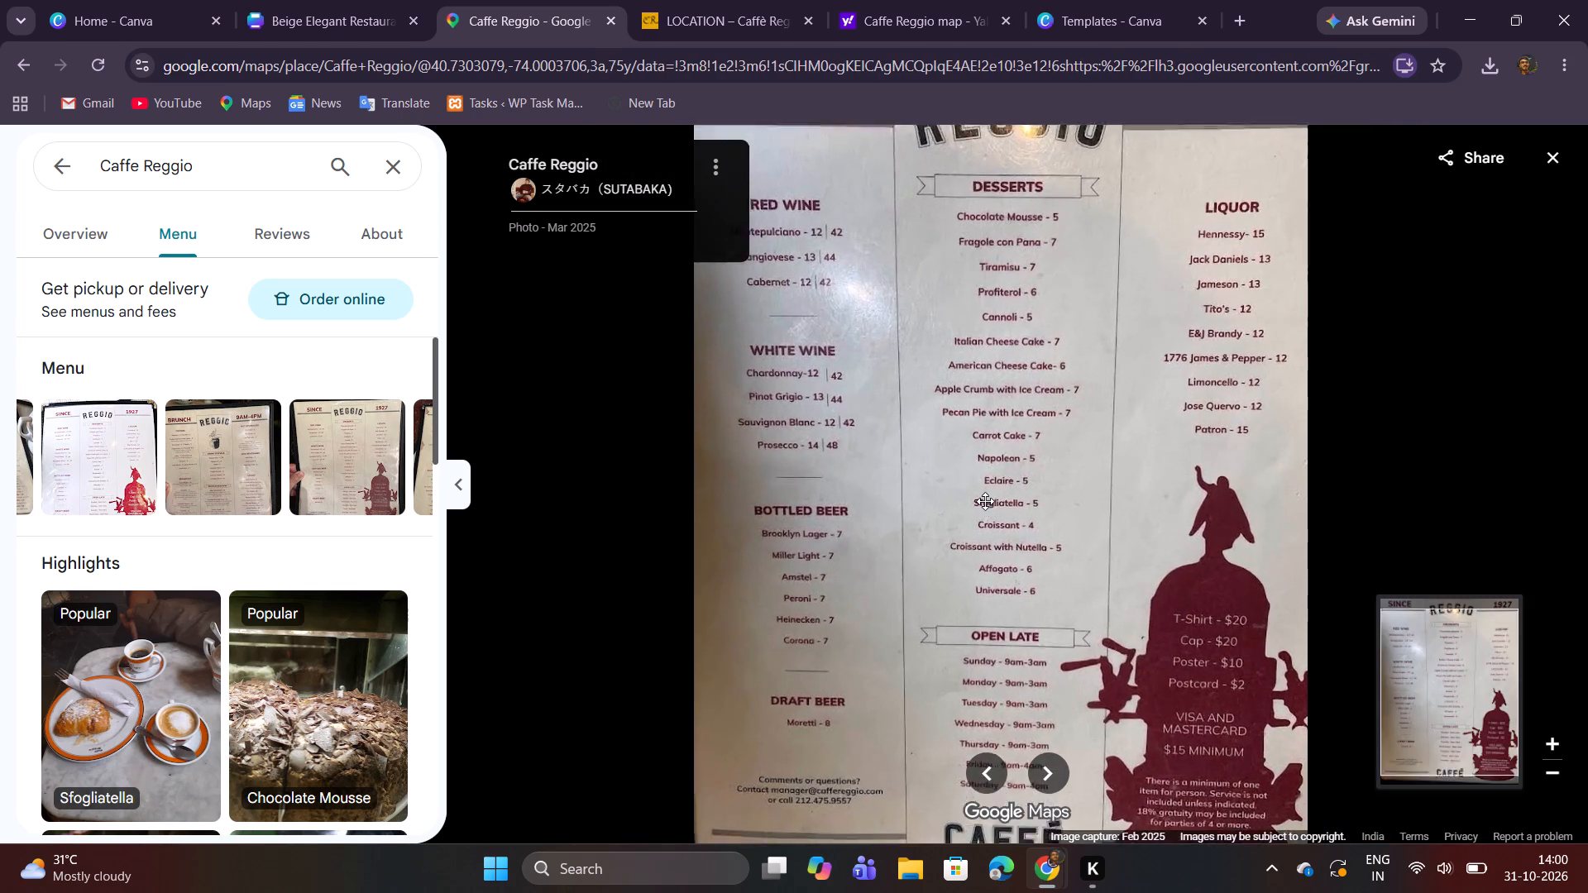
pyautogui.scroll(1, 985, 501)
pyautogui.moveTo(985, 499); pyautogui.dragTo(1295, 746)
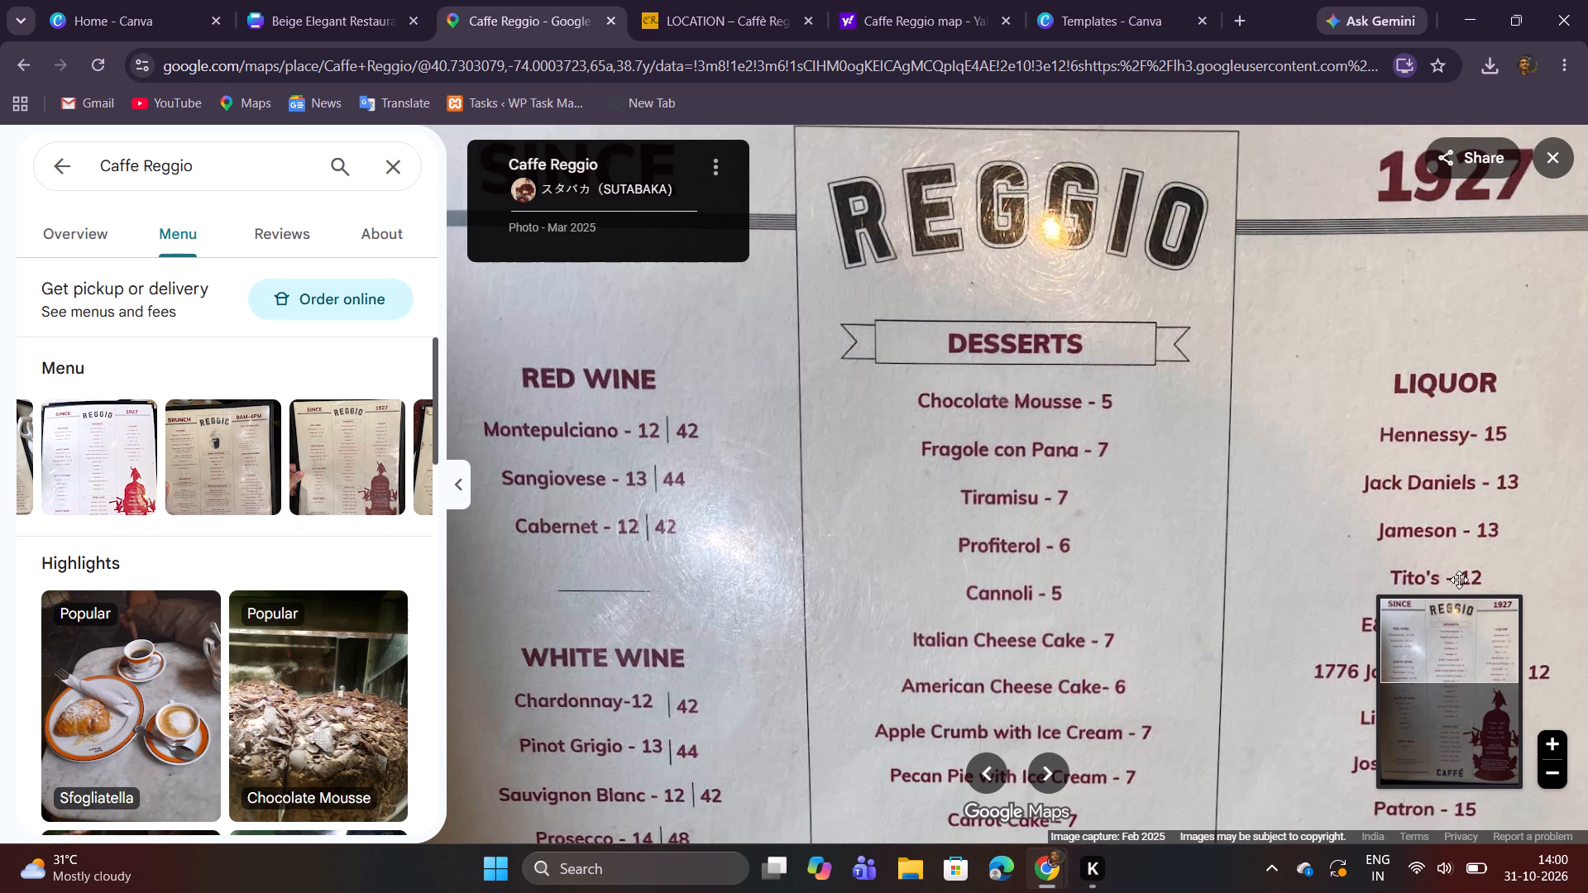
pyautogui.moveTo(1248, 471); pyautogui.dragTo(1294, 285)
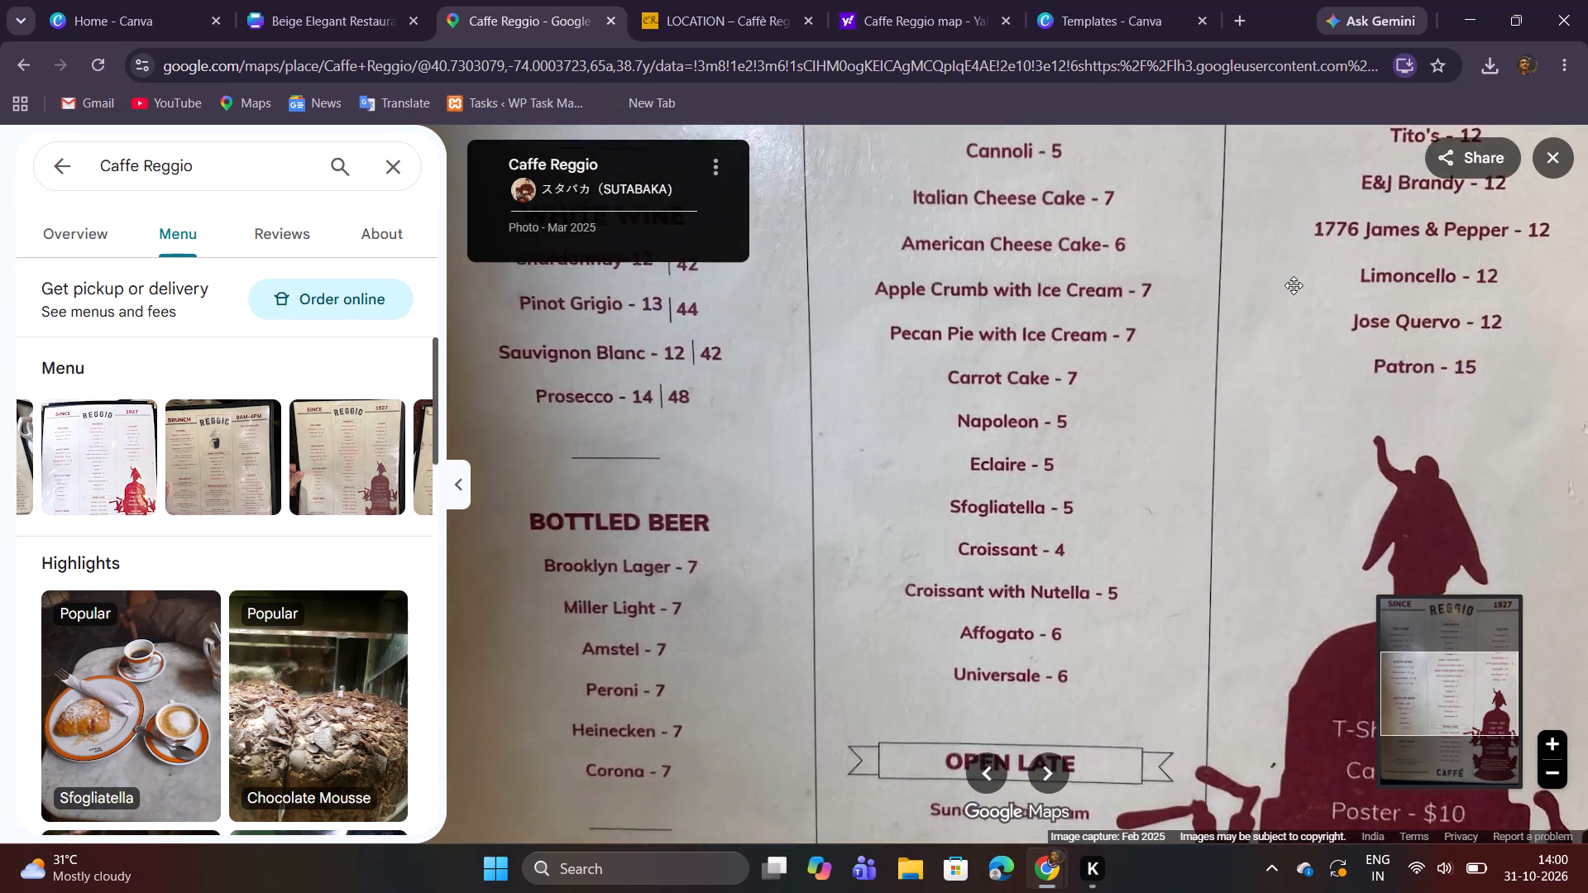
pyautogui.moveTo(1294, 285); pyautogui.dragTo(1324, 374)
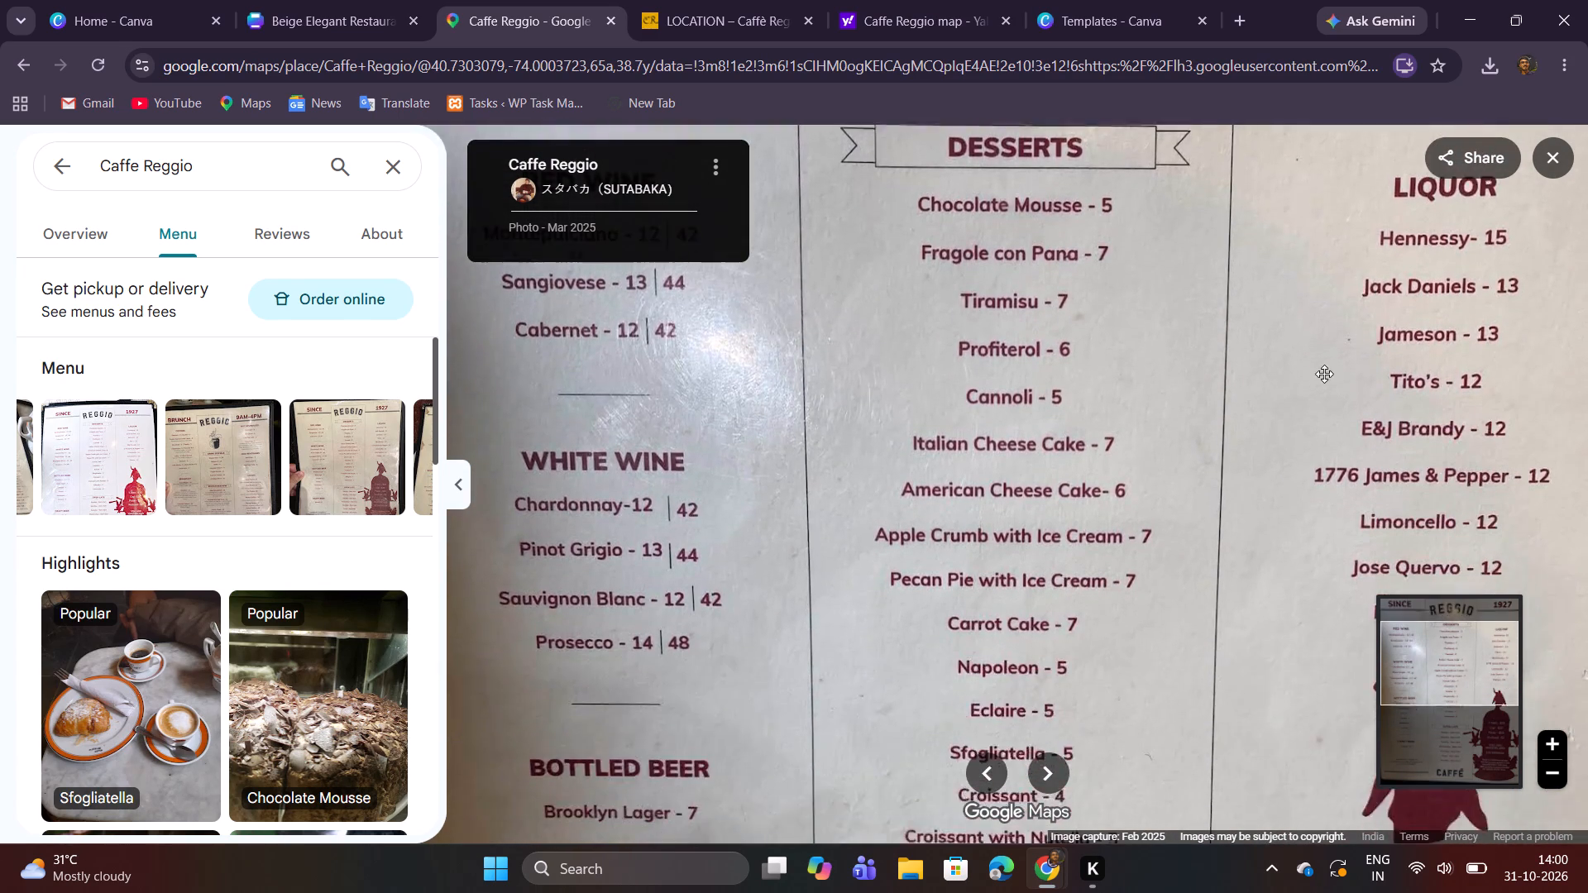
pyautogui.moveTo(1324, 374); pyautogui.dragTo(1370, 255)
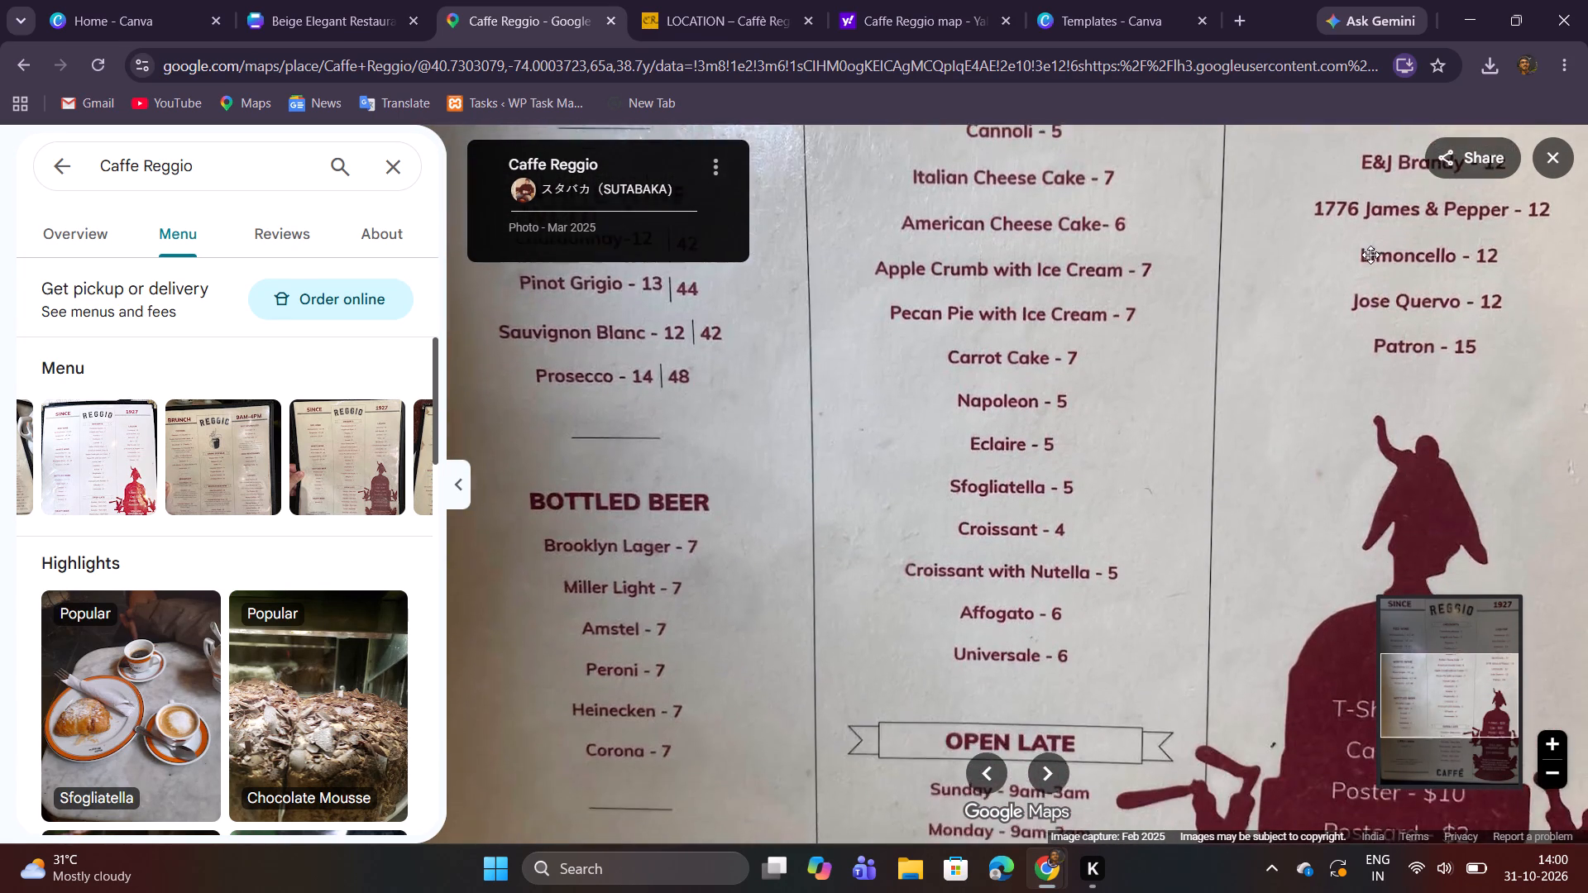
pyautogui.moveTo(1370, 255); pyautogui.dragTo(1389, 273)
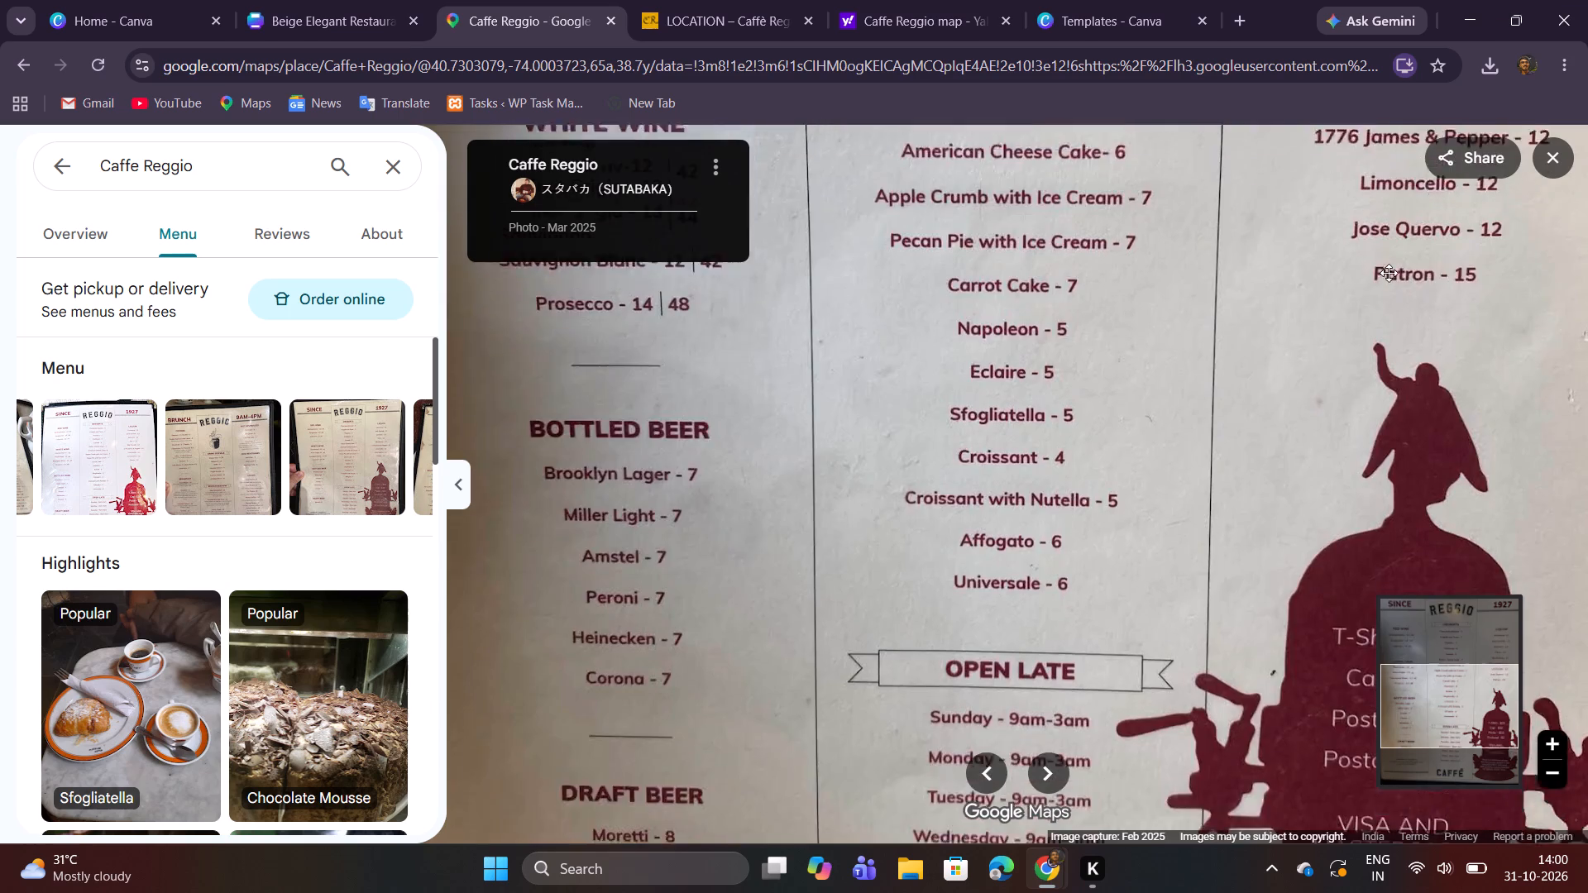
pyautogui.moveTo(1389, 273); pyautogui.dragTo(1413, 198)
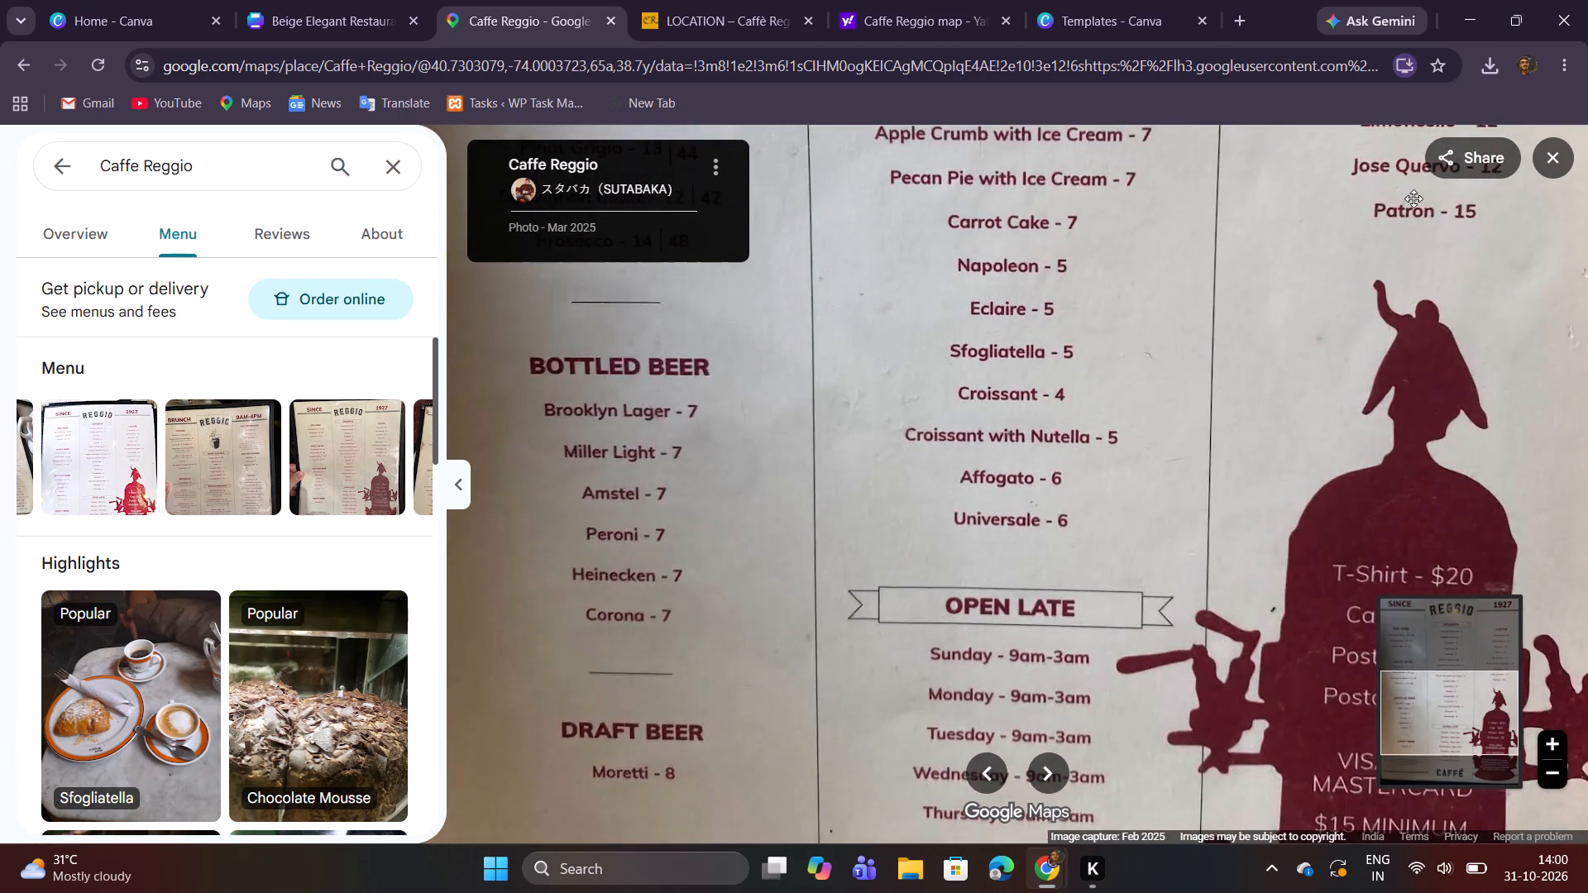
pyautogui.moveTo(1413, 198); pyautogui.dragTo(1426, 315)
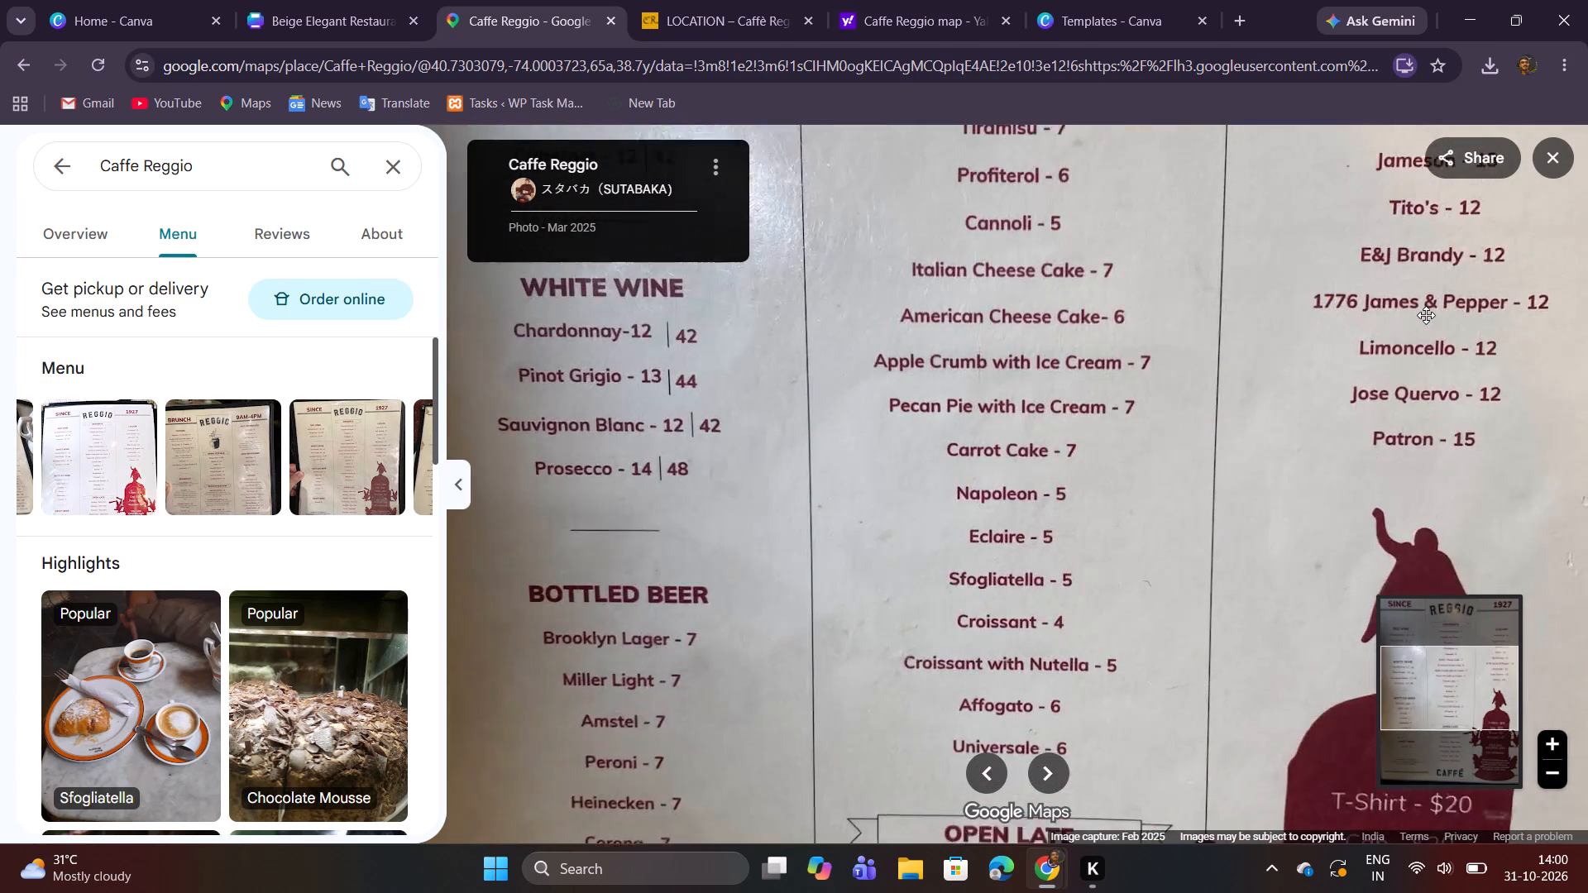
pyautogui.moveTo(1426, 315); pyautogui.dragTo(1426, 317)
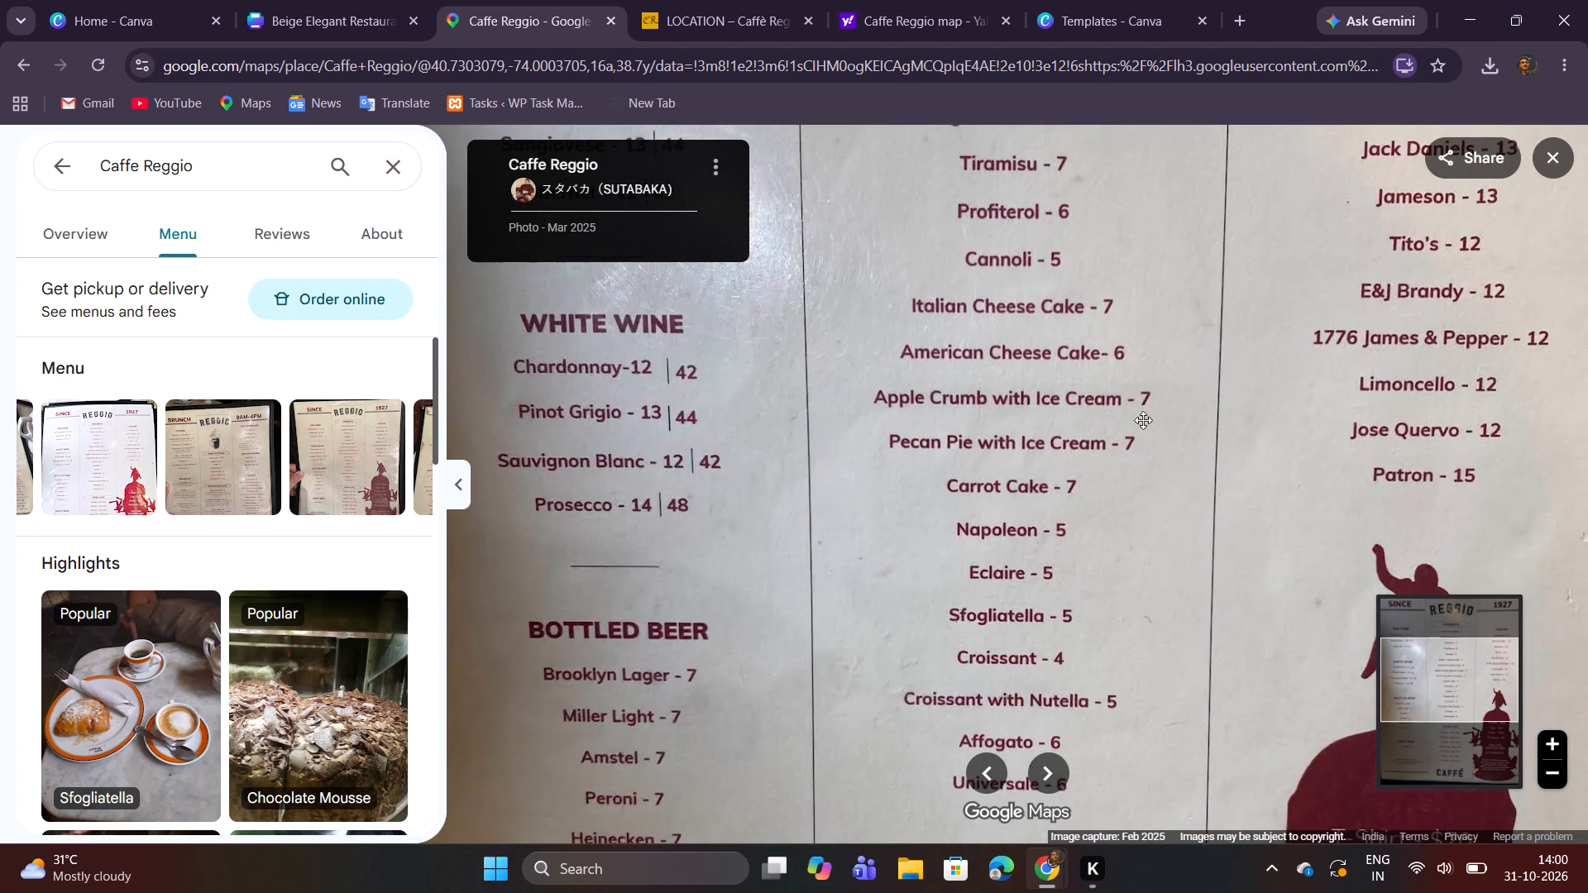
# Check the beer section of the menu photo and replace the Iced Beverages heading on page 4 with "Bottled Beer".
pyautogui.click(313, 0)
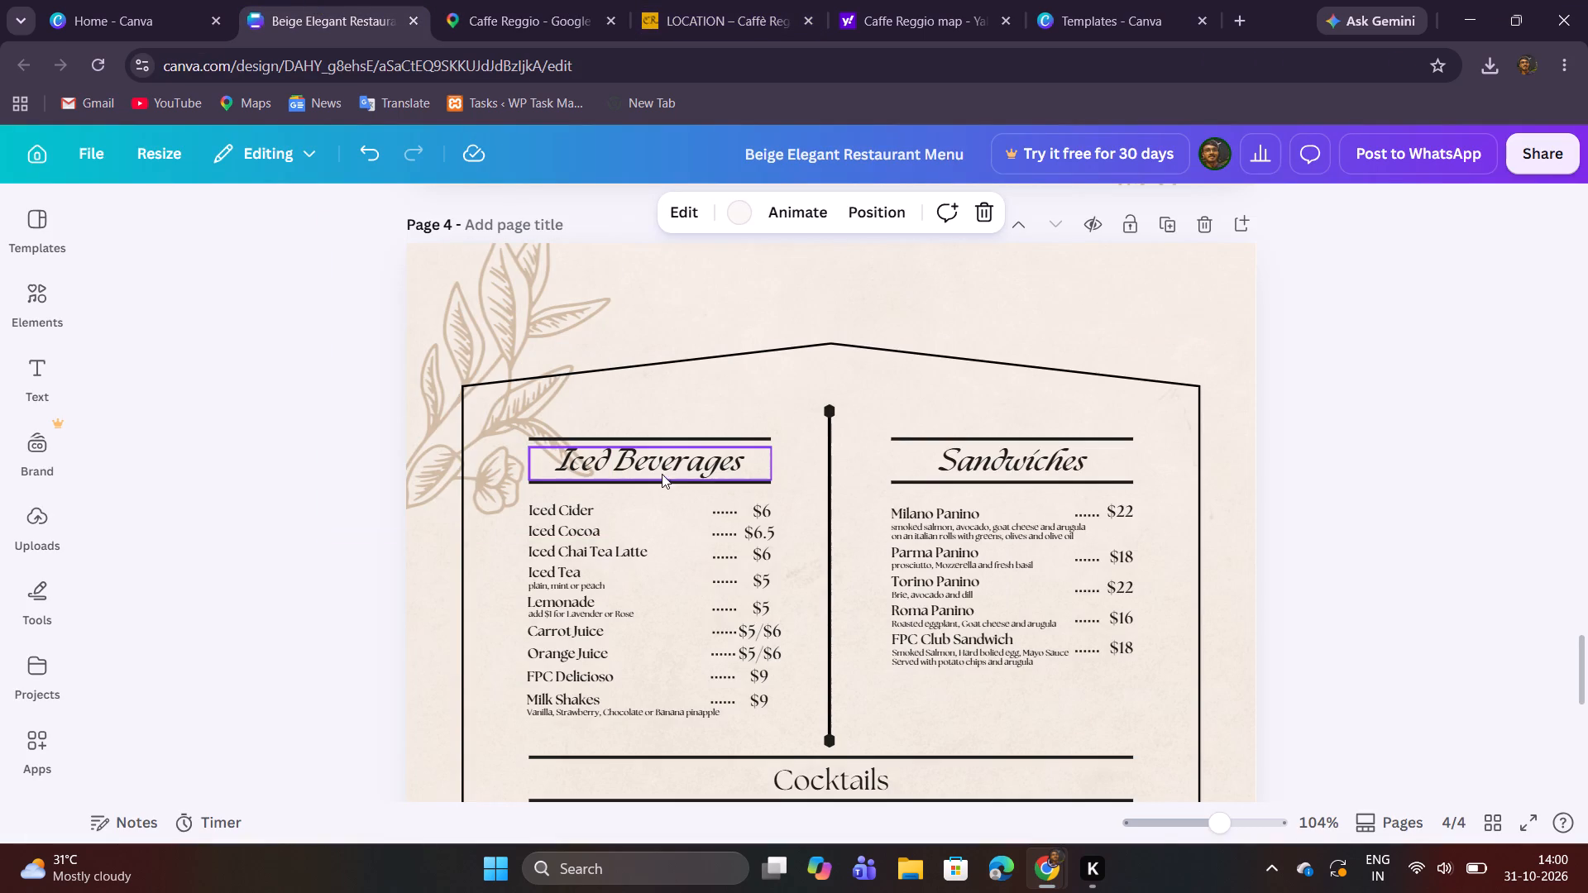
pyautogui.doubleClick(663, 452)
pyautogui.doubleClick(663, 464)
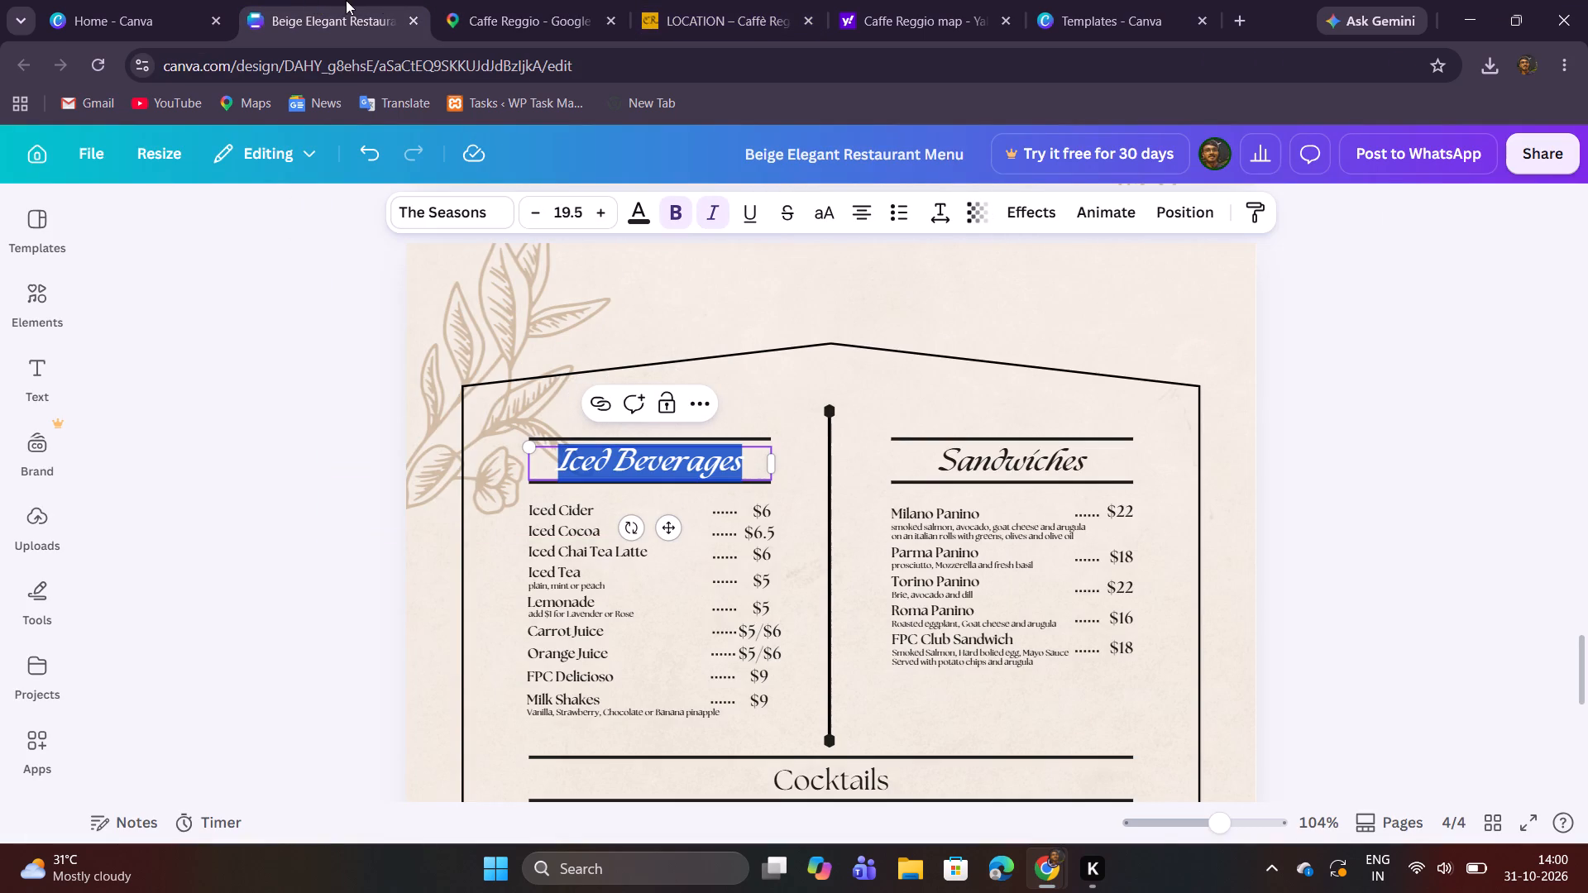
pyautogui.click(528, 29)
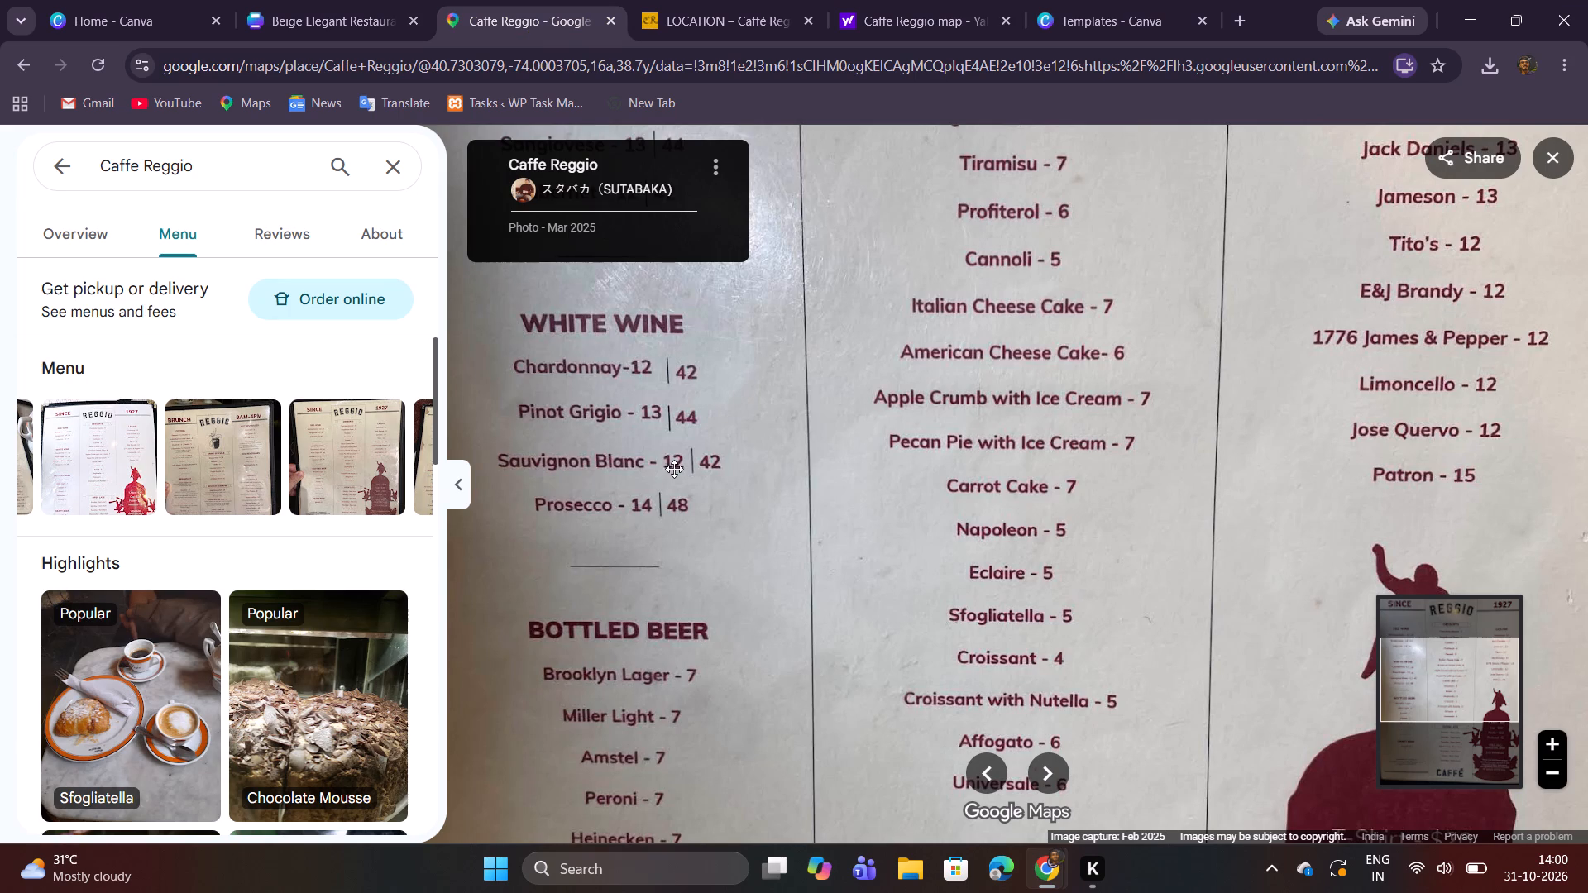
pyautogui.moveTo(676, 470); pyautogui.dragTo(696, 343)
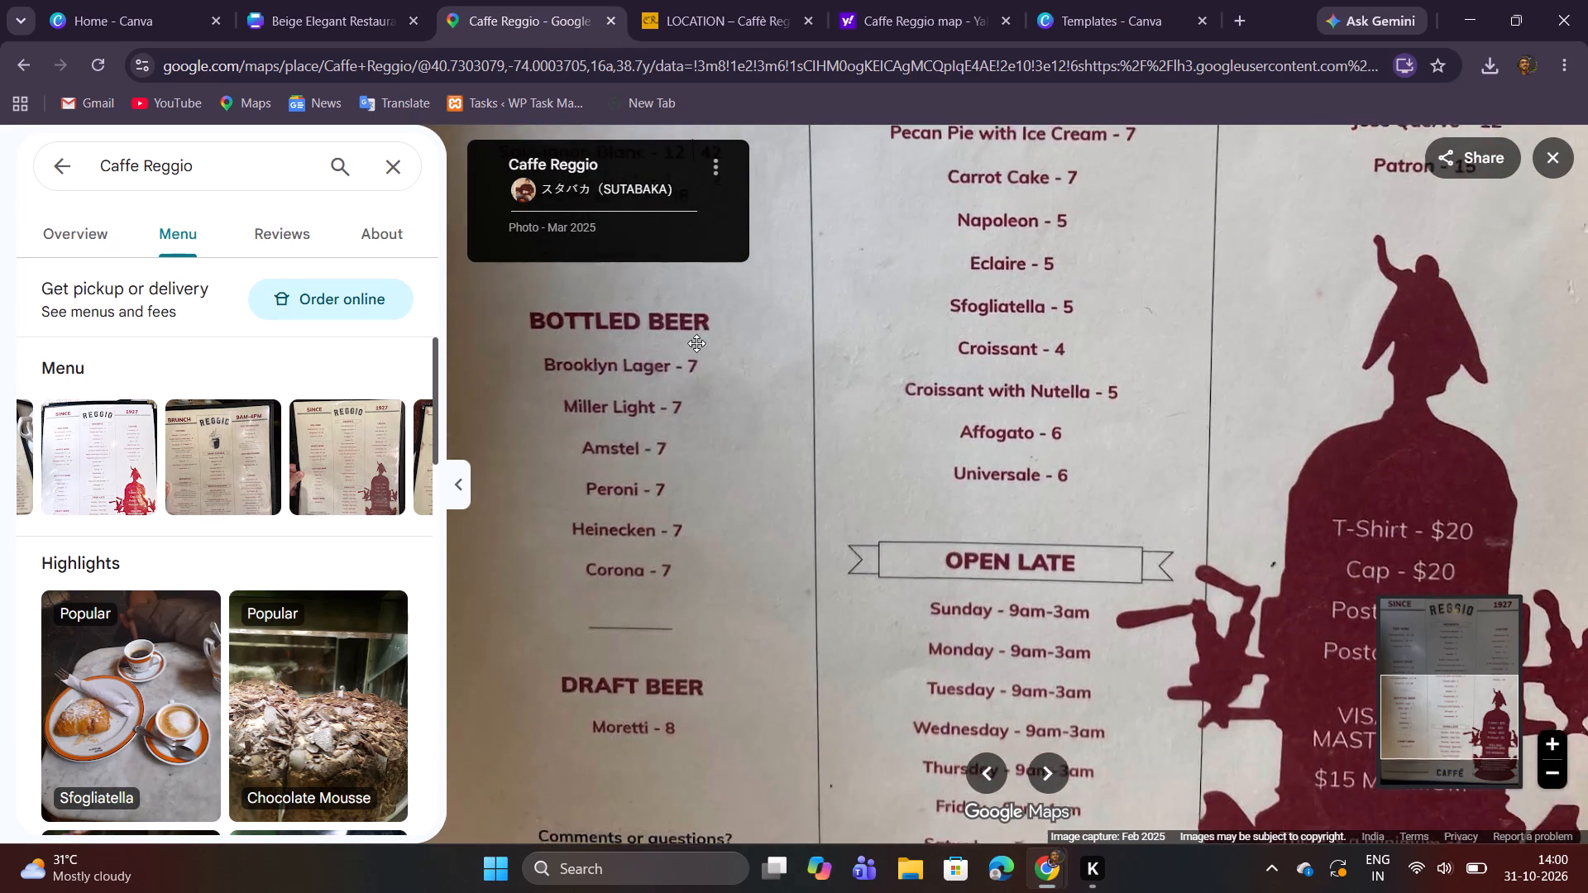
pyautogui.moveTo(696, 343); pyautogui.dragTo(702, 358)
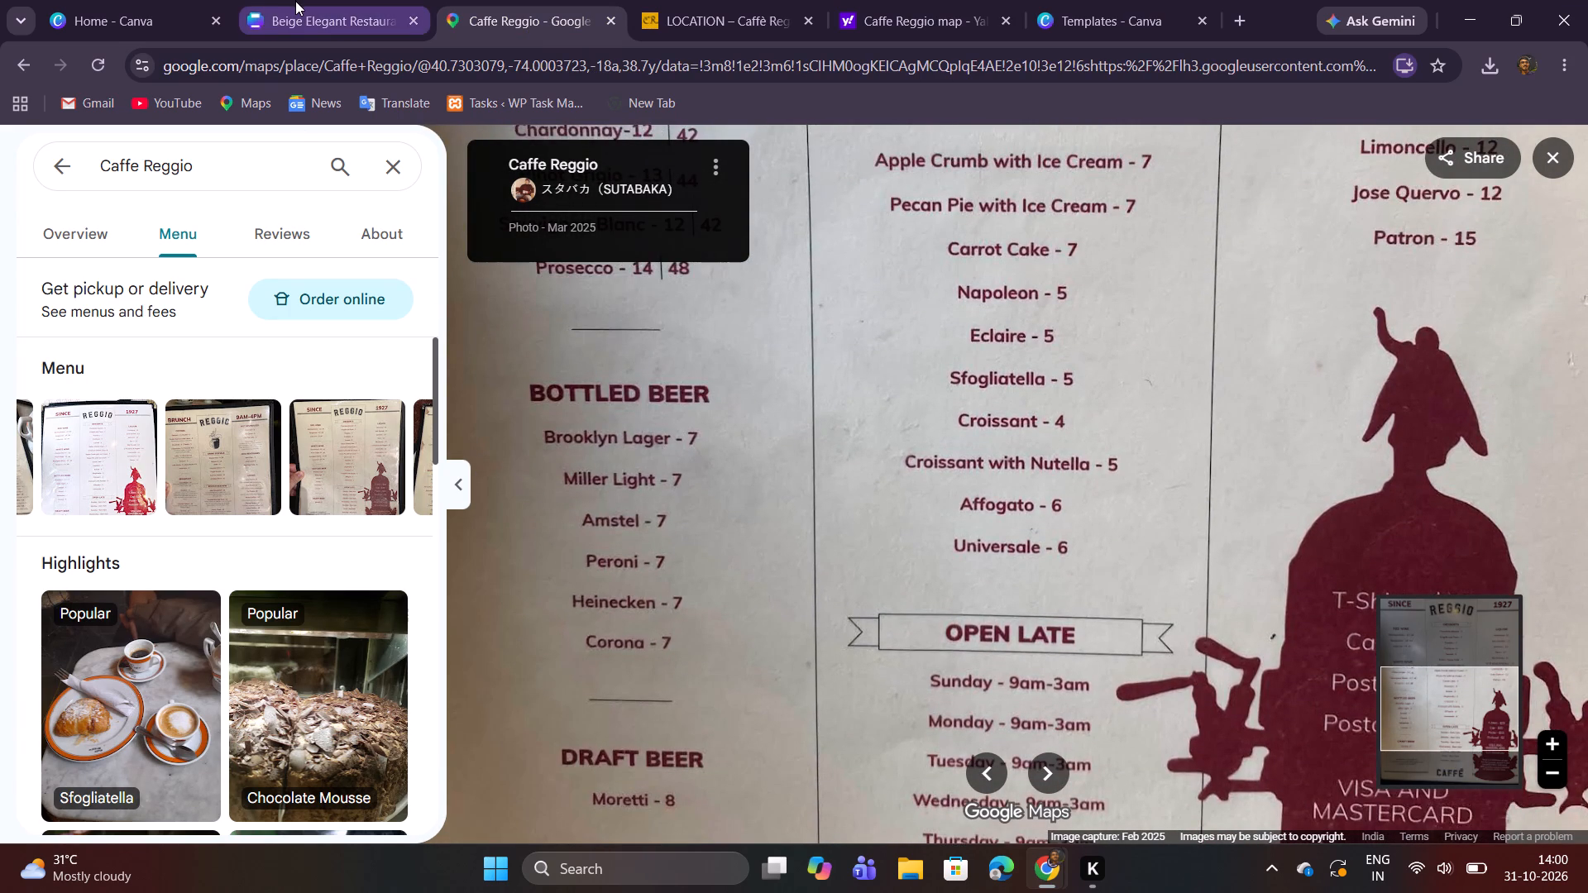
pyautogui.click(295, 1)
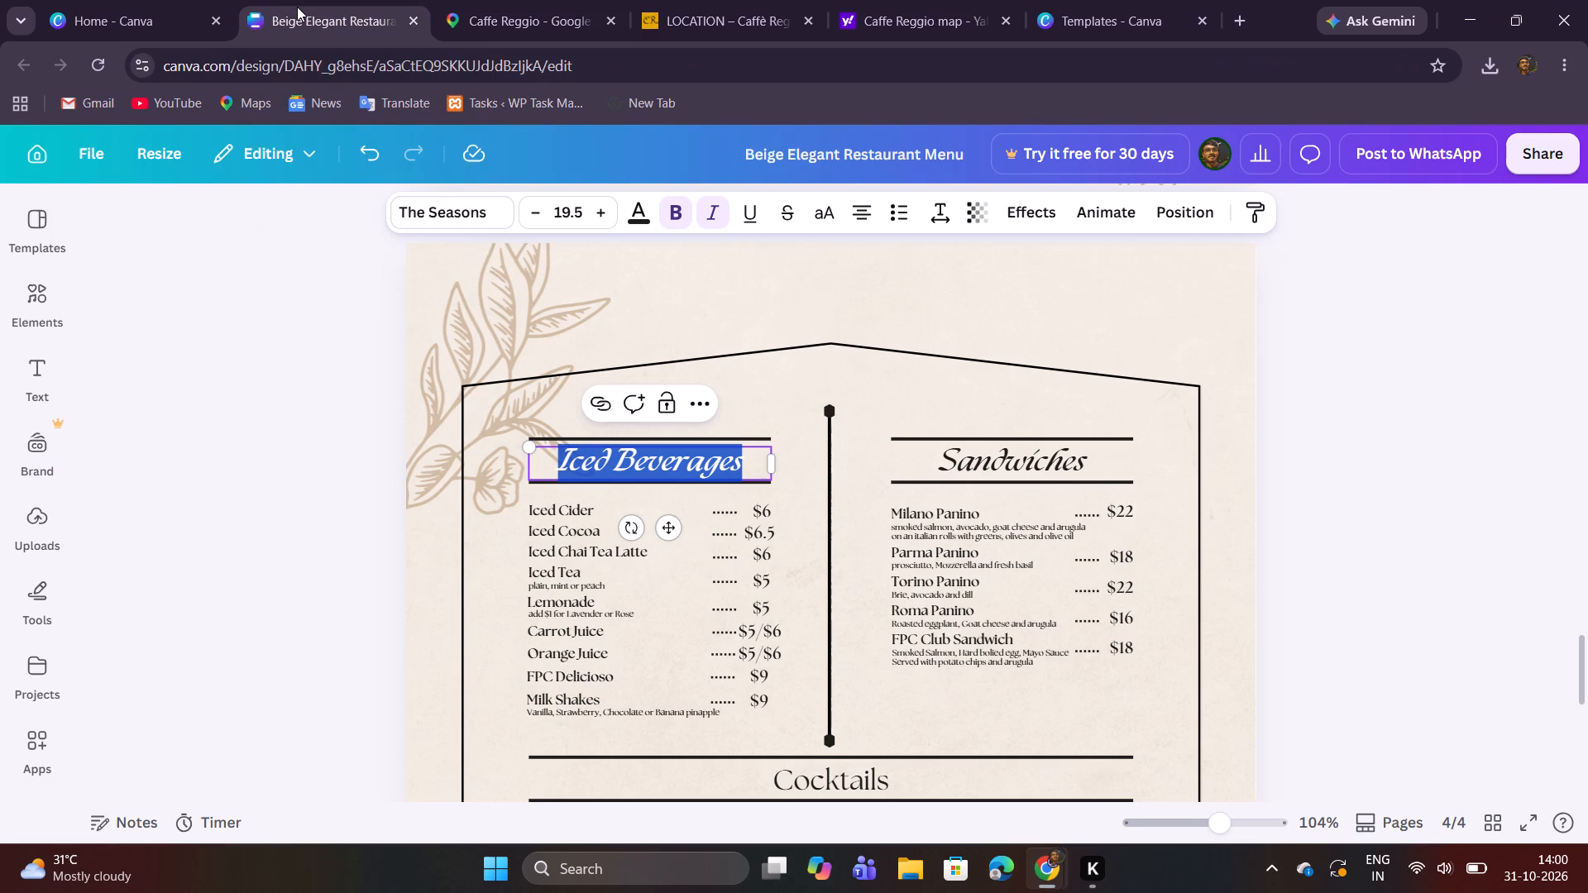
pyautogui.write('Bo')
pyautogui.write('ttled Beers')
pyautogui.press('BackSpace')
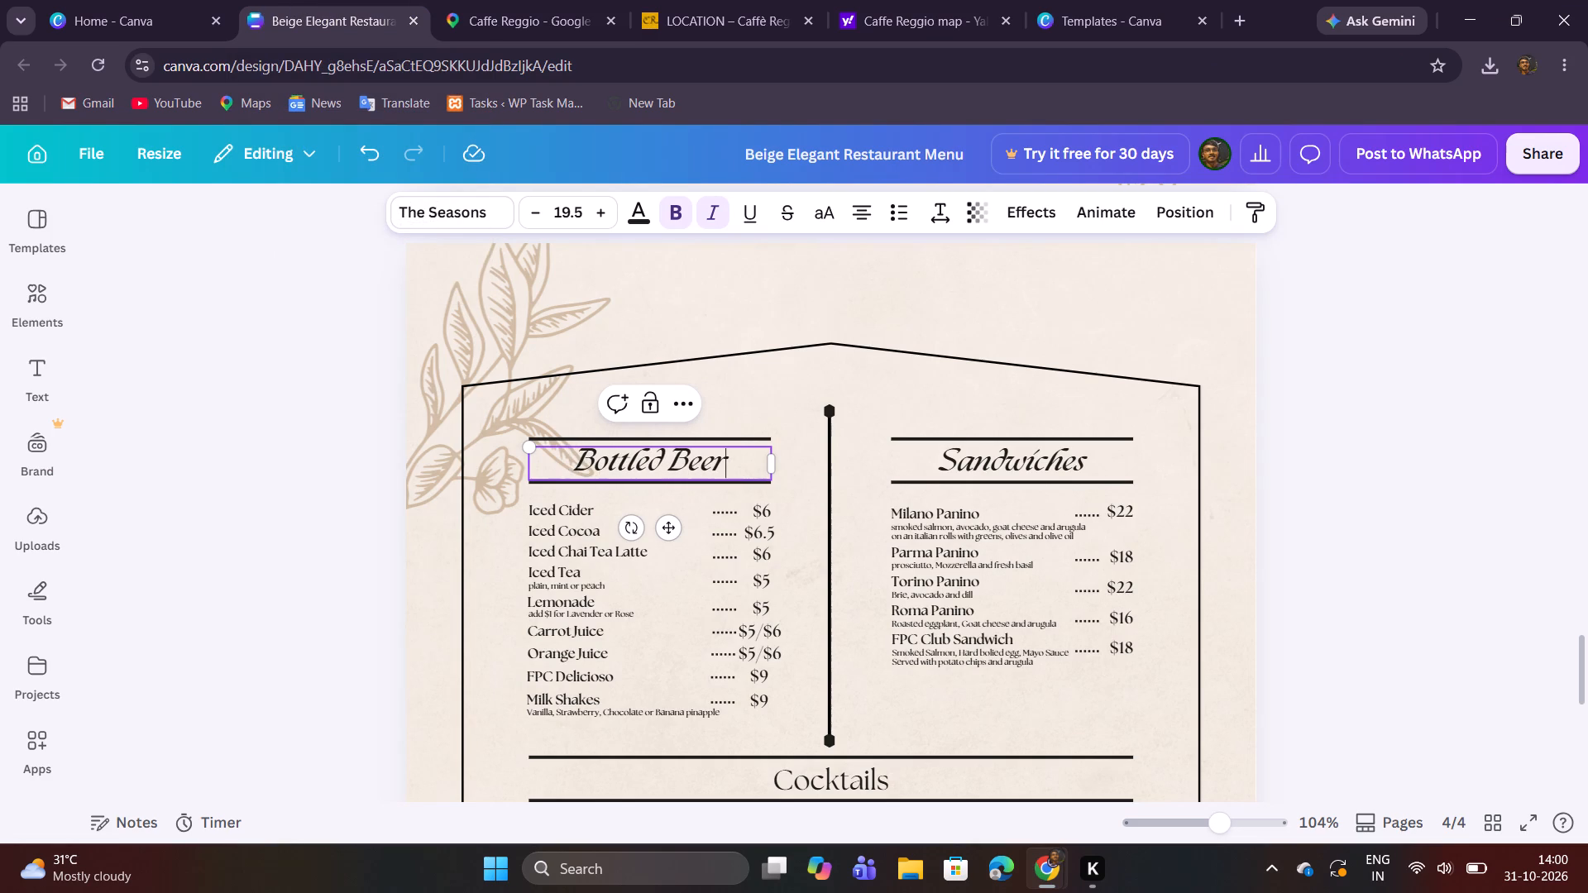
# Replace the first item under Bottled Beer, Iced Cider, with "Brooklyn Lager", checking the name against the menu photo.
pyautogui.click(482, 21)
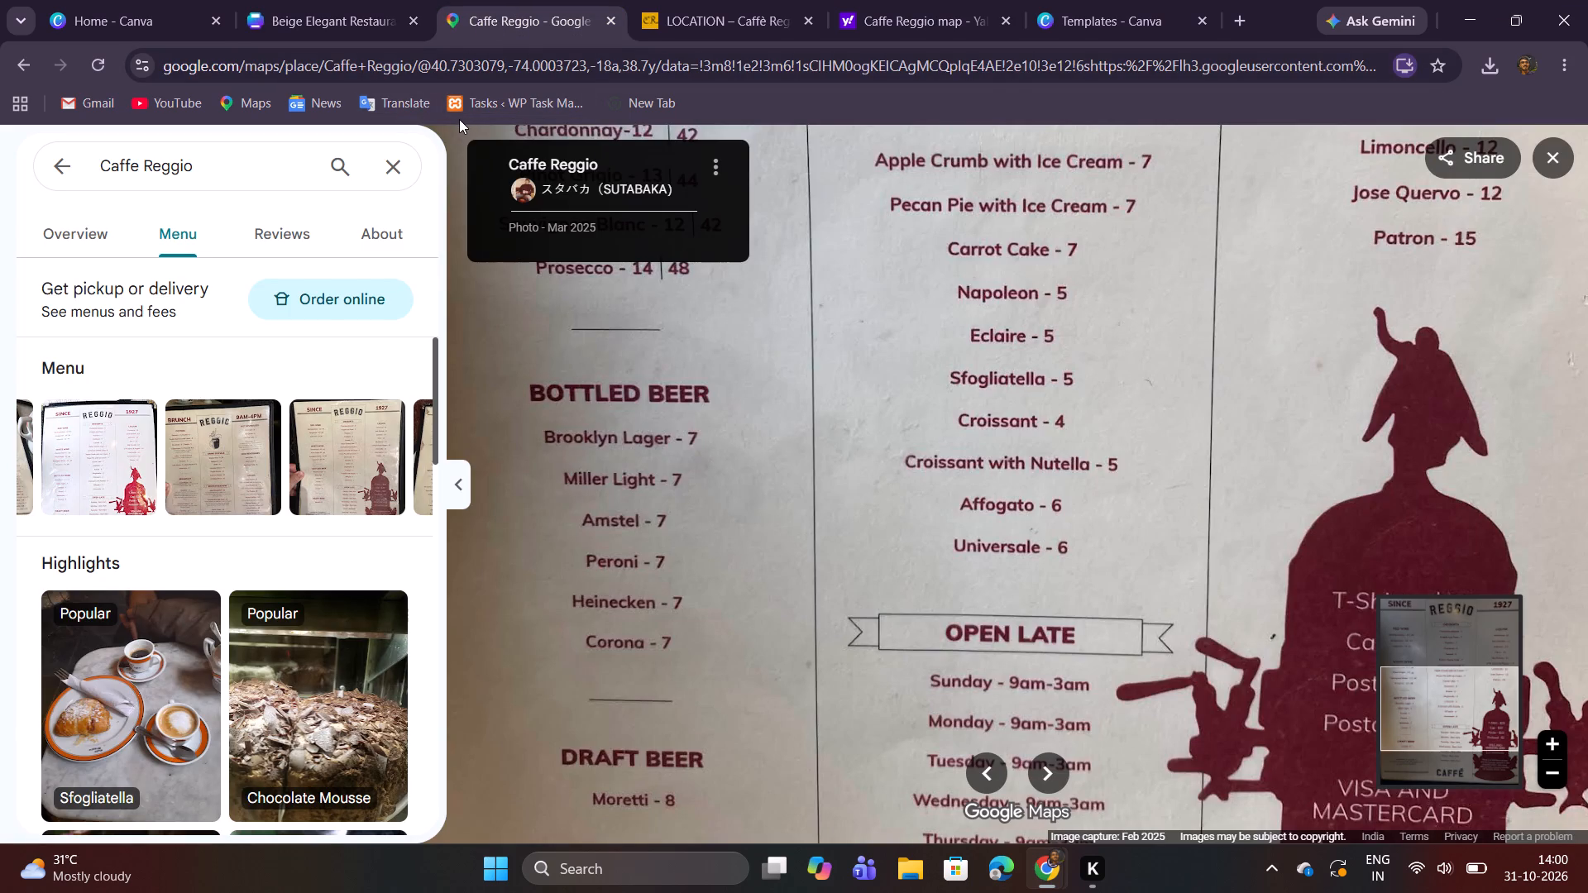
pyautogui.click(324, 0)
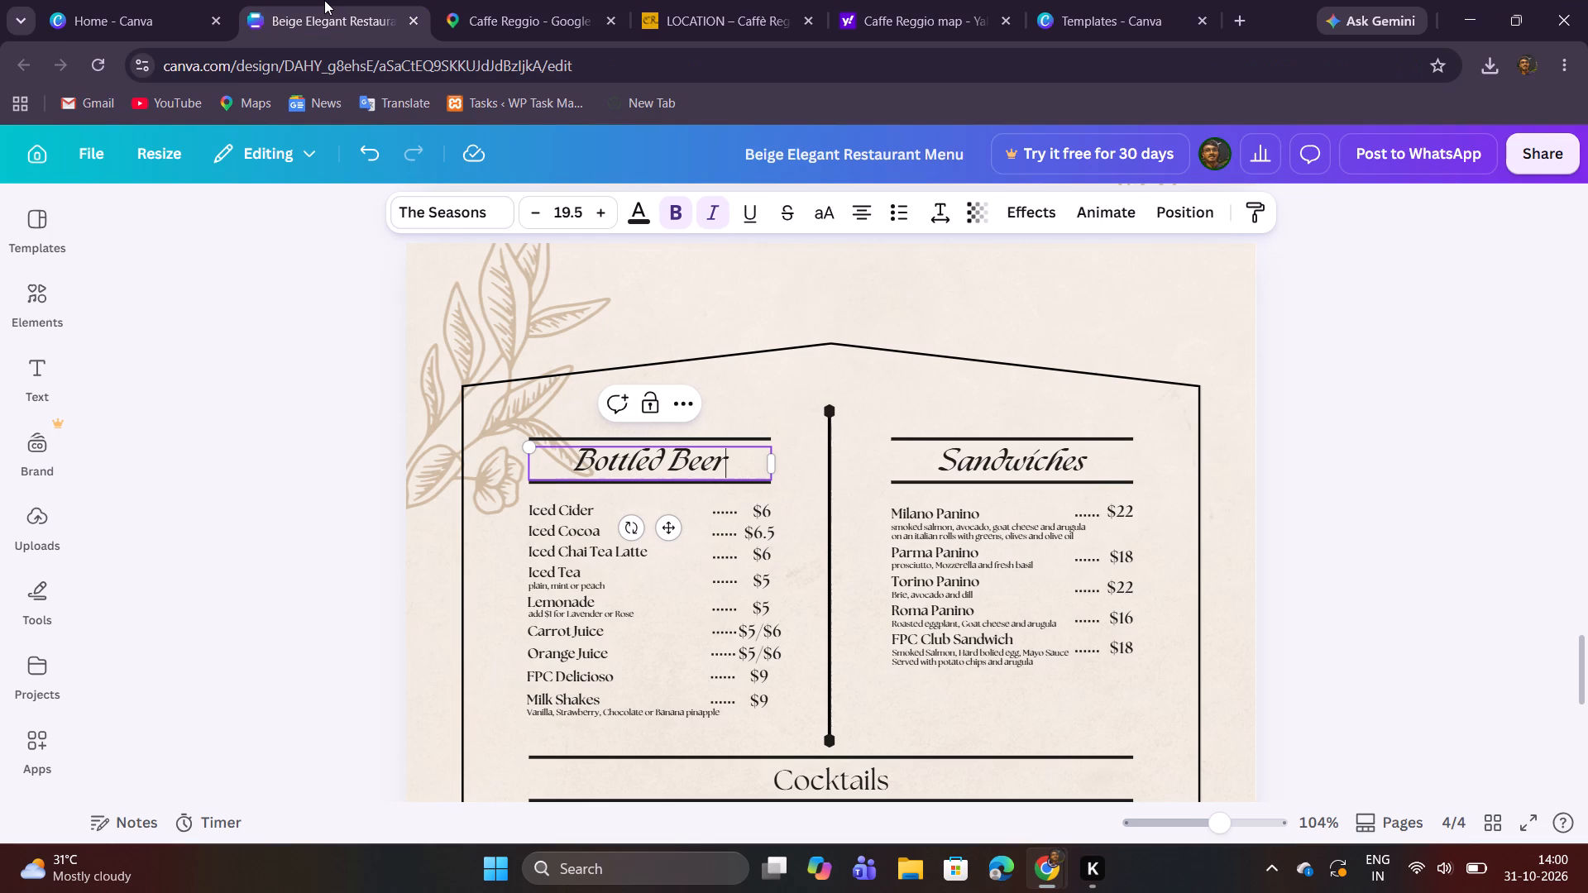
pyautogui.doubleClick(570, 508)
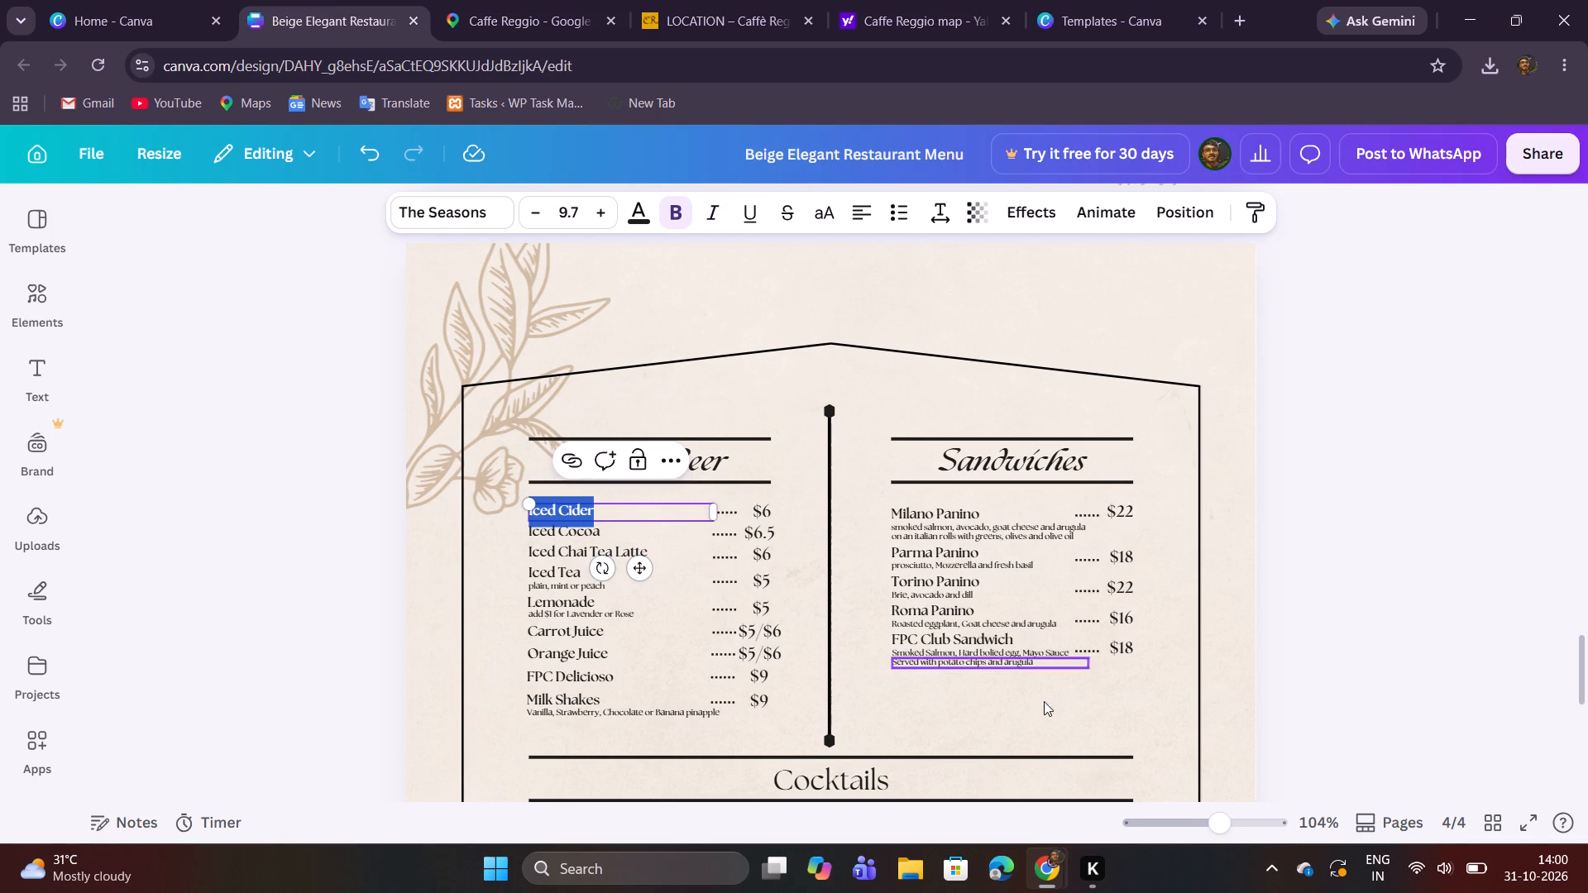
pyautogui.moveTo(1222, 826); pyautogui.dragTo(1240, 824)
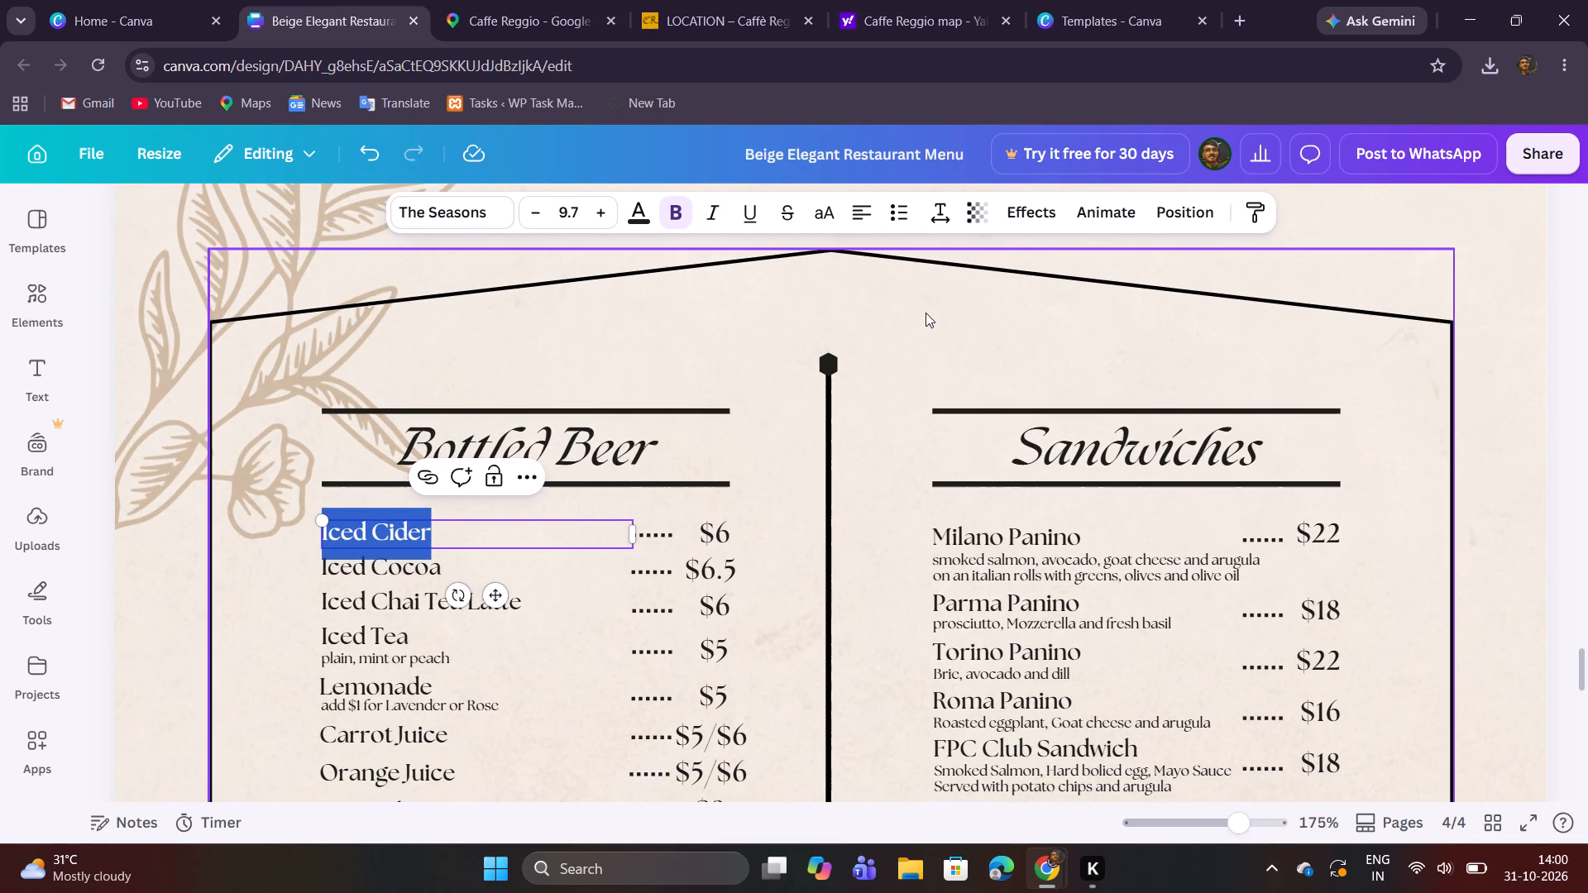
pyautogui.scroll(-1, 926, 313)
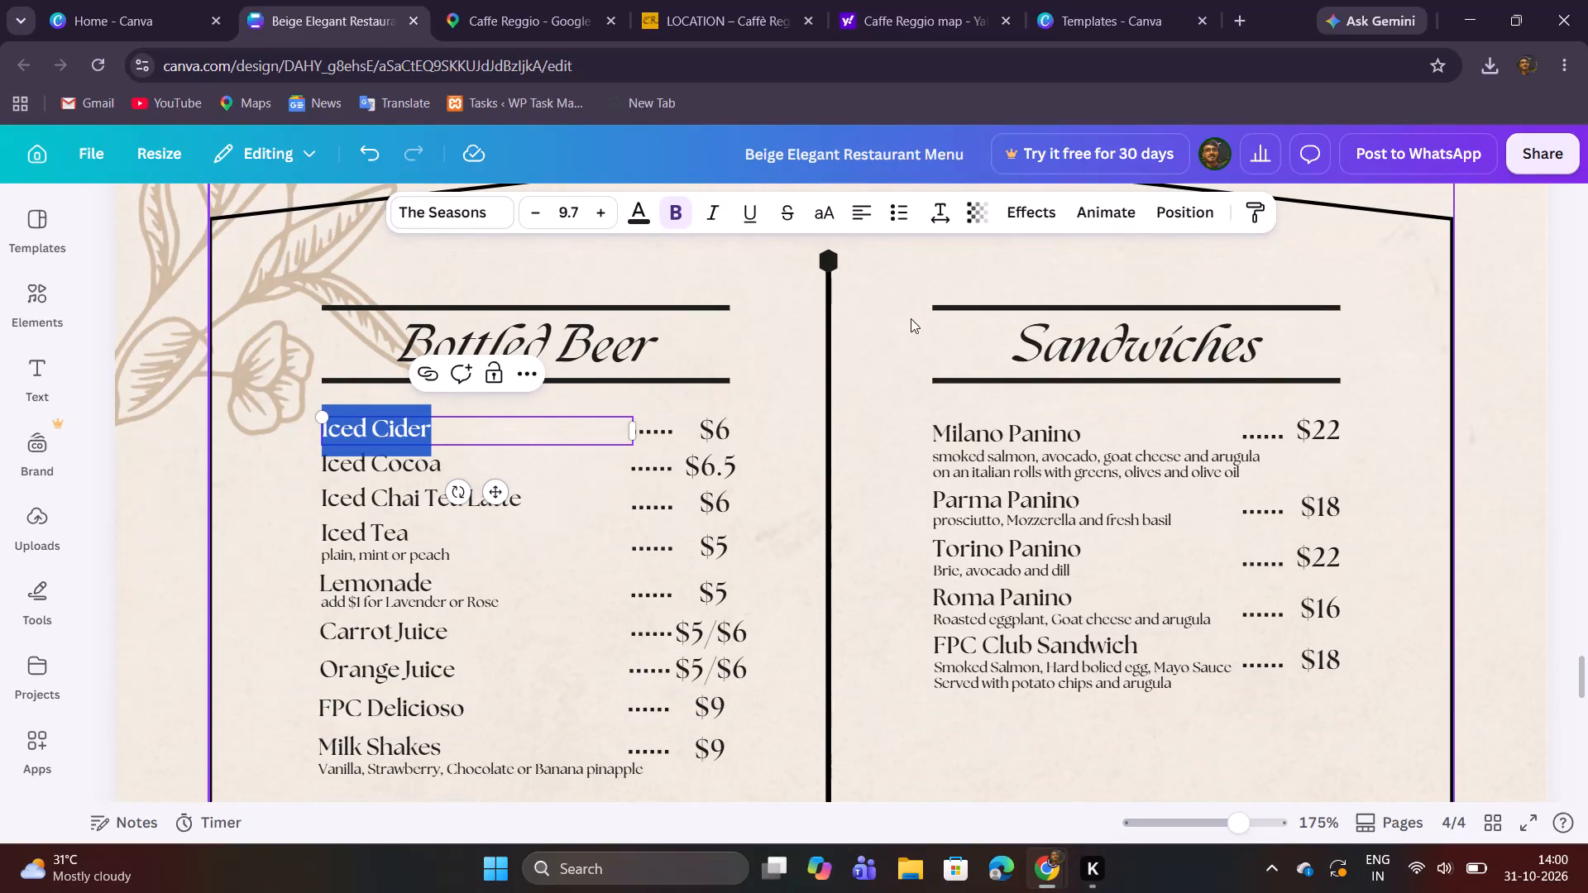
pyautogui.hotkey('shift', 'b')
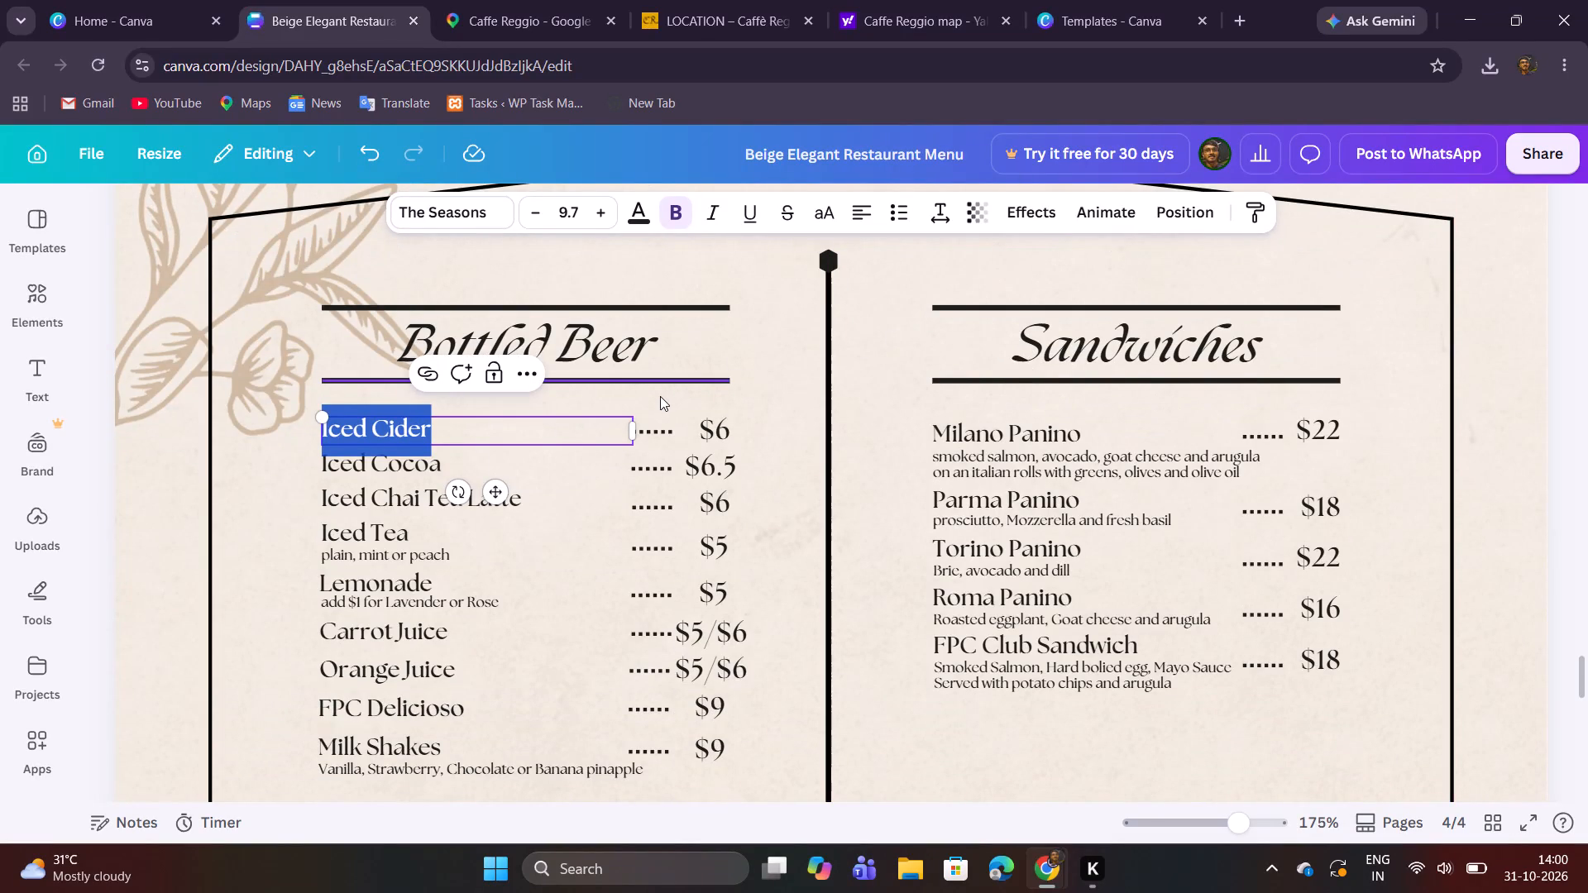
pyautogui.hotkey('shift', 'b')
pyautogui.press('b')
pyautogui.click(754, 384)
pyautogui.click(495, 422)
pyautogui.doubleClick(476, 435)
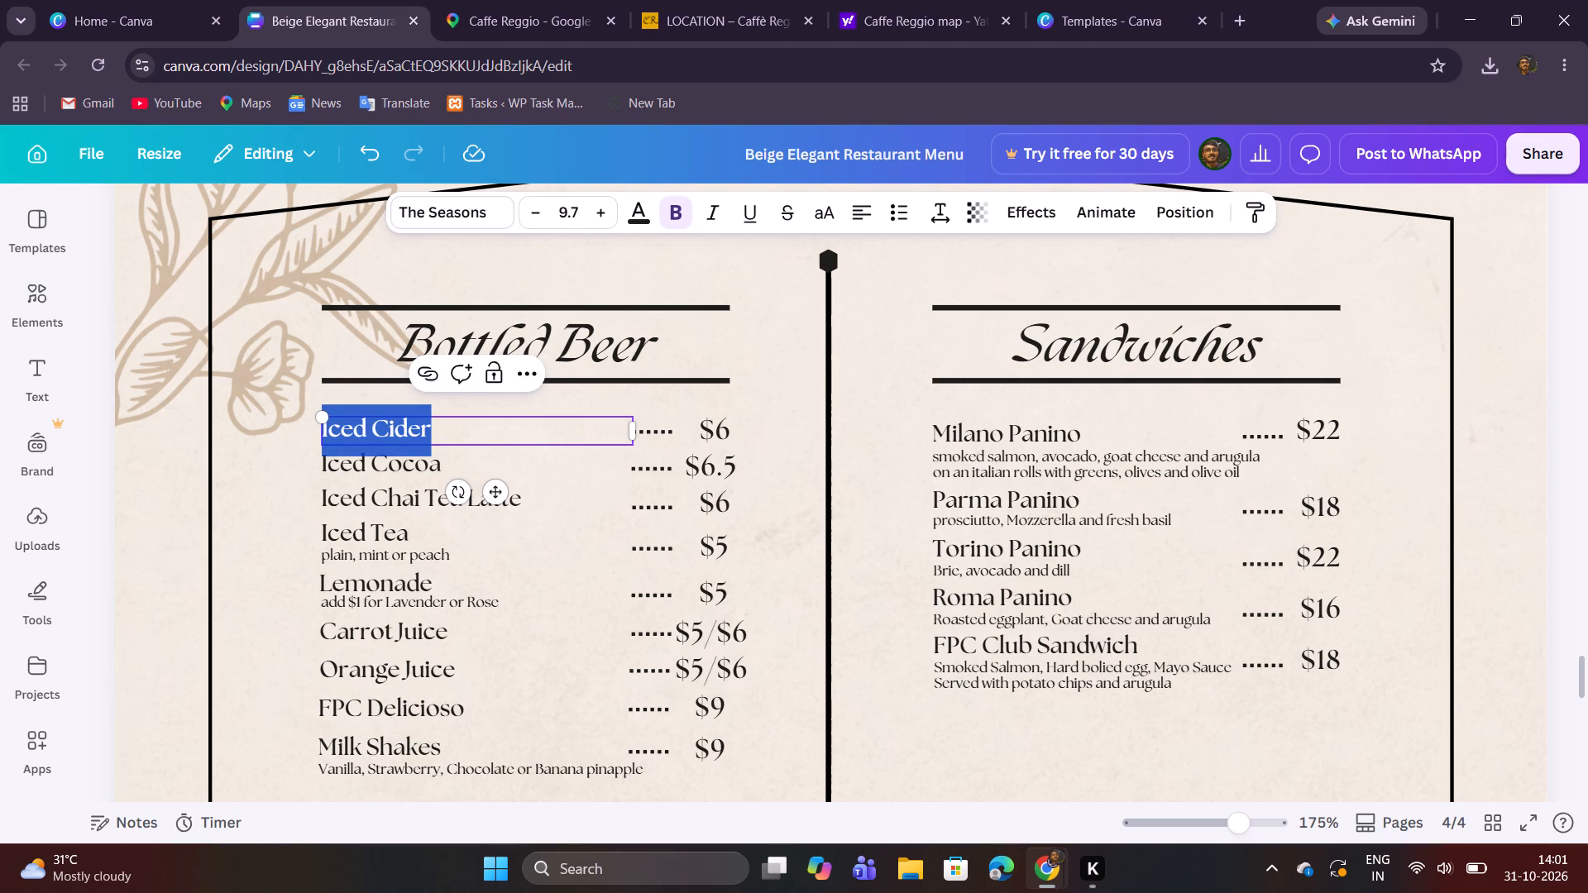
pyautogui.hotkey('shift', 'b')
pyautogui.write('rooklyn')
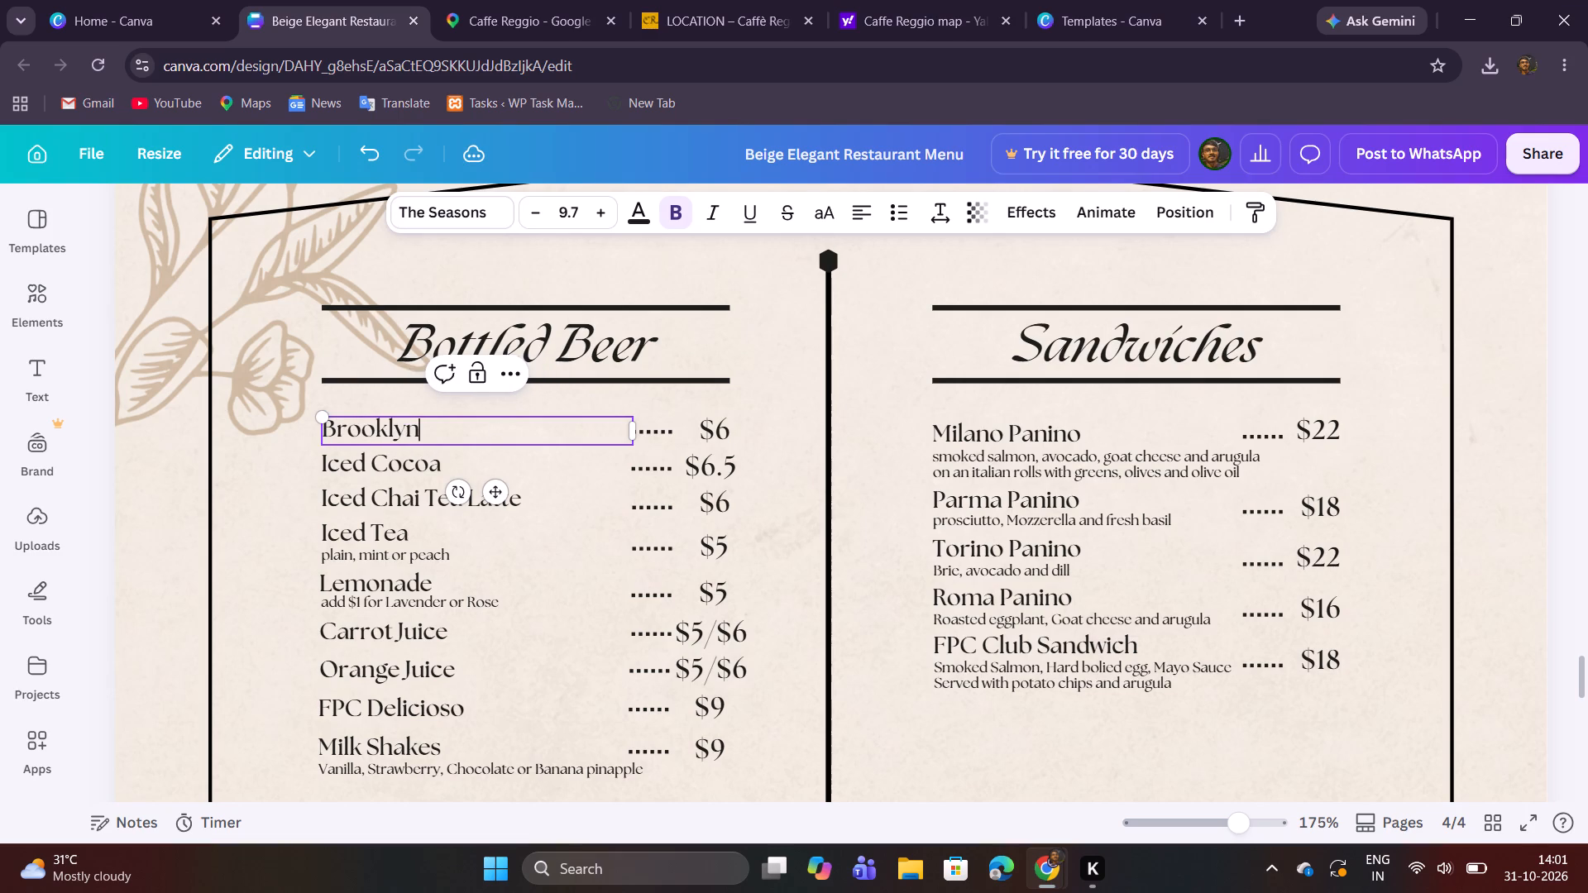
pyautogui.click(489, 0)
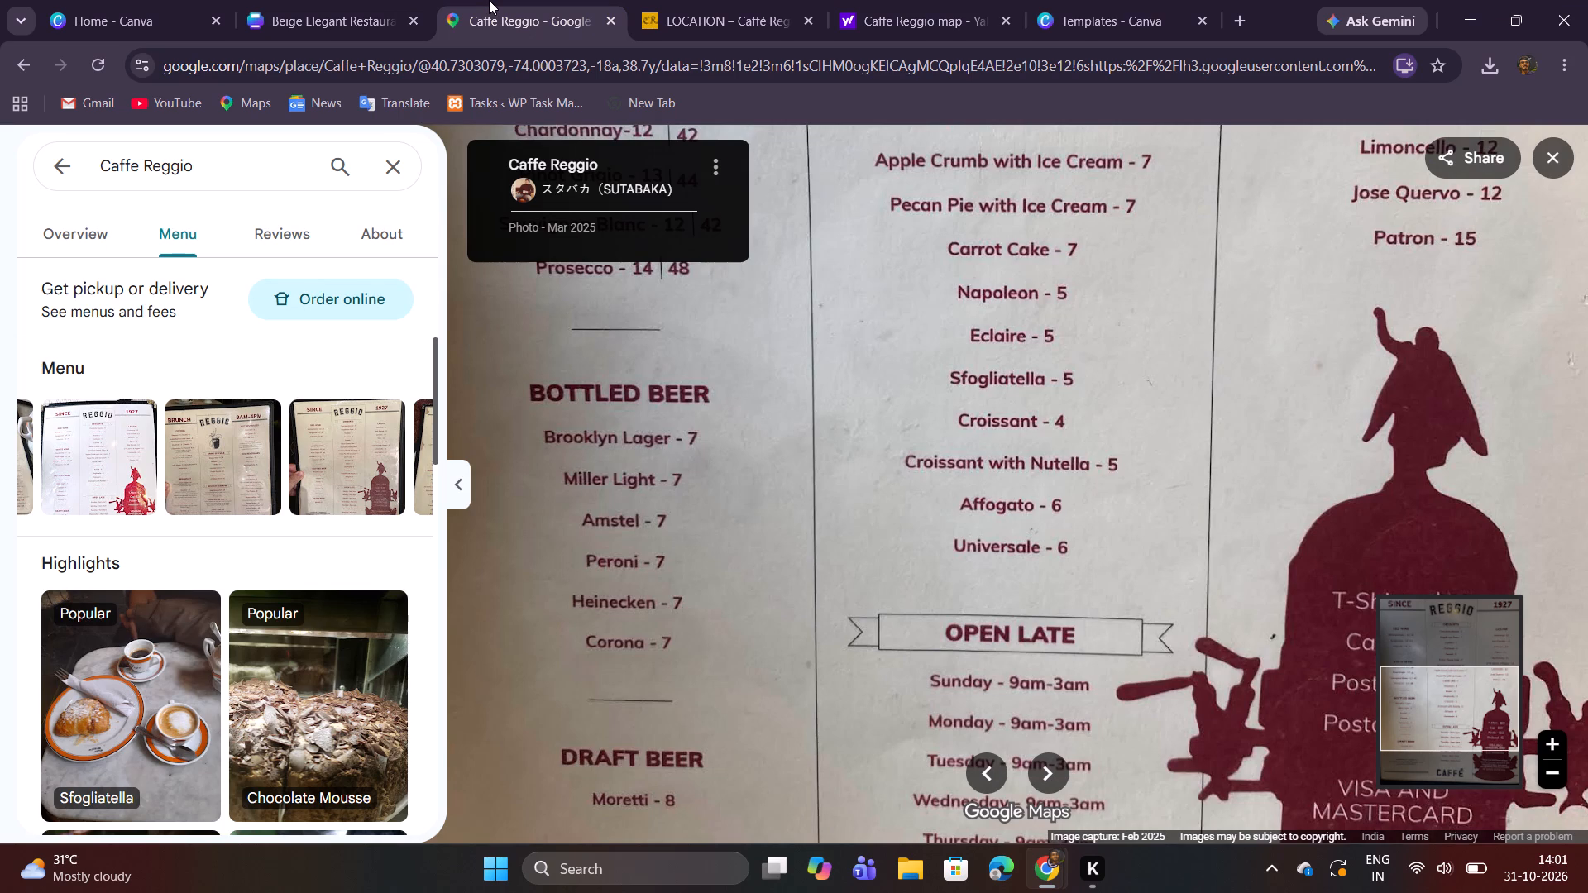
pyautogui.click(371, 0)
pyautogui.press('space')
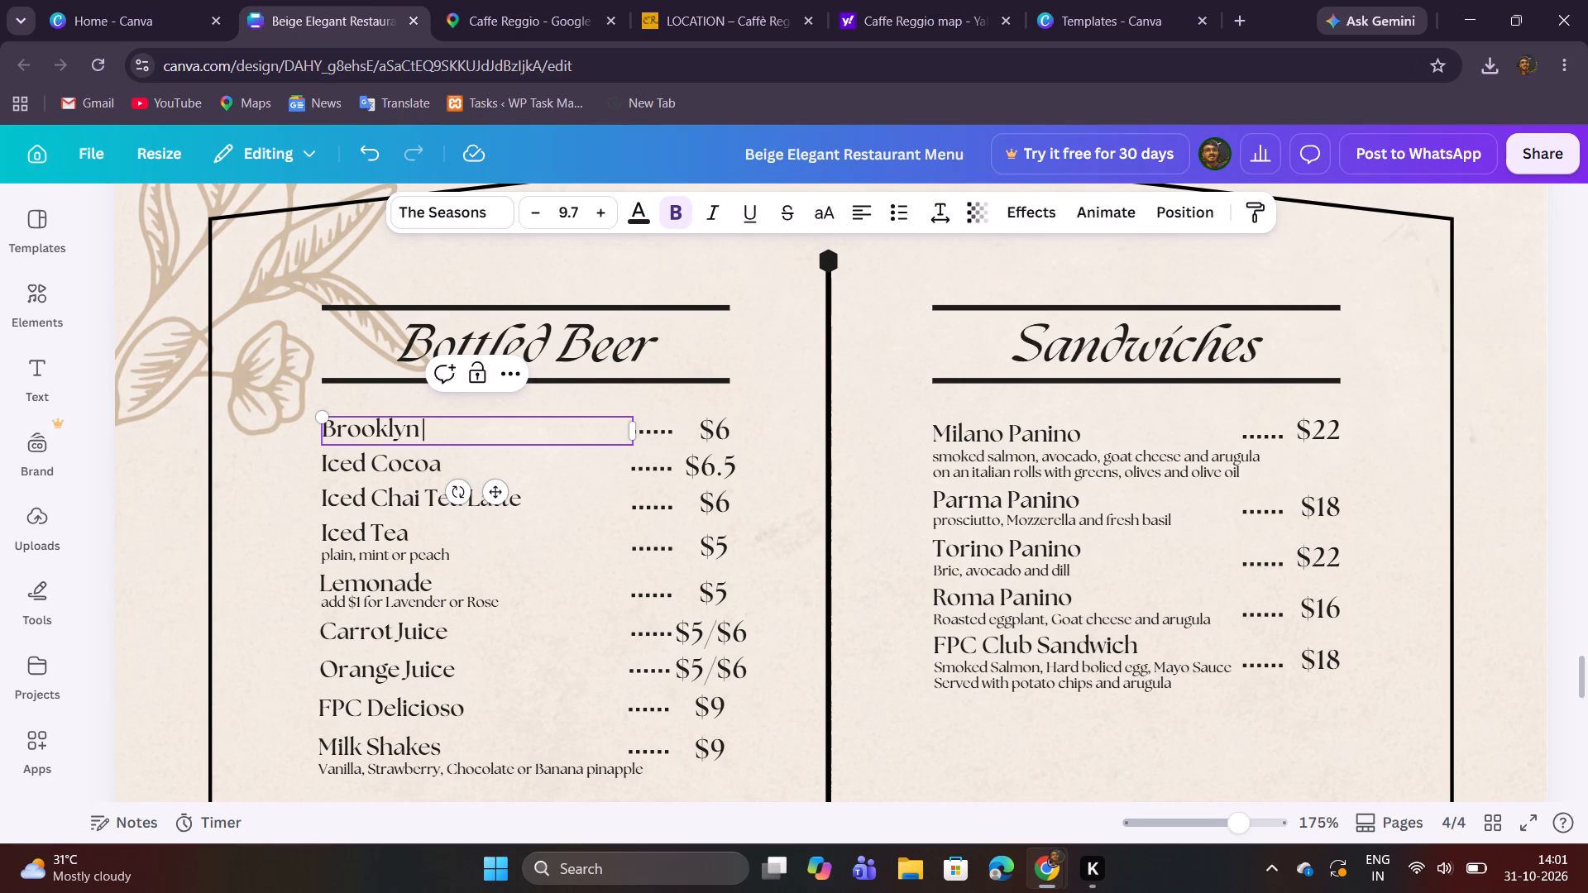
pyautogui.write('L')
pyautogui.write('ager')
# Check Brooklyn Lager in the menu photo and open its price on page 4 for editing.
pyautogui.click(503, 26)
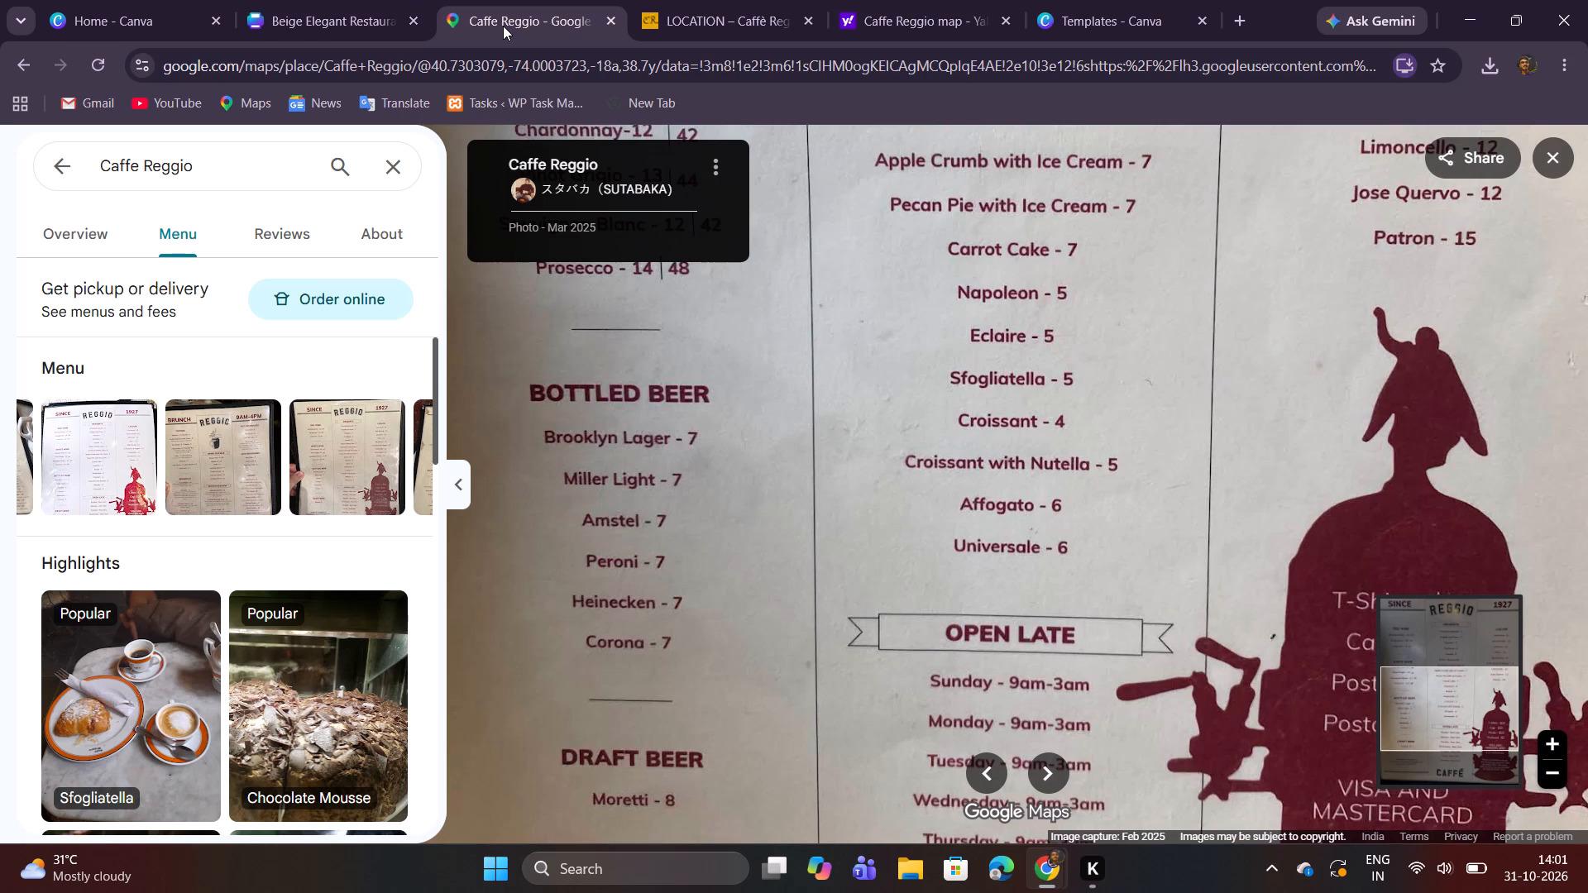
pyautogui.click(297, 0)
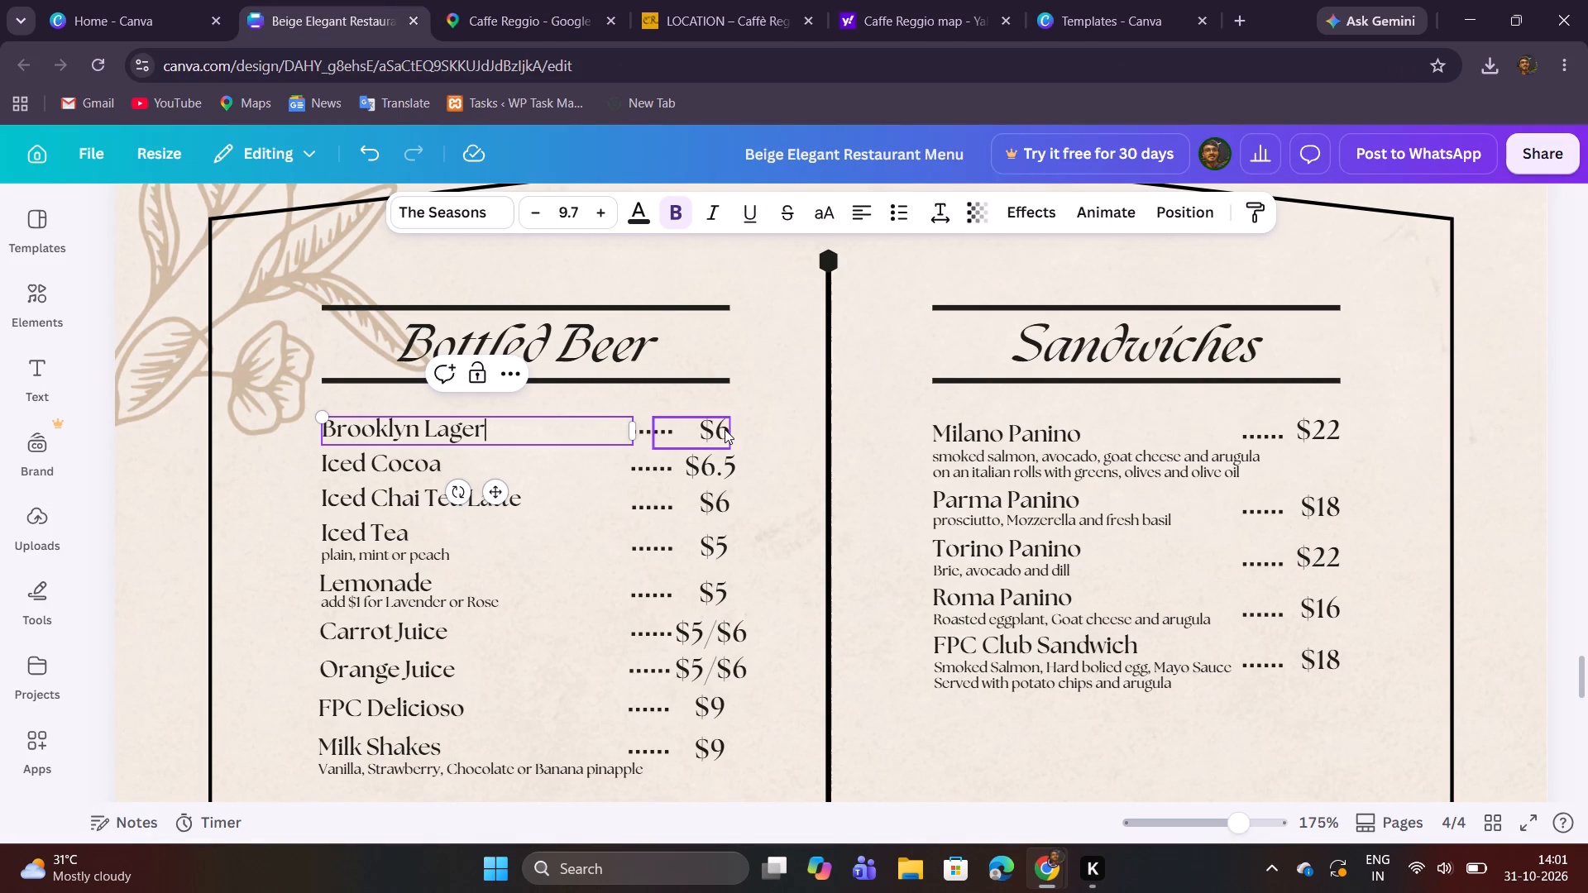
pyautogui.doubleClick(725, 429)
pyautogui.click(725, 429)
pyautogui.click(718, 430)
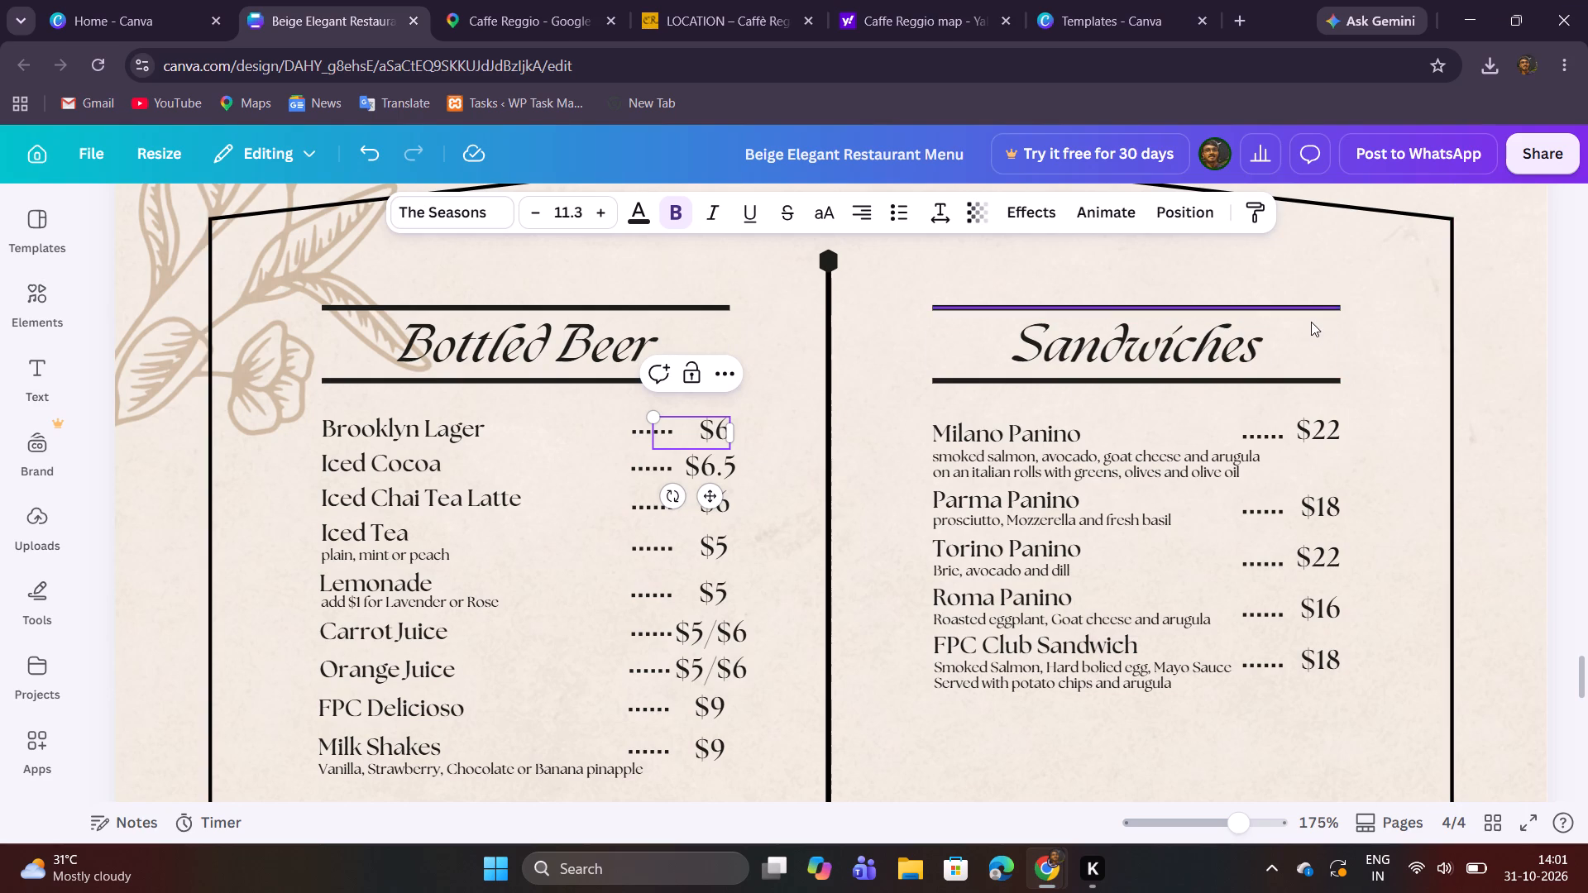
# Duplicate page 2, the Coffees and Starters page, and move the copy to the end of the design as page 5.
pyautogui.scroll(19, 1311, 322)
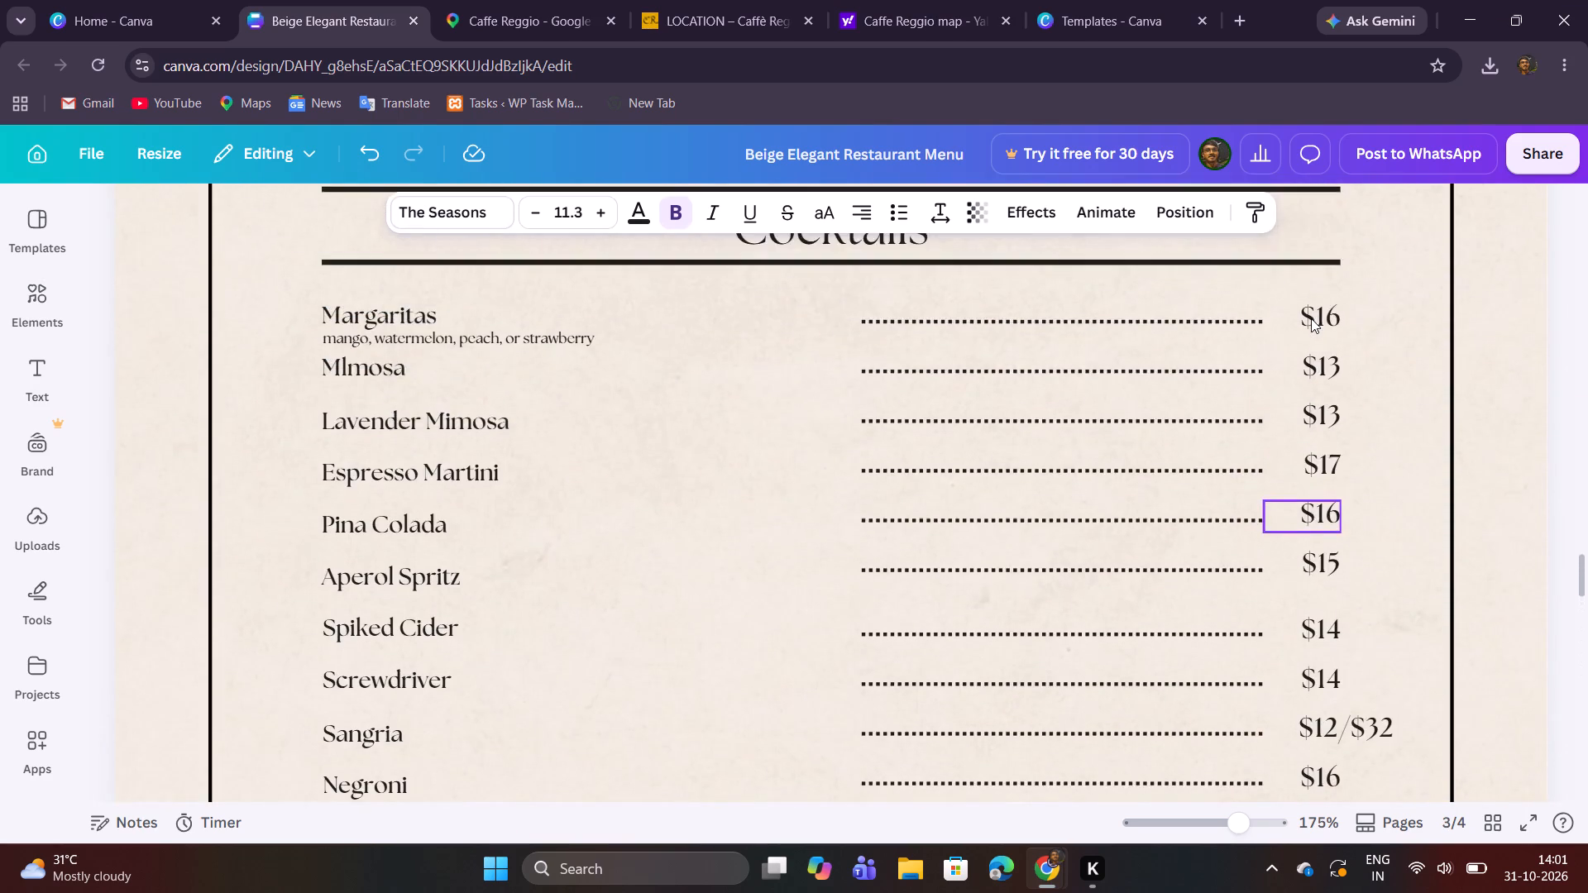
pyautogui.scroll(20, 1311, 318)
pyautogui.scroll(3, 1311, 318)
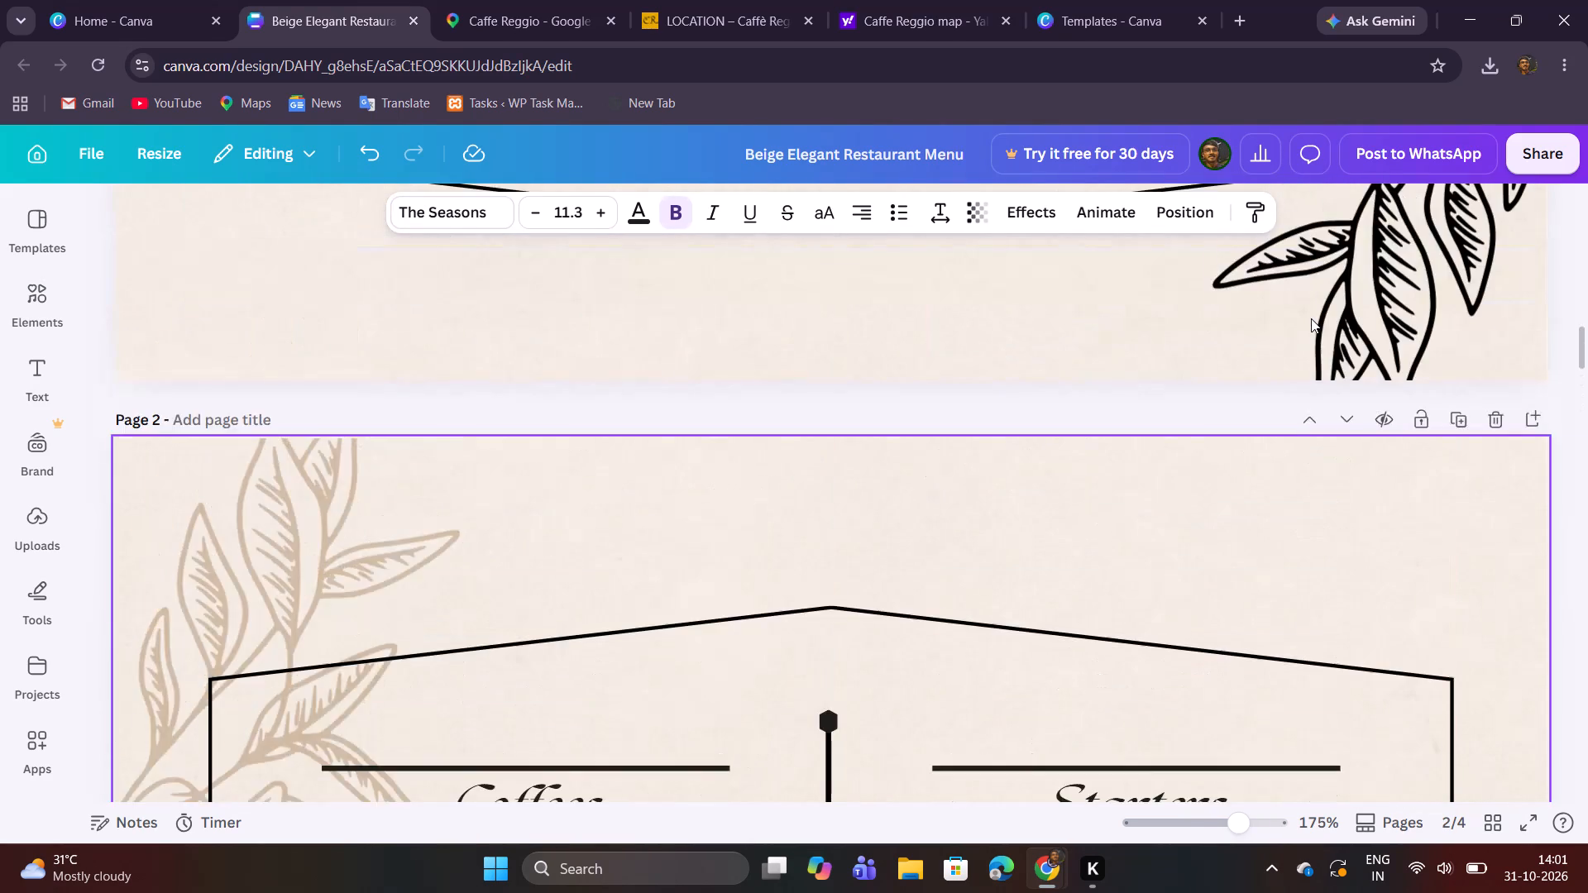
pyautogui.scroll(-4, 1311, 318)
pyautogui.scroll(3, 1311, 318)
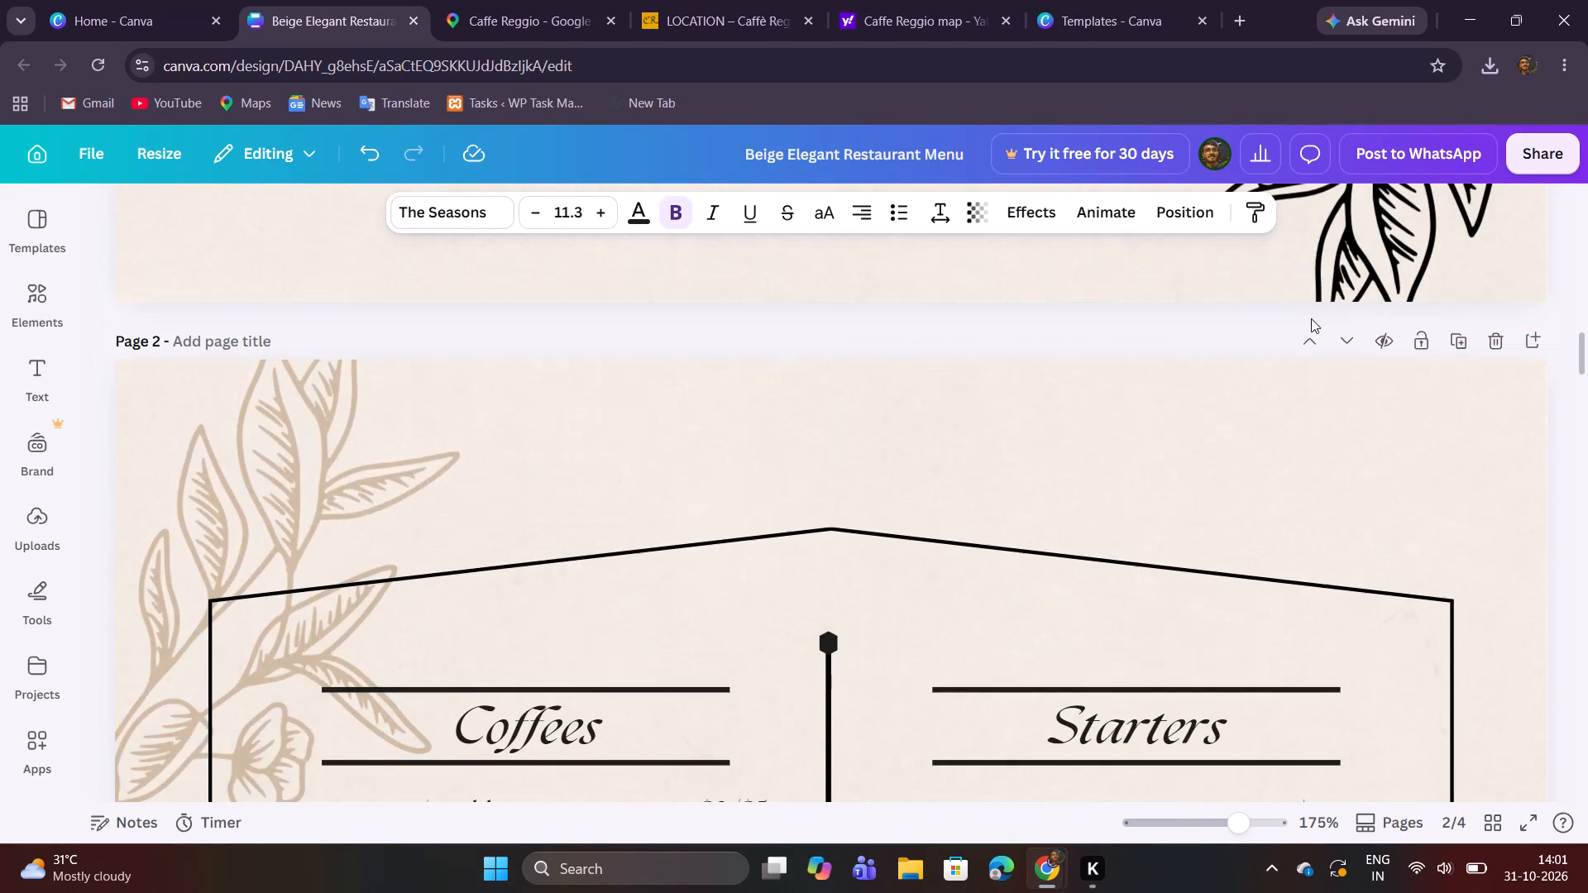
pyautogui.click(1463, 345)
pyautogui.click(1347, 342)
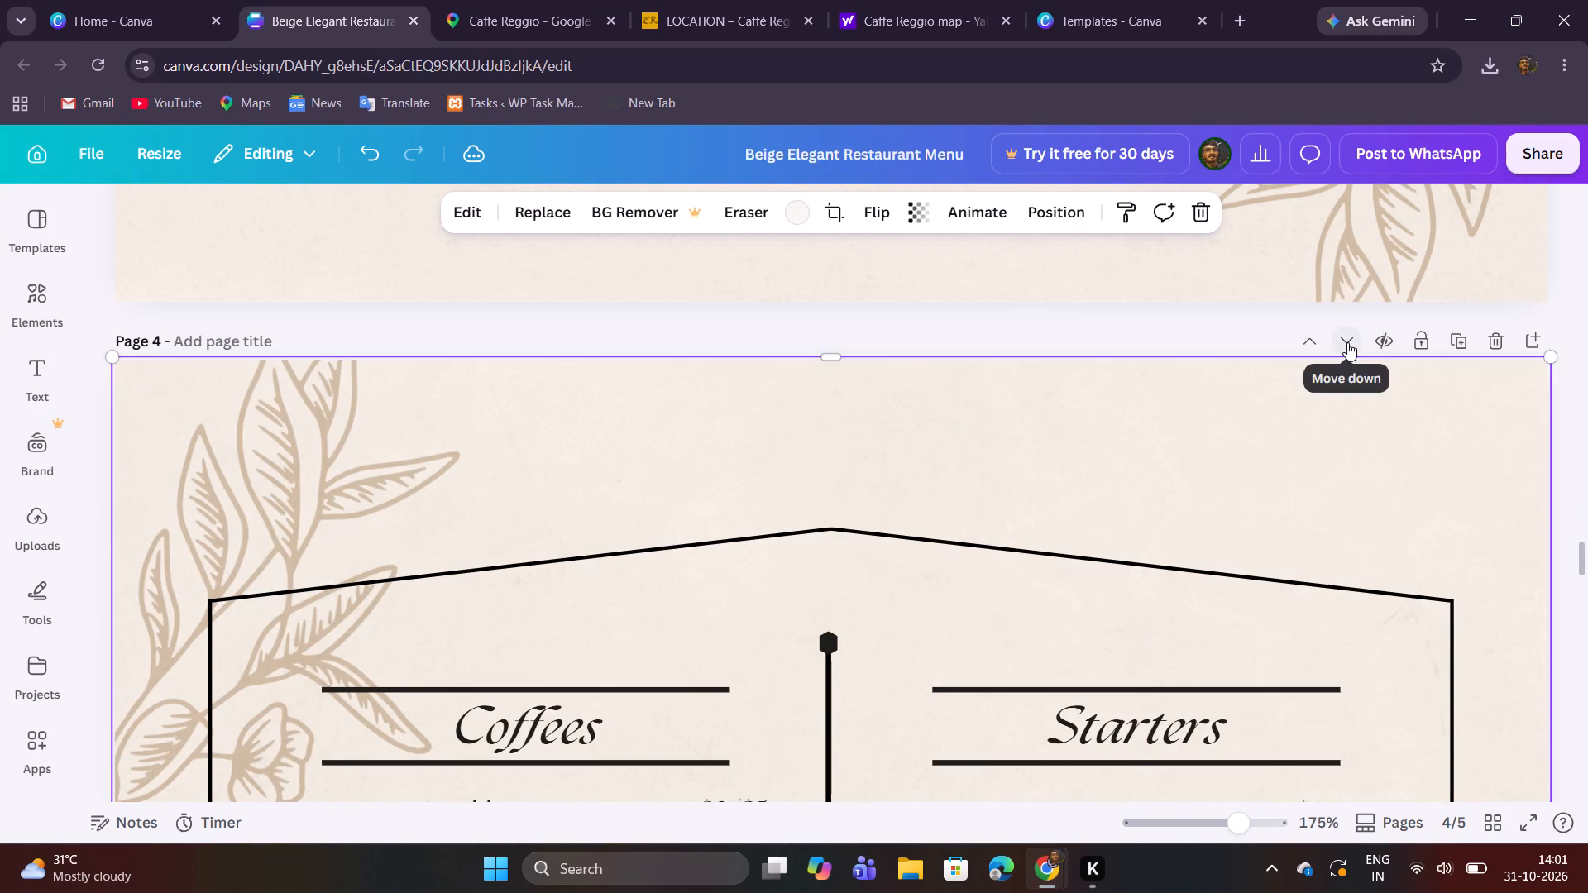
pyautogui.click(1347, 342)
# Delete page 4, the copied page with the Bottled Beer and Sandwiches sections.
pyautogui.scroll(4, 1347, 342)
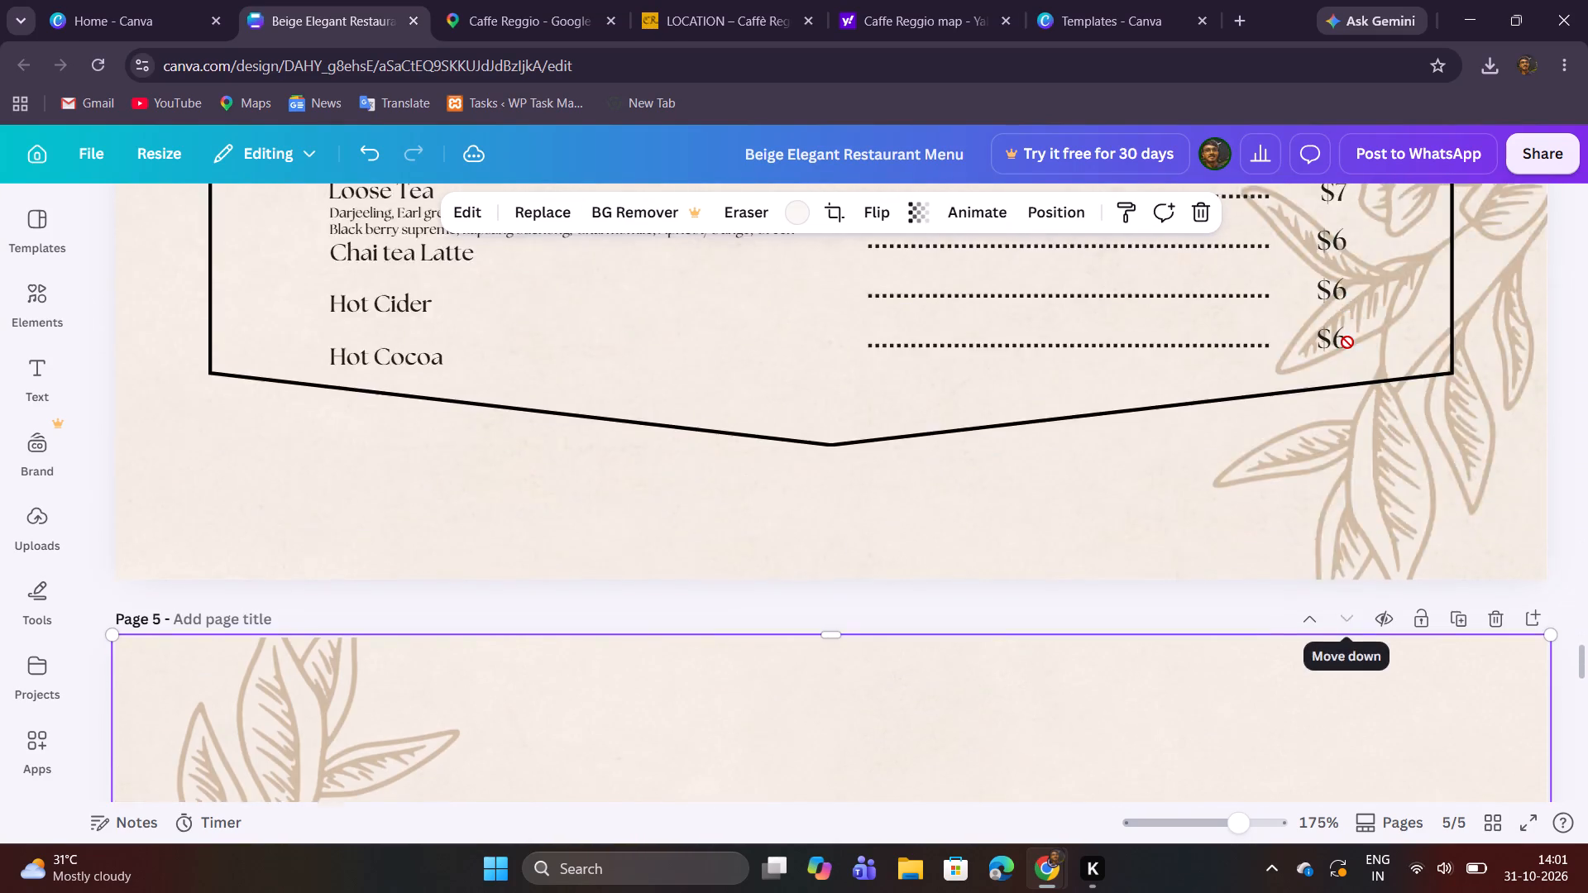
pyautogui.scroll(16, 1347, 342)
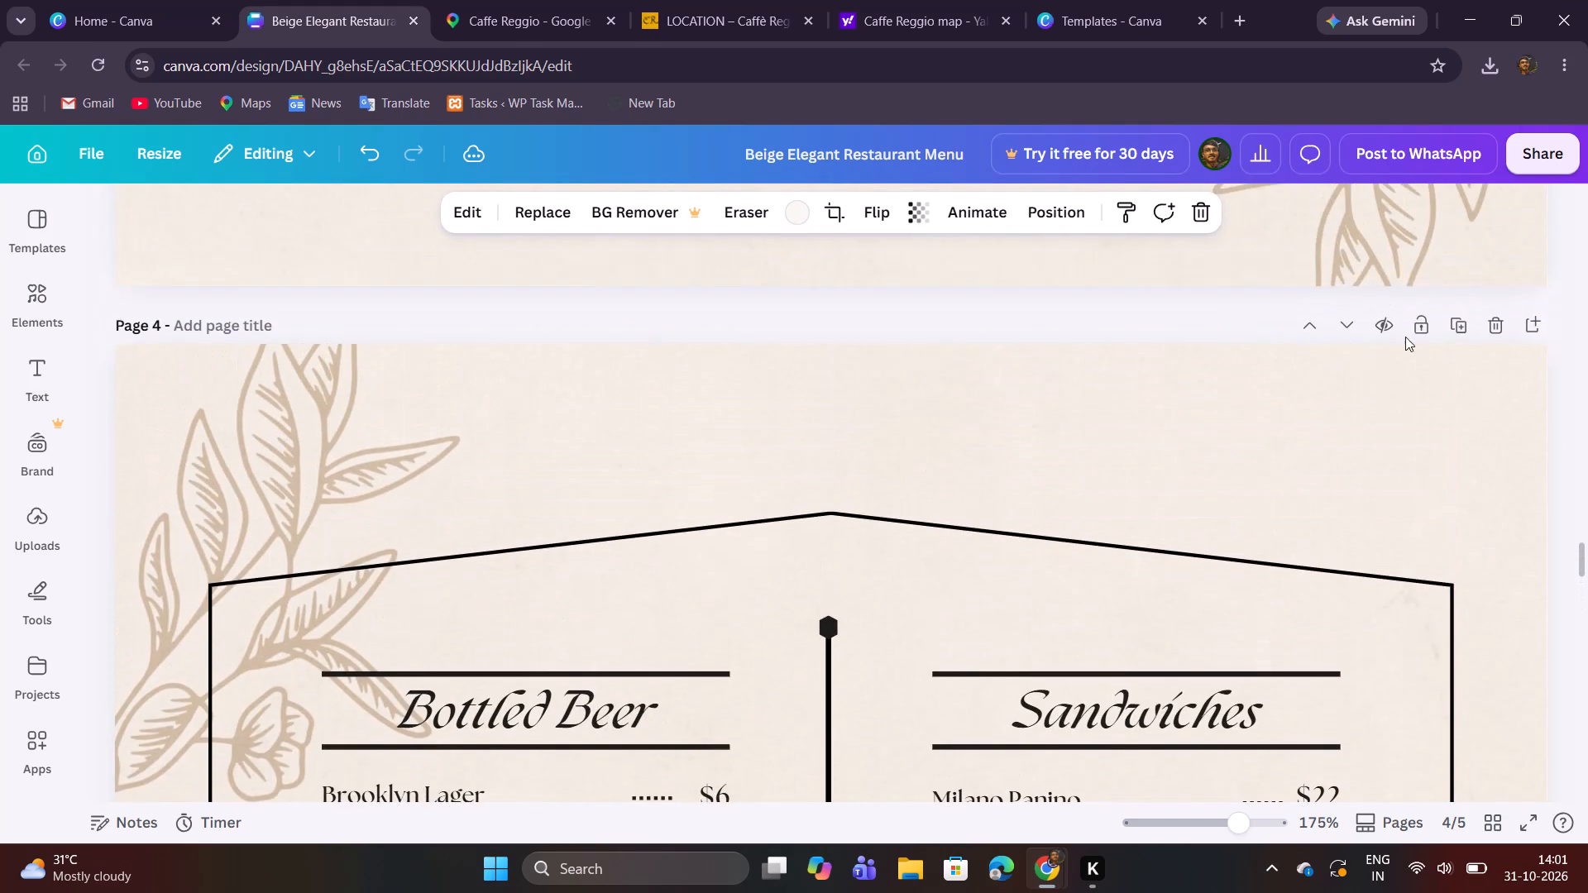
pyautogui.click(1489, 327)
# Examine the Coffees, Starters and Sides layout on the new page 4 and consult the menu photo in the Google Maps tab.
pyautogui.scroll(-3, 1310, 354)
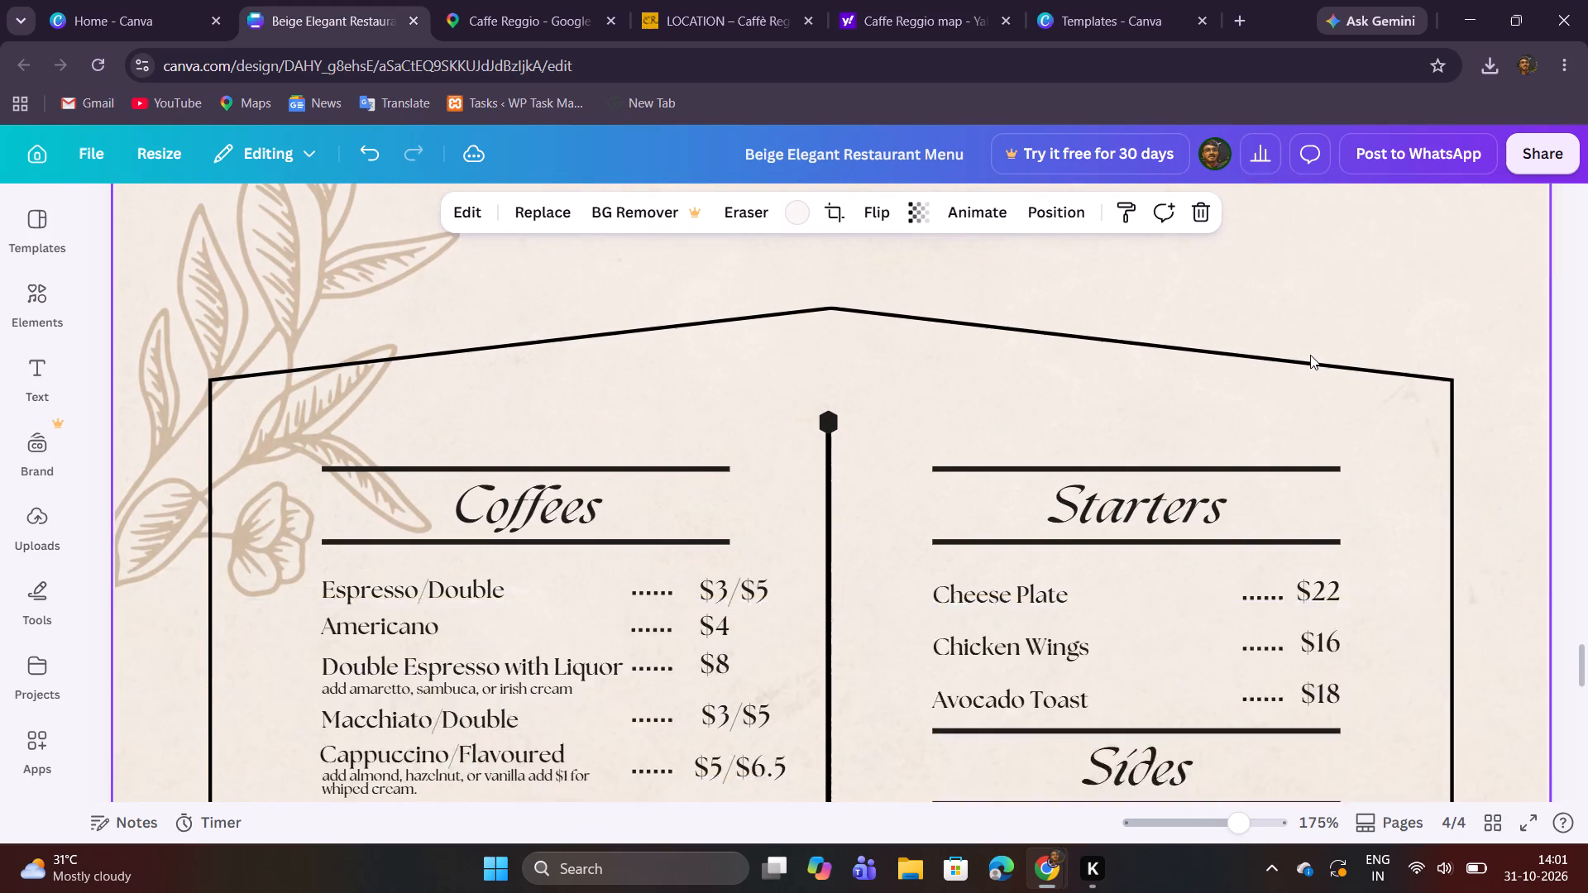
pyautogui.scroll(-1, 802, 486)
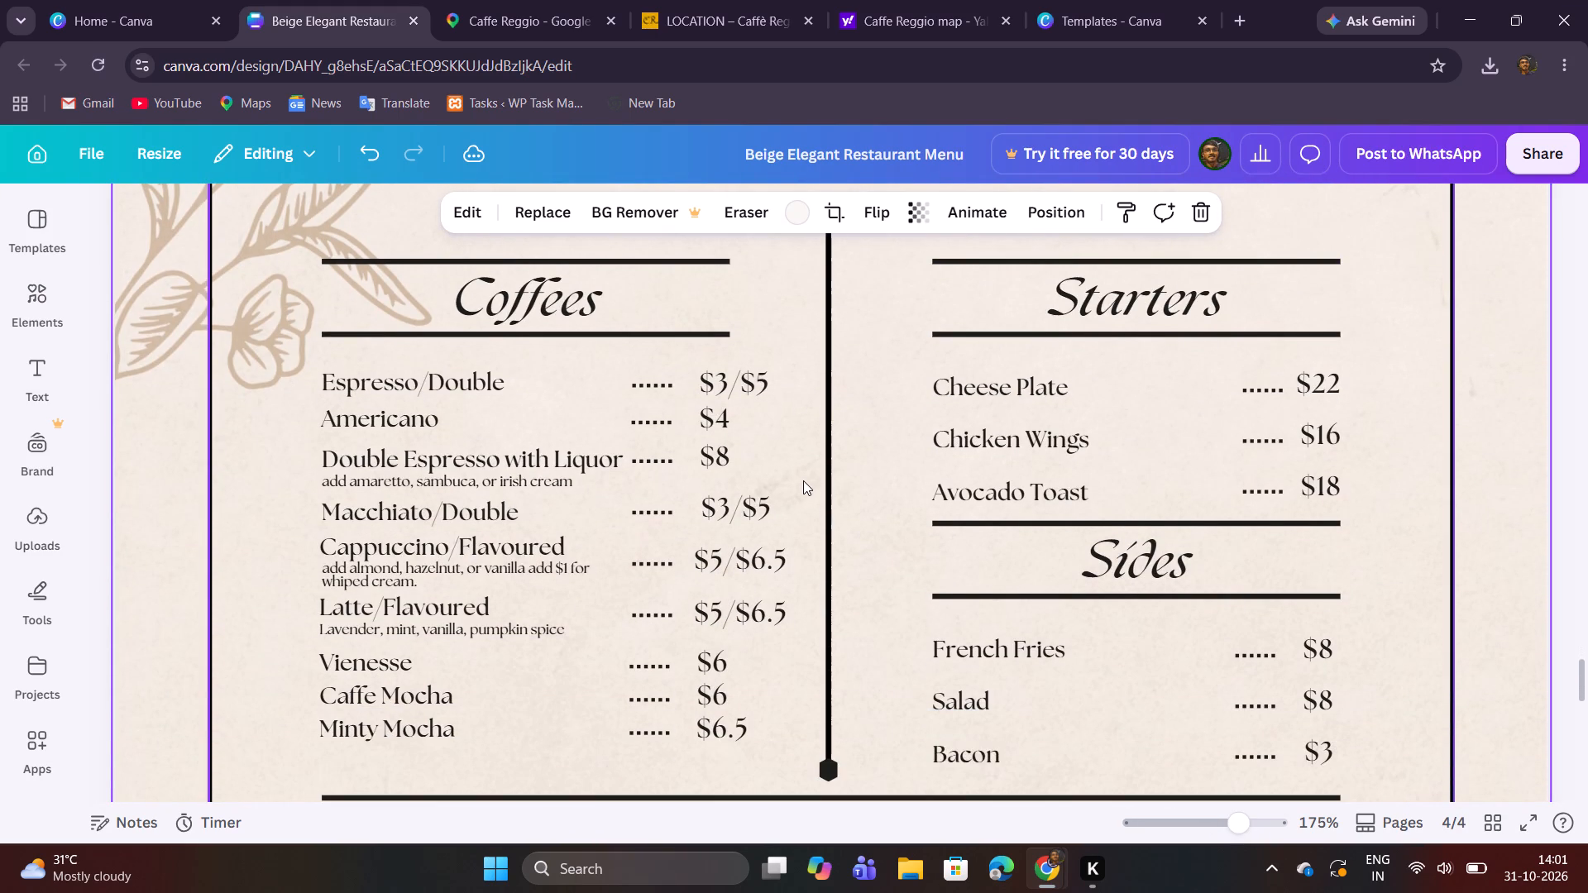
pyautogui.scroll(1, 803, 480)
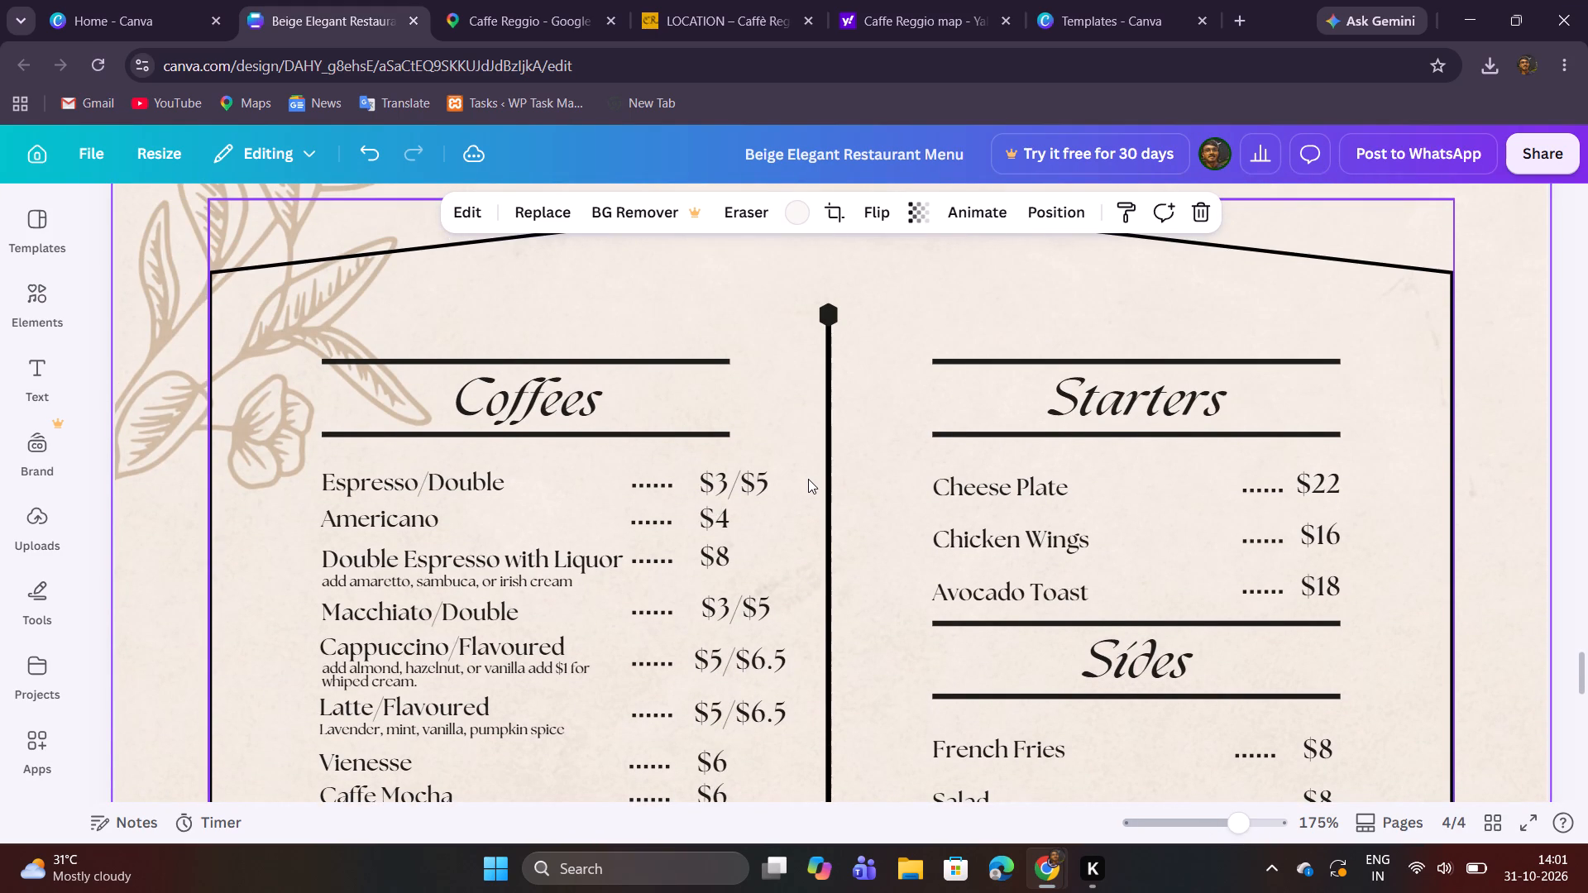
pyautogui.scroll(-1, 809, 477)
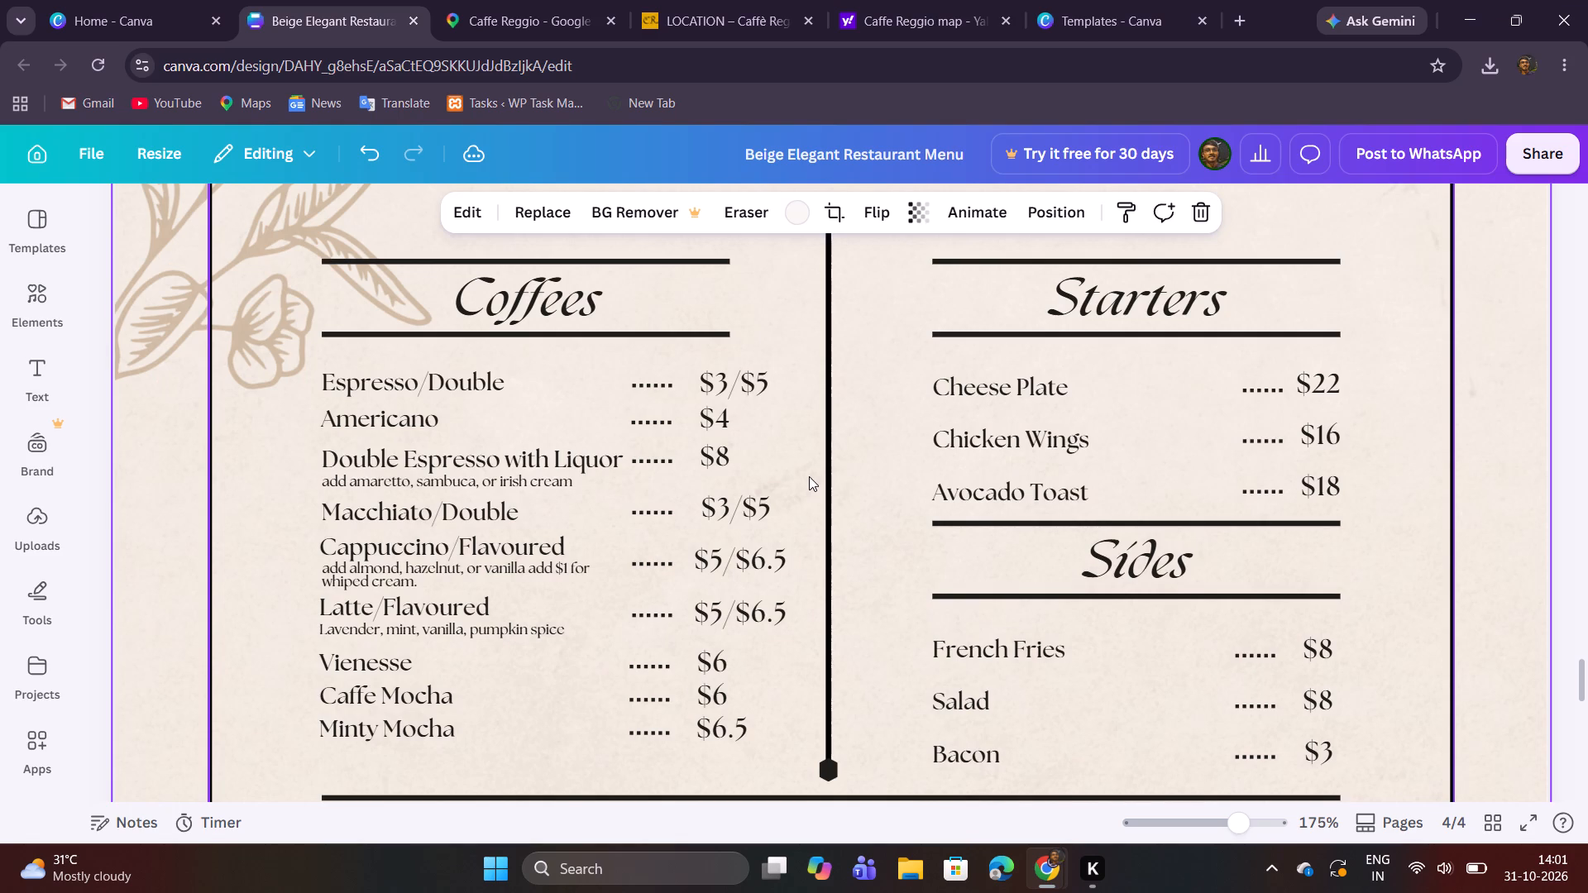
pyautogui.scroll(3, 806, 476)
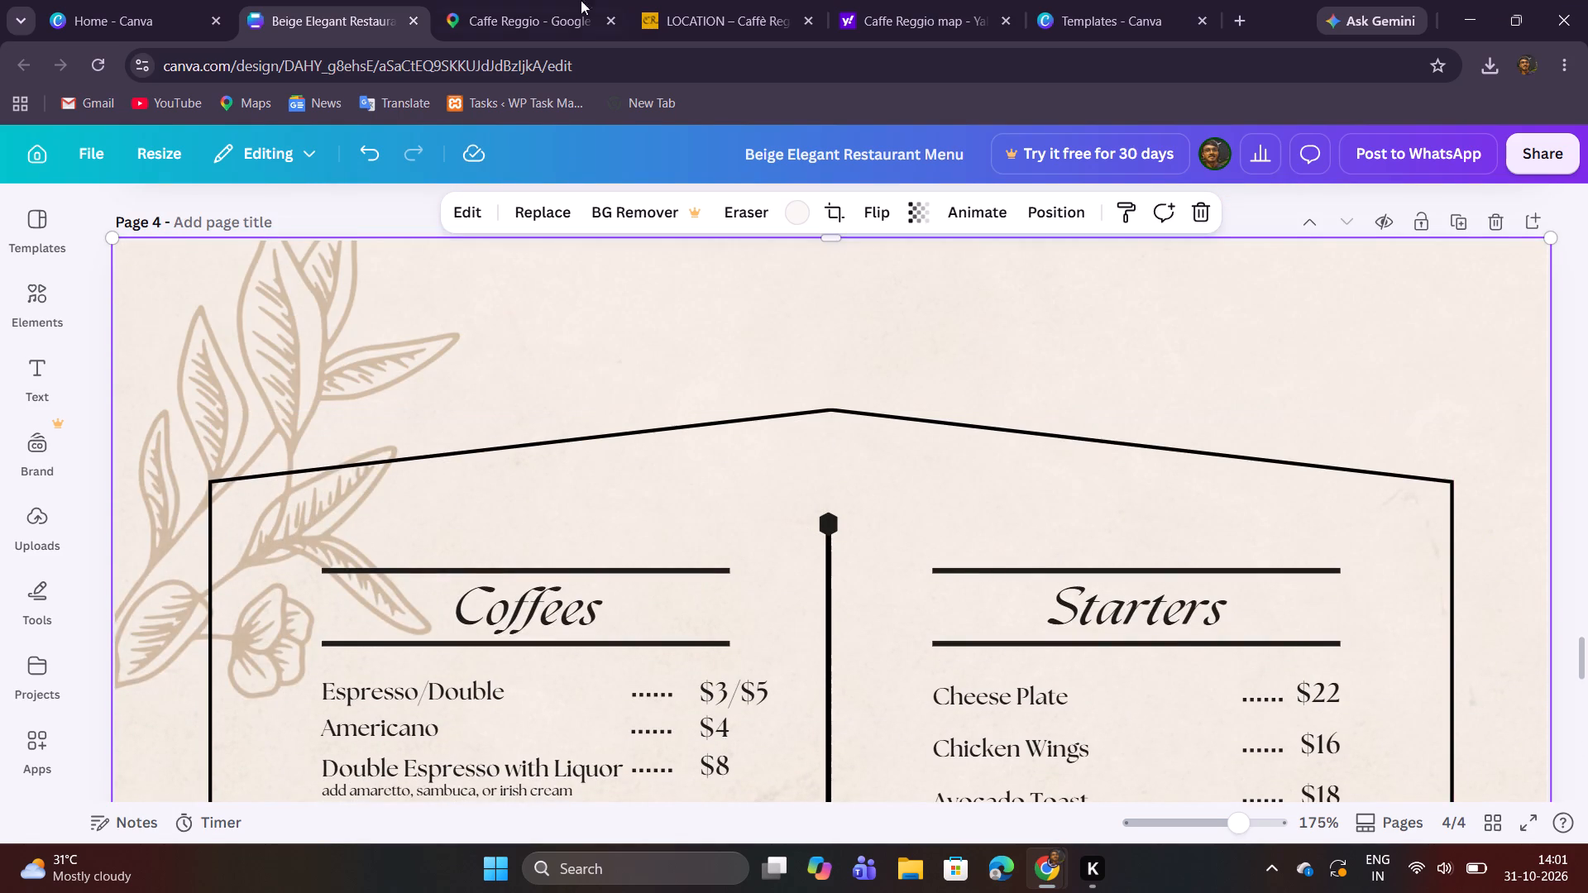
pyautogui.click(493, 0)
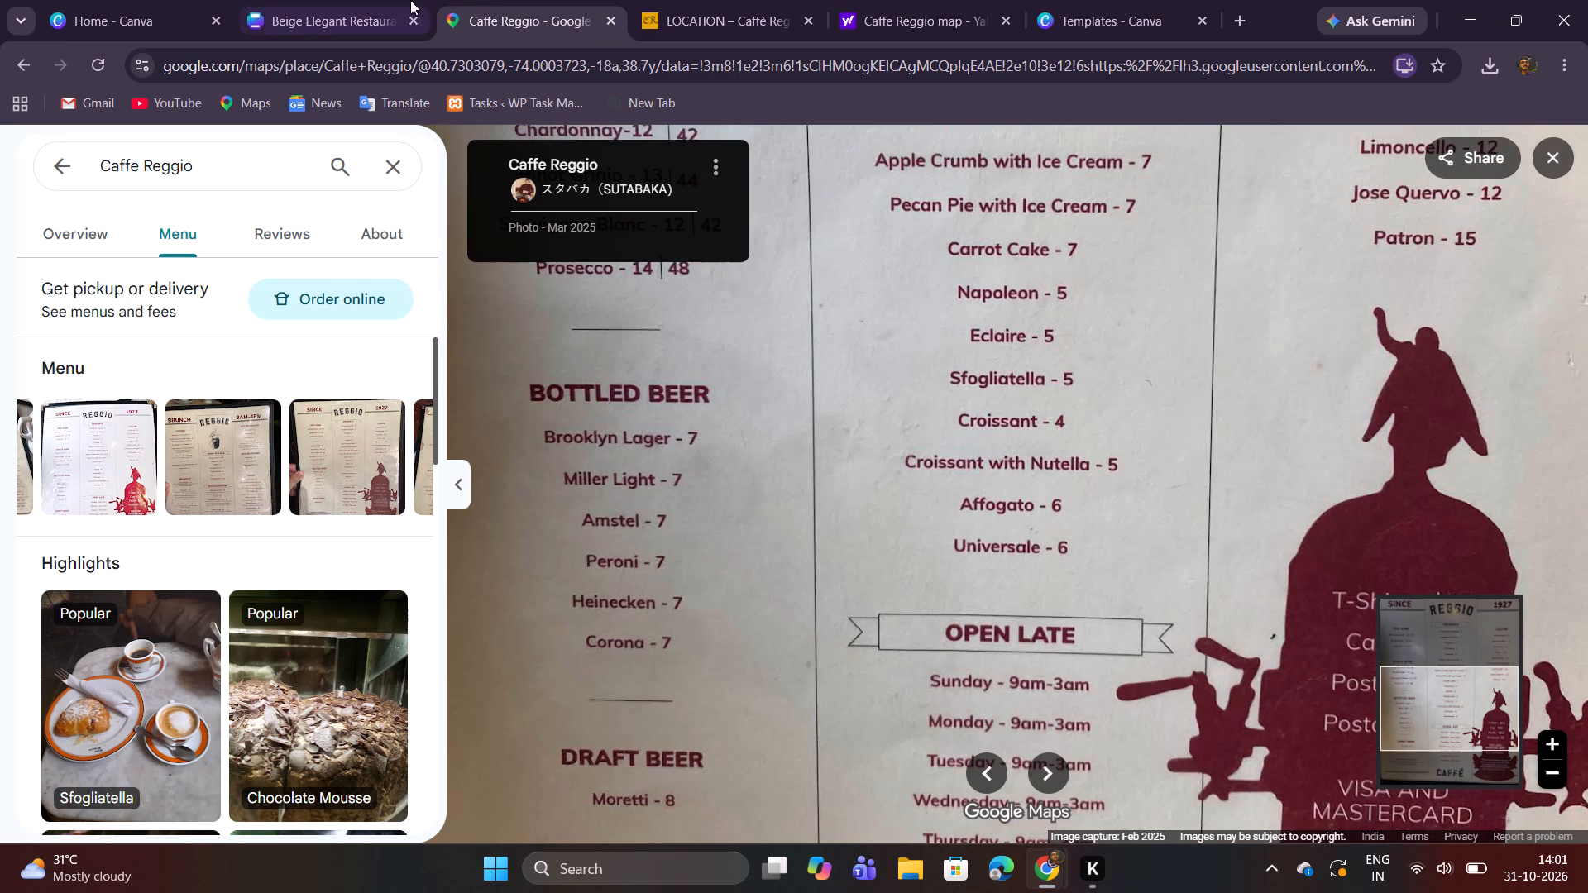
# On page 4, delete every Coffees item below Espresso/Double, from Americano to Minty Mocha, with their descriptions, dotted leaders and prices.
pyautogui.click(356, 0)
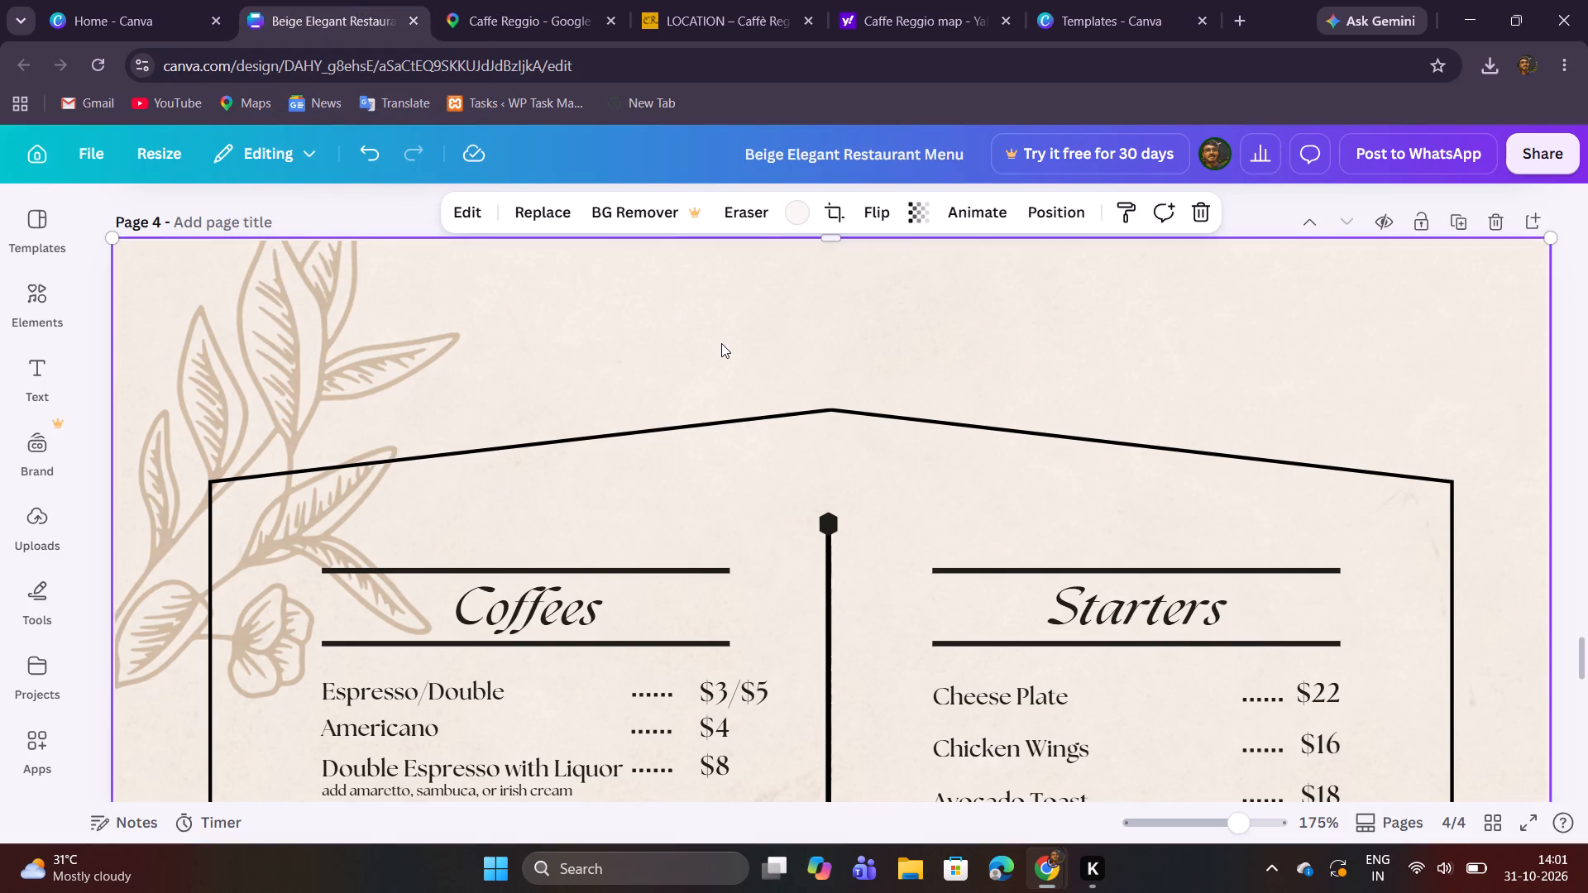
pyautogui.scroll(-7, 721, 343)
pyautogui.scroll(5, 728, 336)
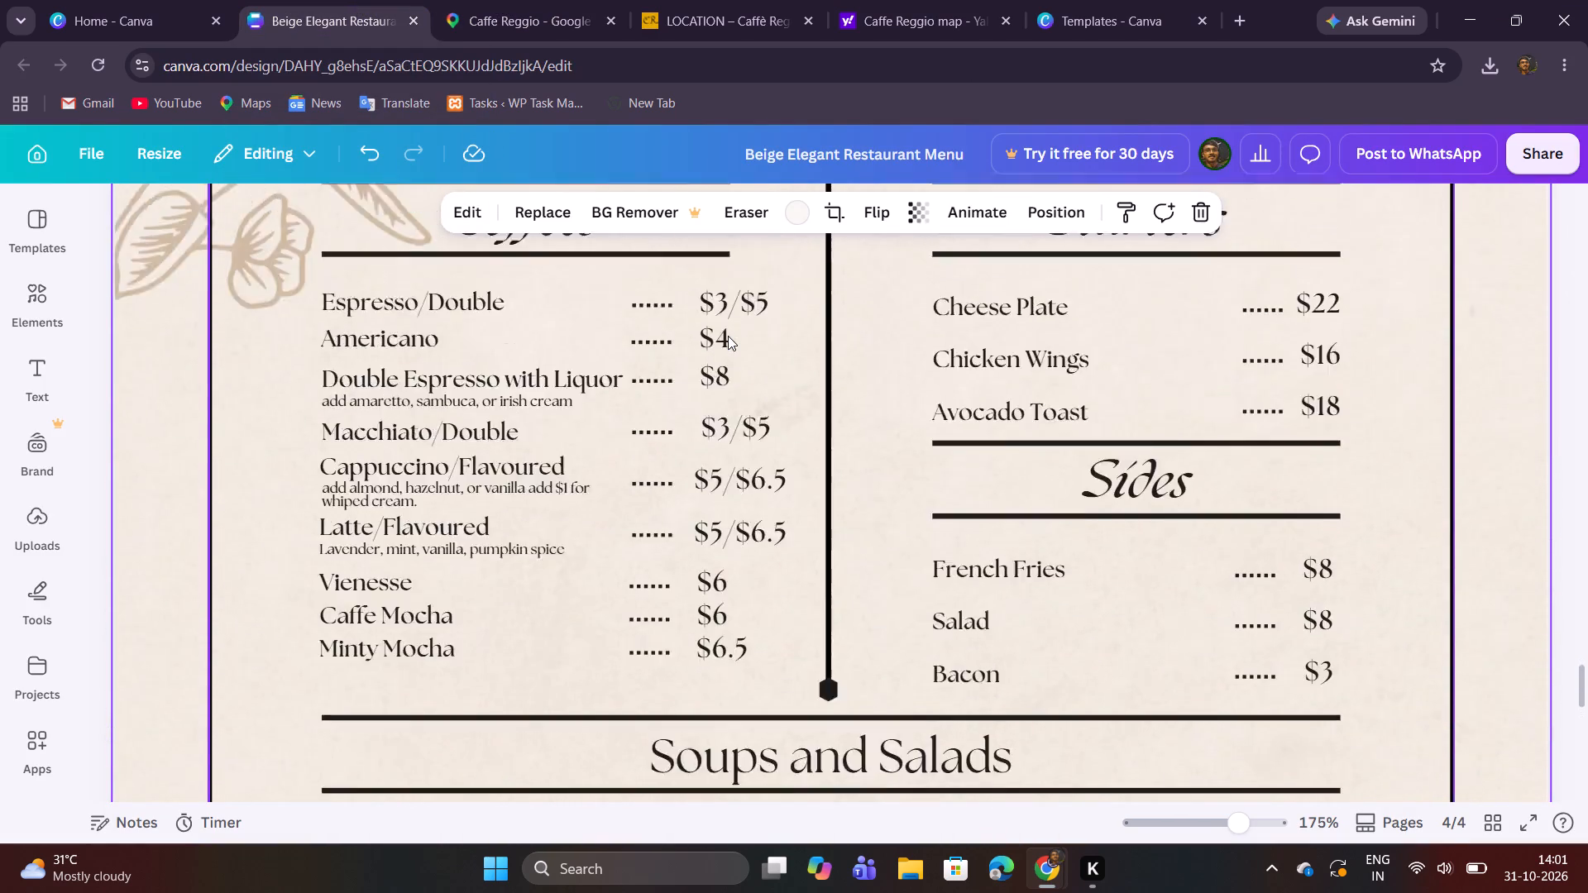
pyautogui.scroll(-1, 728, 336)
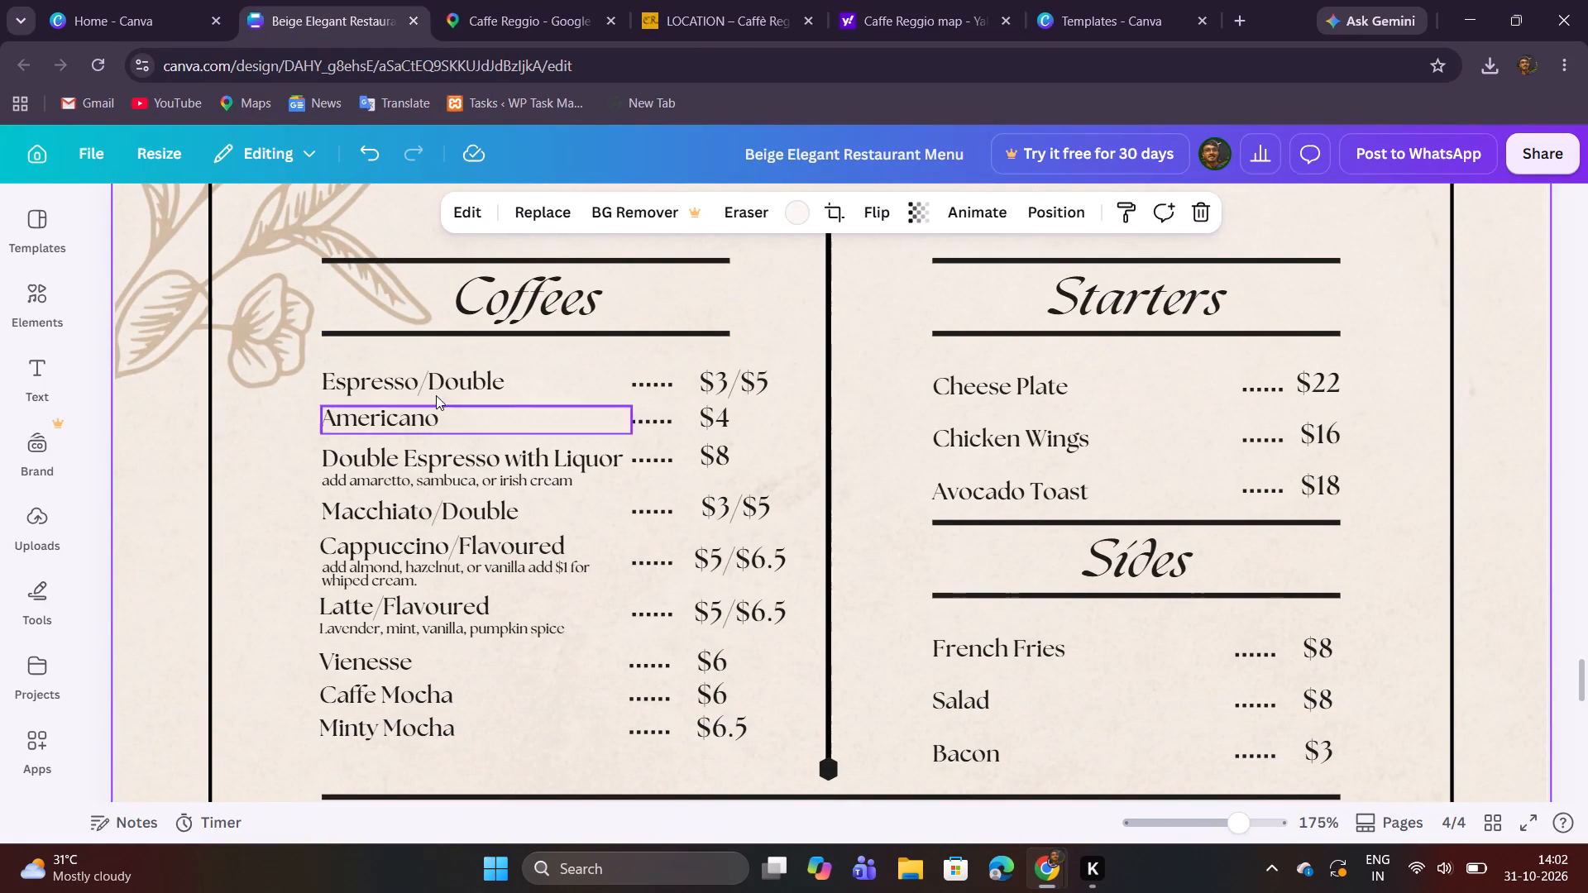
pyautogui.moveTo(305, 420); pyautogui.dragTo(773, 518)
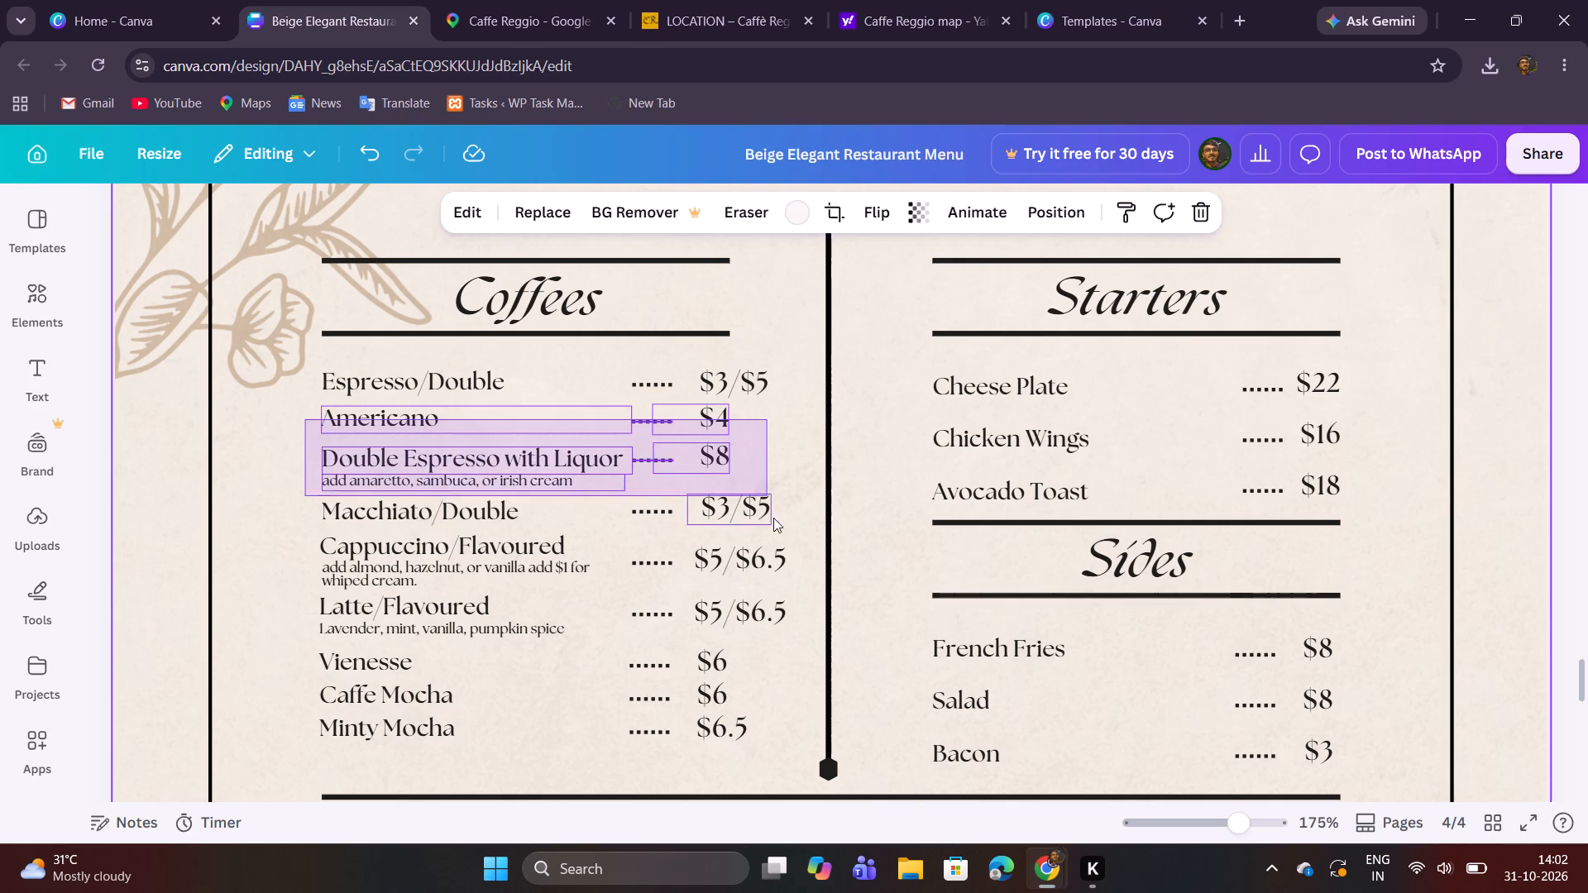
pyautogui.moveTo(773, 518); pyautogui.dragTo(767, 728)
pyautogui.click(600, 361)
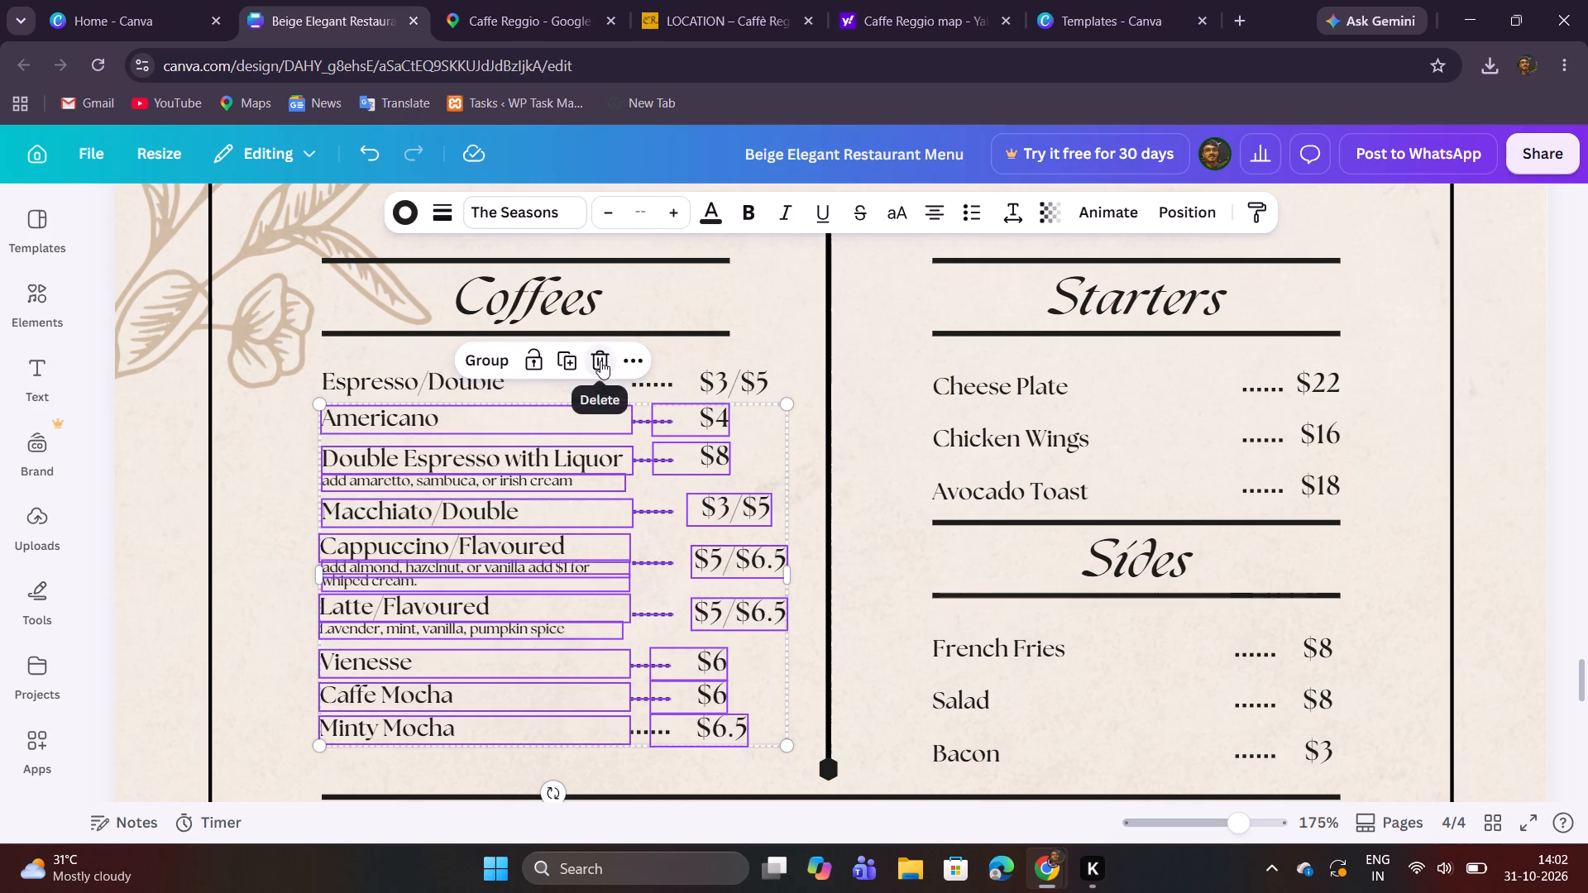
pyautogui.click(656, 726)
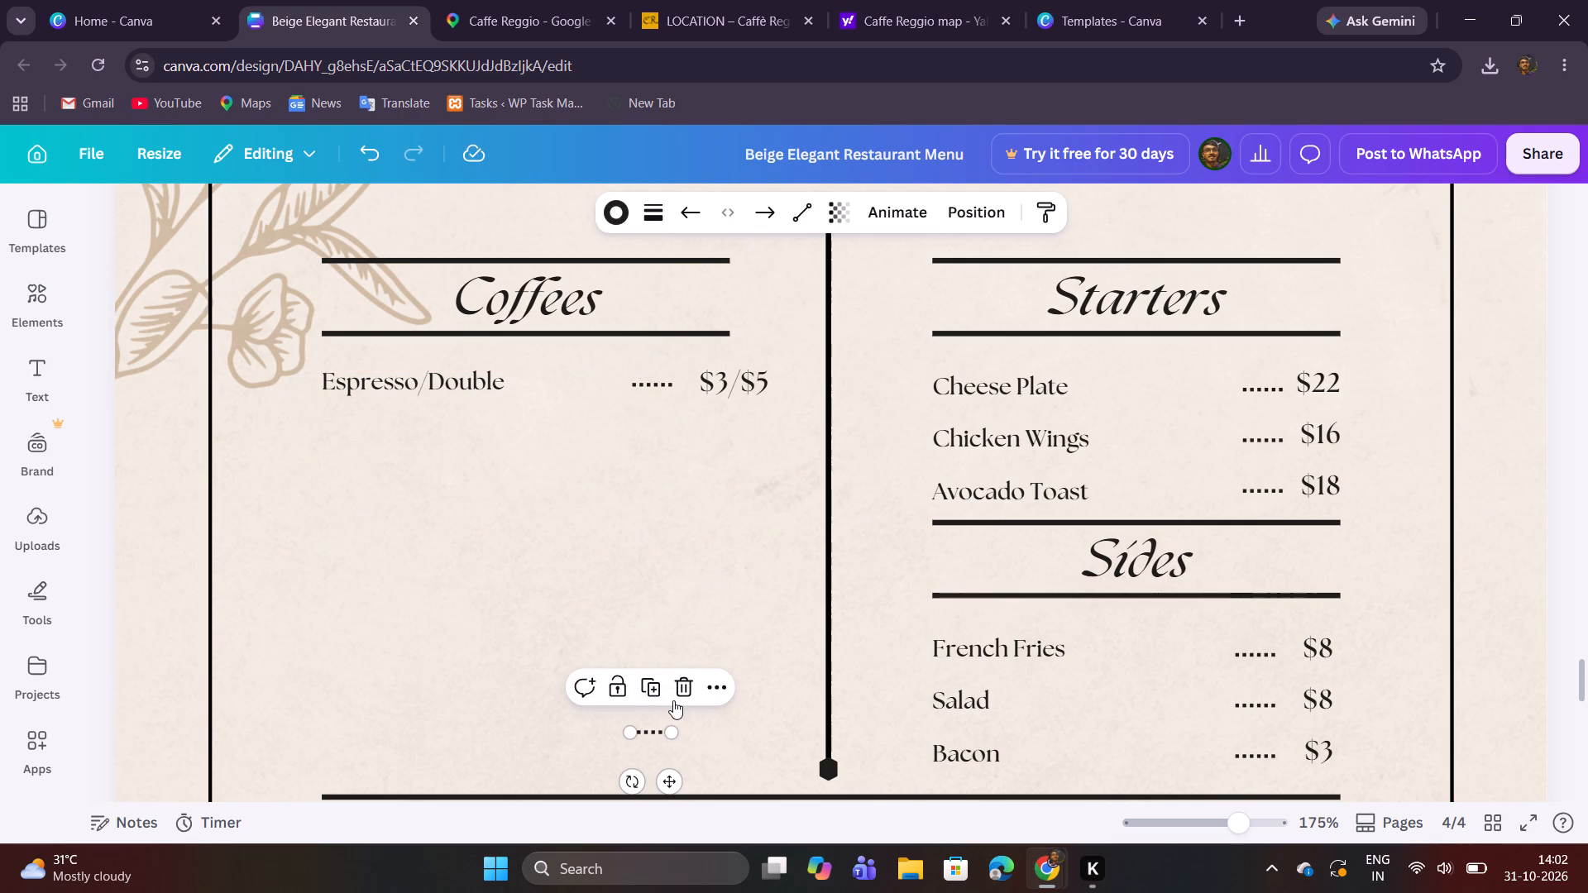
pyautogui.click(679, 699)
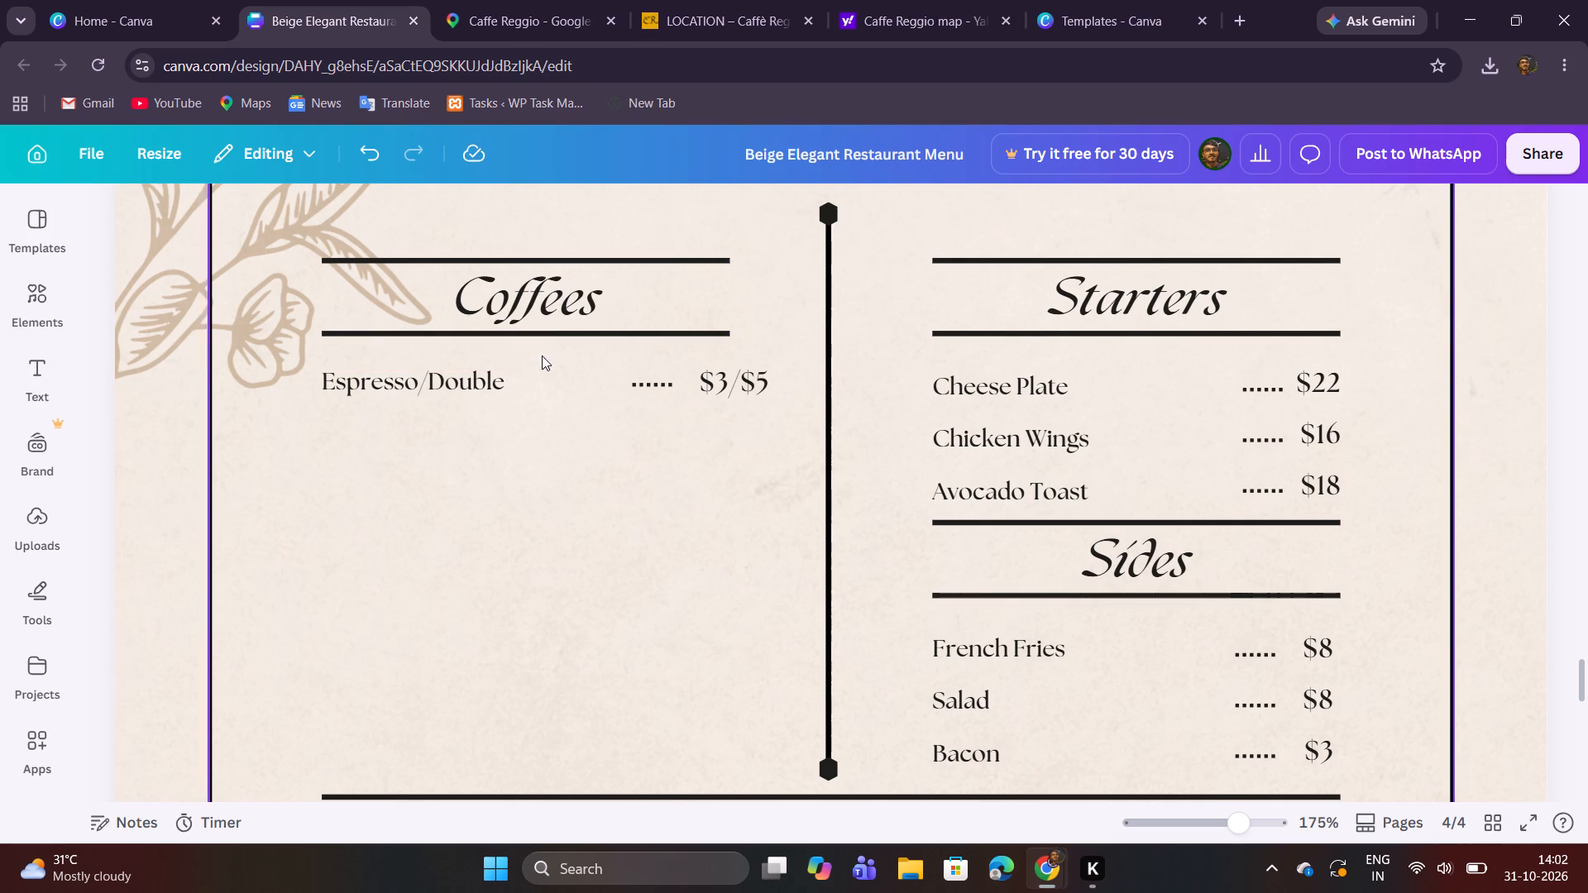
# Replace the Espresso/Double item name under Coffees with Brooklyn Lager.
pyautogui.doubleClick(449, 380)
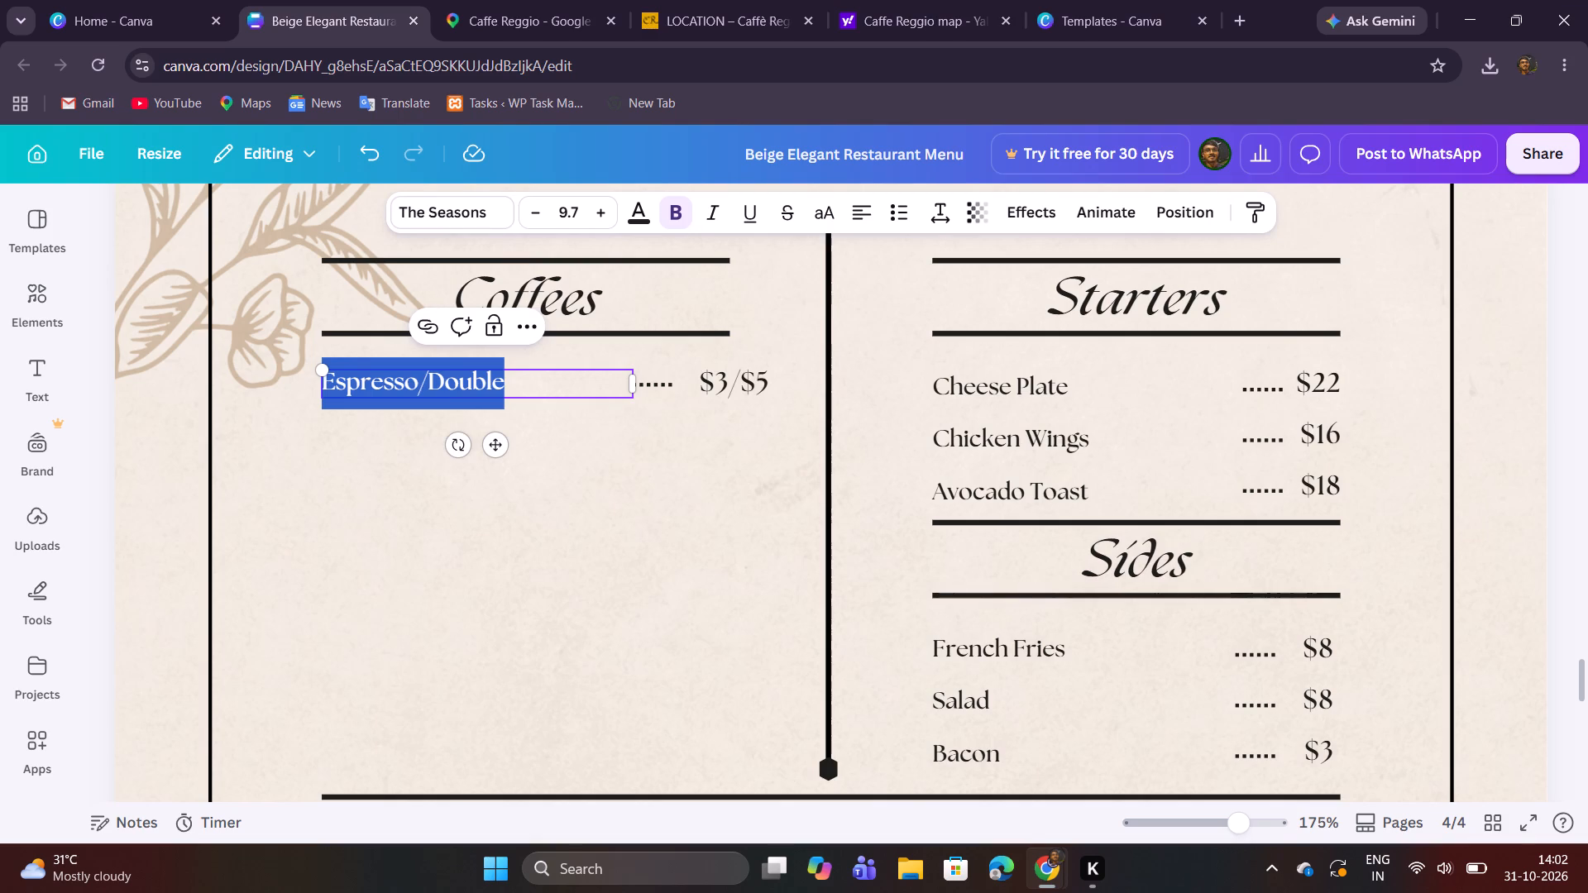
pyautogui.hotkey('shift', 'b')
pyautogui.write('rooklyn Lager')
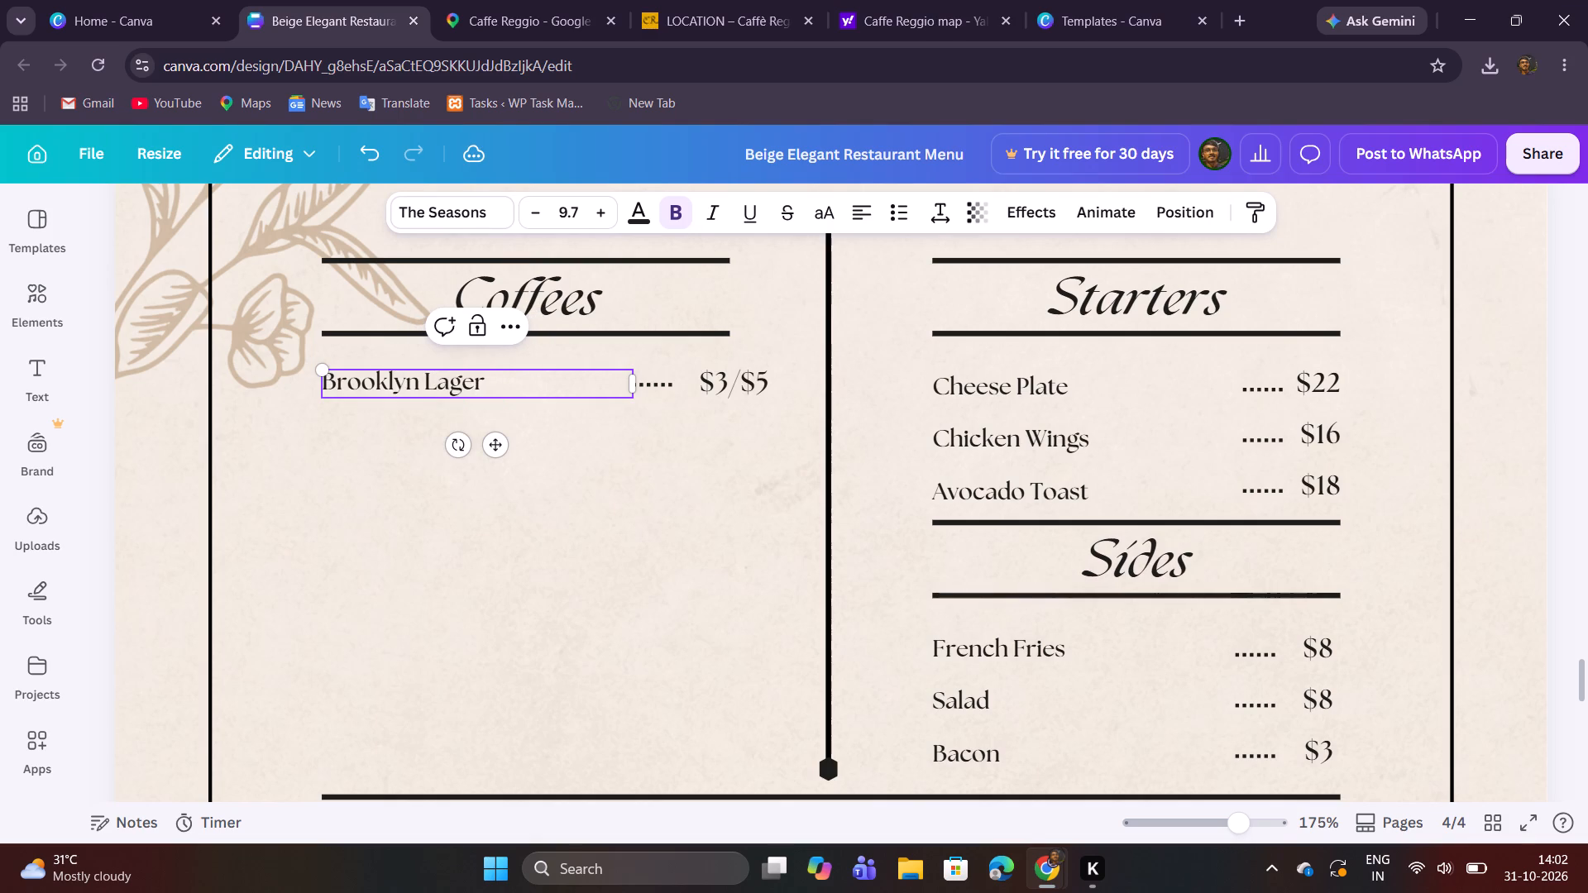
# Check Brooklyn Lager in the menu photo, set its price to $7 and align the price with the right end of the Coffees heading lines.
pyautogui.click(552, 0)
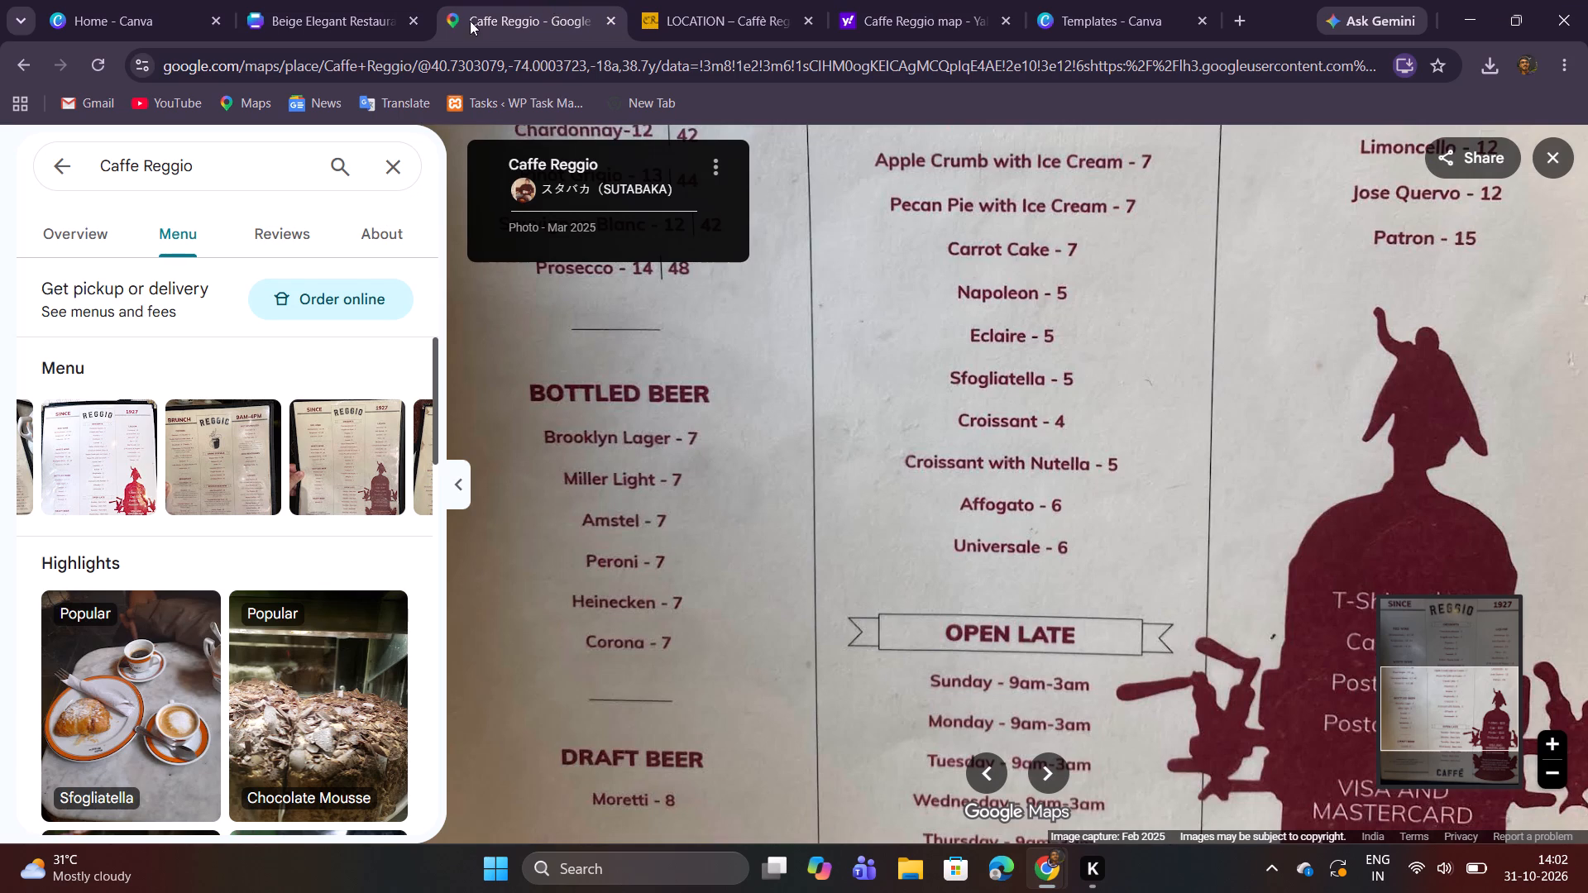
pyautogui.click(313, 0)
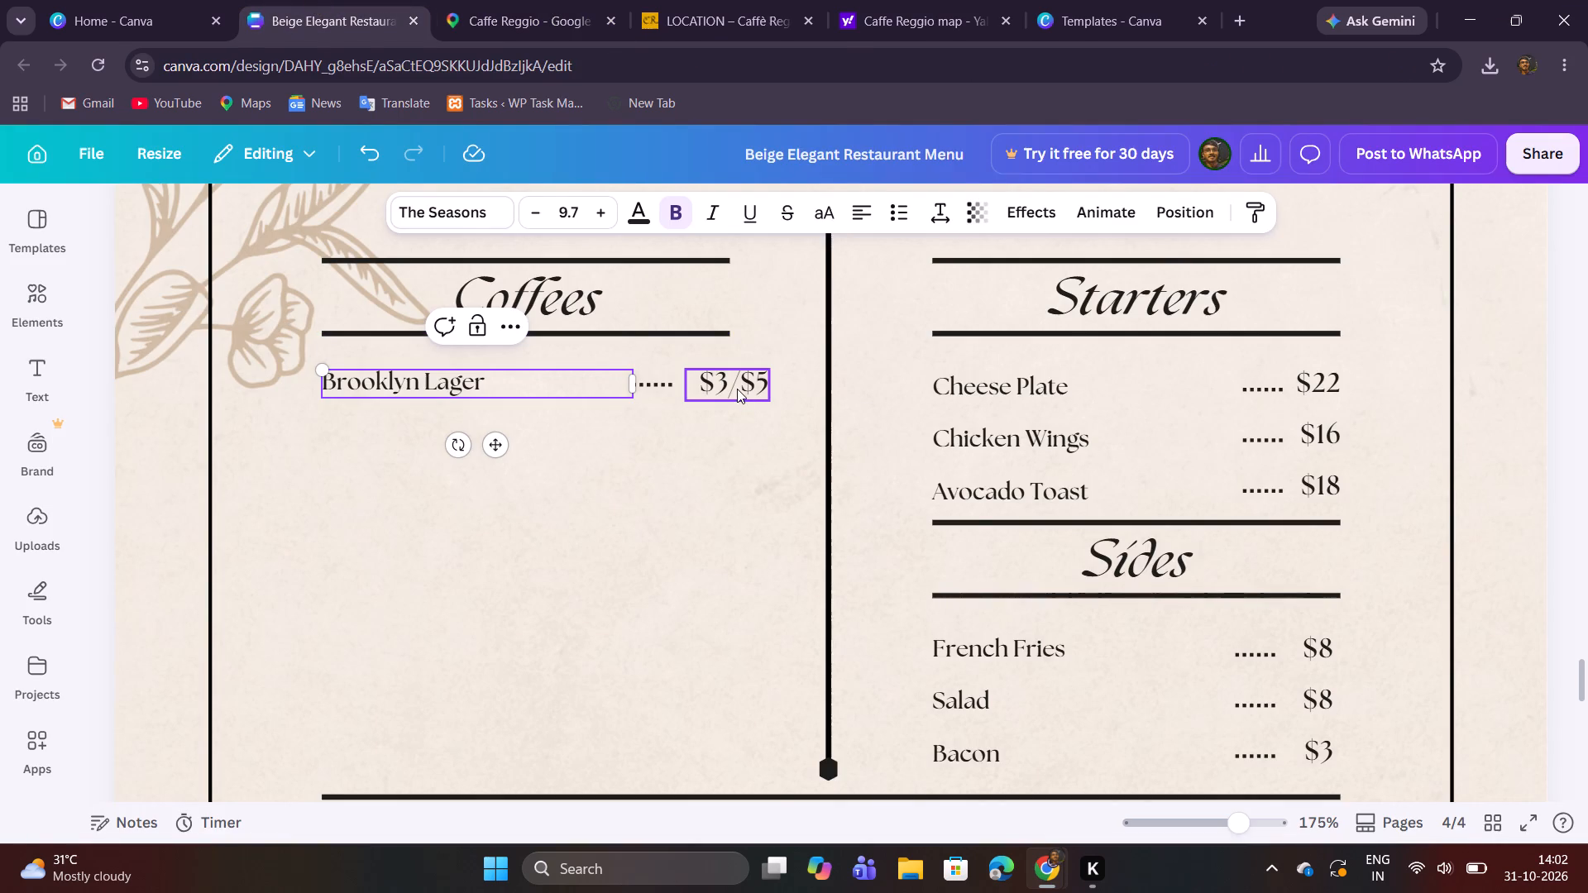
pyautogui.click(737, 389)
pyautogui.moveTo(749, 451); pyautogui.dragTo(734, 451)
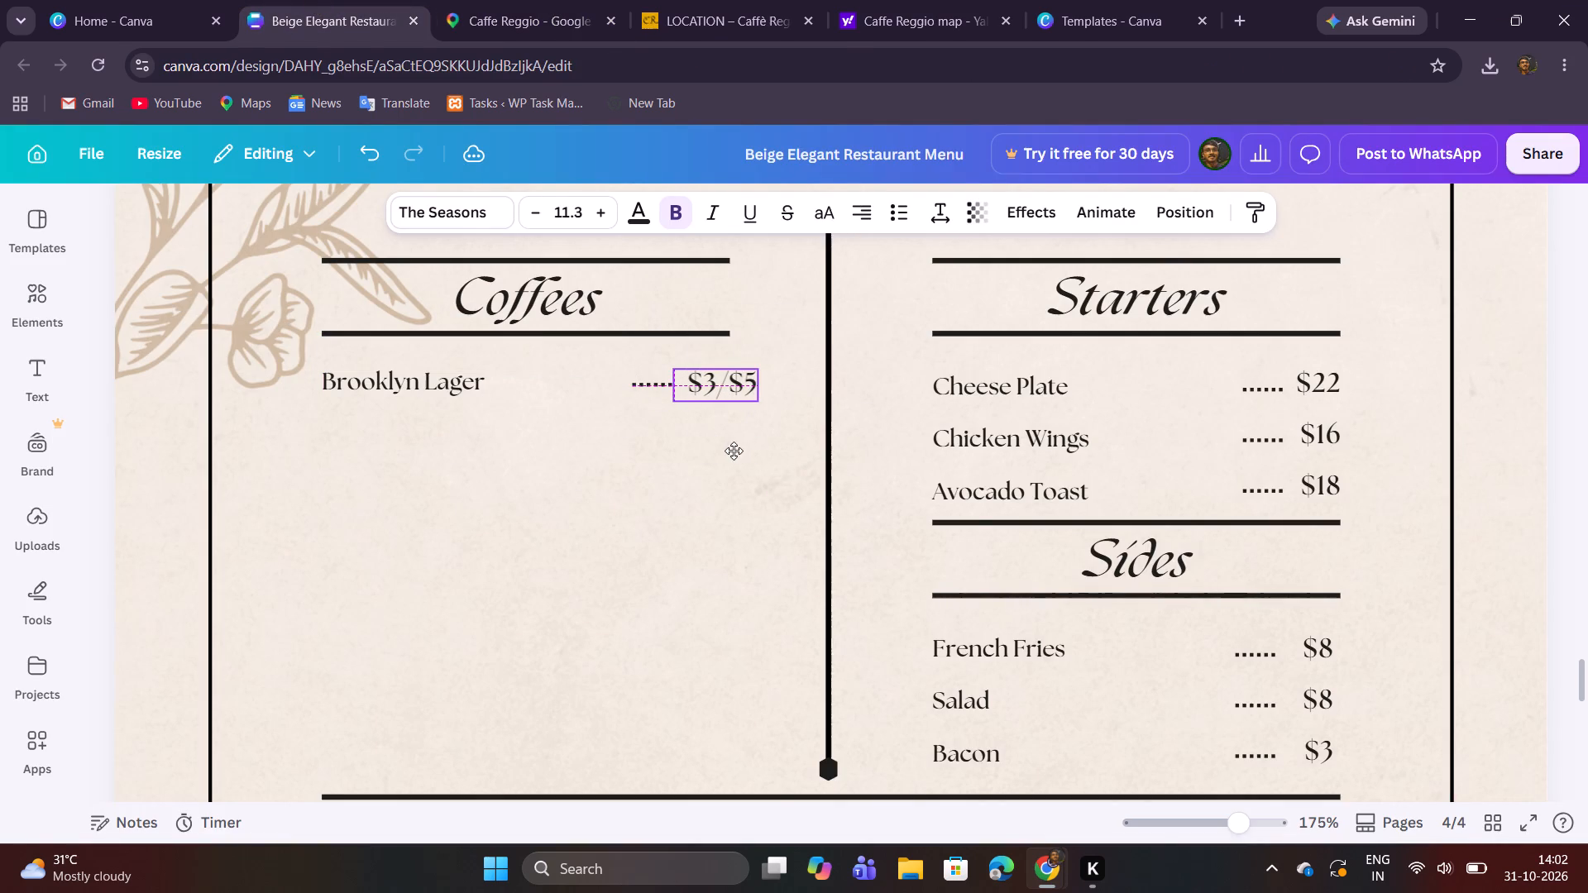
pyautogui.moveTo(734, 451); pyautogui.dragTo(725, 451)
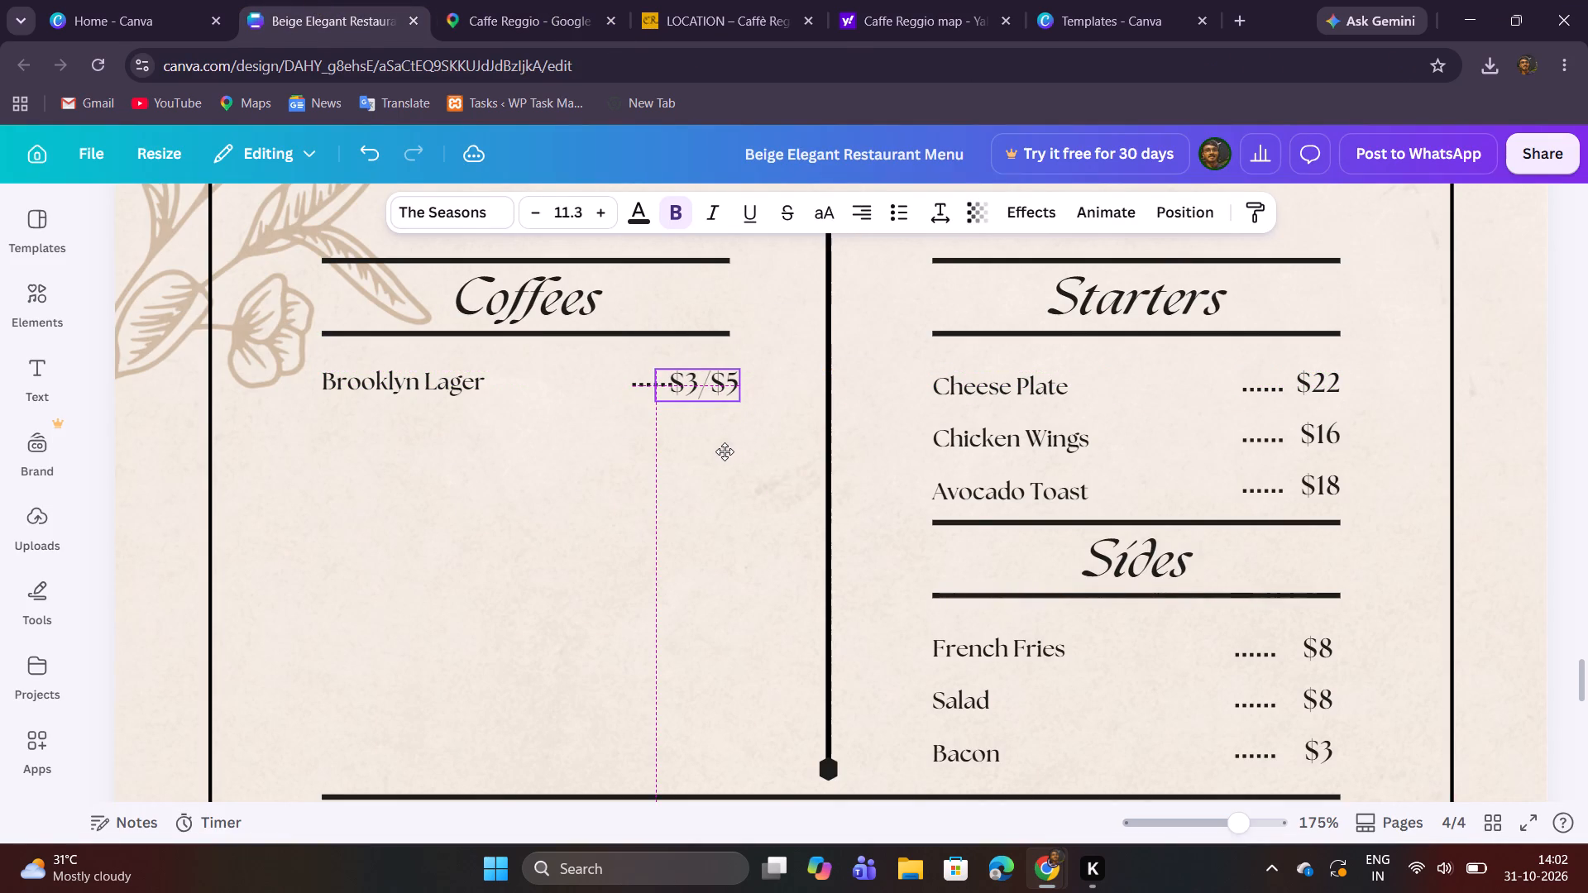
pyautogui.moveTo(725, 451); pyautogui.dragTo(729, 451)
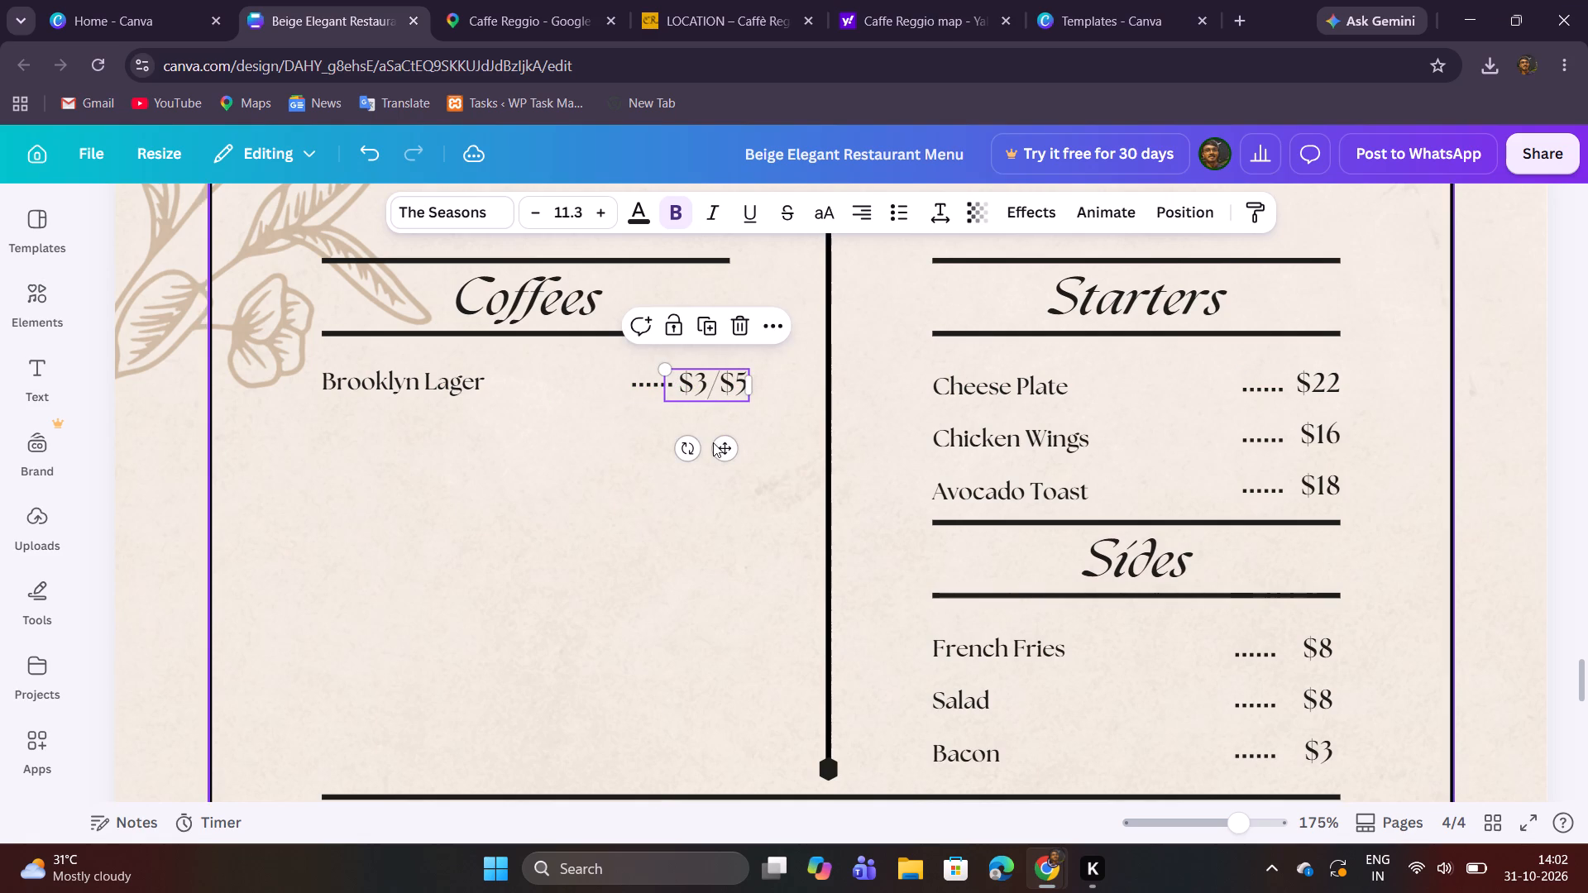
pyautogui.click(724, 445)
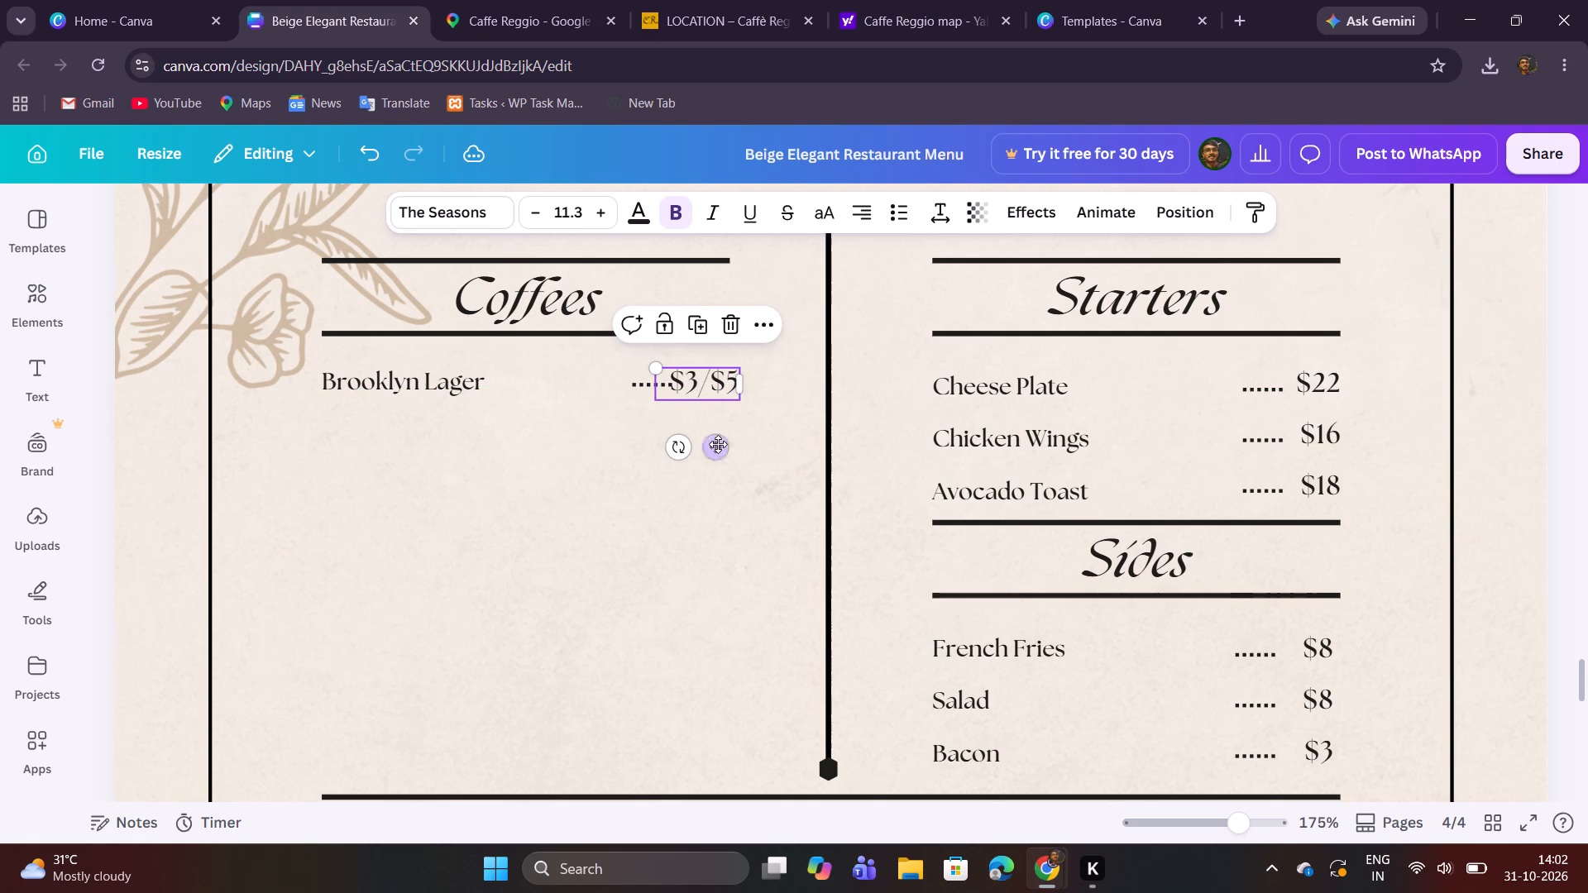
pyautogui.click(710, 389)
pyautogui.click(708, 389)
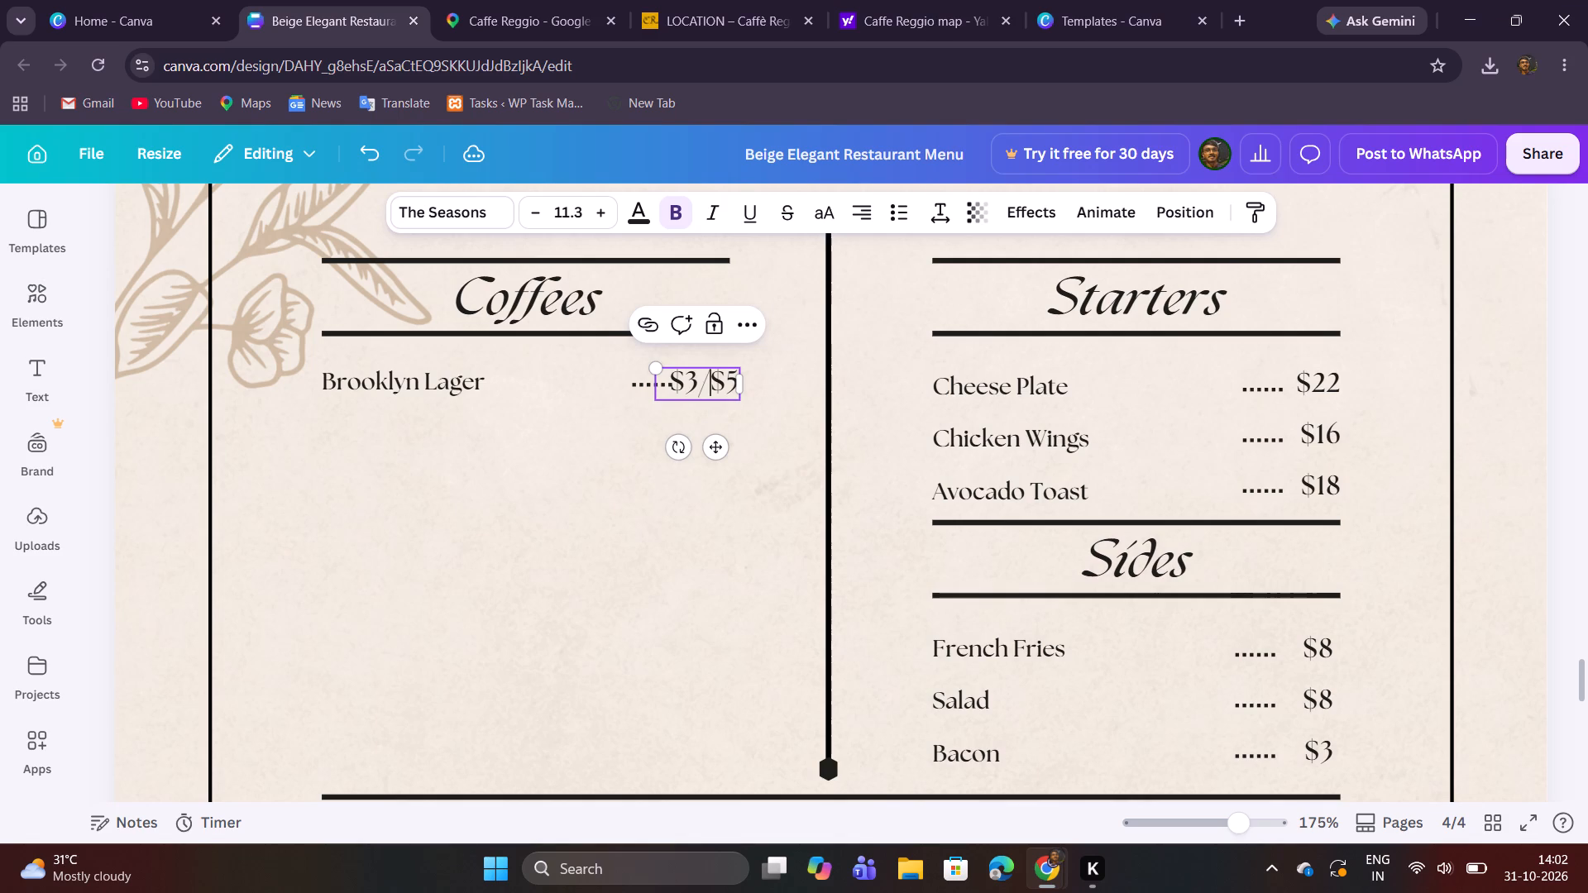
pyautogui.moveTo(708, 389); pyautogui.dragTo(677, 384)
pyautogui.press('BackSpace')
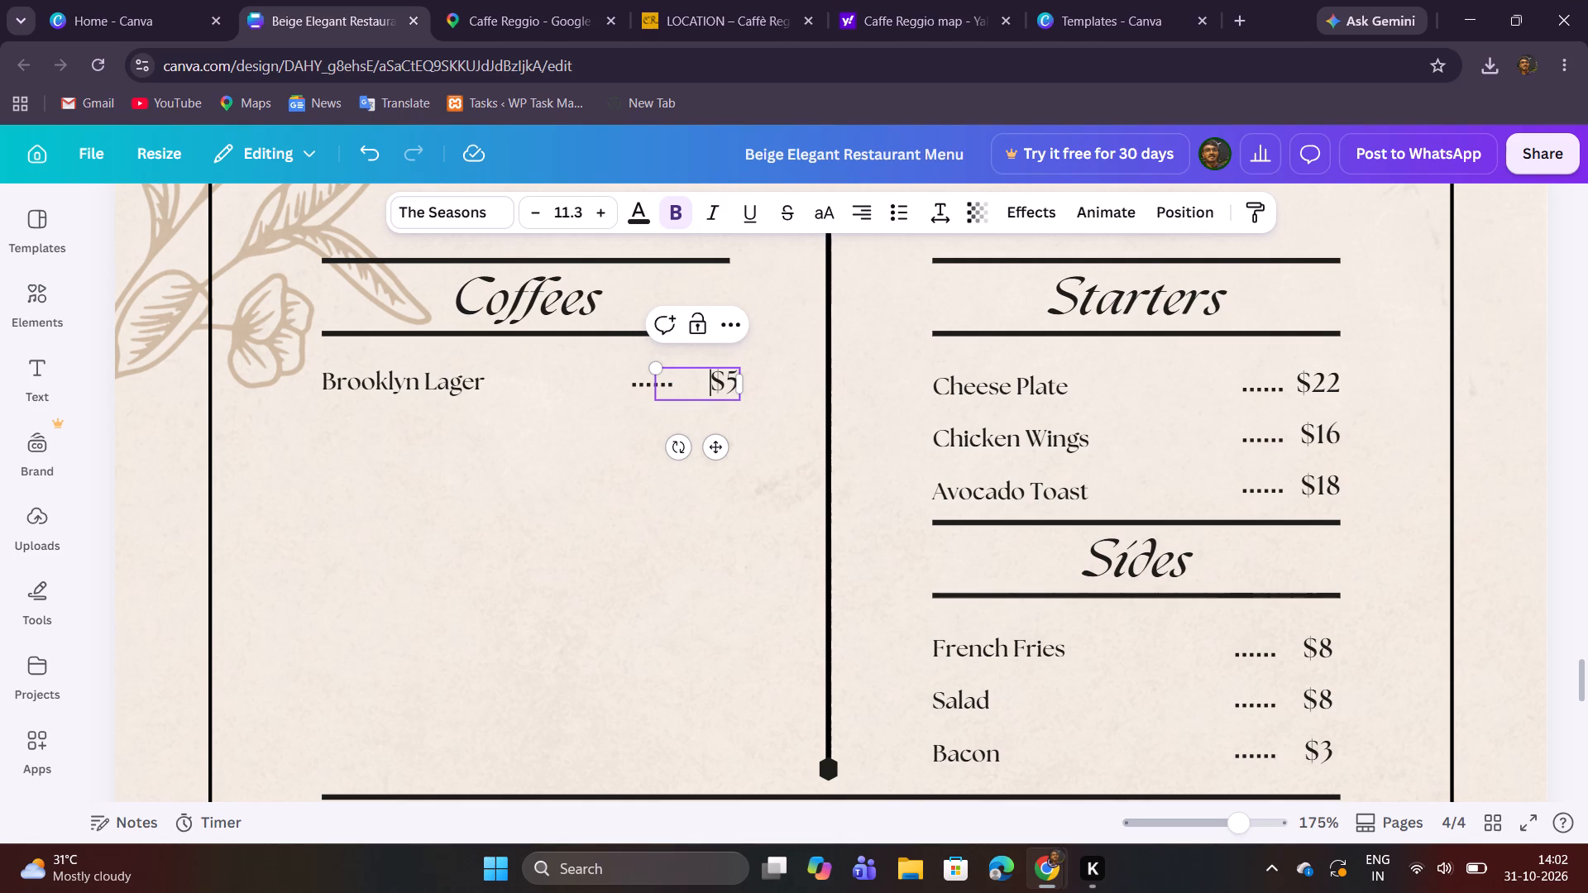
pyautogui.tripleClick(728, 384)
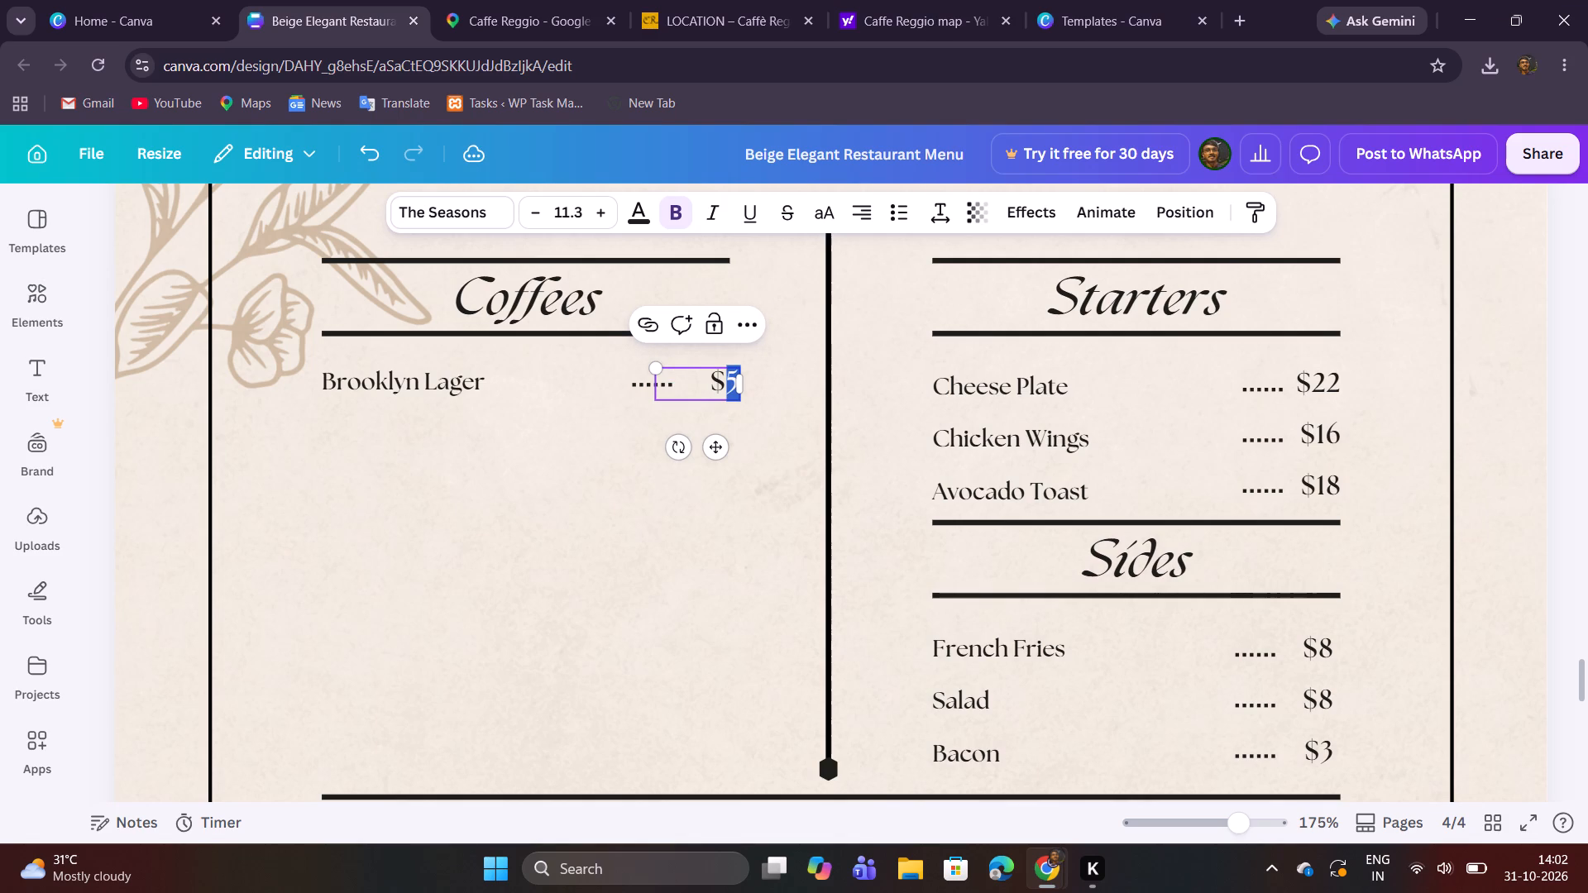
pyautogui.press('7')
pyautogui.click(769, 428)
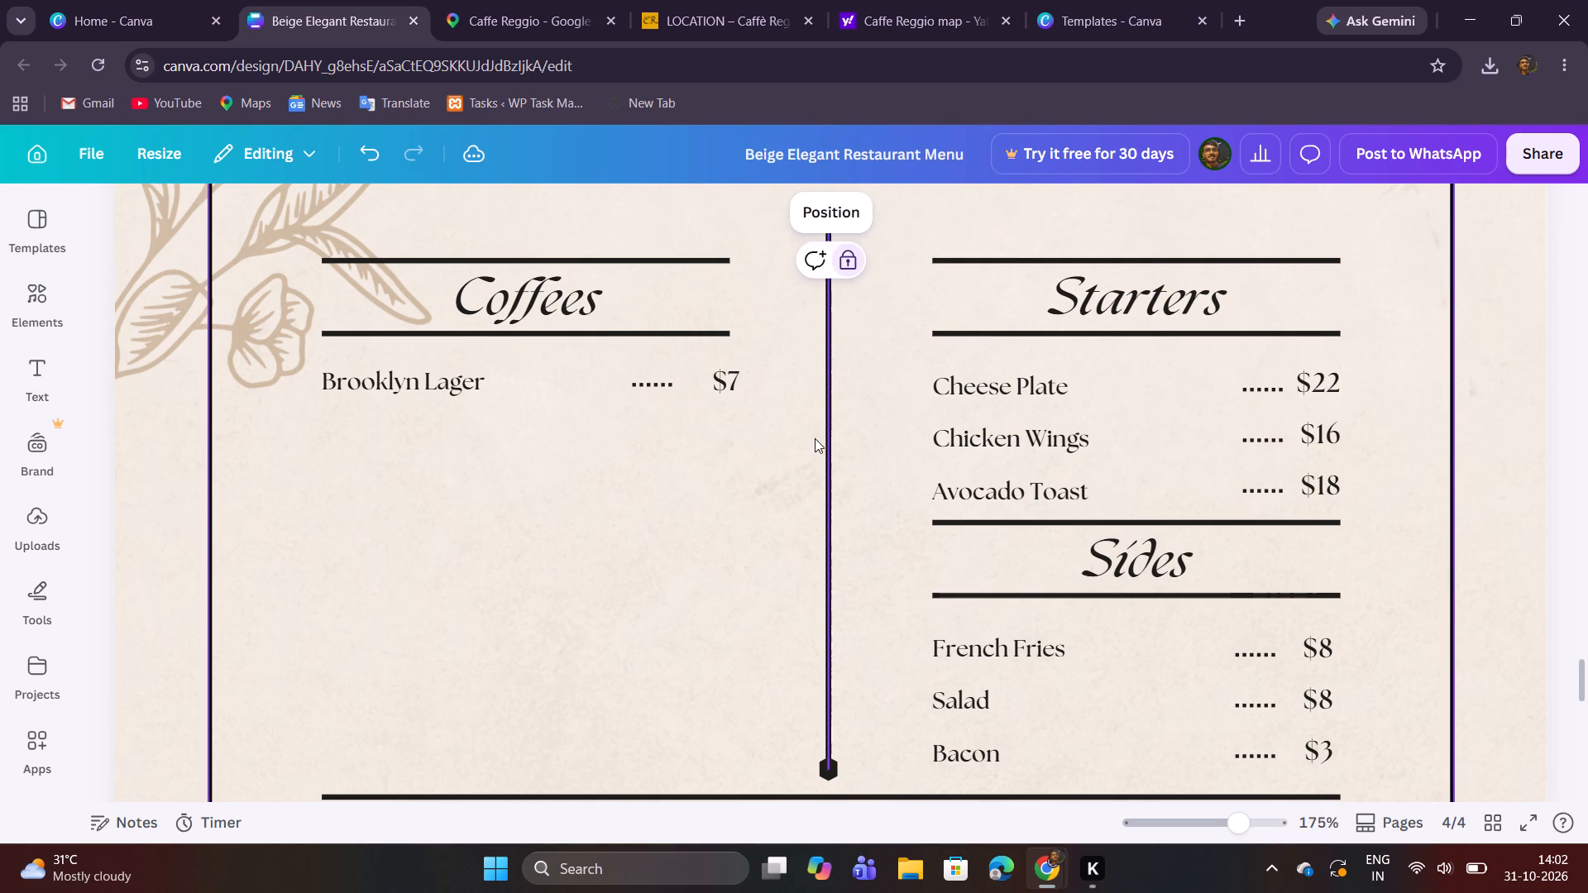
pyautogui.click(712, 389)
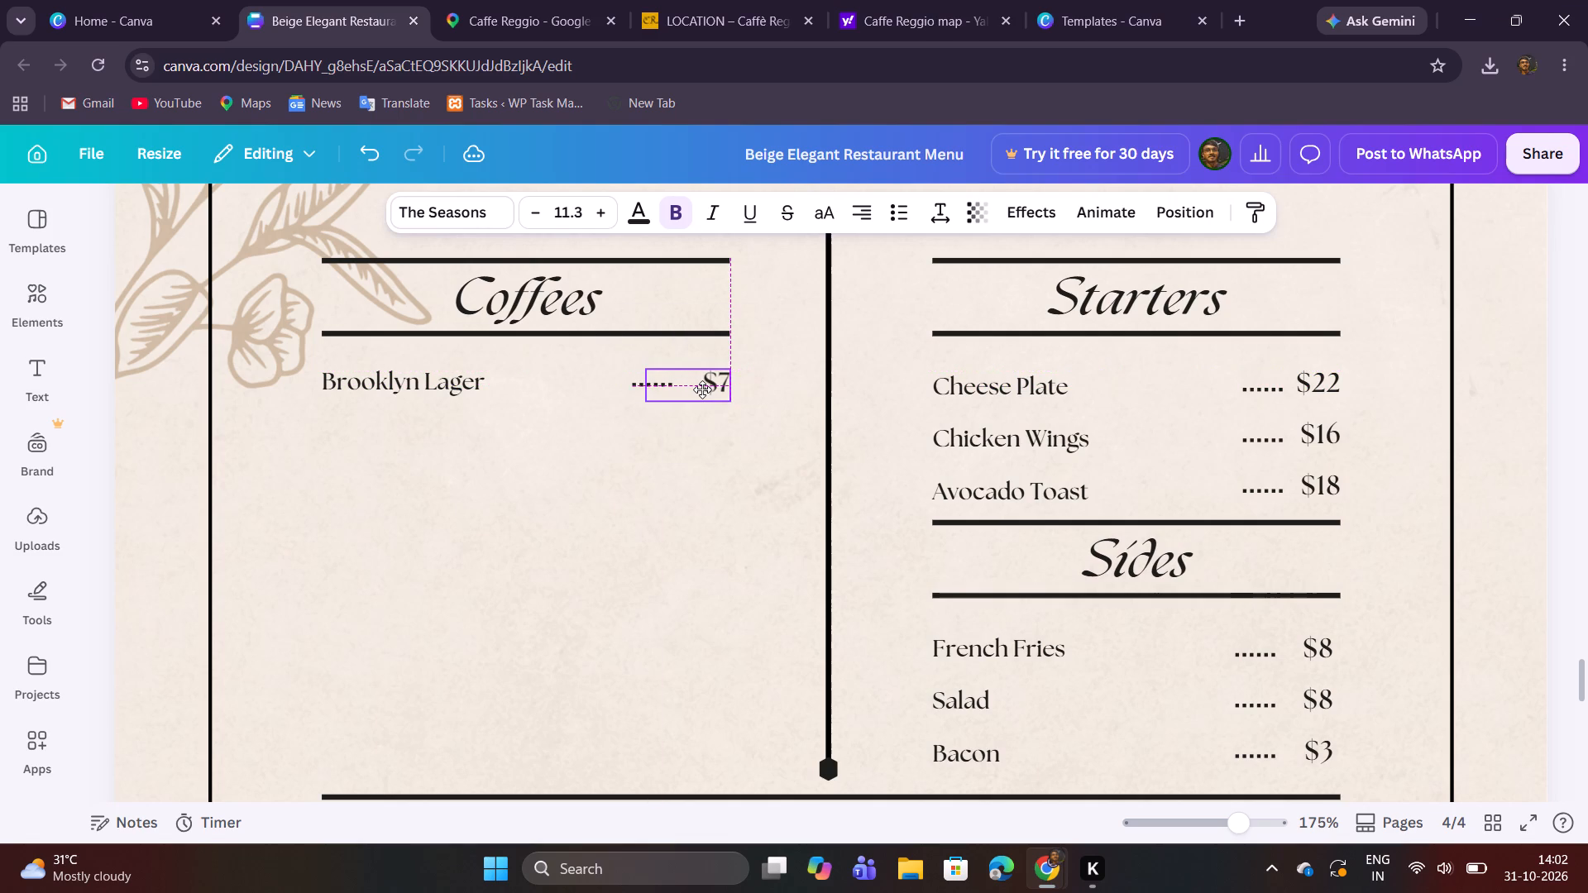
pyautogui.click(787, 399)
# Duplicate the three Starters prices with their dotted leaders and place the copies below the Brooklyn Lager price, aligned with its right edge.
pyautogui.scroll(-1, 885, 375)
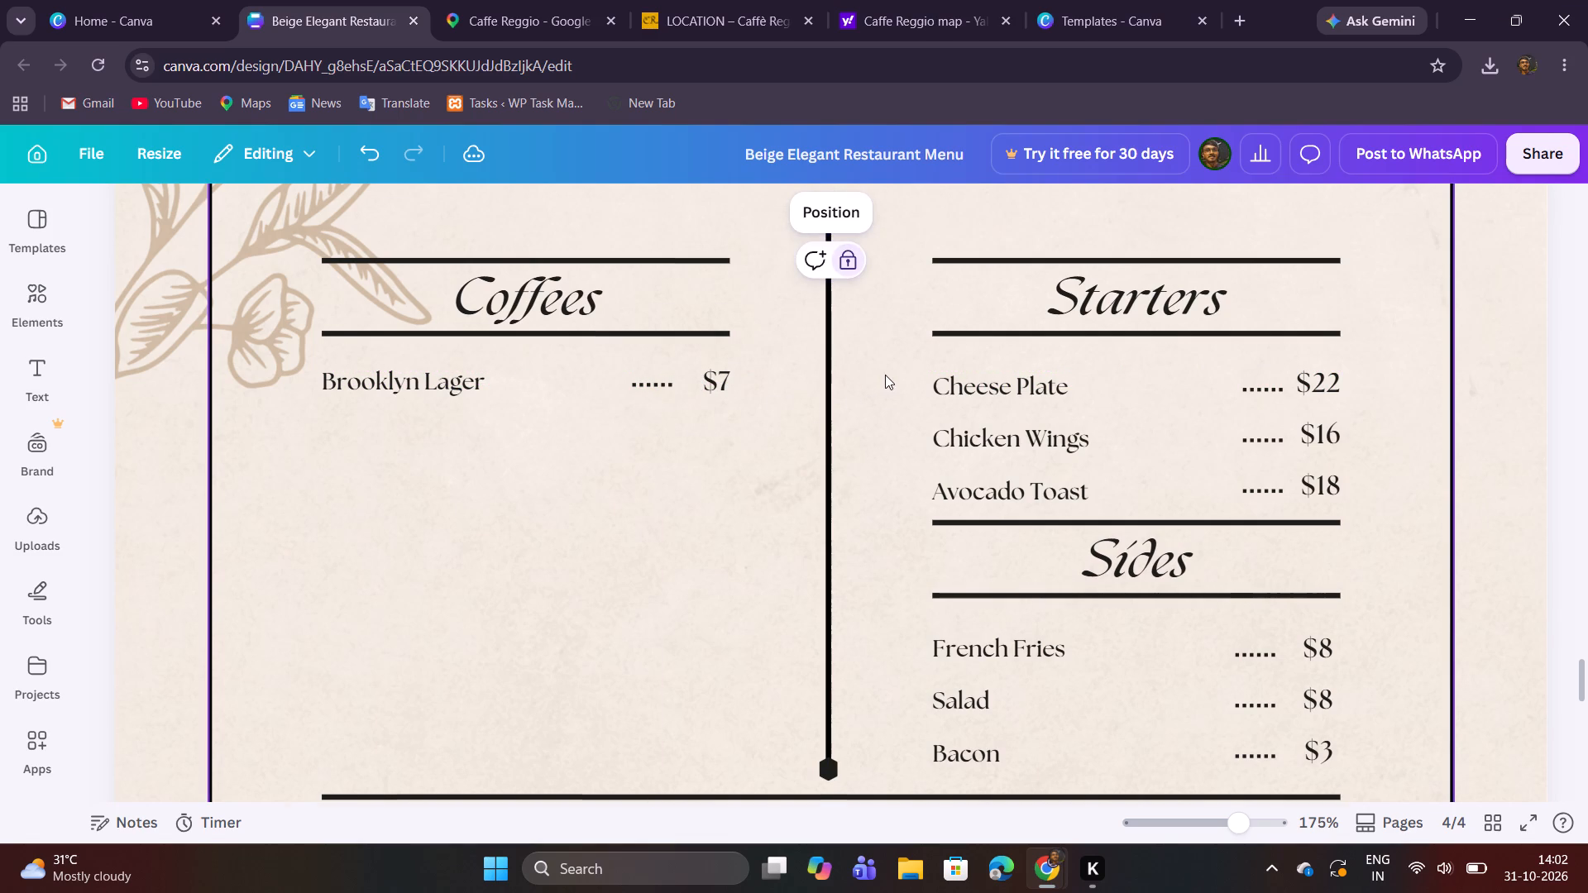
pyautogui.doubleClick(505, 284)
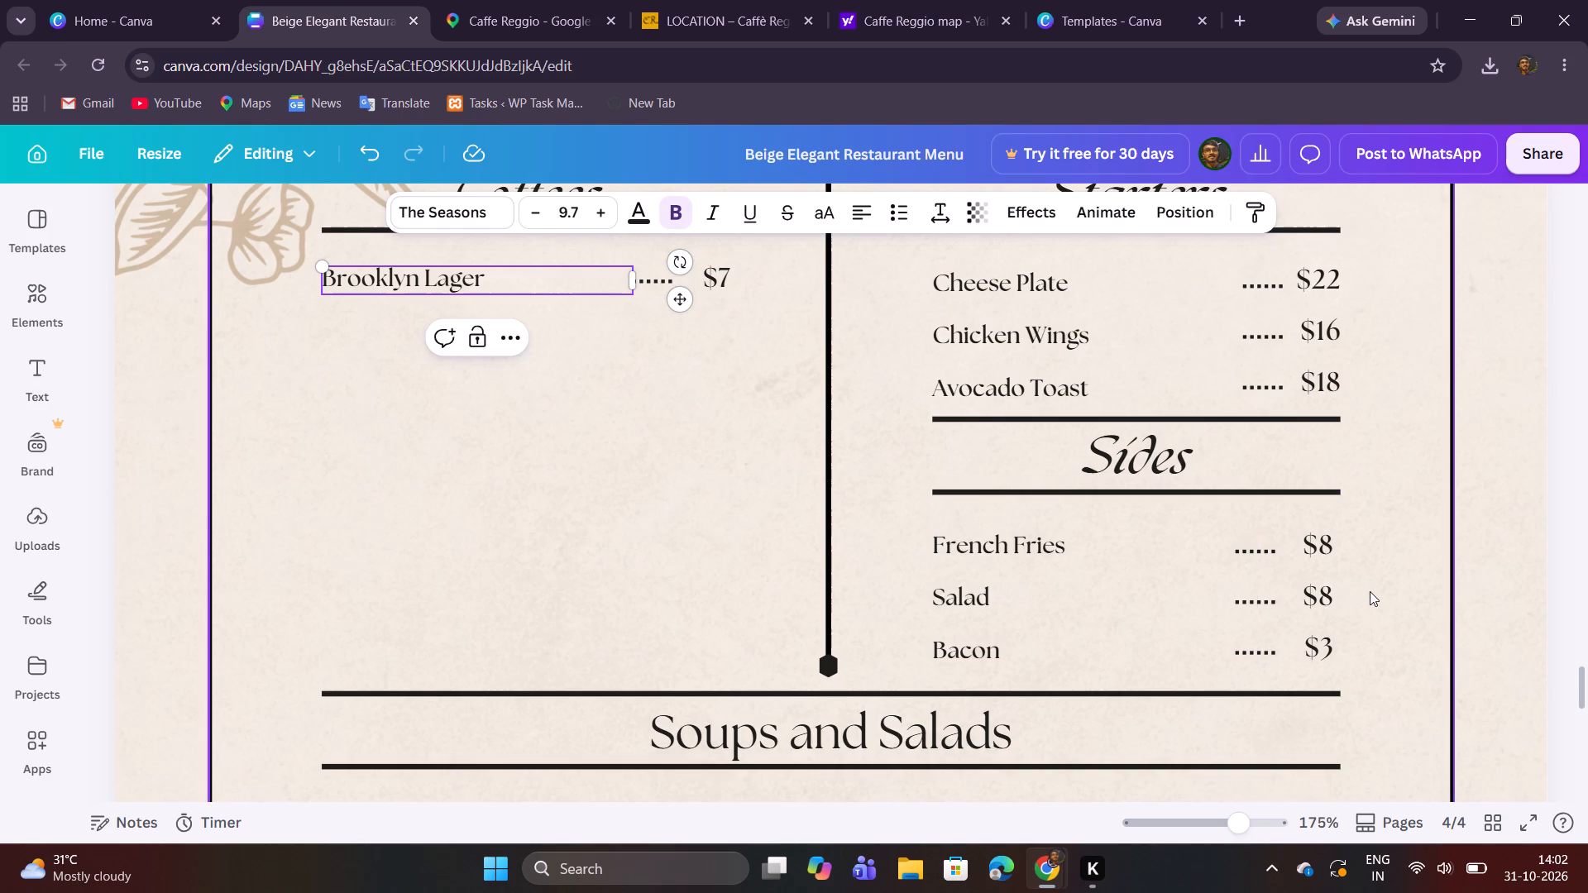
pyautogui.scroll(-4, 1370, 591)
pyautogui.scroll(5, 1370, 590)
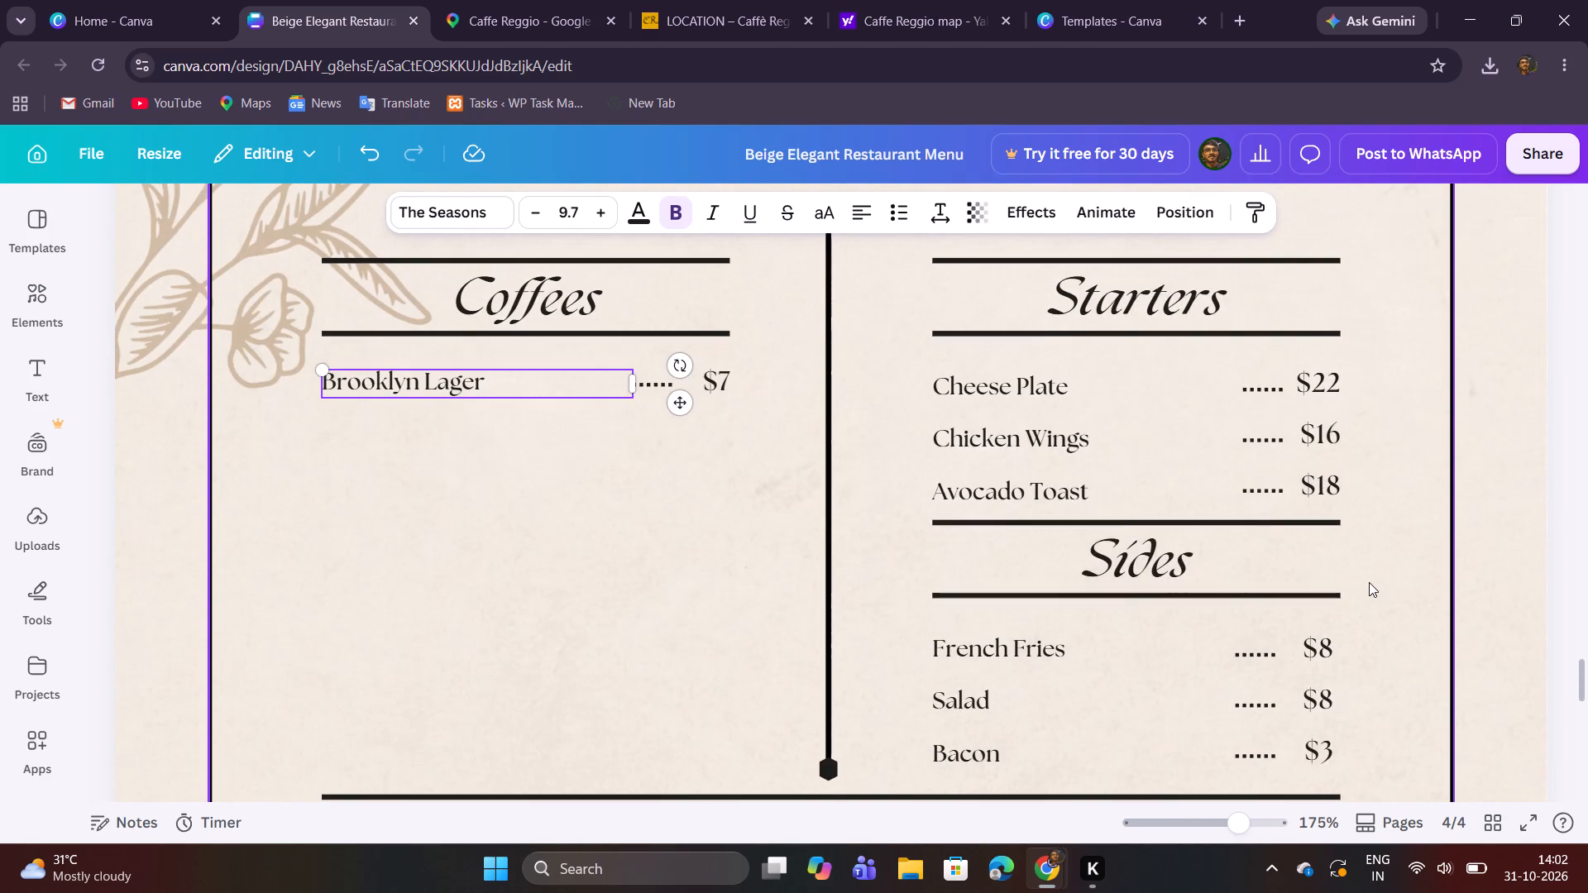
pyautogui.moveTo(1378, 355); pyautogui.dragTo(1276, 389)
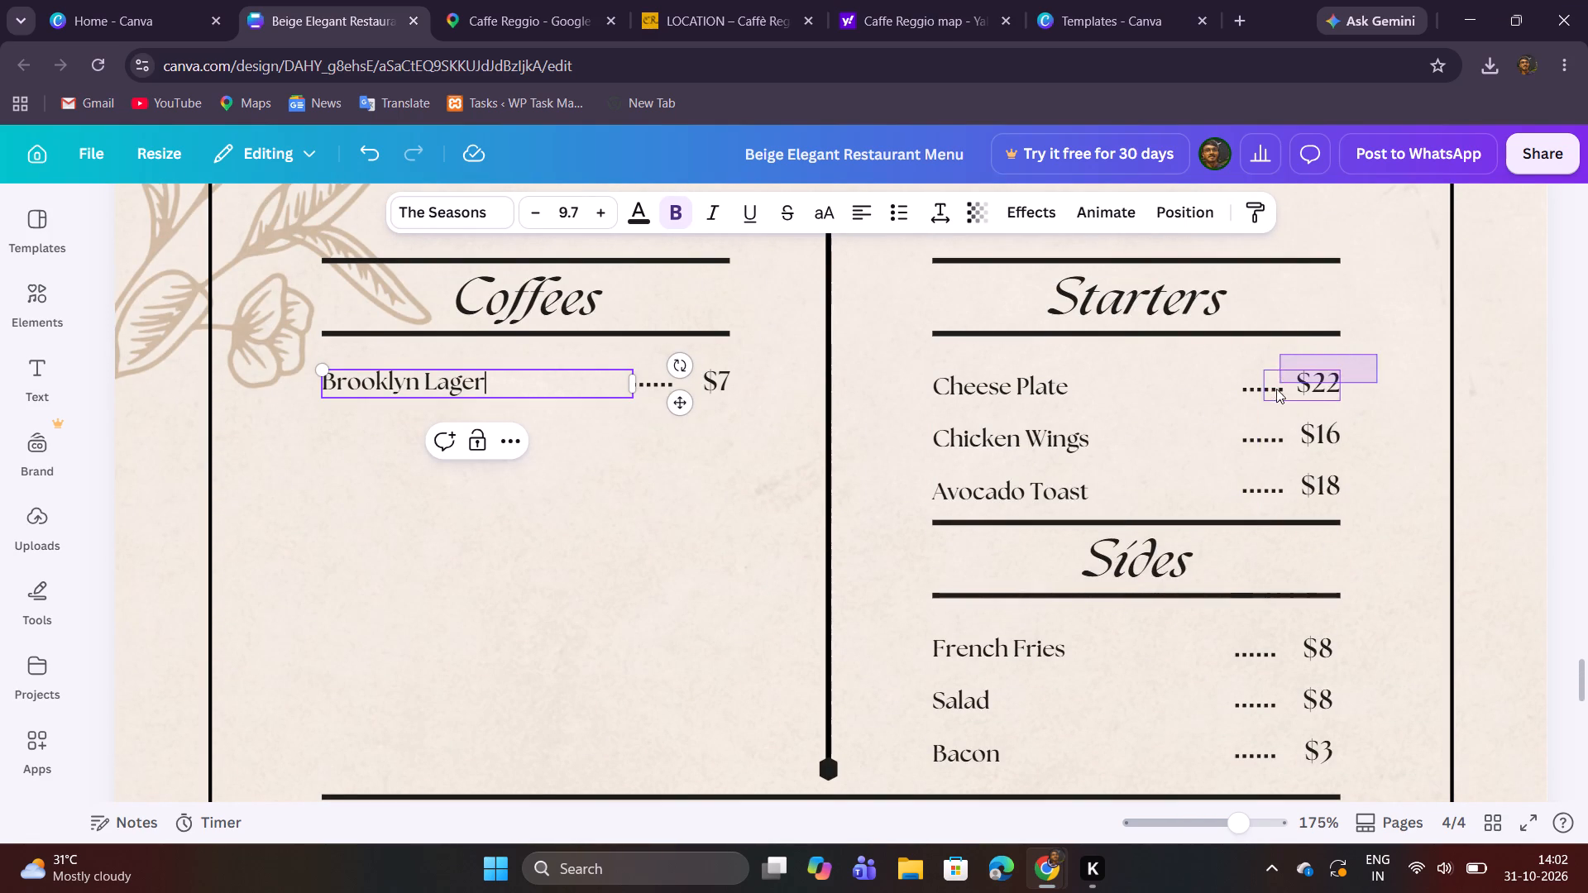
pyautogui.moveTo(1276, 389); pyautogui.dragTo(1259, 494)
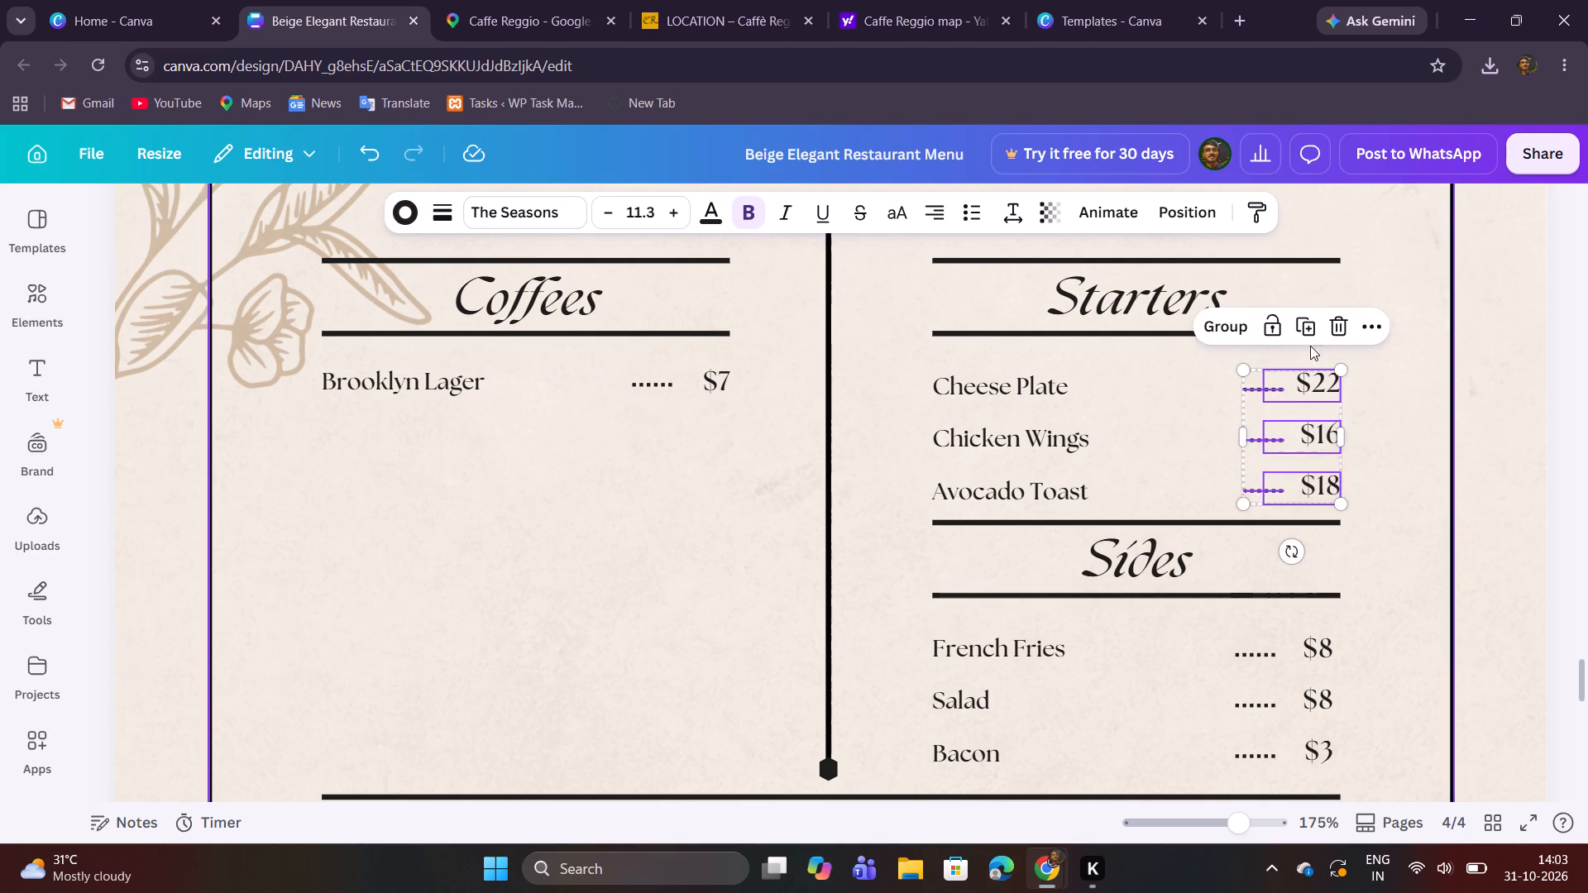
pyautogui.click(1302, 326)
pyautogui.moveTo(1329, 470); pyautogui.dragTo(747, 507)
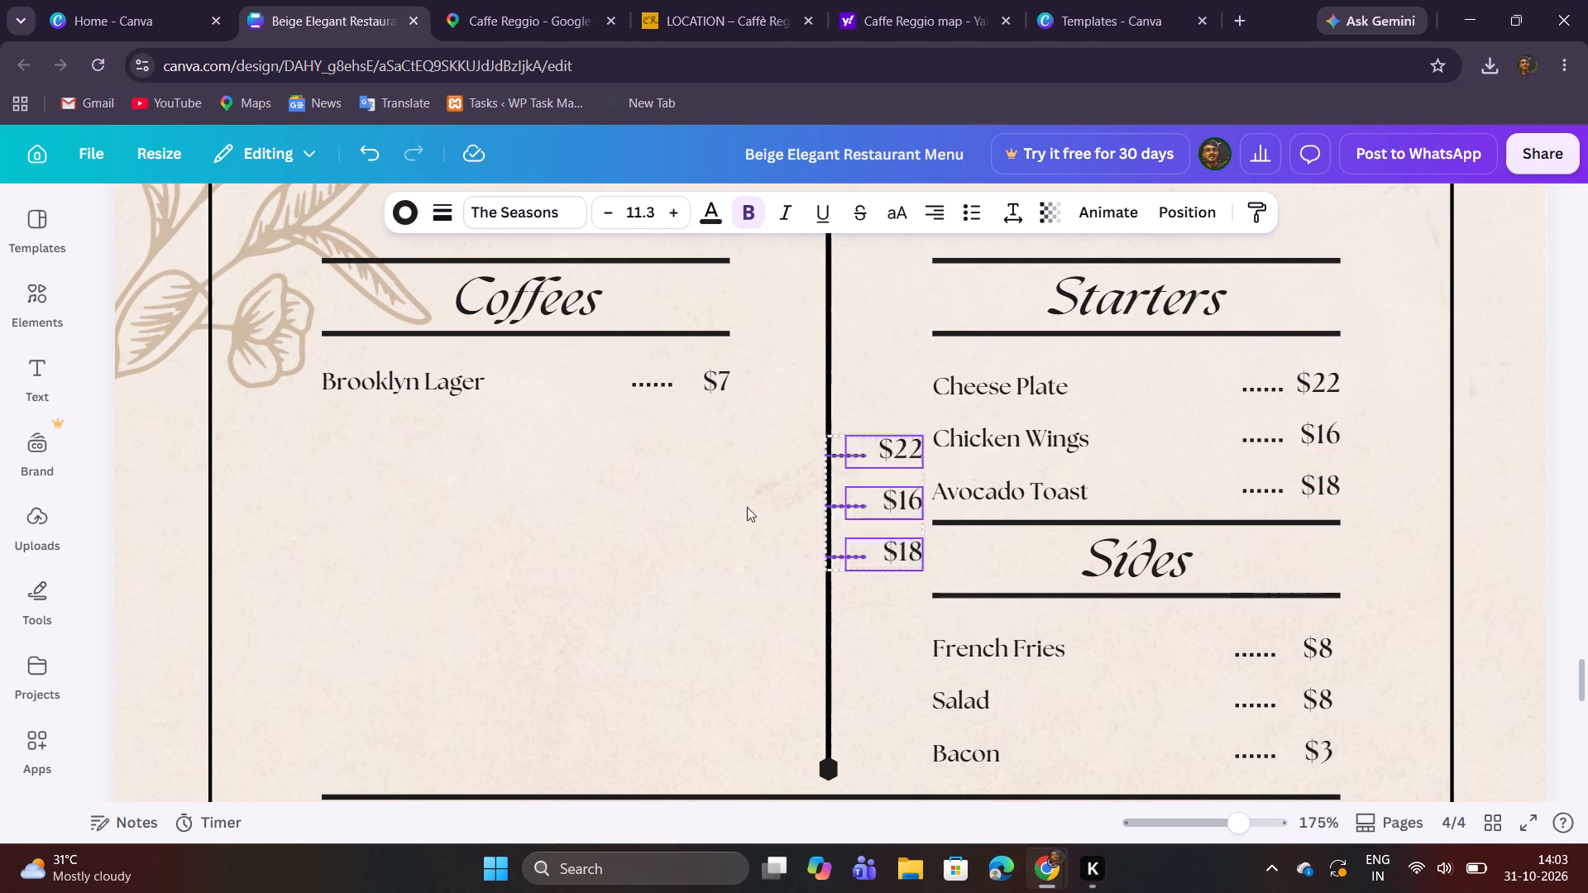
pyautogui.moveTo(747, 507); pyautogui.dragTo(692, 485)
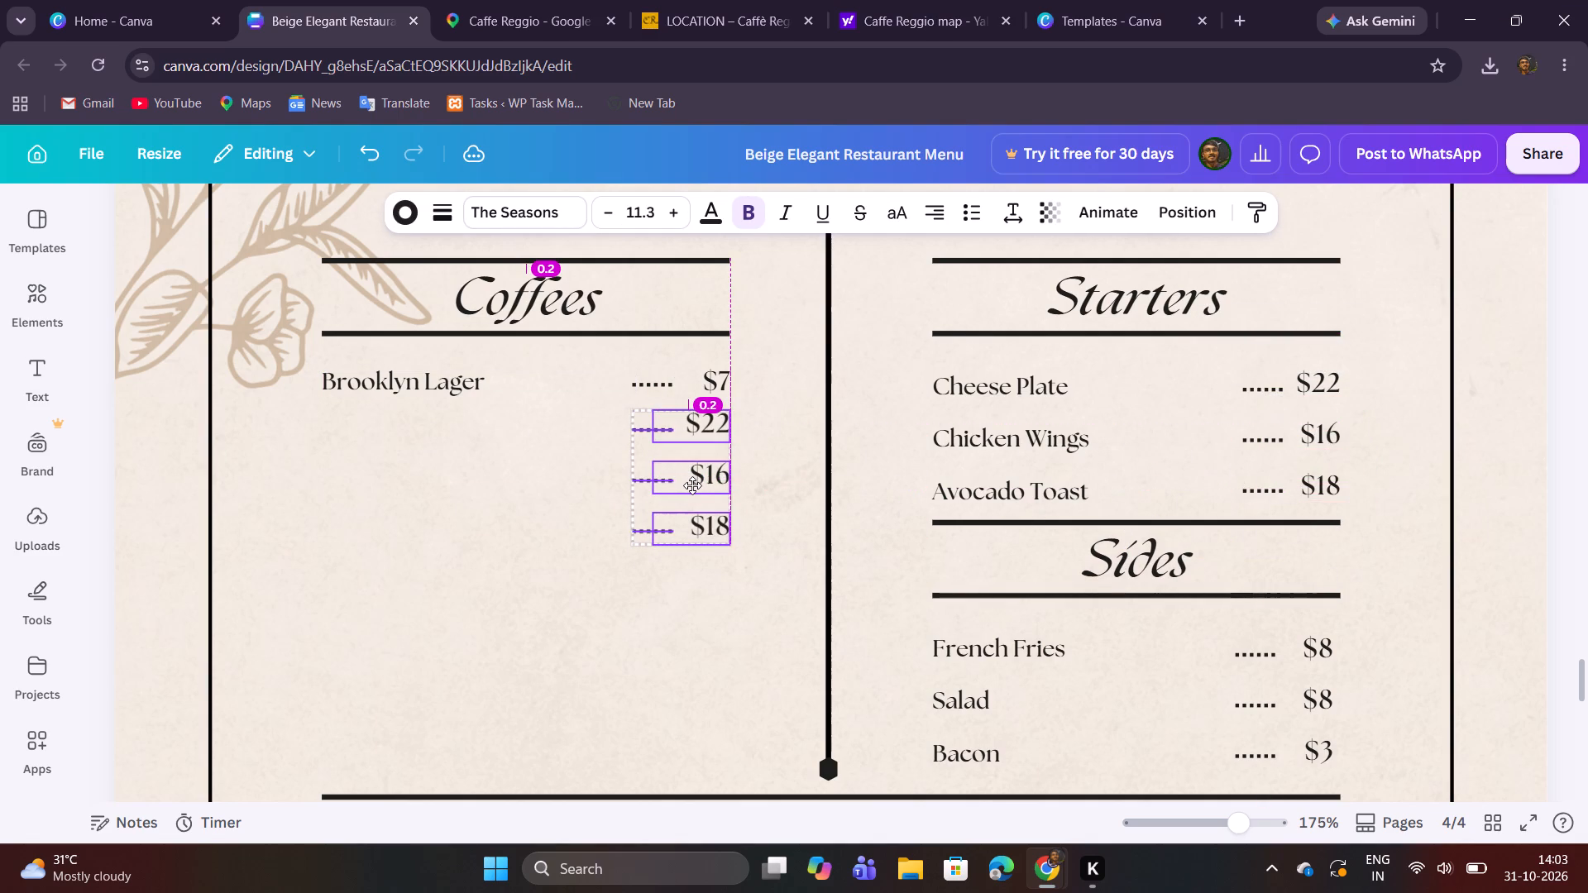
pyautogui.moveTo(692, 485); pyautogui.dragTo(686, 486)
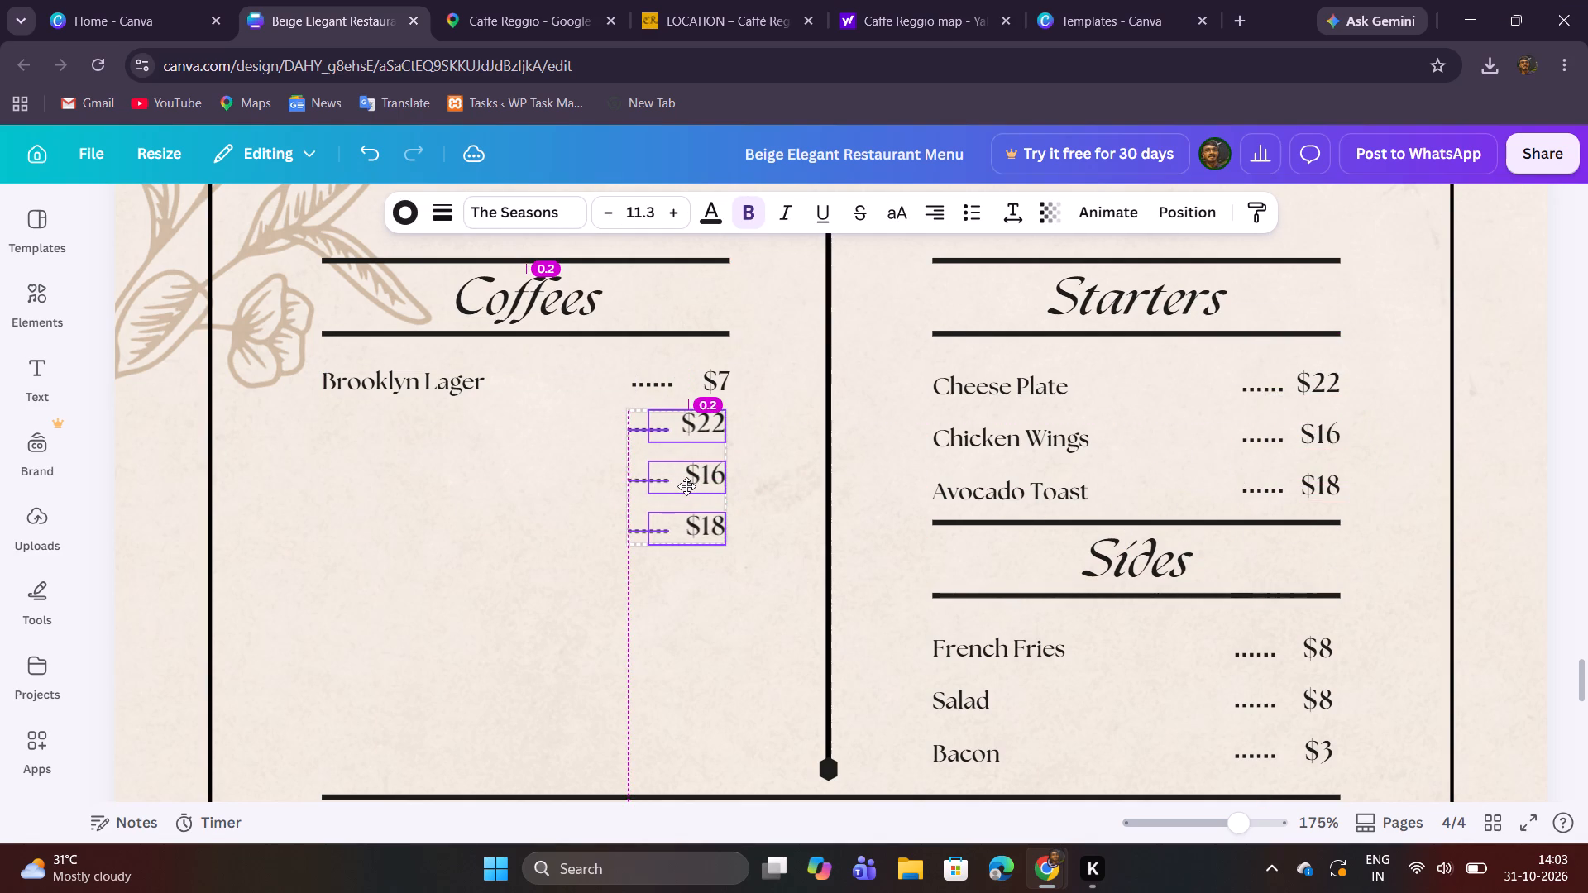
pyautogui.moveTo(686, 486); pyautogui.dragTo(688, 485)
pyautogui.click(800, 385)
# Delete the $7 price and dotted leader beside Brooklyn Lager.
pyautogui.moveTo(772, 385); pyautogui.dragTo(653, 387)
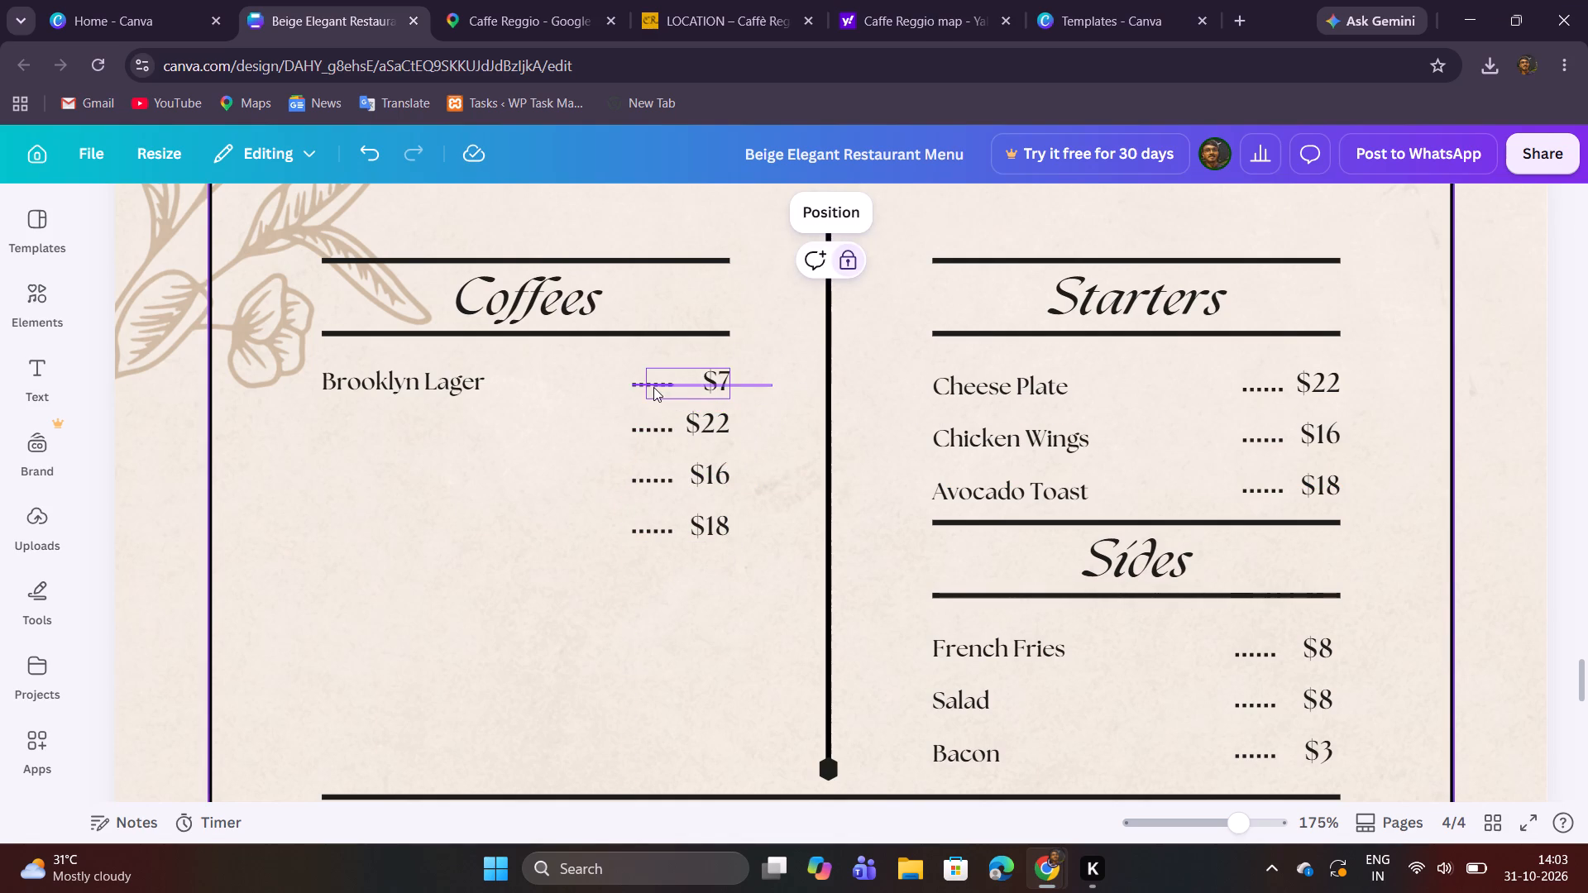
pyautogui.click(731, 326)
# Move the three copied prices and leaders up so the first sits beside Brooklyn Lager, level with the Starters prices.
pyautogui.moveTo(736, 558); pyautogui.dragTo(686, 493)
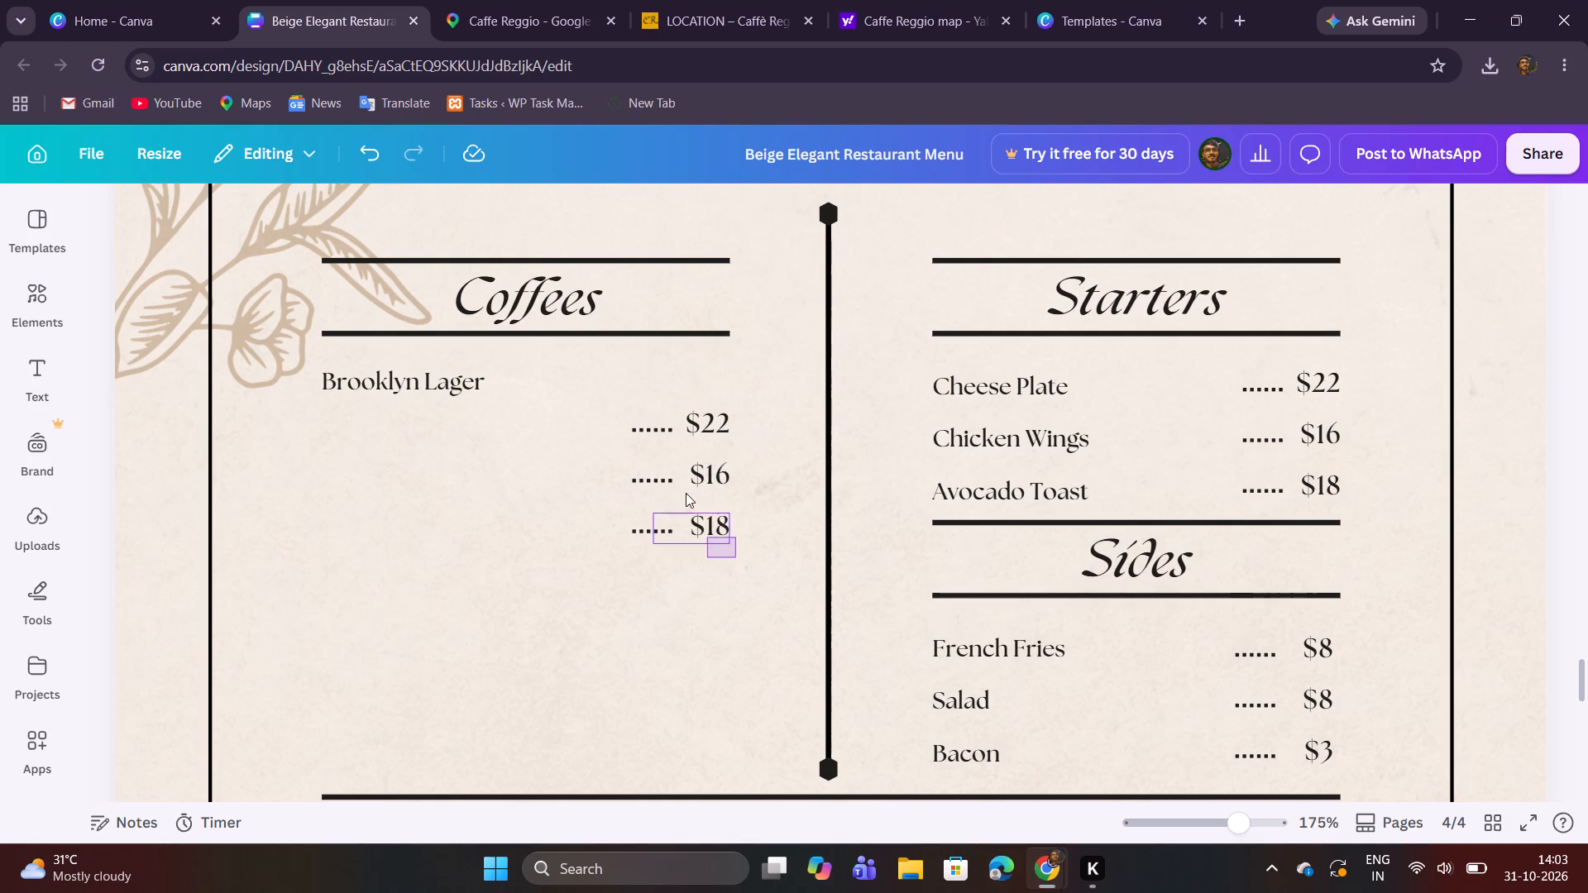
pyautogui.moveTo(686, 493); pyautogui.dragTo(658, 423)
pyautogui.moveTo(706, 460); pyautogui.dragTo(710, 433)
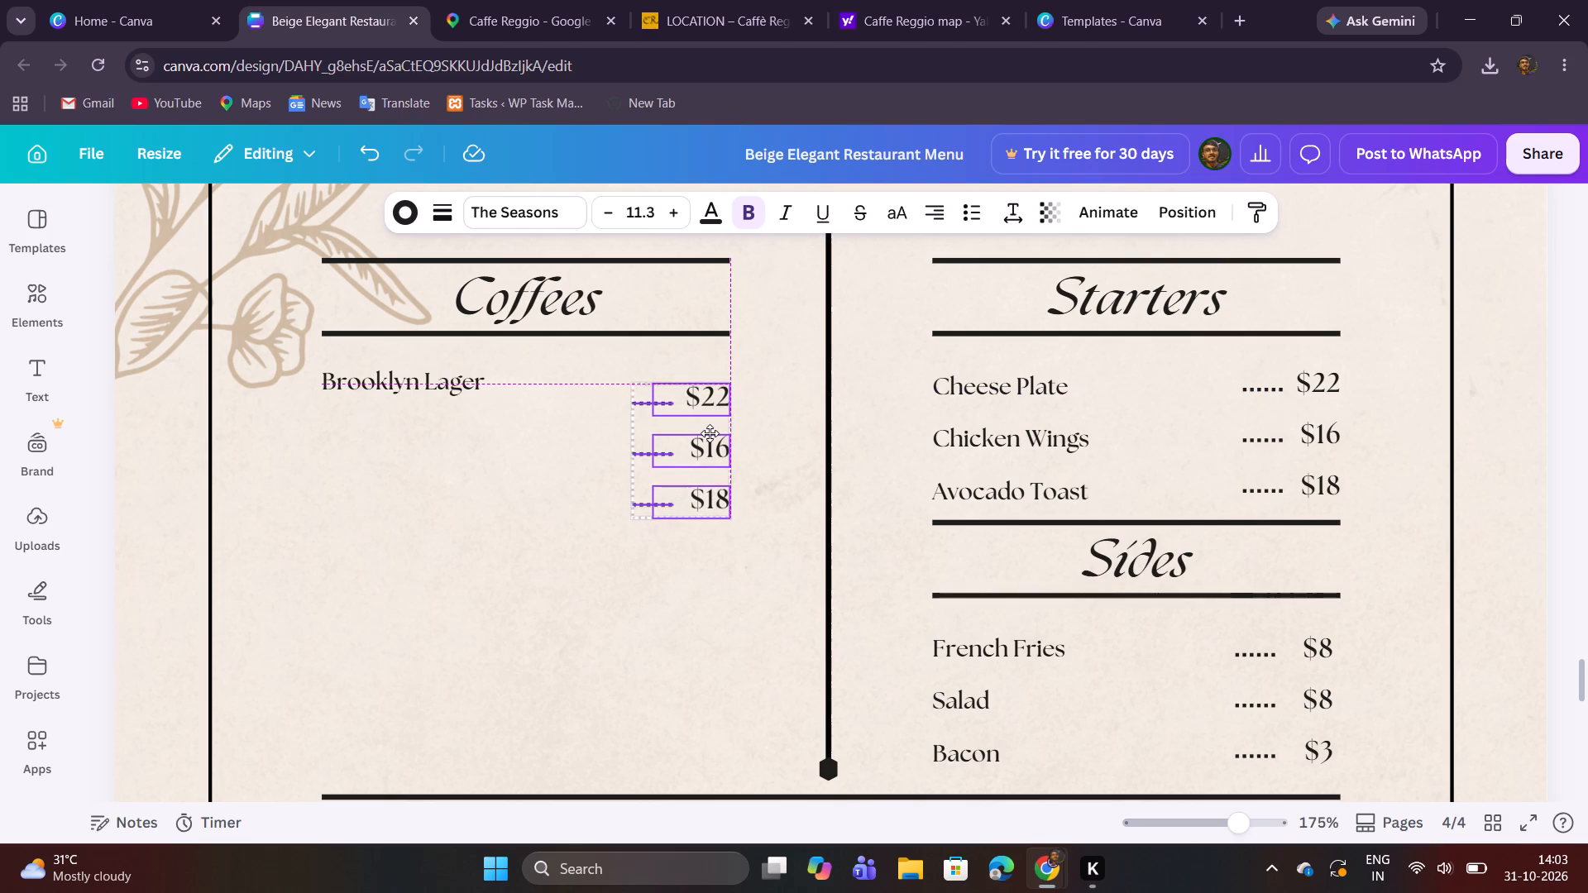
pyautogui.moveTo(710, 433); pyautogui.dragTo(710, 424)
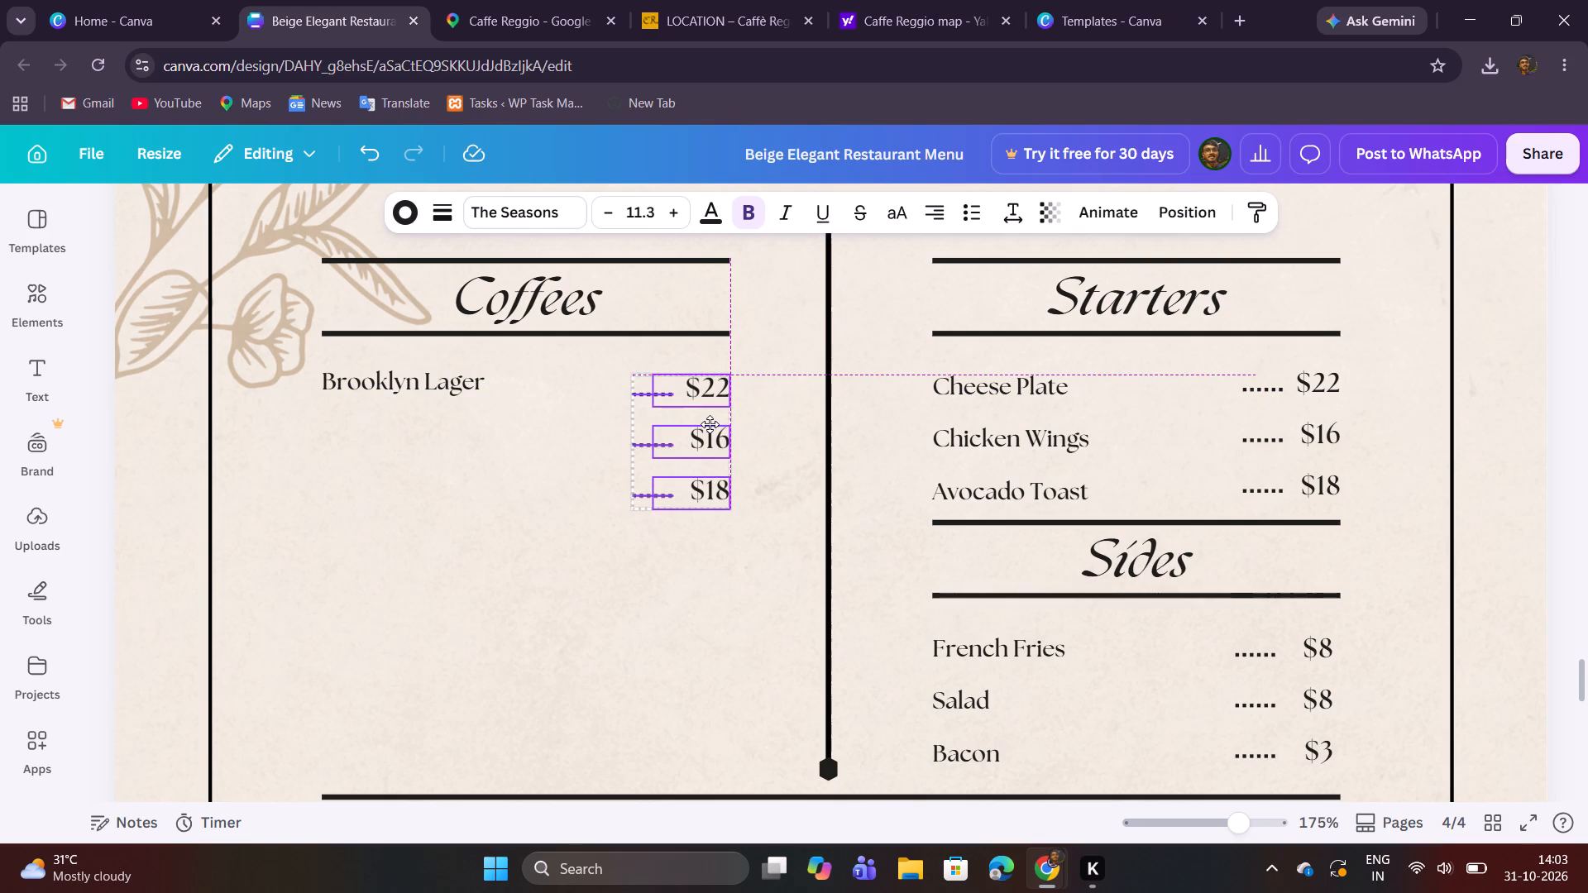
pyautogui.moveTo(710, 424); pyautogui.dragTo(710, 423)
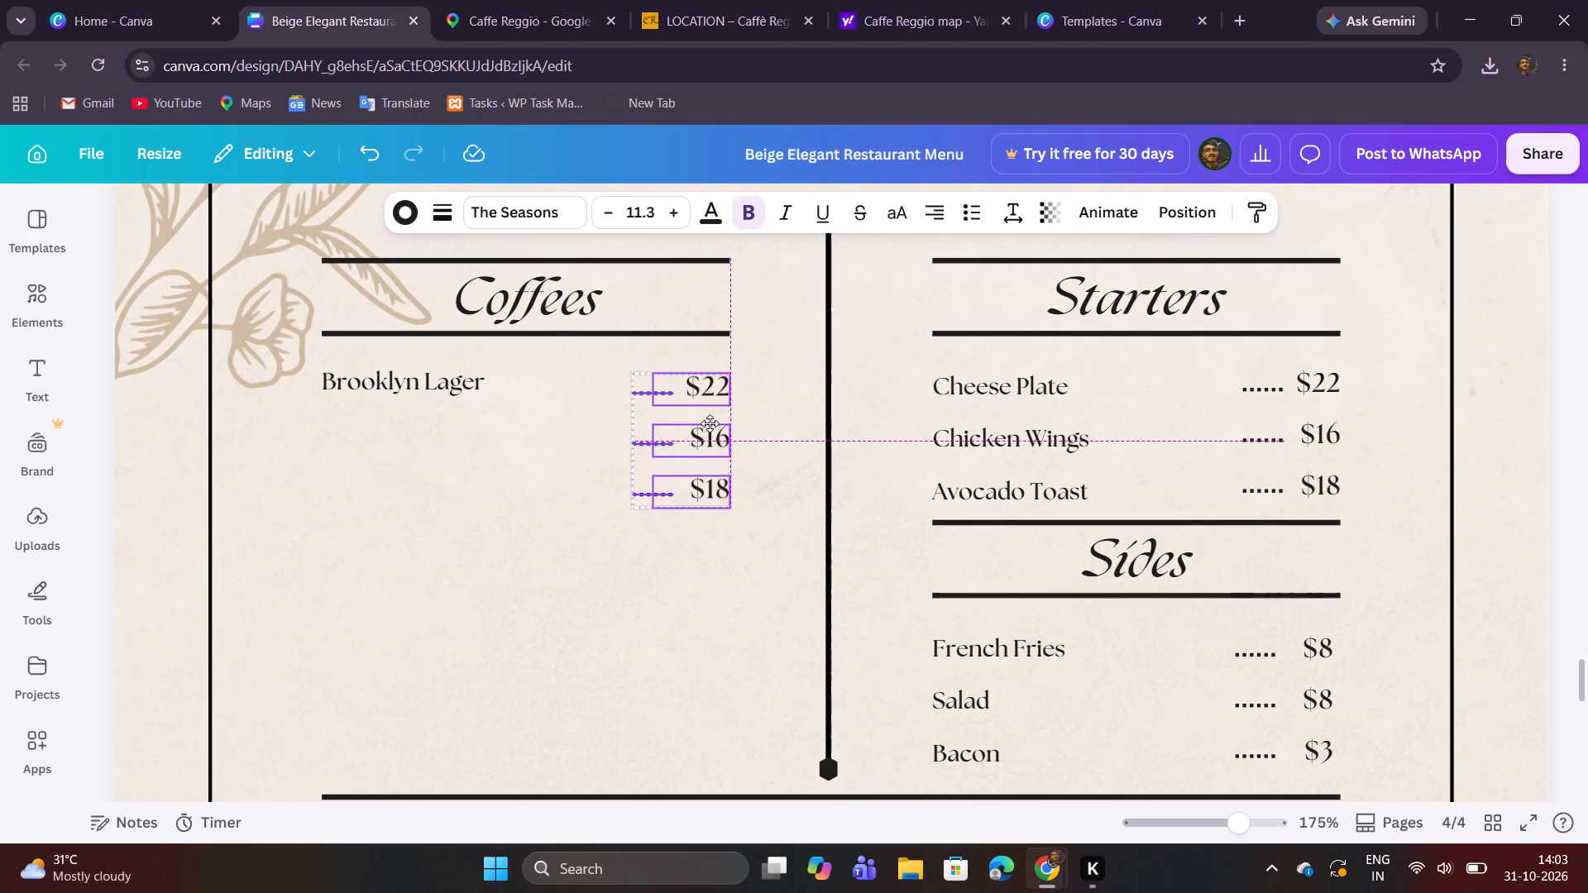
pyautogui.moveTo(710, 423); pyautogui.dragTo(710, 420)
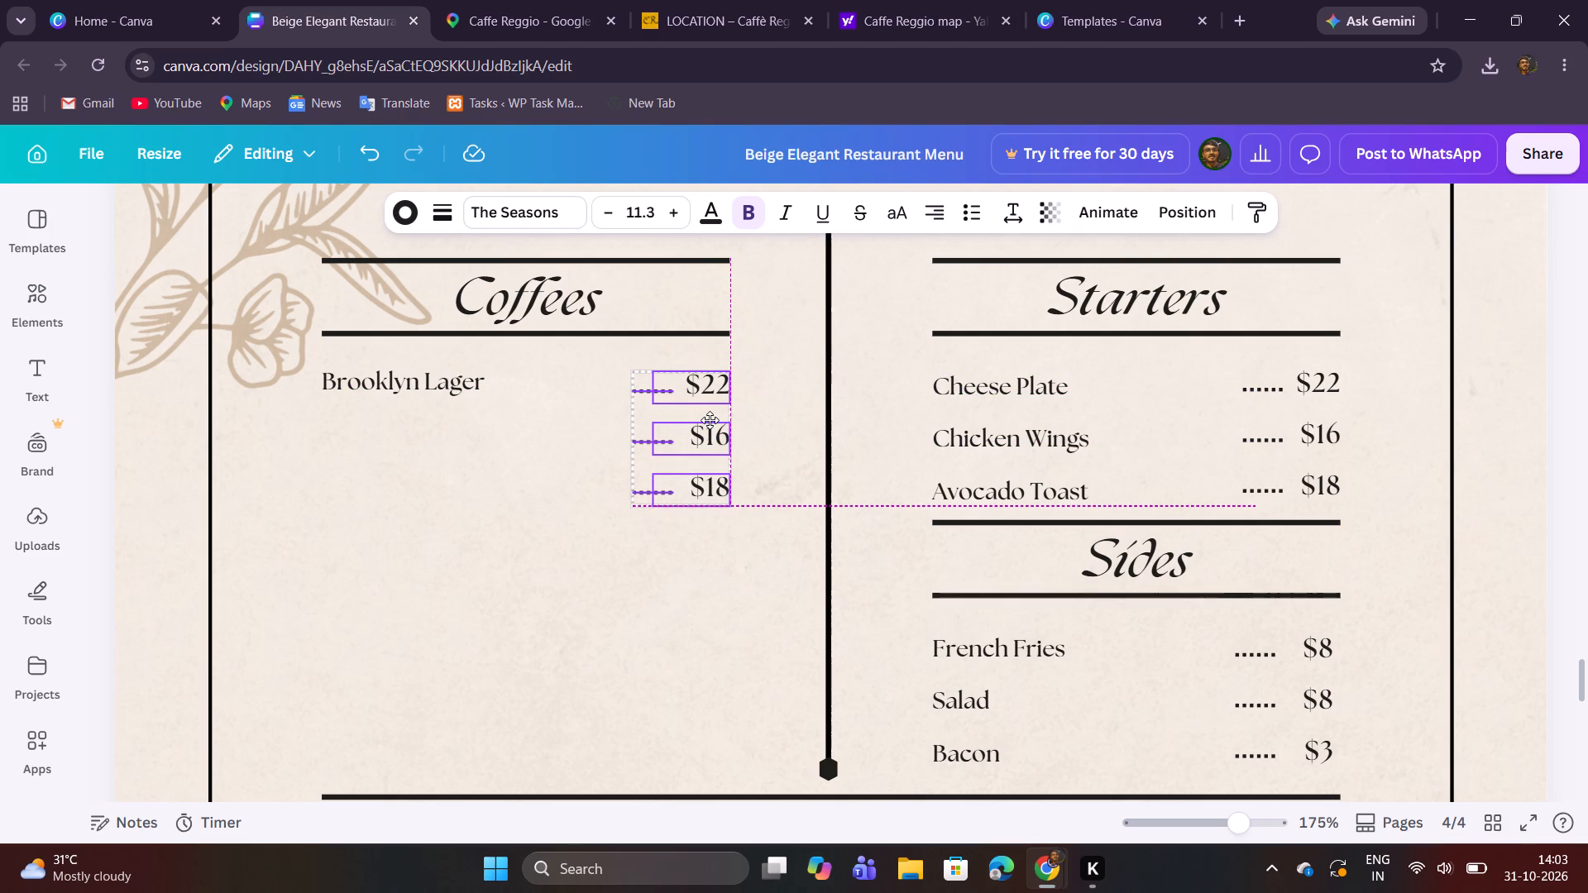
pyautogui.moveTo(710, 420); pyautogui.dragTo(710, 418)
pyautogui.click(779, 396)
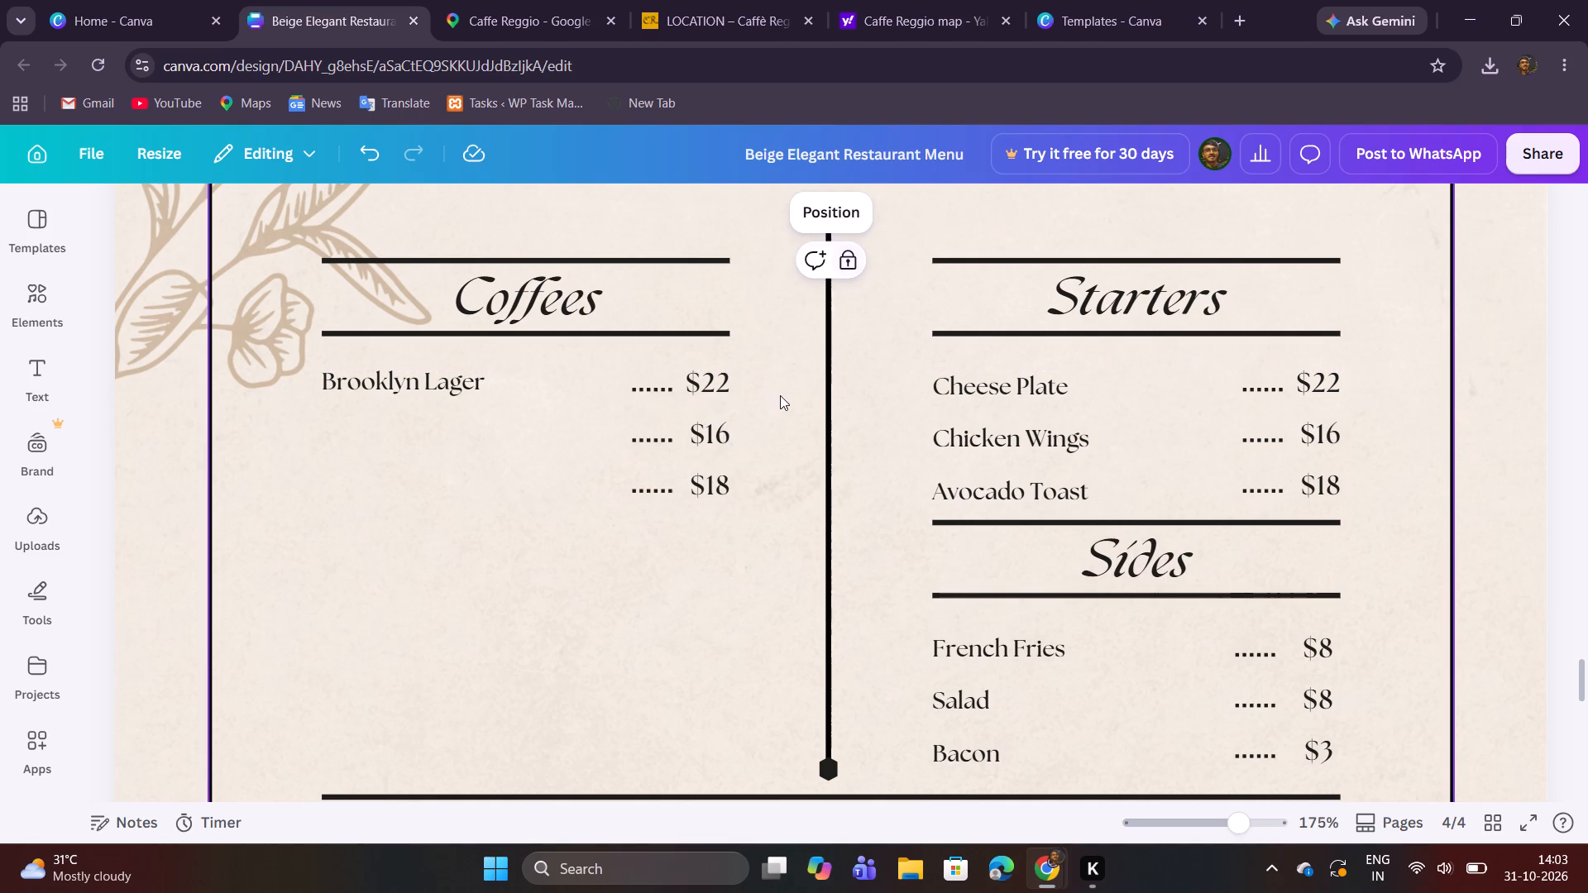
# Duplicate the three prices and dotted leaders beside Brooklyn Lager and place the copies directly below them, aligned with their right edge.
pyautogui.moveTo(709, 550); pyautogui.dragTo(680, 452)
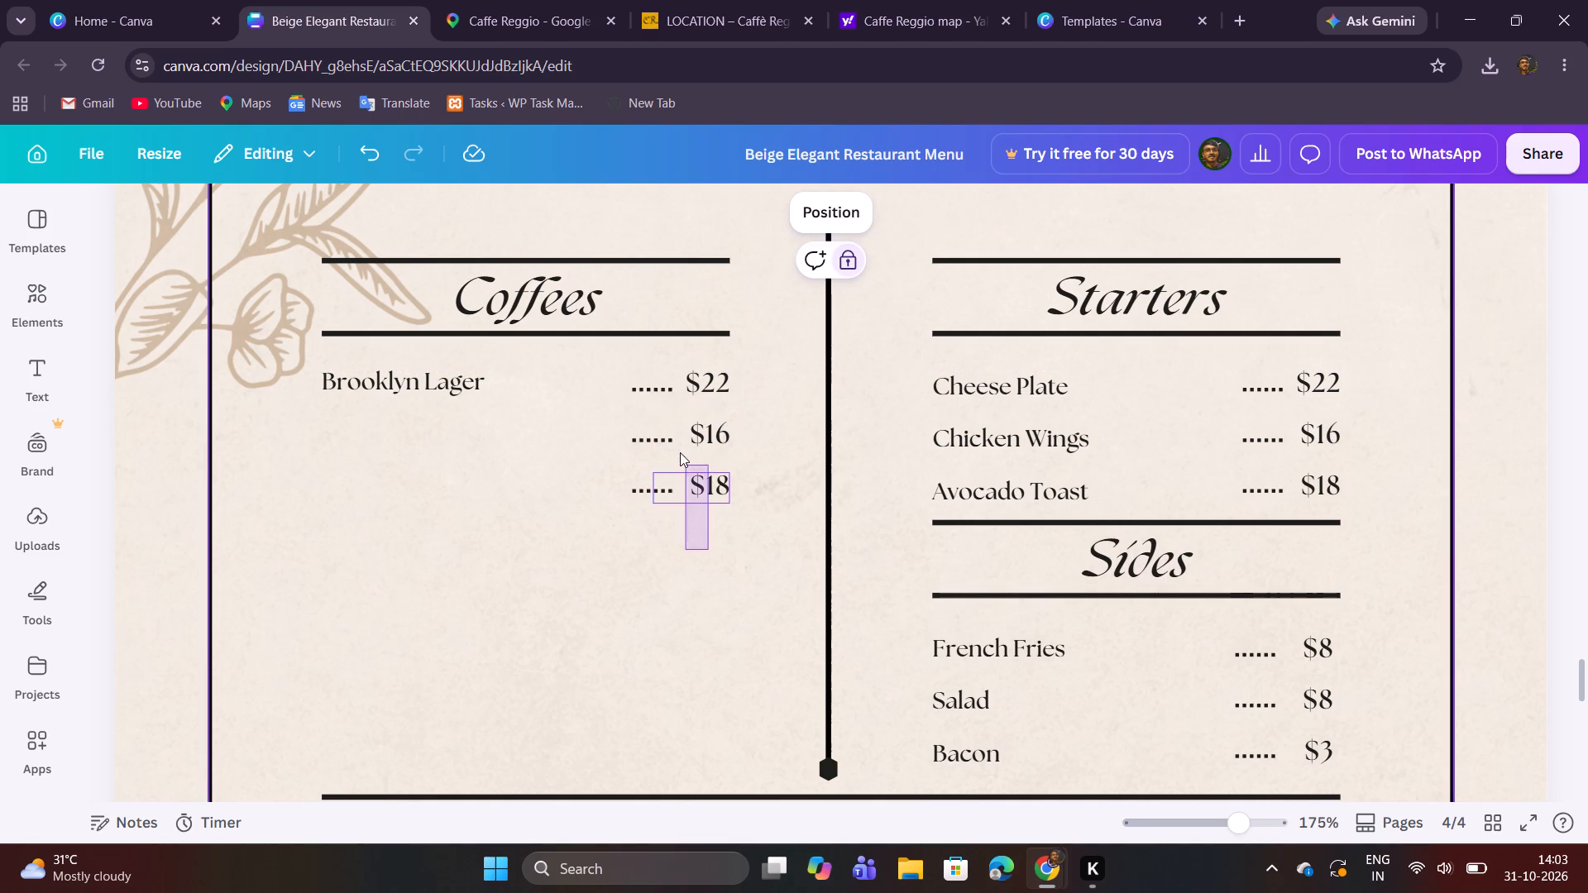
pyautogui.moveTo(680, 452); pyautogui.dragTo(656, 387)
pyautogui.click(701, 322)
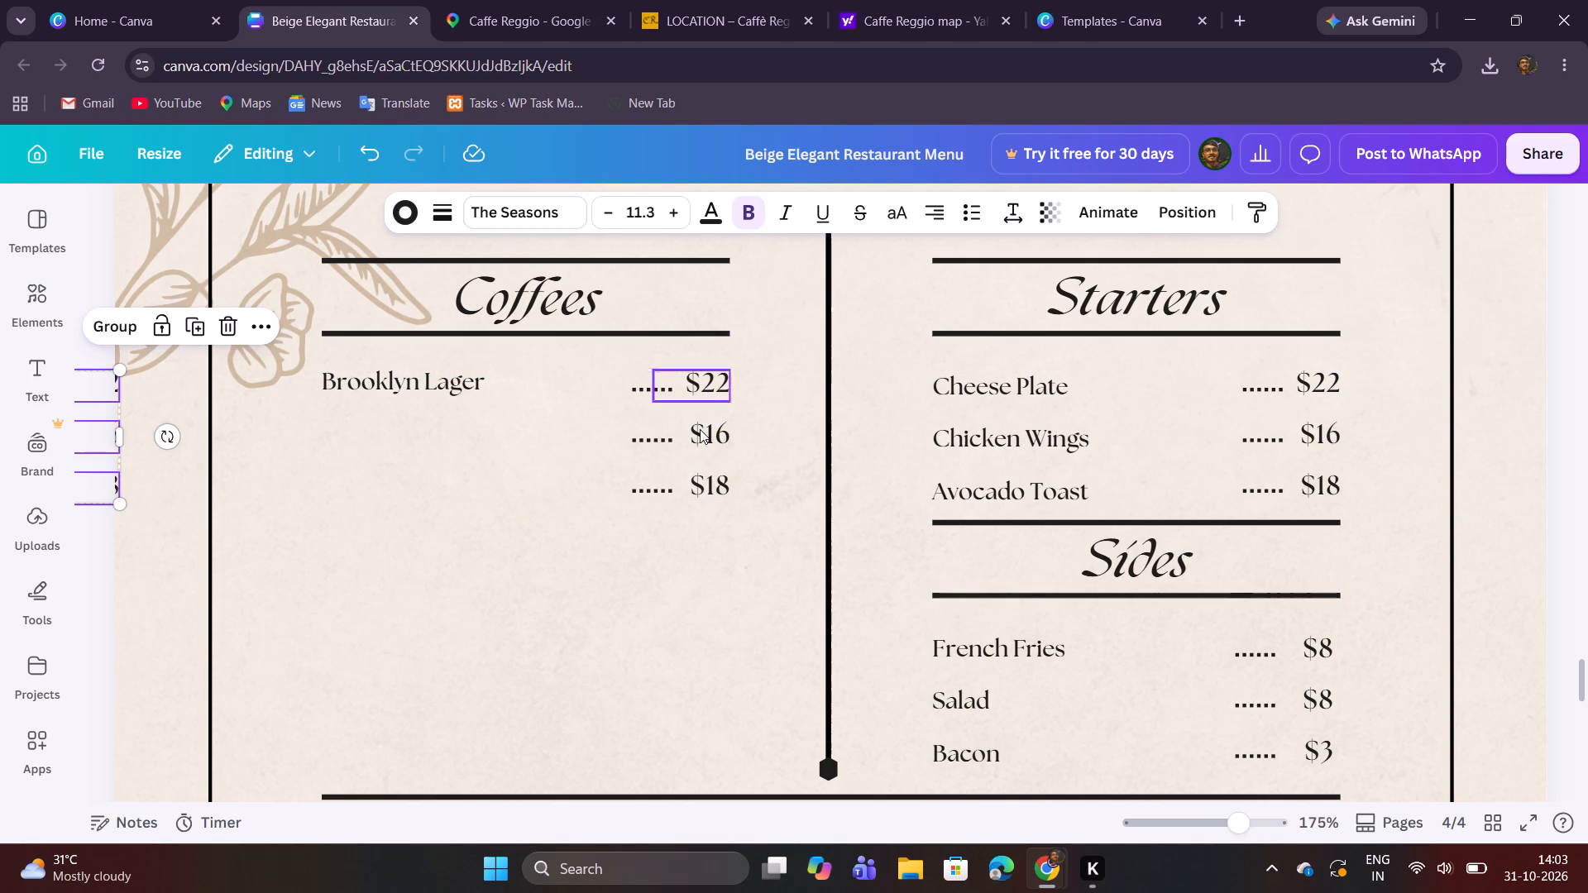
pyautogui.click(92, 467)
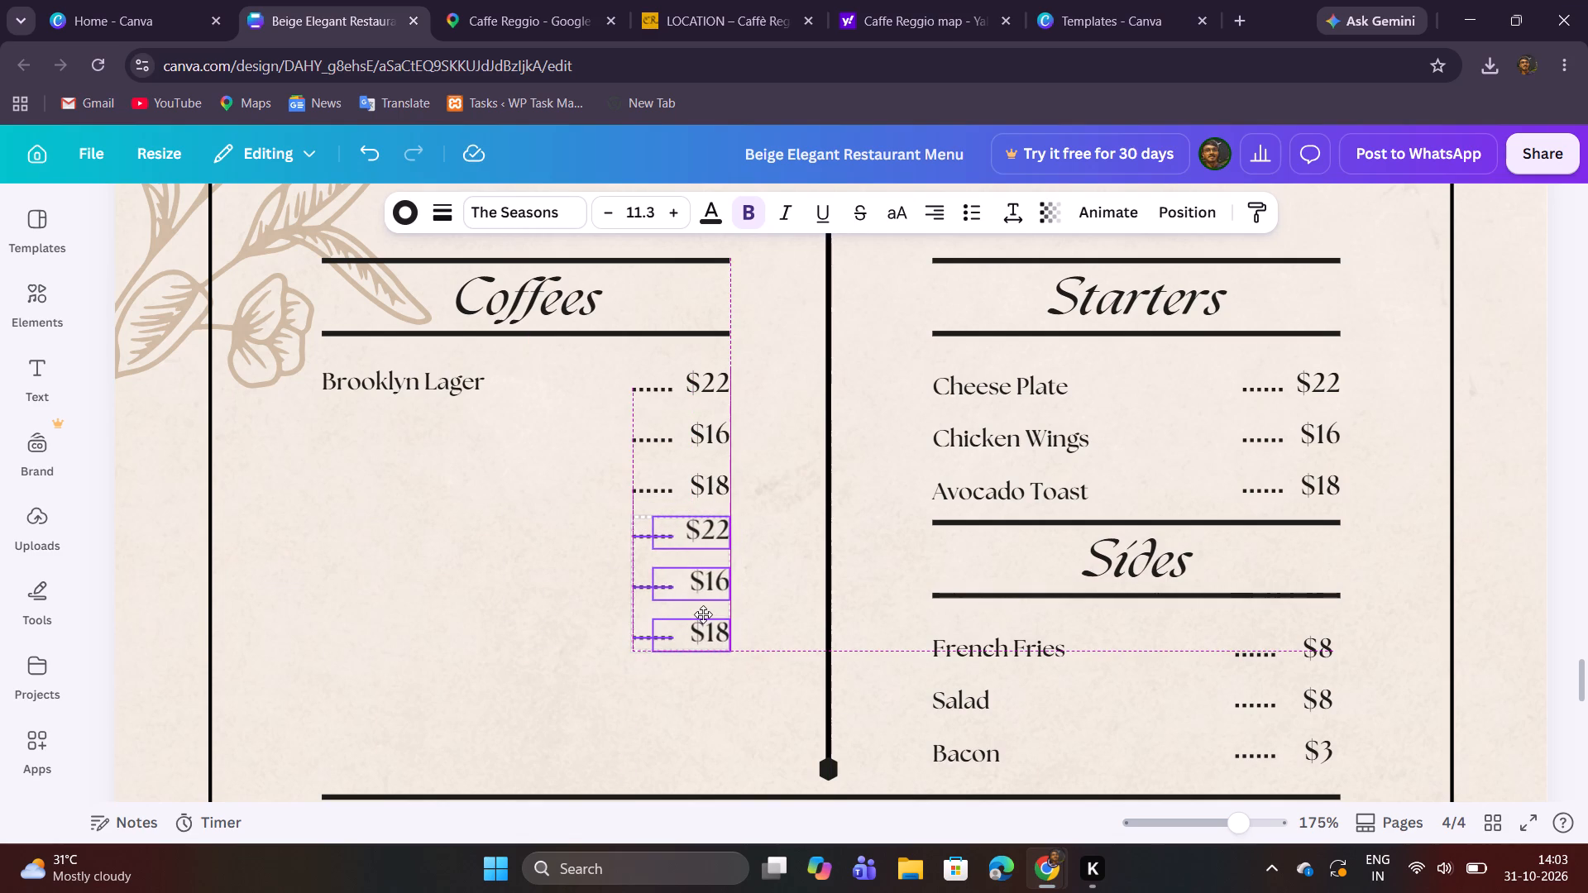
pyautogui.click(766, 596)
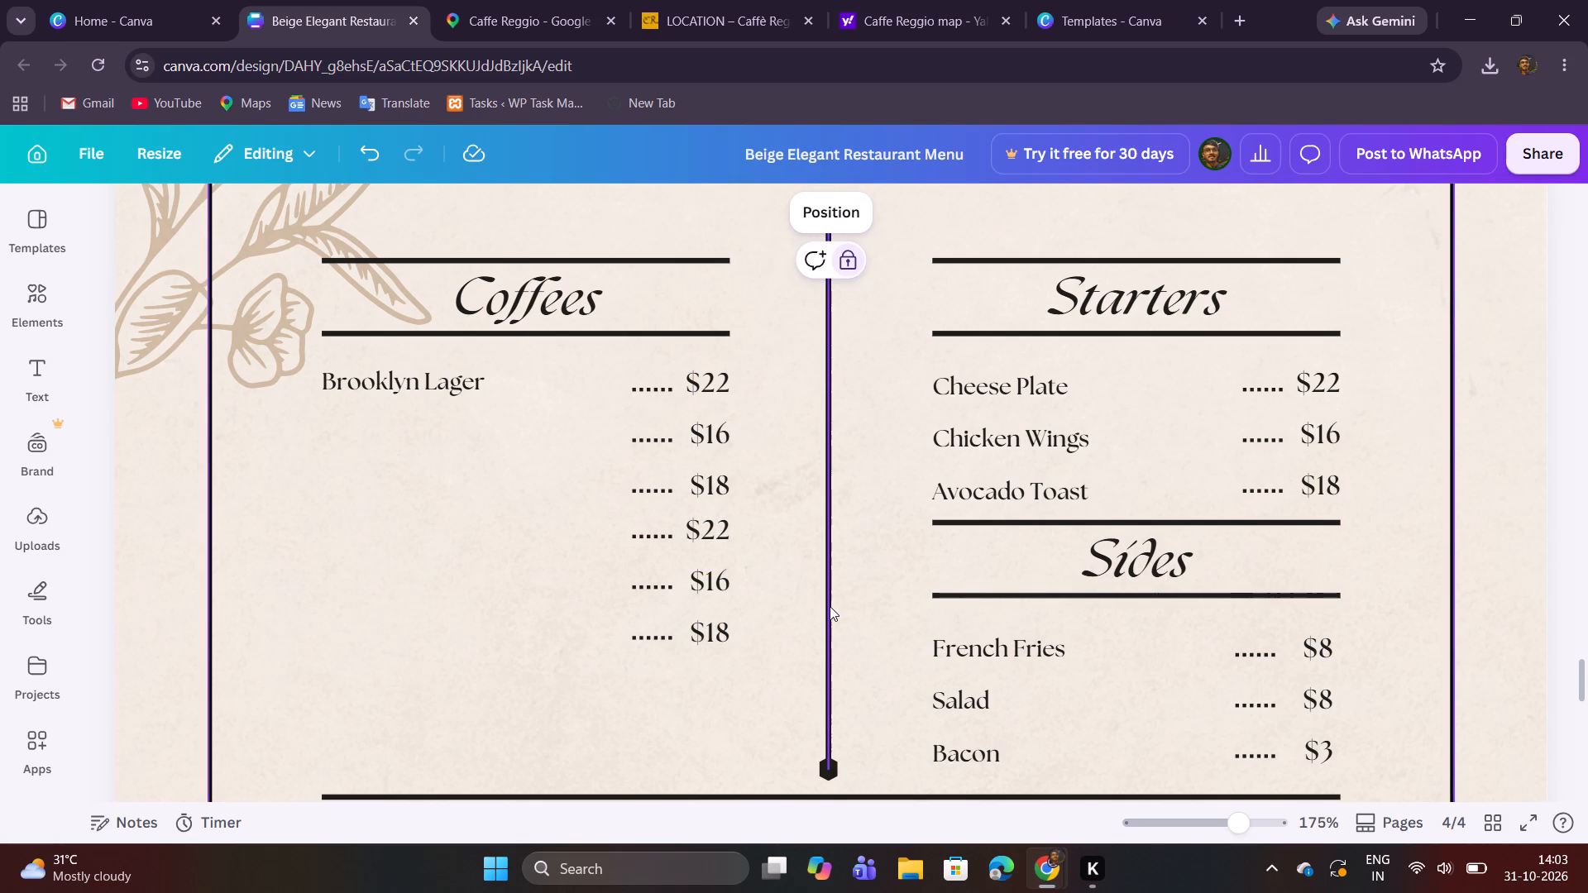
# Add Miller Light and Amstel from the menu photo's Bottled Beer list as new lines below Brooklyn Lager.
pyautogui.doubleClick(496, 387)
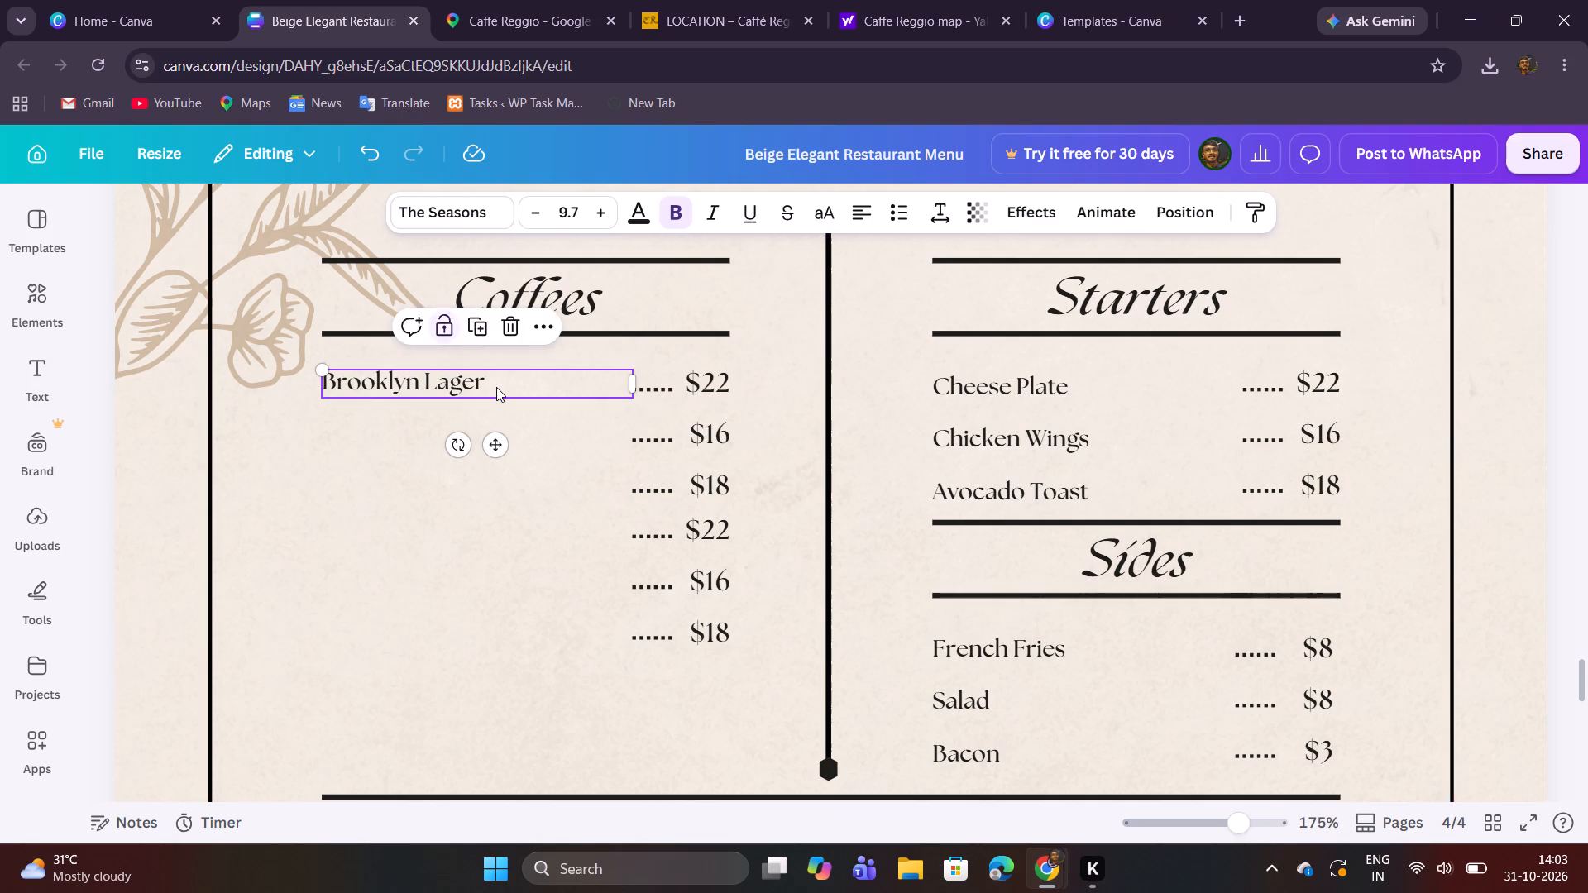
pyautogui.click(483, 39)
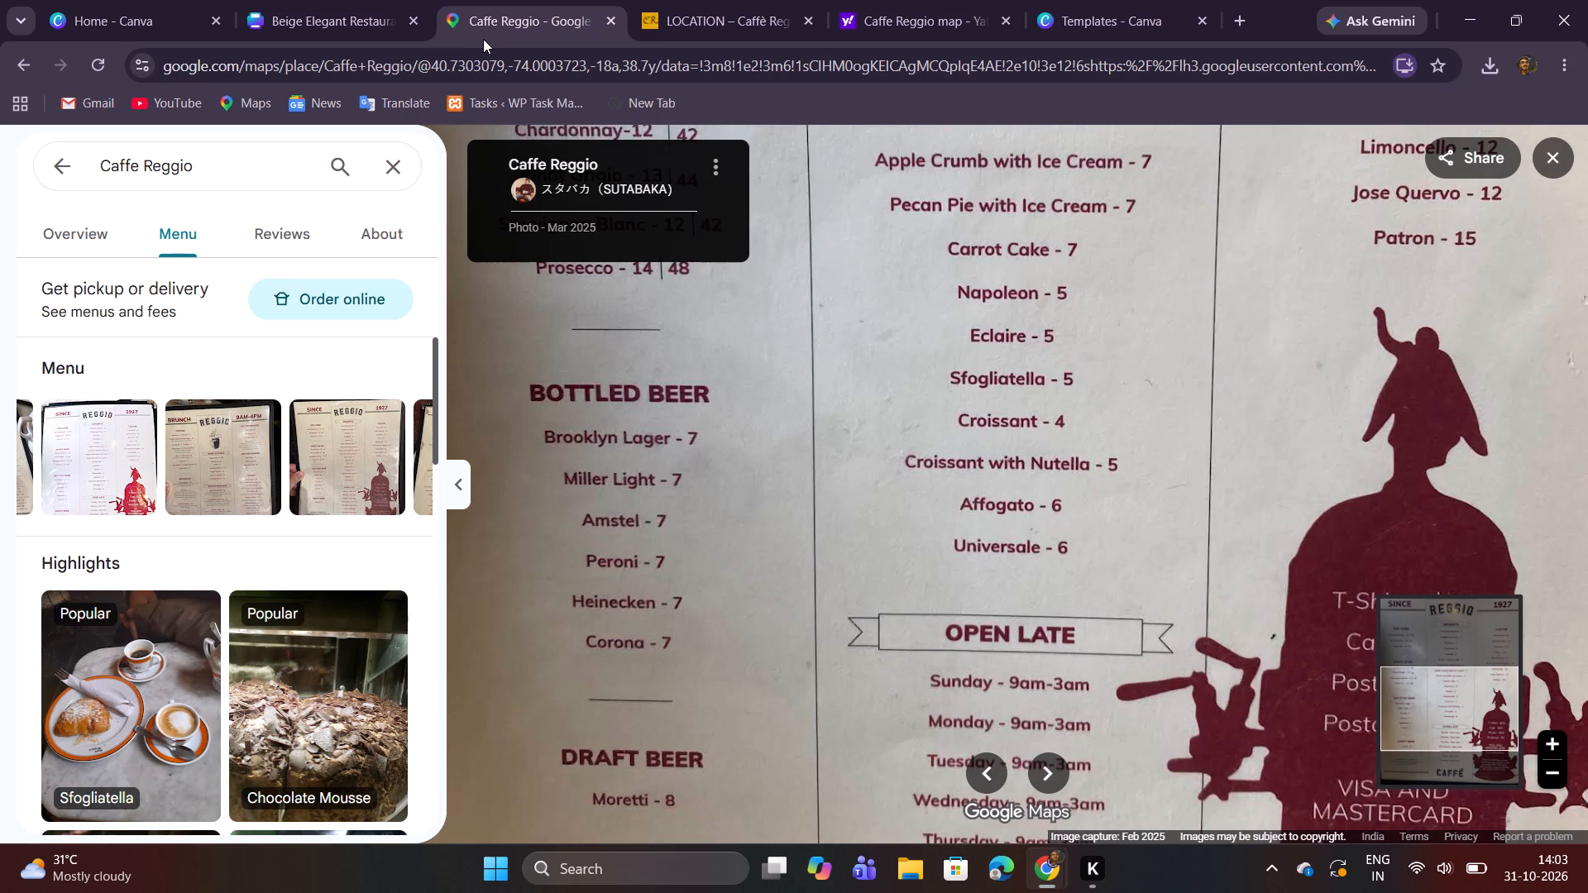
pyautogui.click(376, 0)
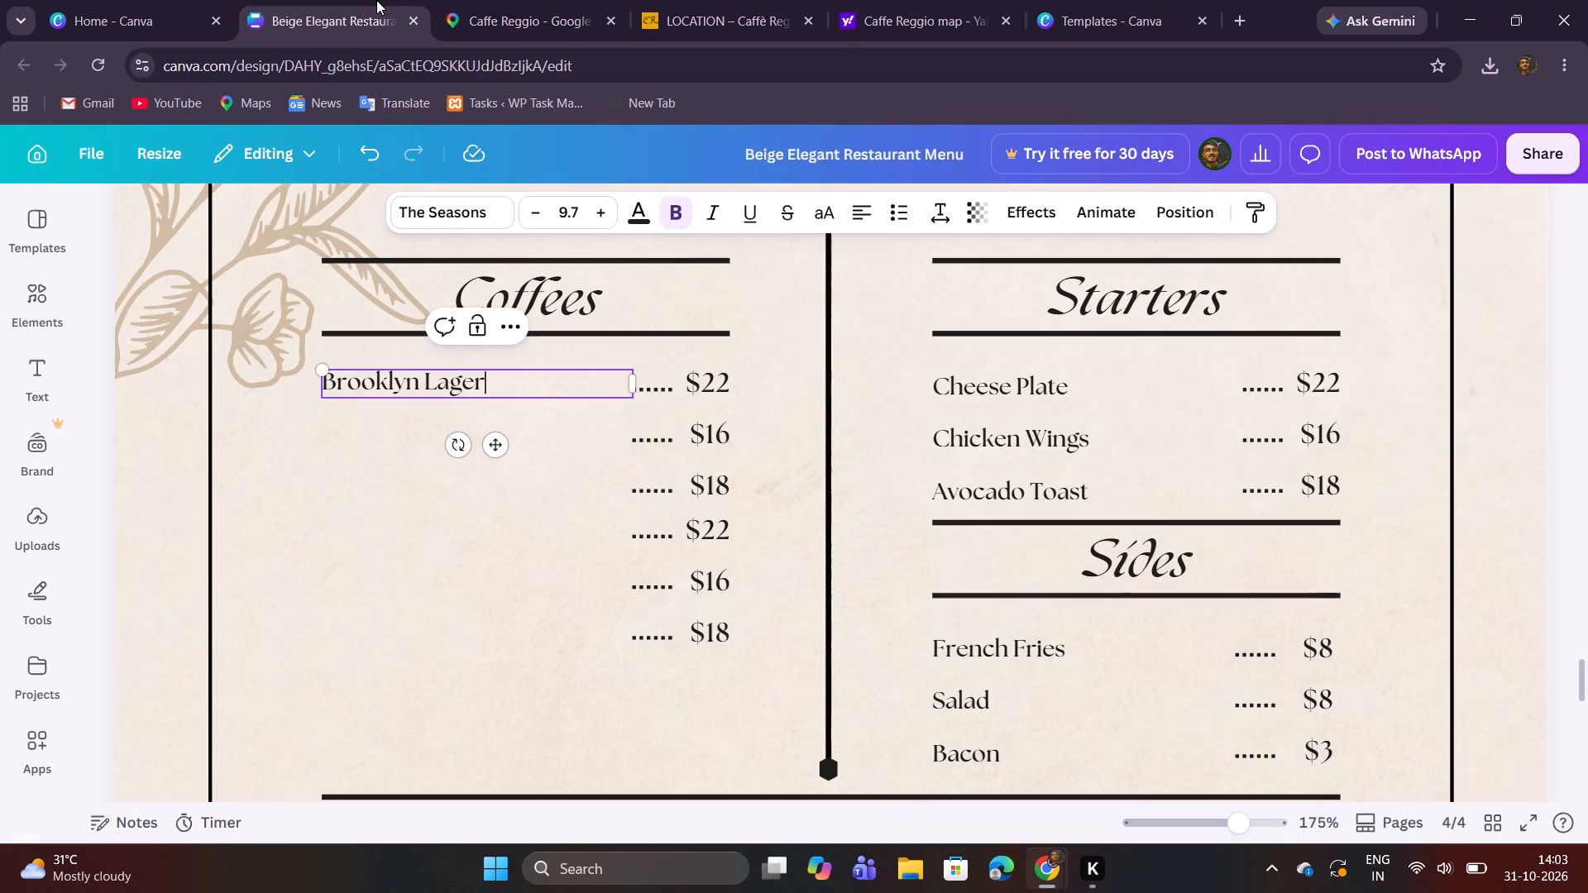
pyautogui.press('Return')
pyautogui.write('Miller Light')
pyautogui.click(503, 6)
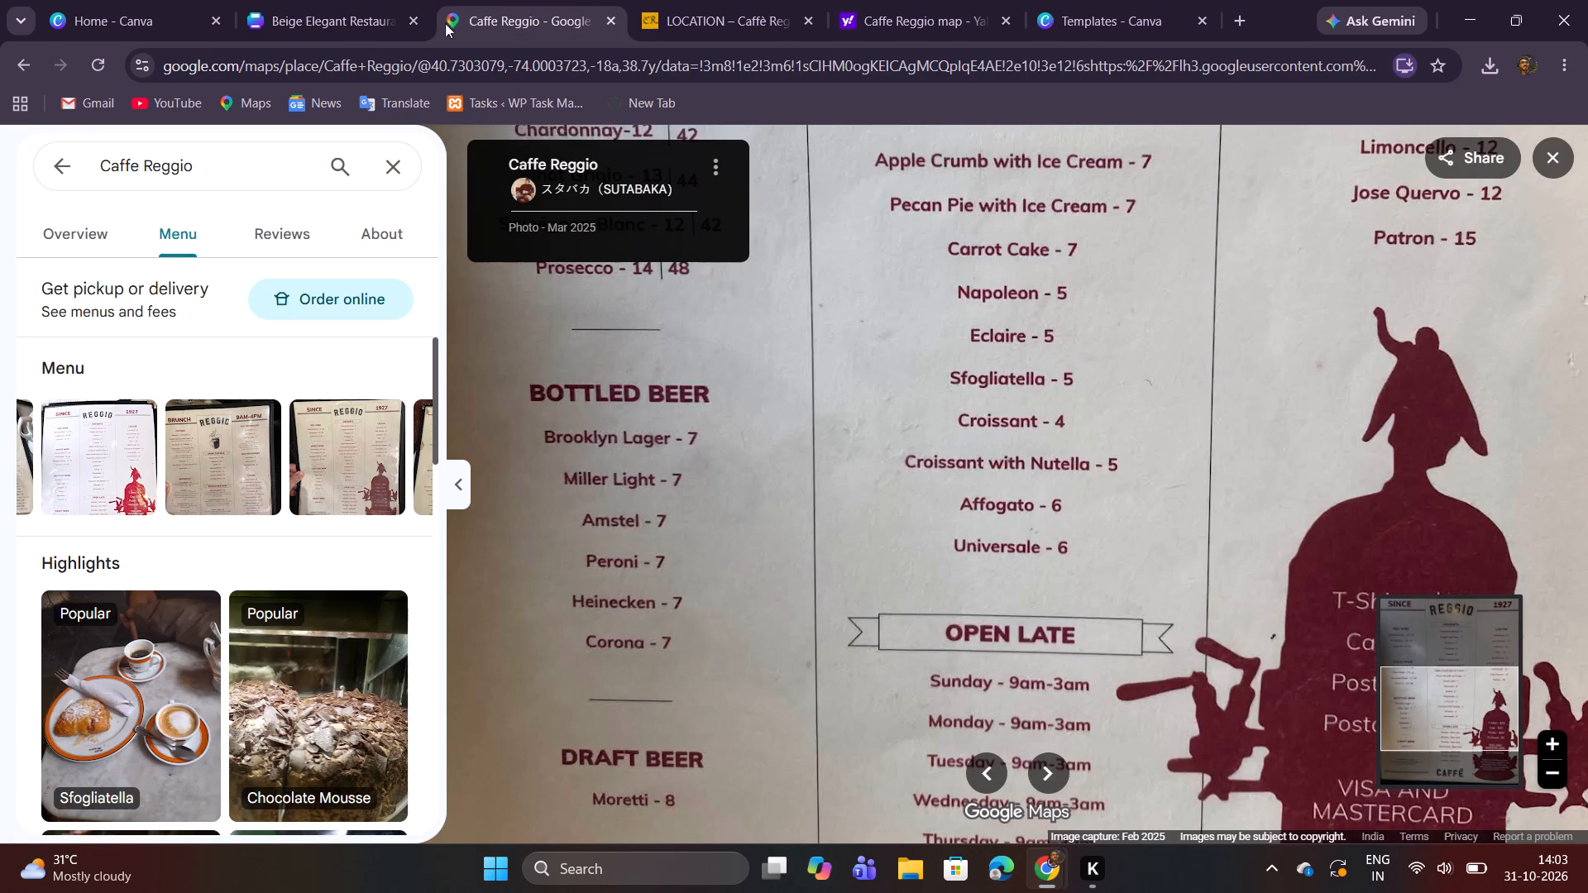
pyautogui.click(337, 28)
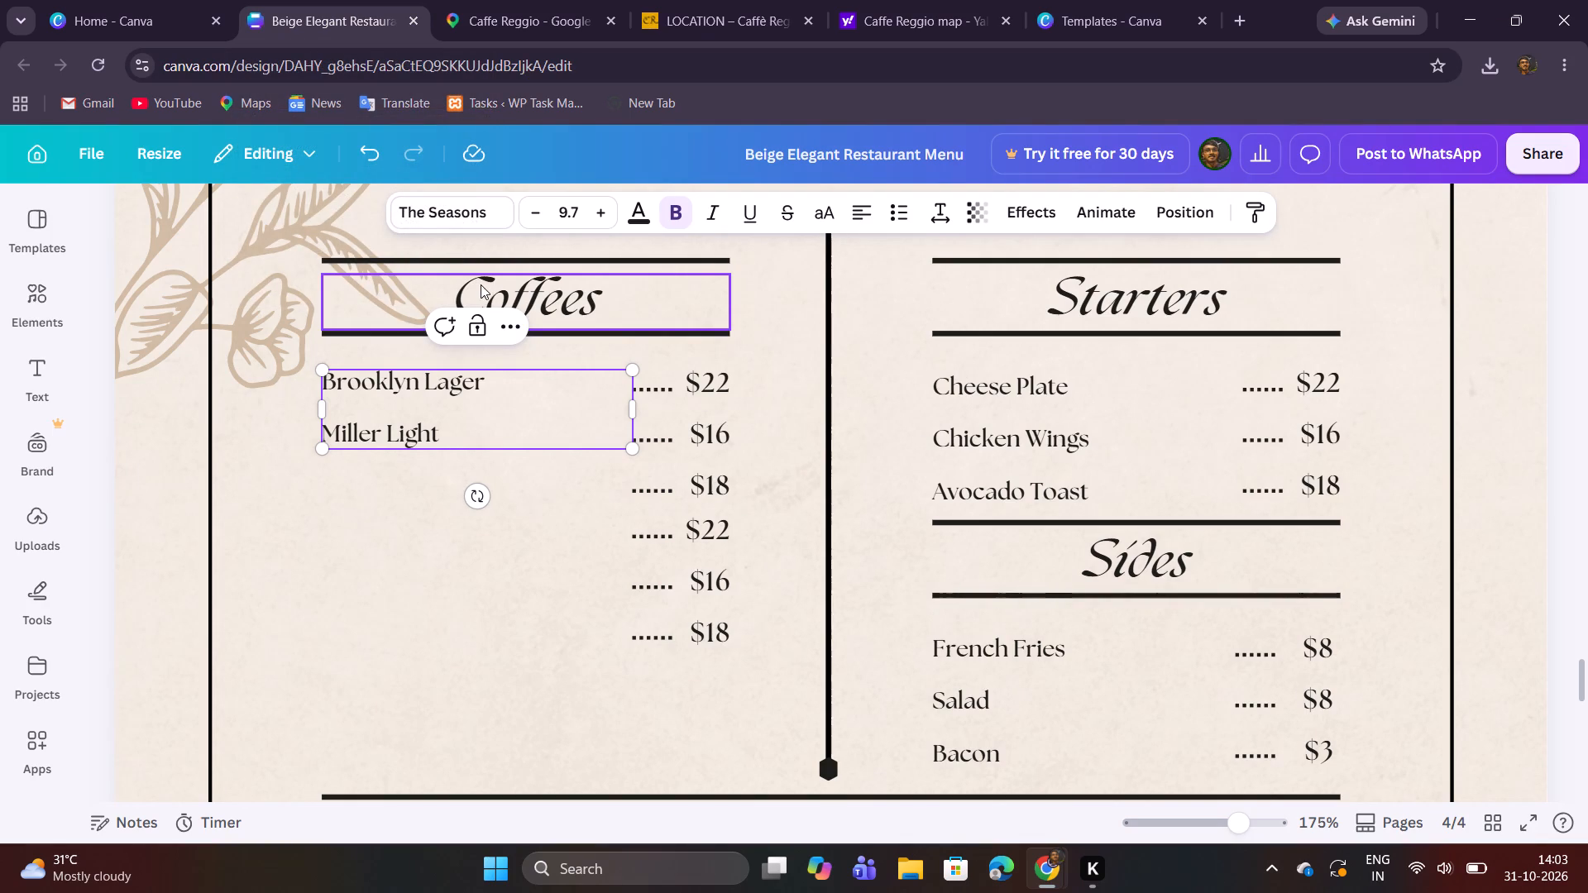
pyautogui.press('Return')
pyautogui.write('Amstel')
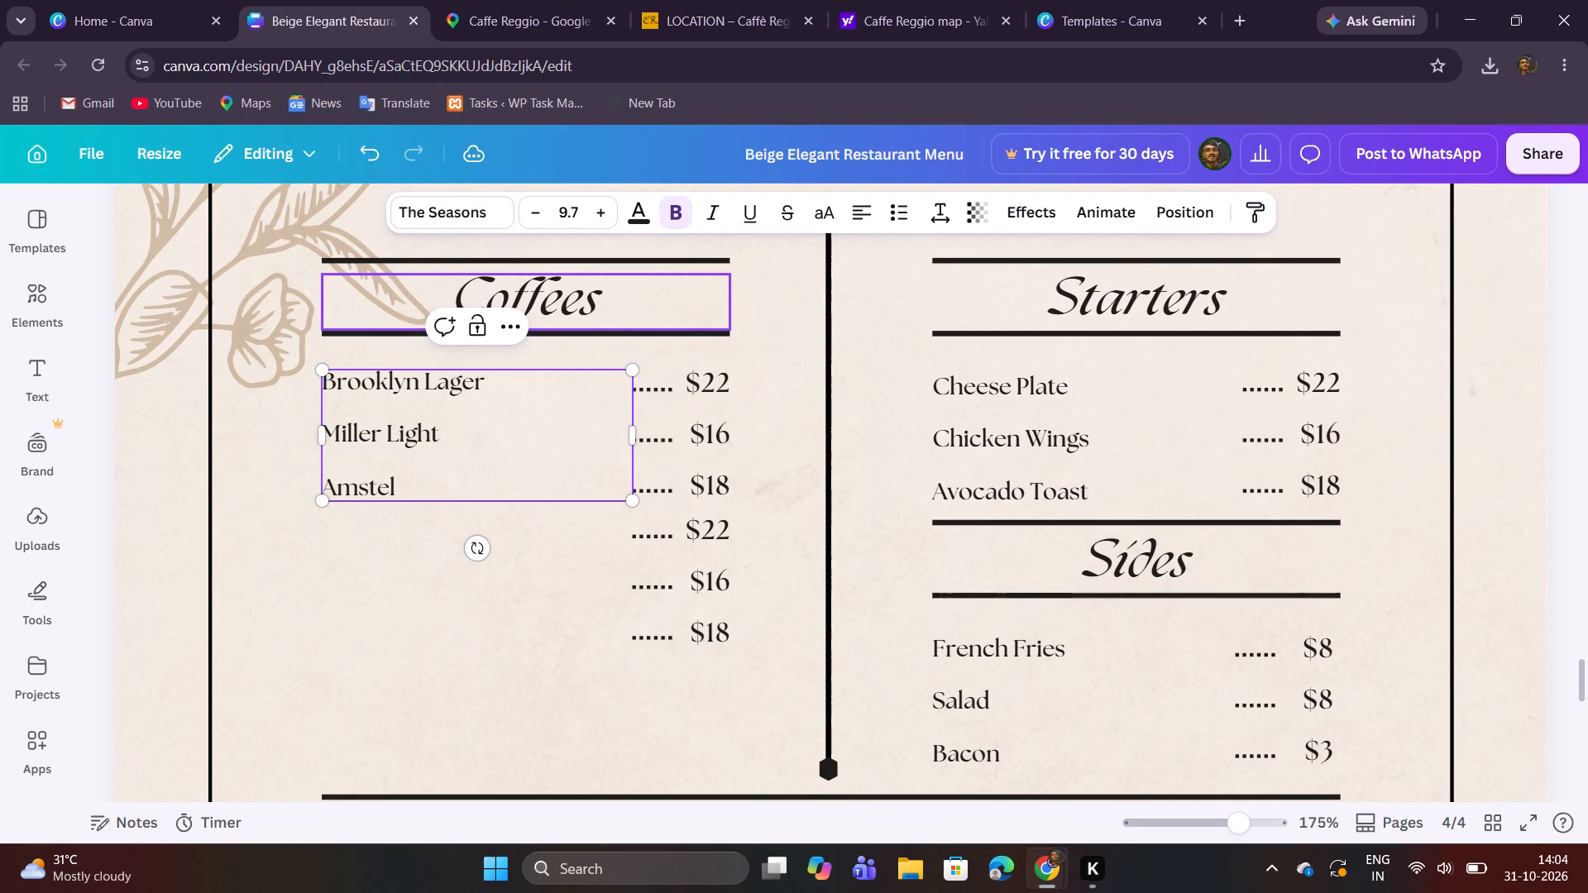
# Check the Bottled Beer list in the menu photo and add Peroni and Heinecken as new lines below Amstel.
pyautogui.click(558, 0)
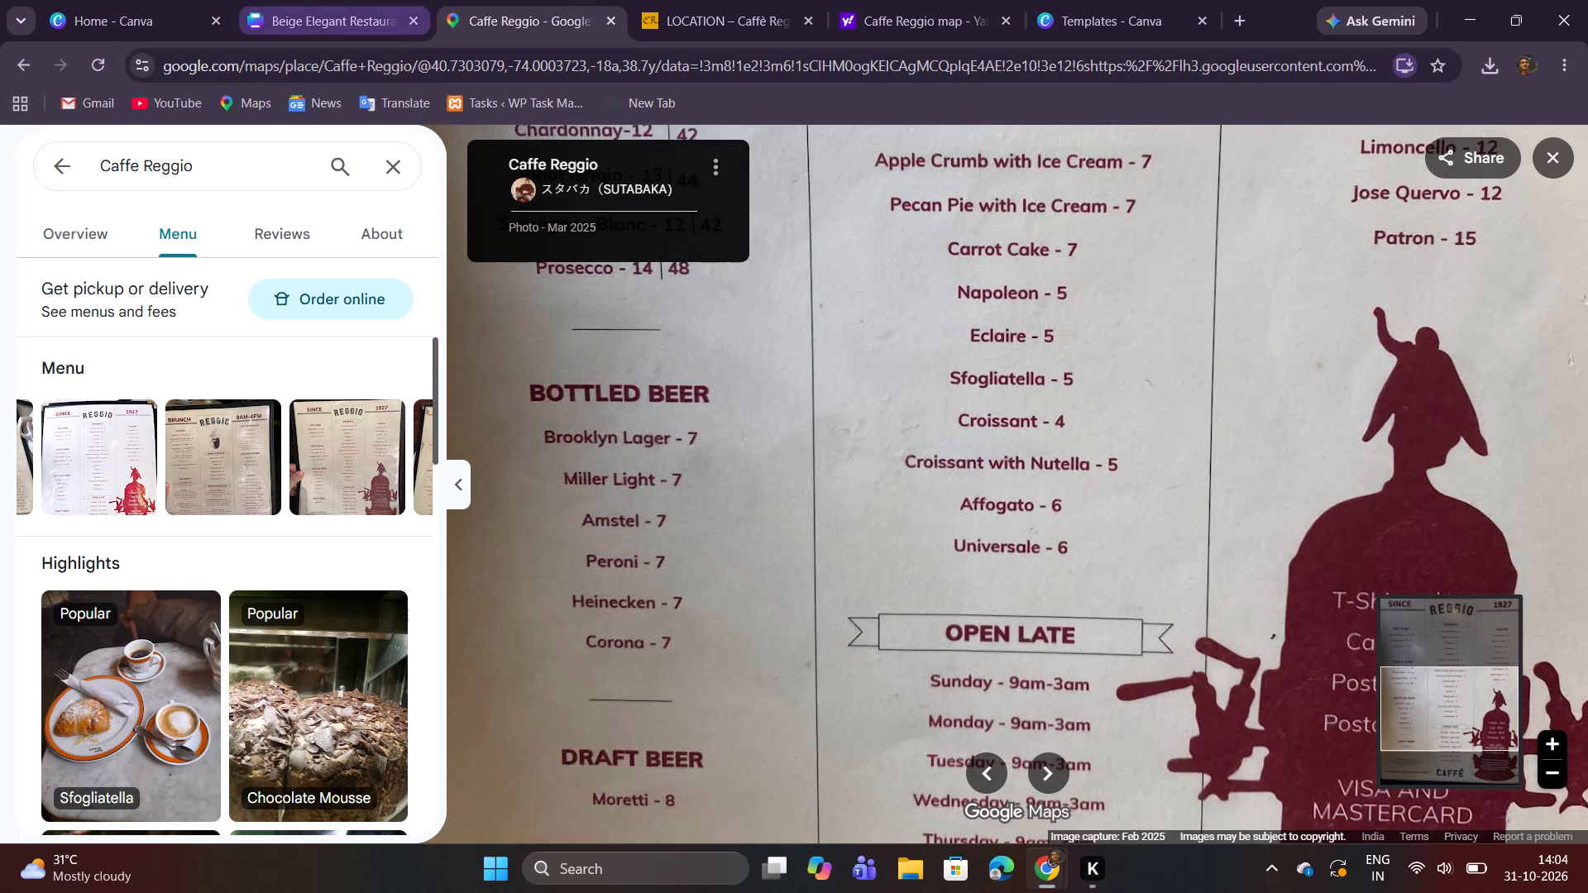
pyautogui.click(272, 0)
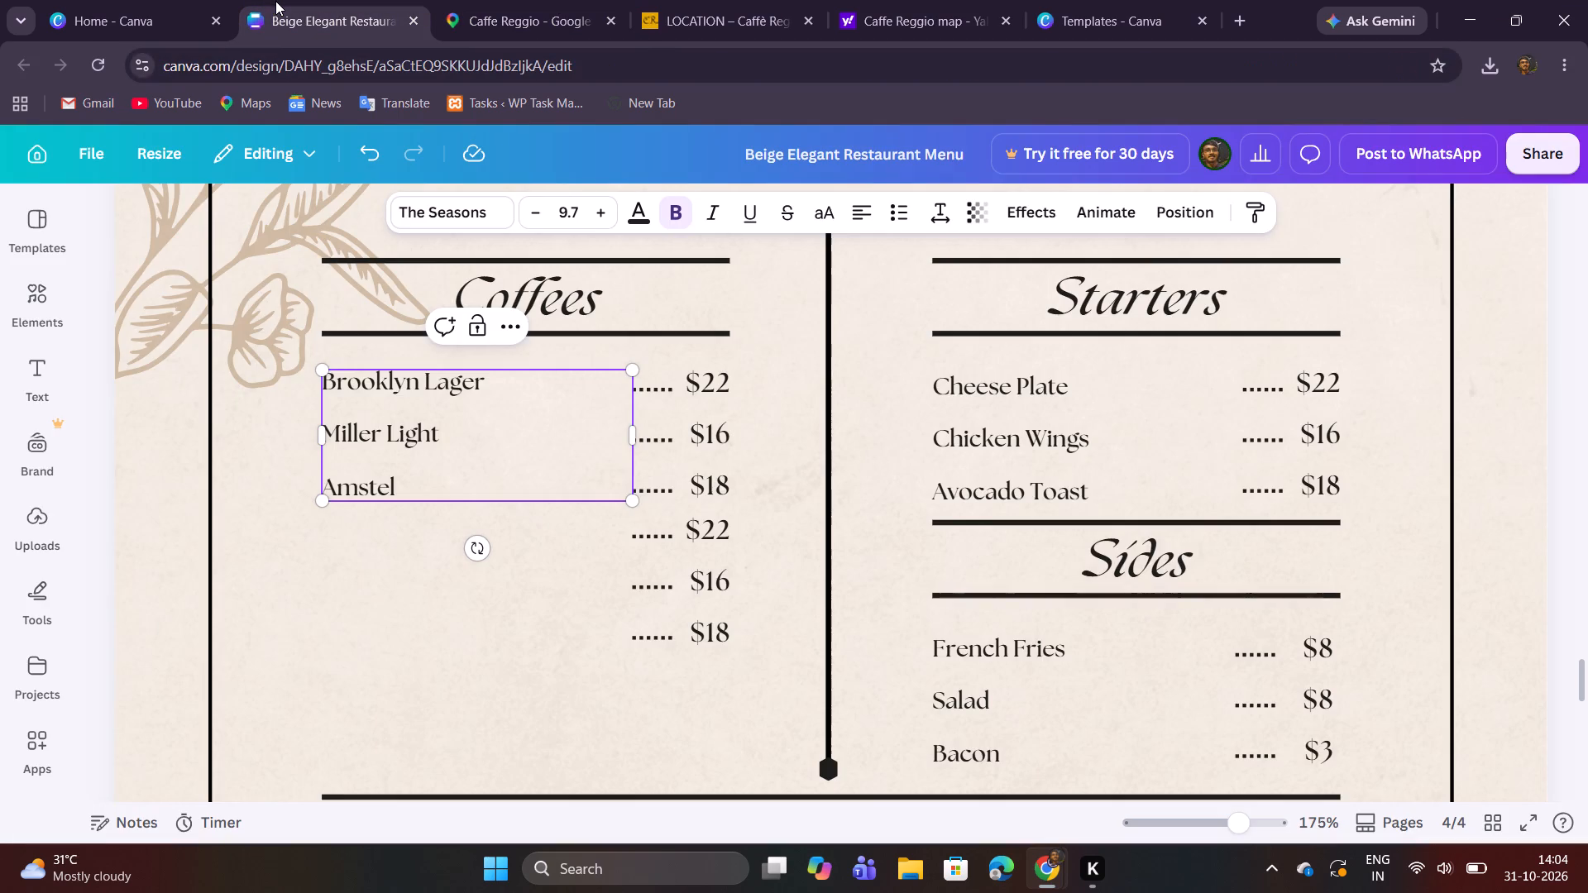
pyautogui.press('Return')
pyautogui.write('Pero')
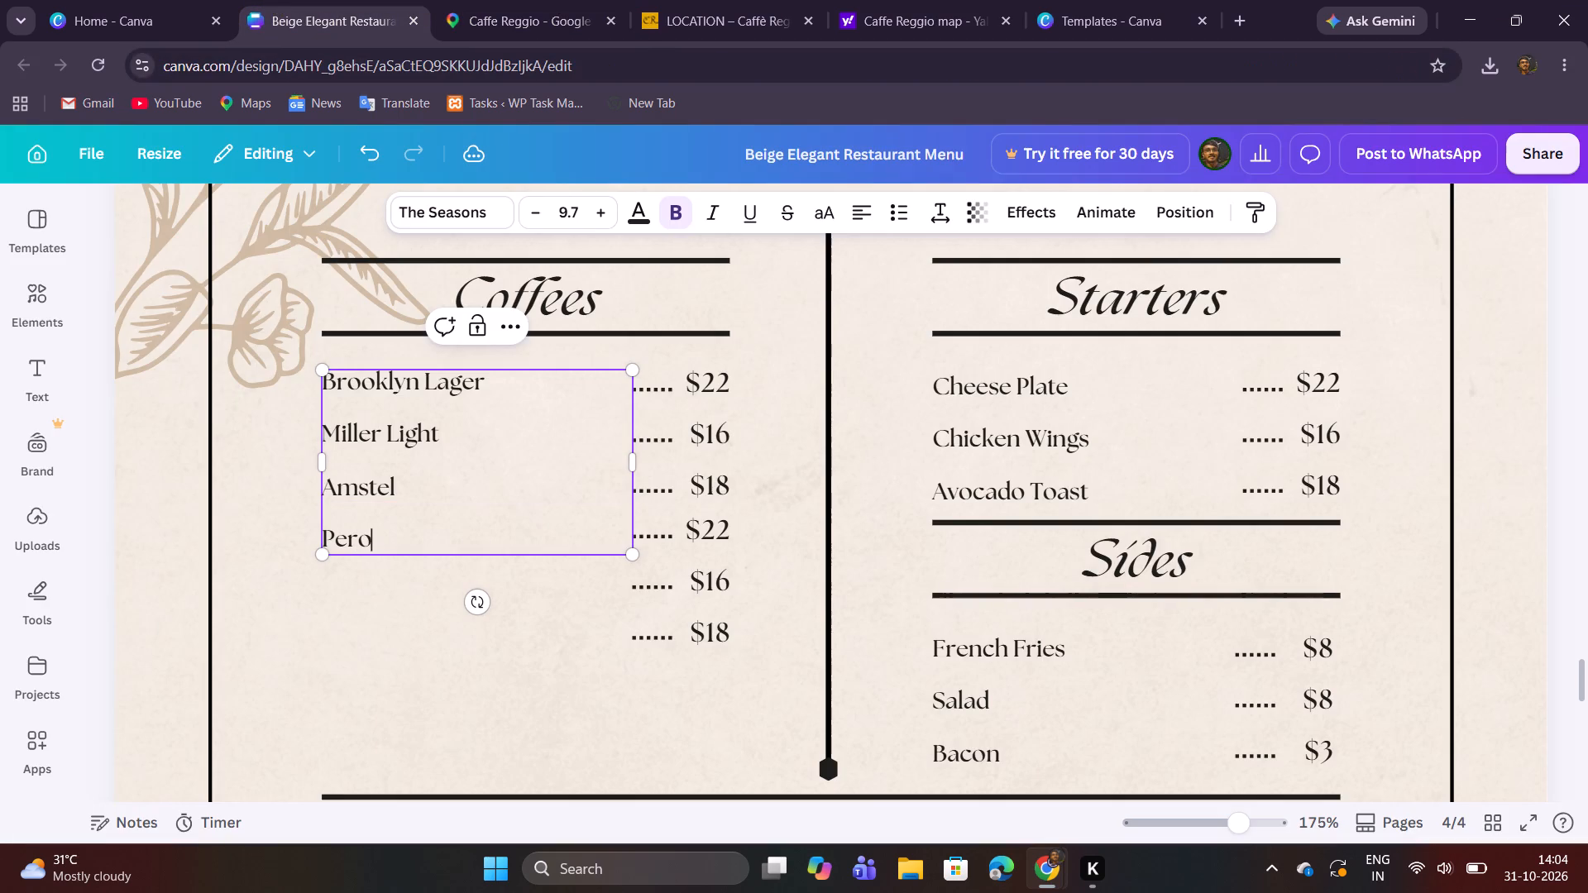
pyautogui.write('ni')
pyautogui.press('Return')
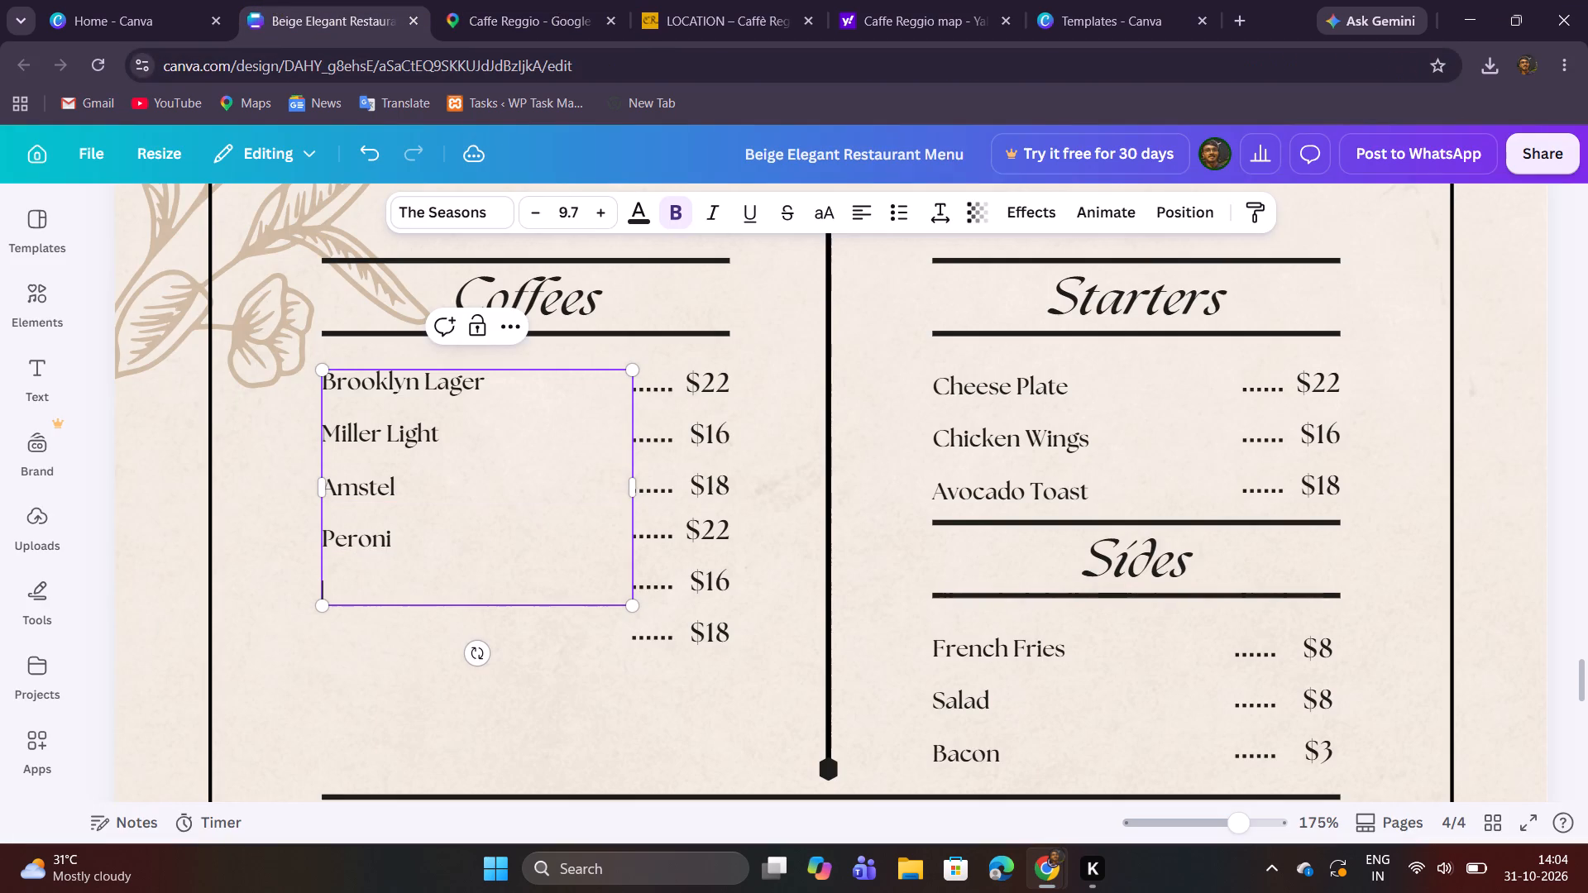
pyautogui.click(552, 4)
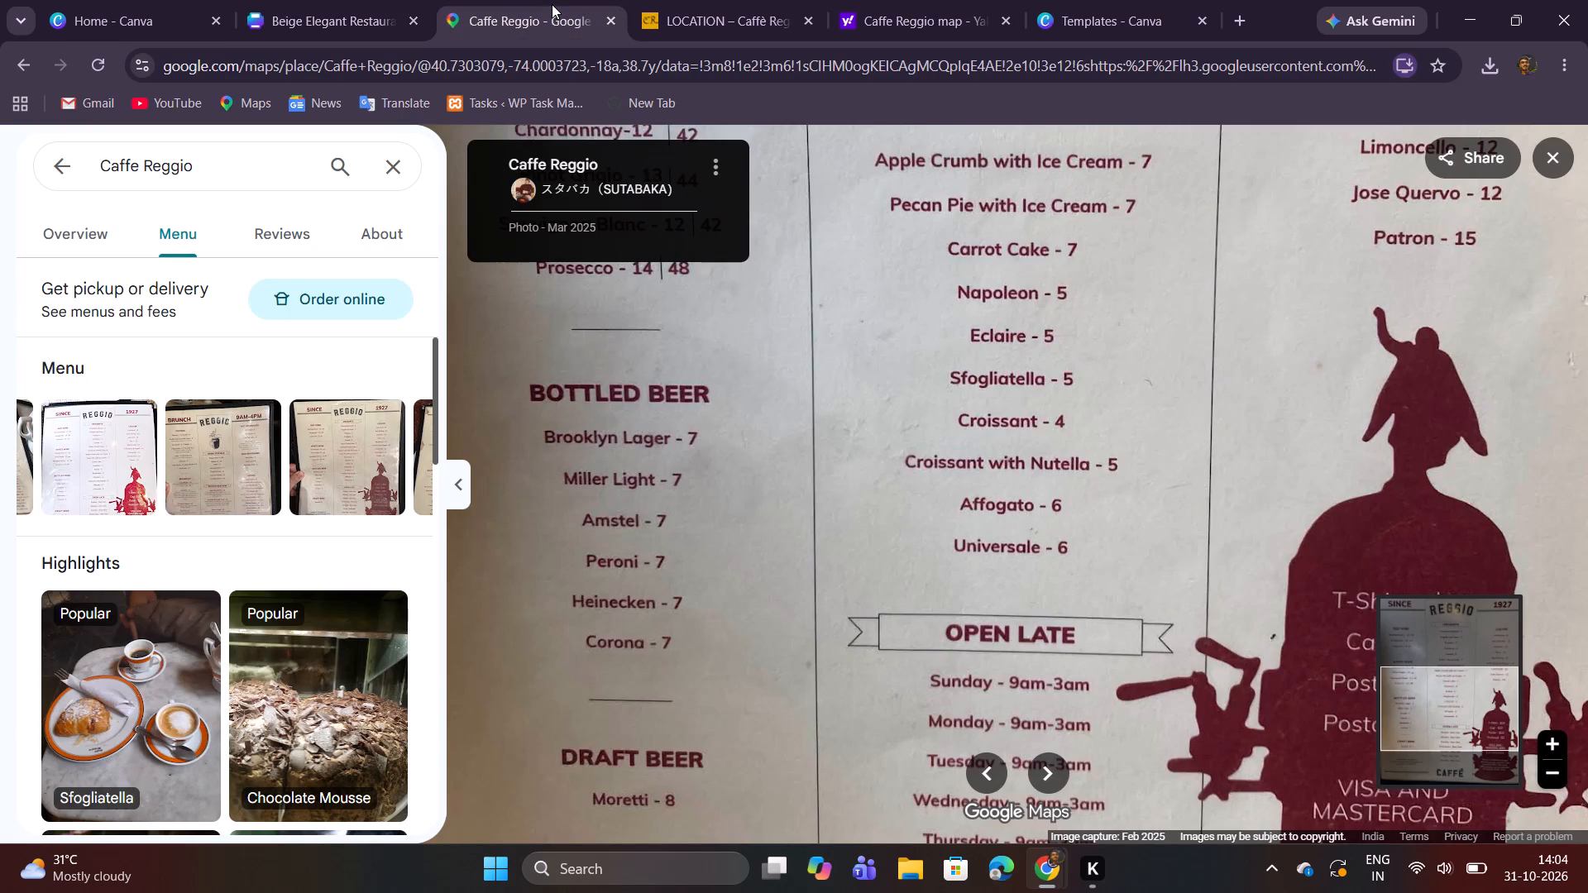
pyautogui.click(379, 0)
pyautogui.write('Heini')
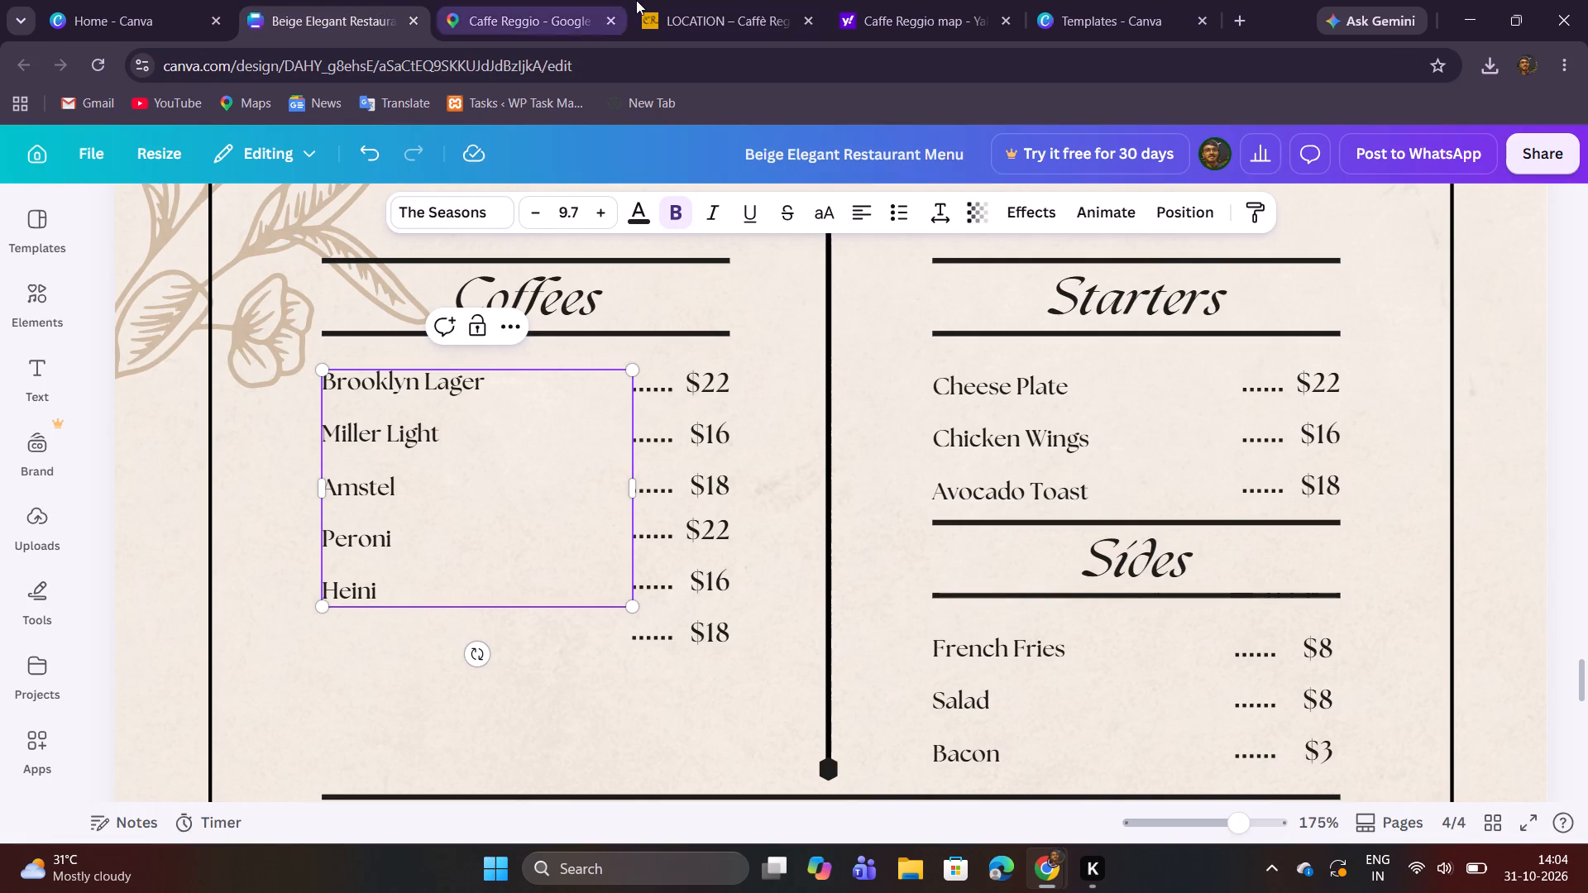
pyautogui.click(519, 0)
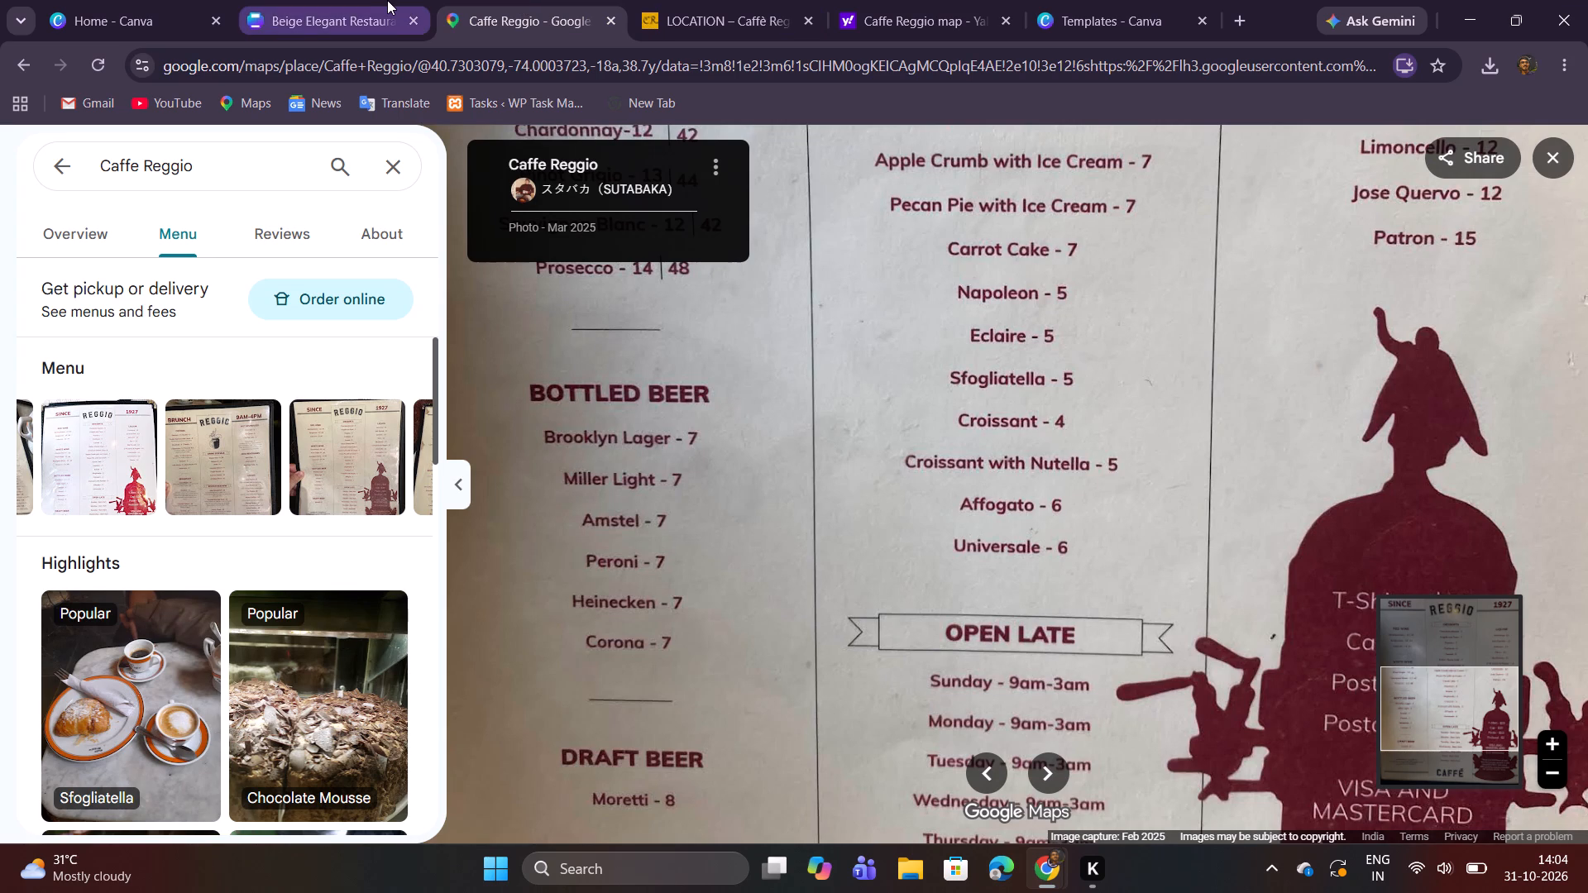
pyautogui.click(386, 0)
pyautogui.press('BackSpace')
pyautogui.write('eck')
pyautogui.write('en')
# Check the menu photo for the last bottled beer and add Corona as a new line below Heinecken.
pyautogui.click(506, 0)
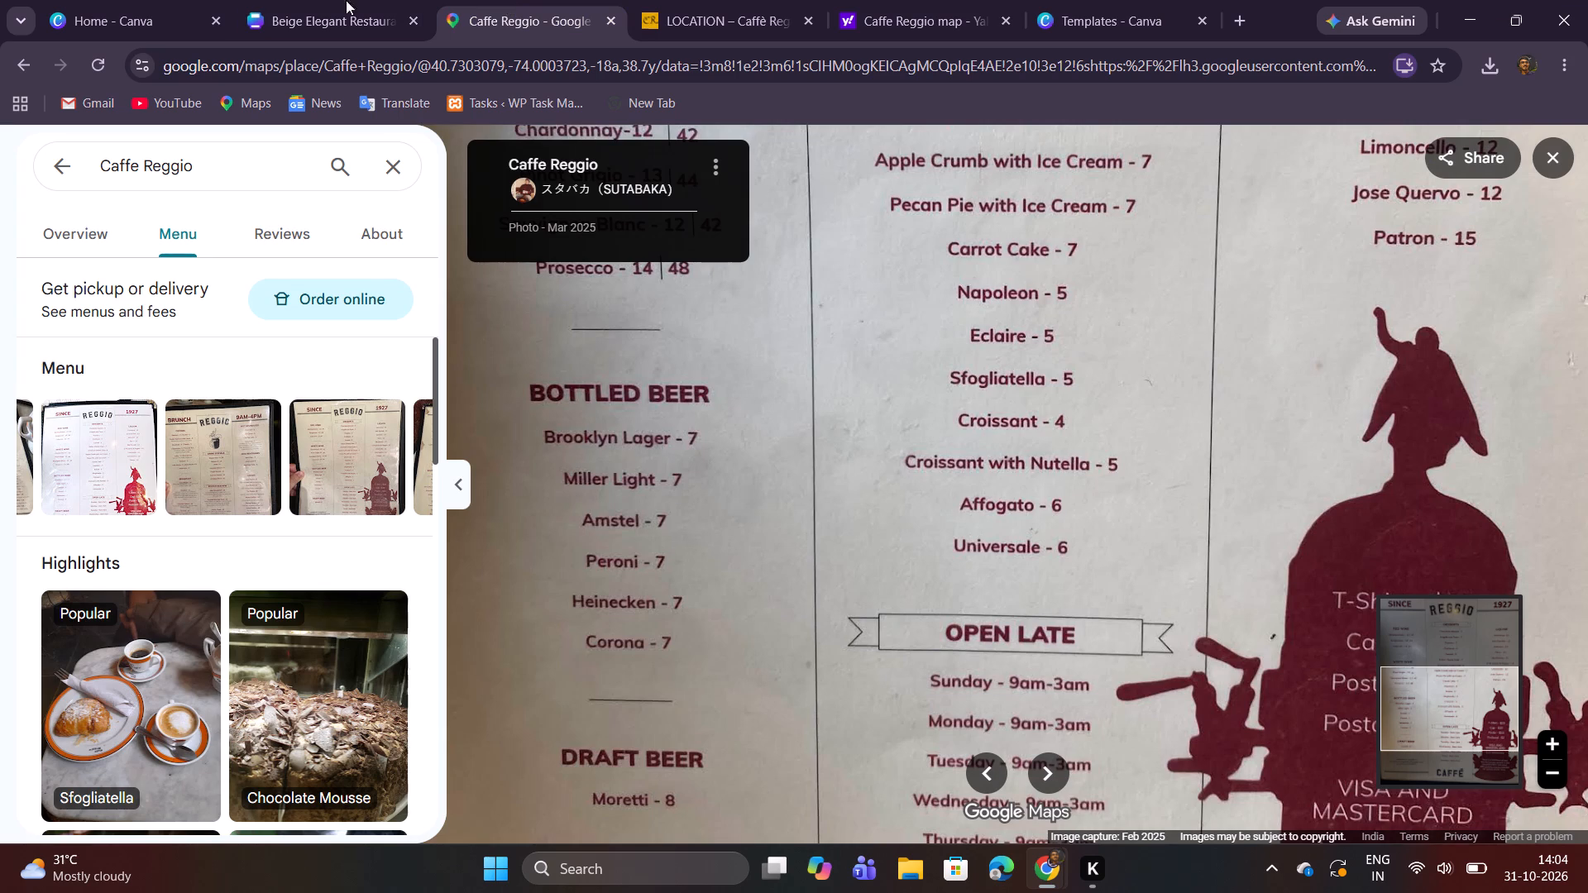
pyautogui.click(323, 0)
pyautogui.press('Return')
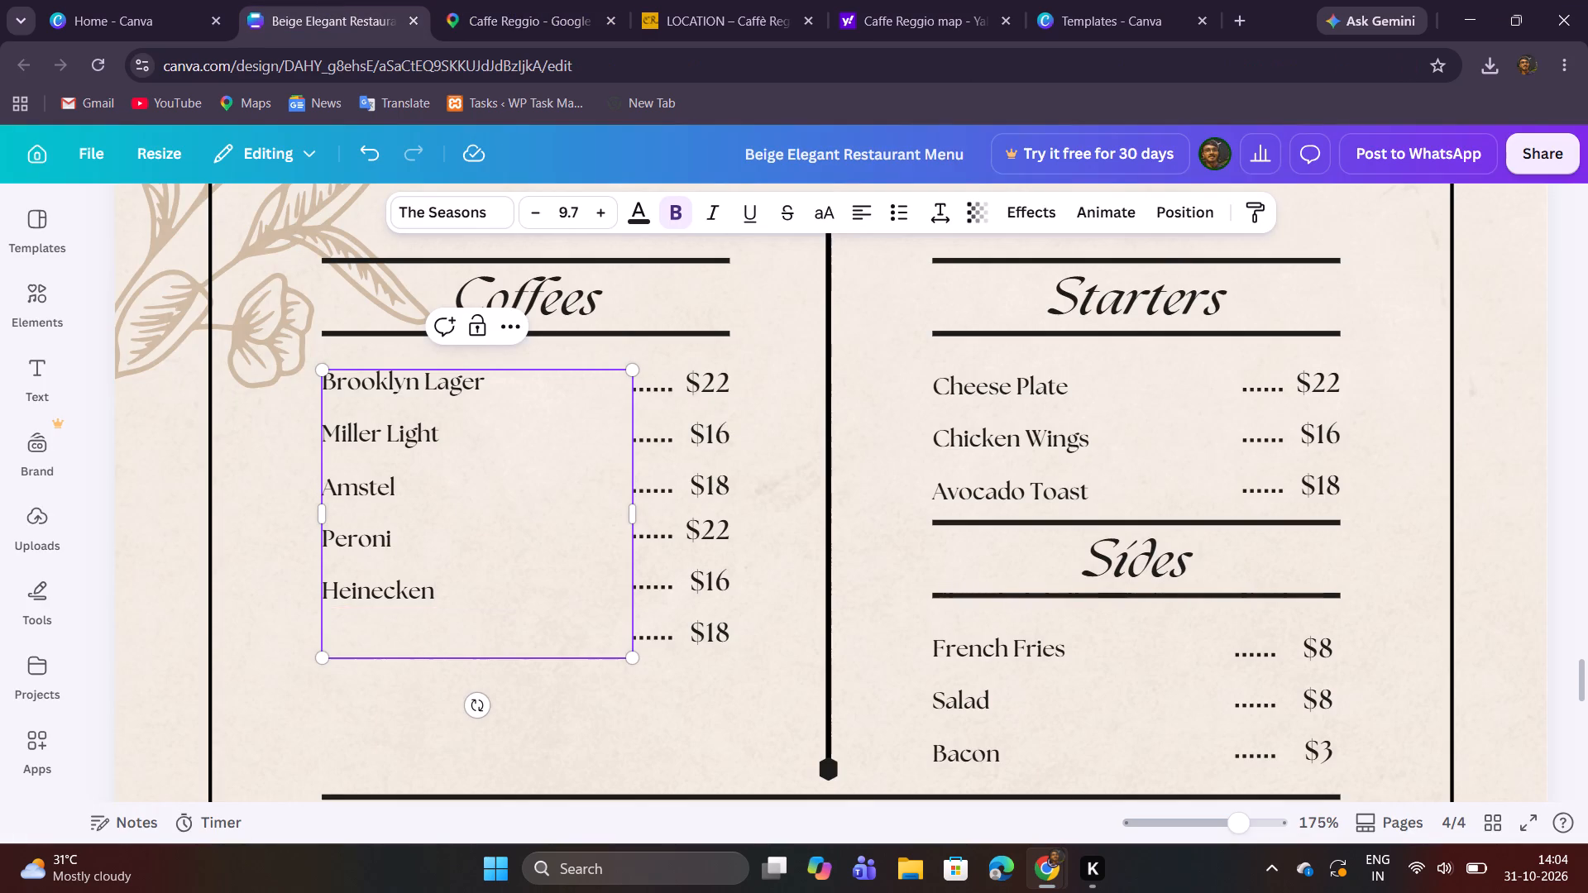
pyautogui.write('co')
pyautogui.press('BackSpace')
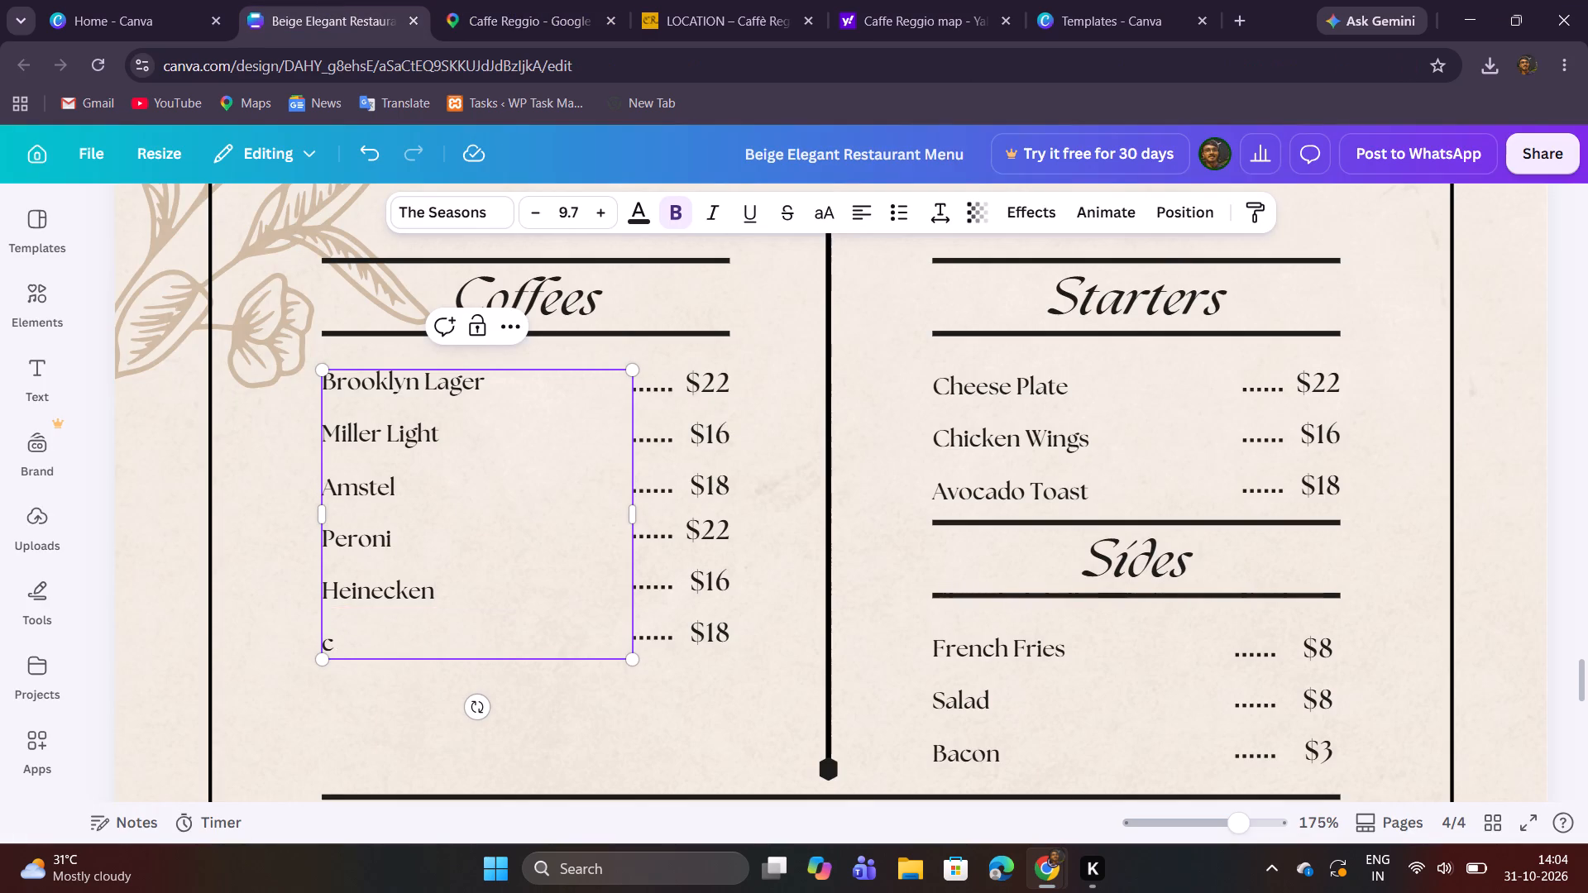
pyautogui.press('BackSpace')
pyautogui.write('Corona')
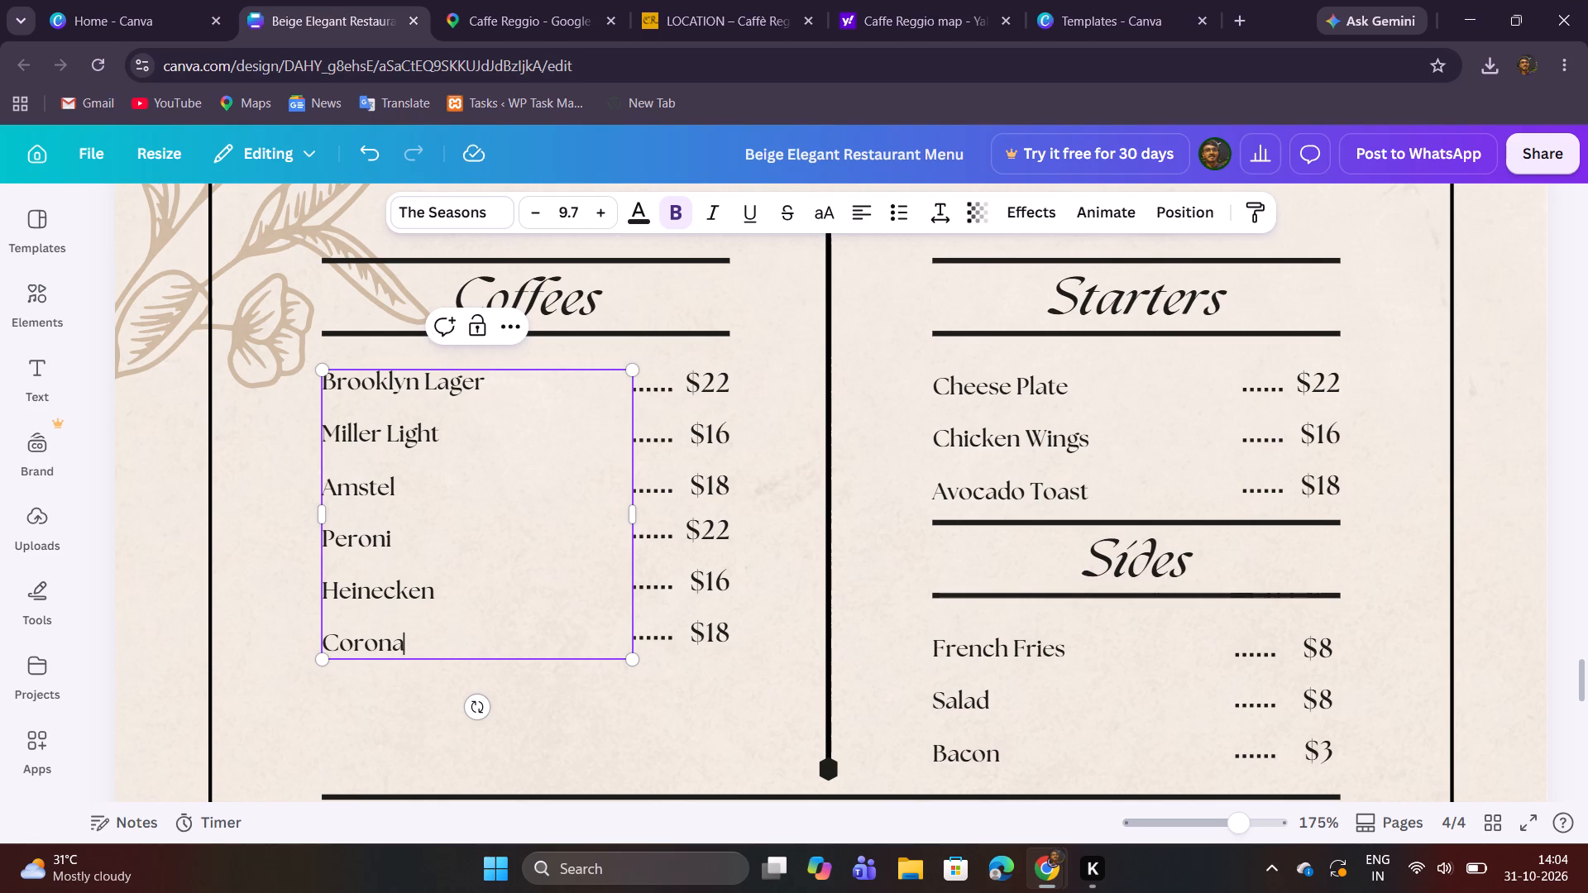
pyautogui.click(706, 731)
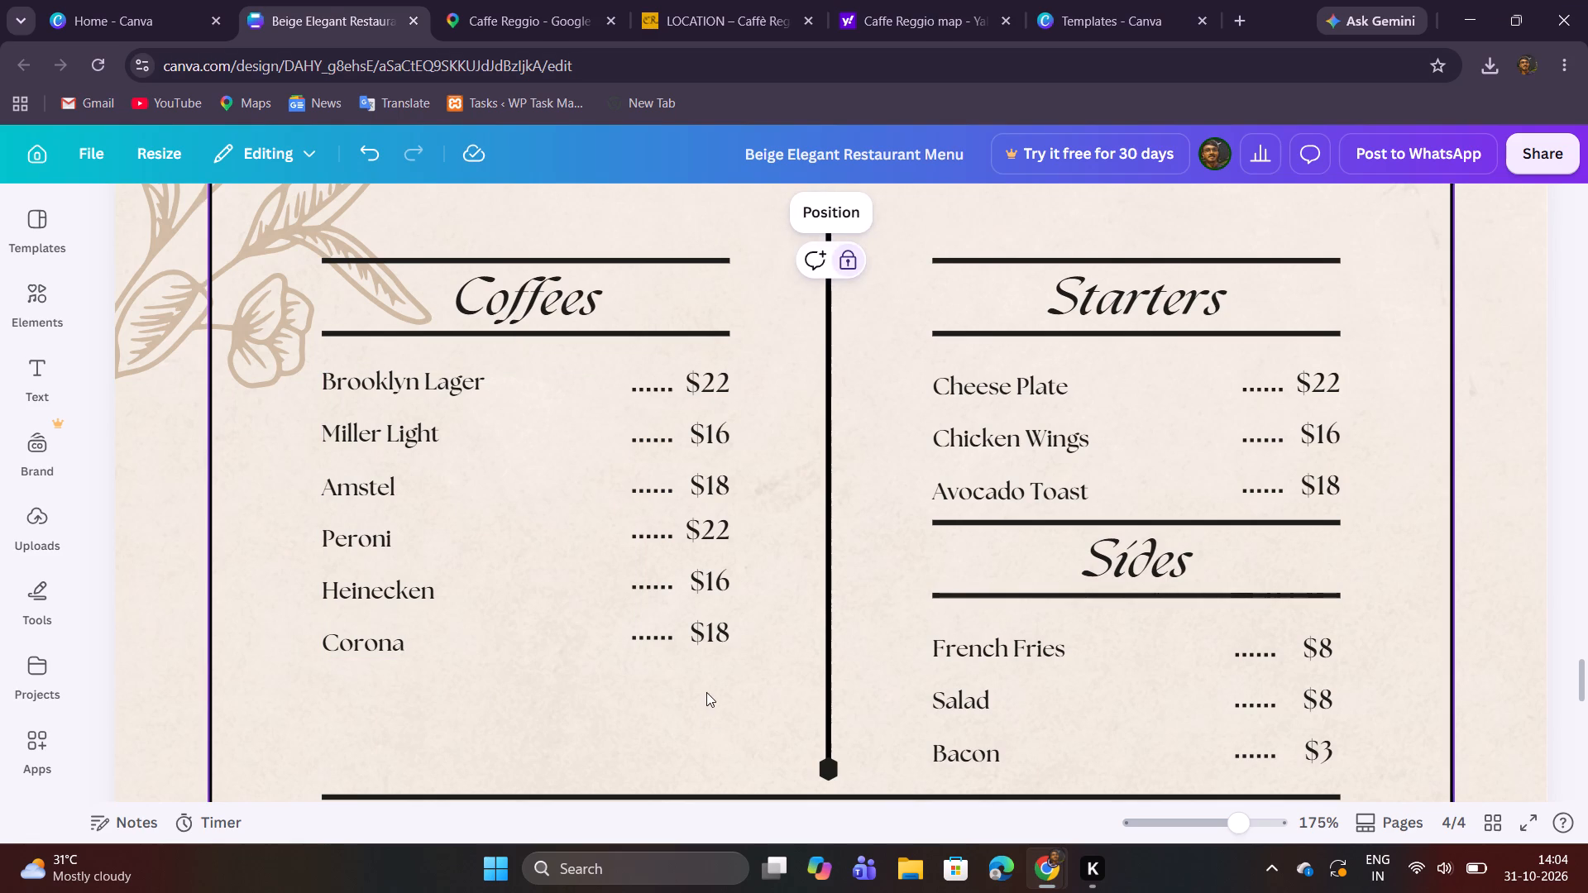
# Move the lower three prices and dotted leaders slightly down to line up with Peroni, Heinecken and Corona.
pyautogui.moveTo(740, 691); pyautogui.dragTo(648, 534)
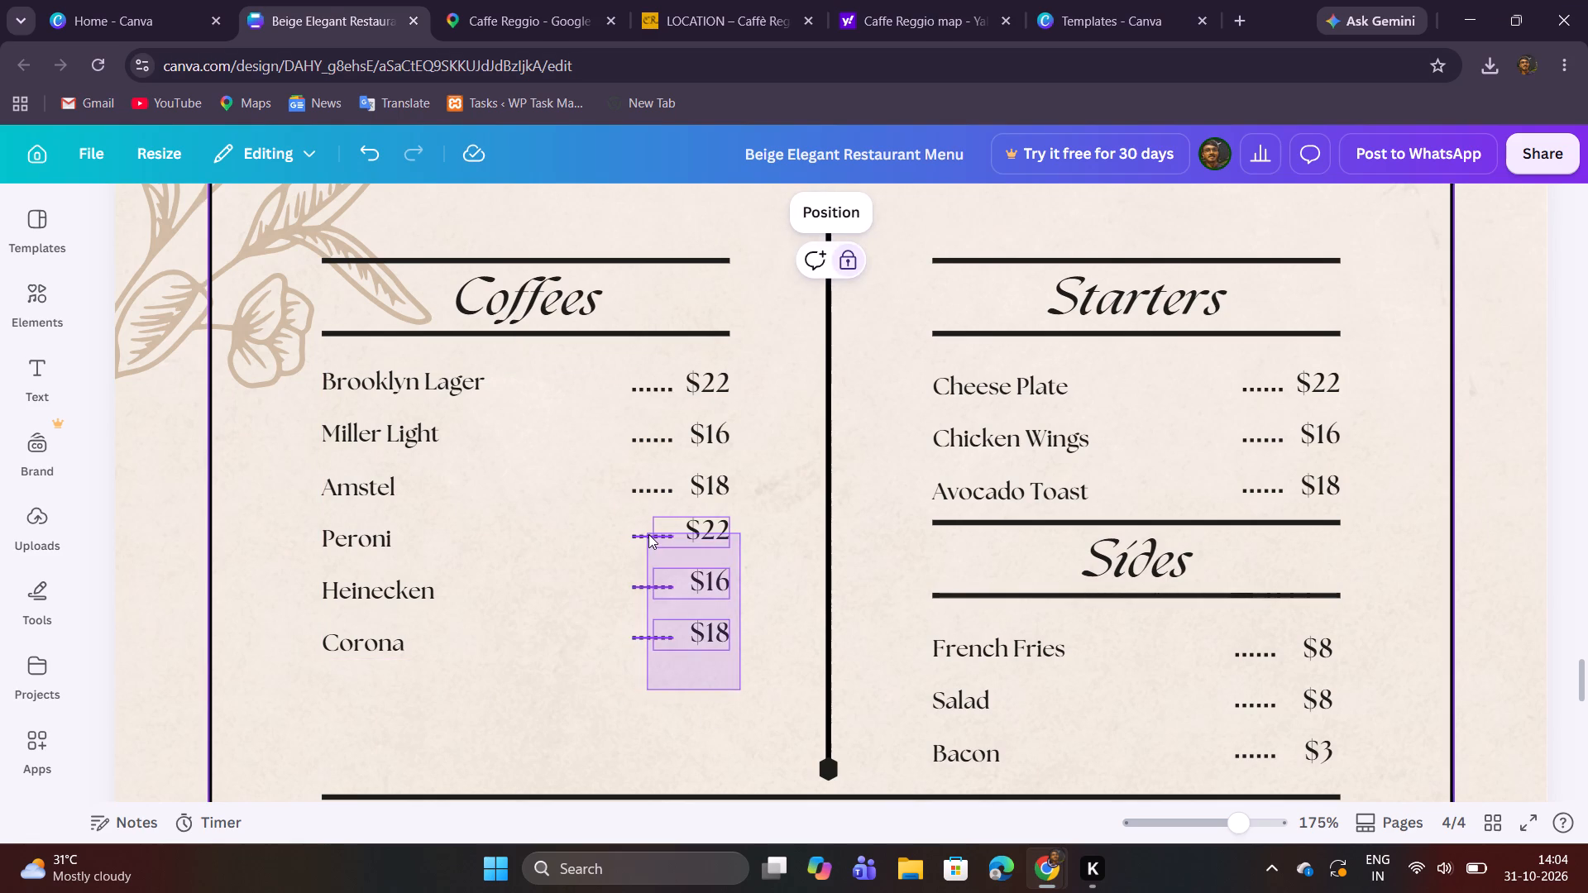
pyautogui.moveTo(648, 534); pyautogui.dragTo(645, 532)
pyautogui.moveTo(691, 550); pyautogui.dragTo(691, 554)
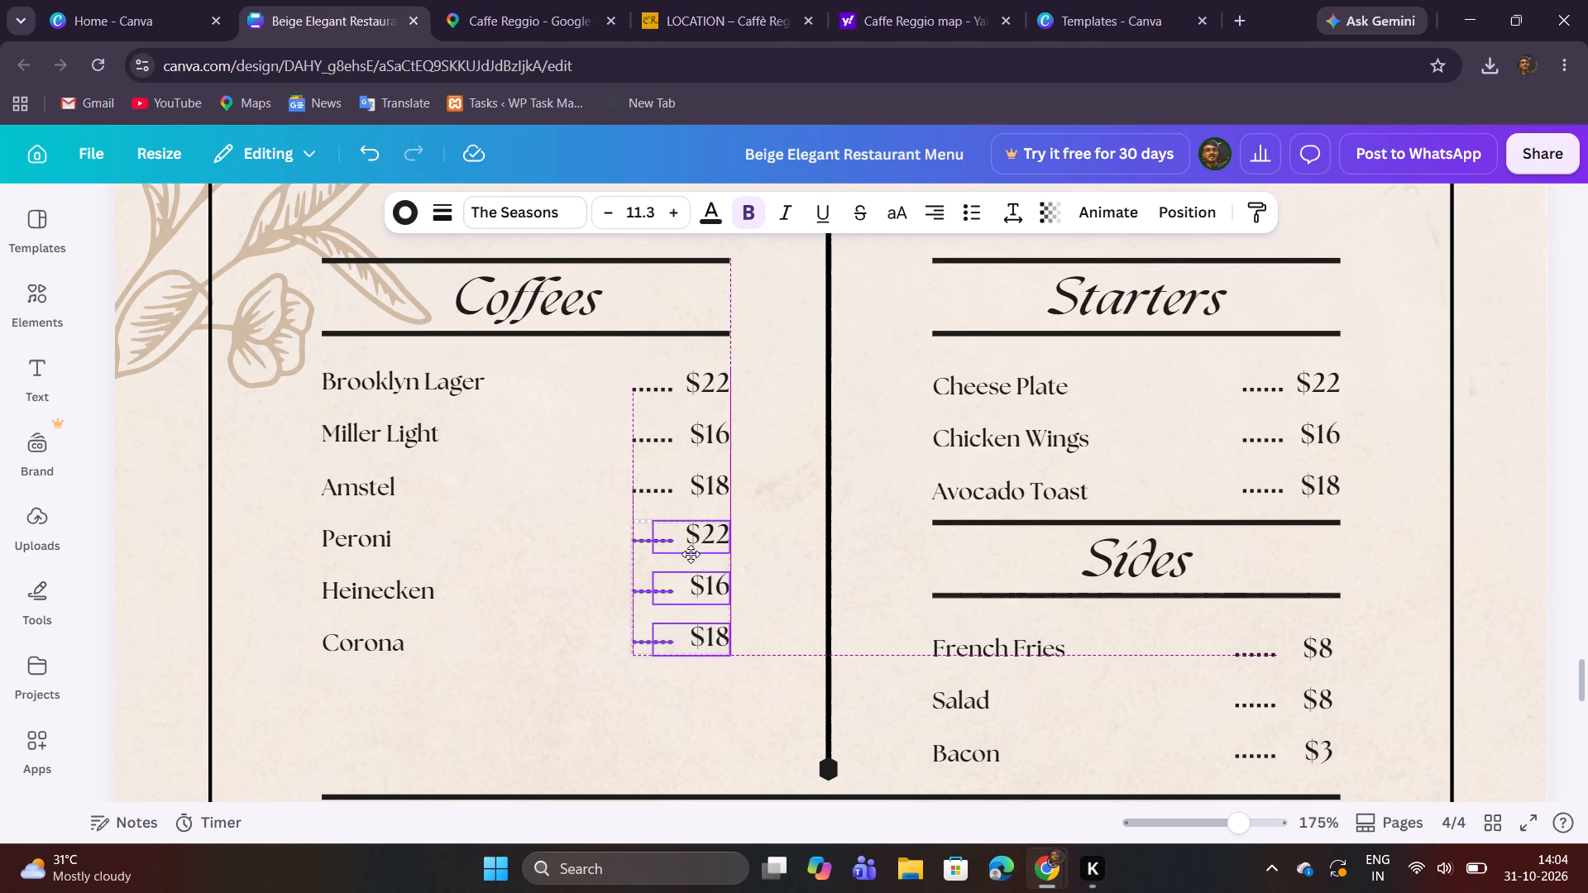
pyautogui.moveTo(691, 554); pyautogui.dragTo(691, 558)
pyautogui.click(783, 554)
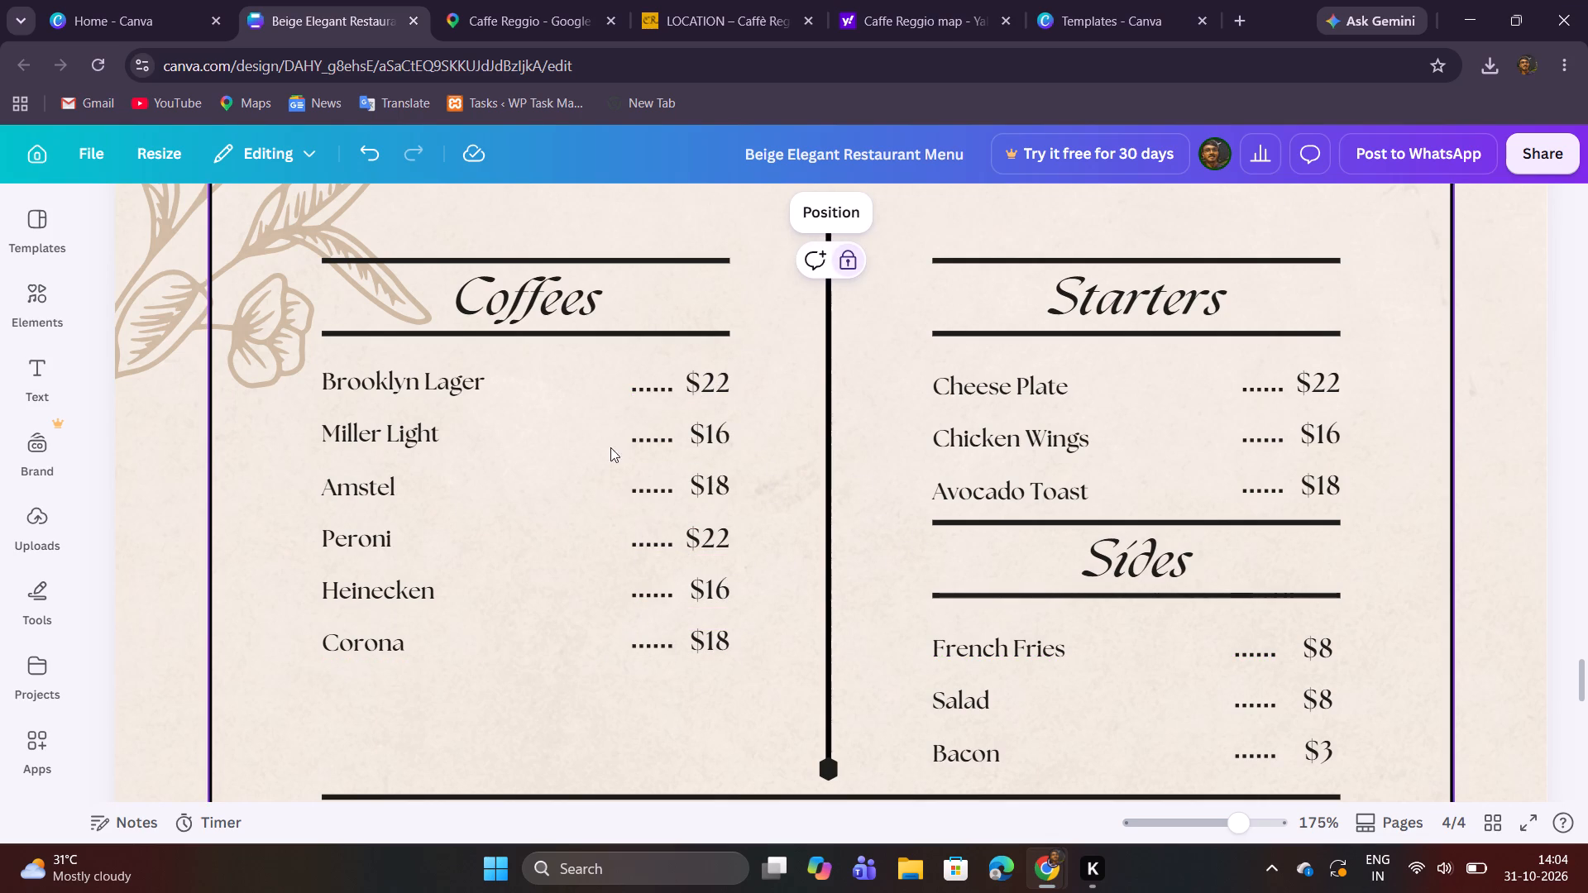
# Check the bottled beer prices in the menu photo and set the Brooklyn Lager price to $7.
pyautogui.click(527, 0)
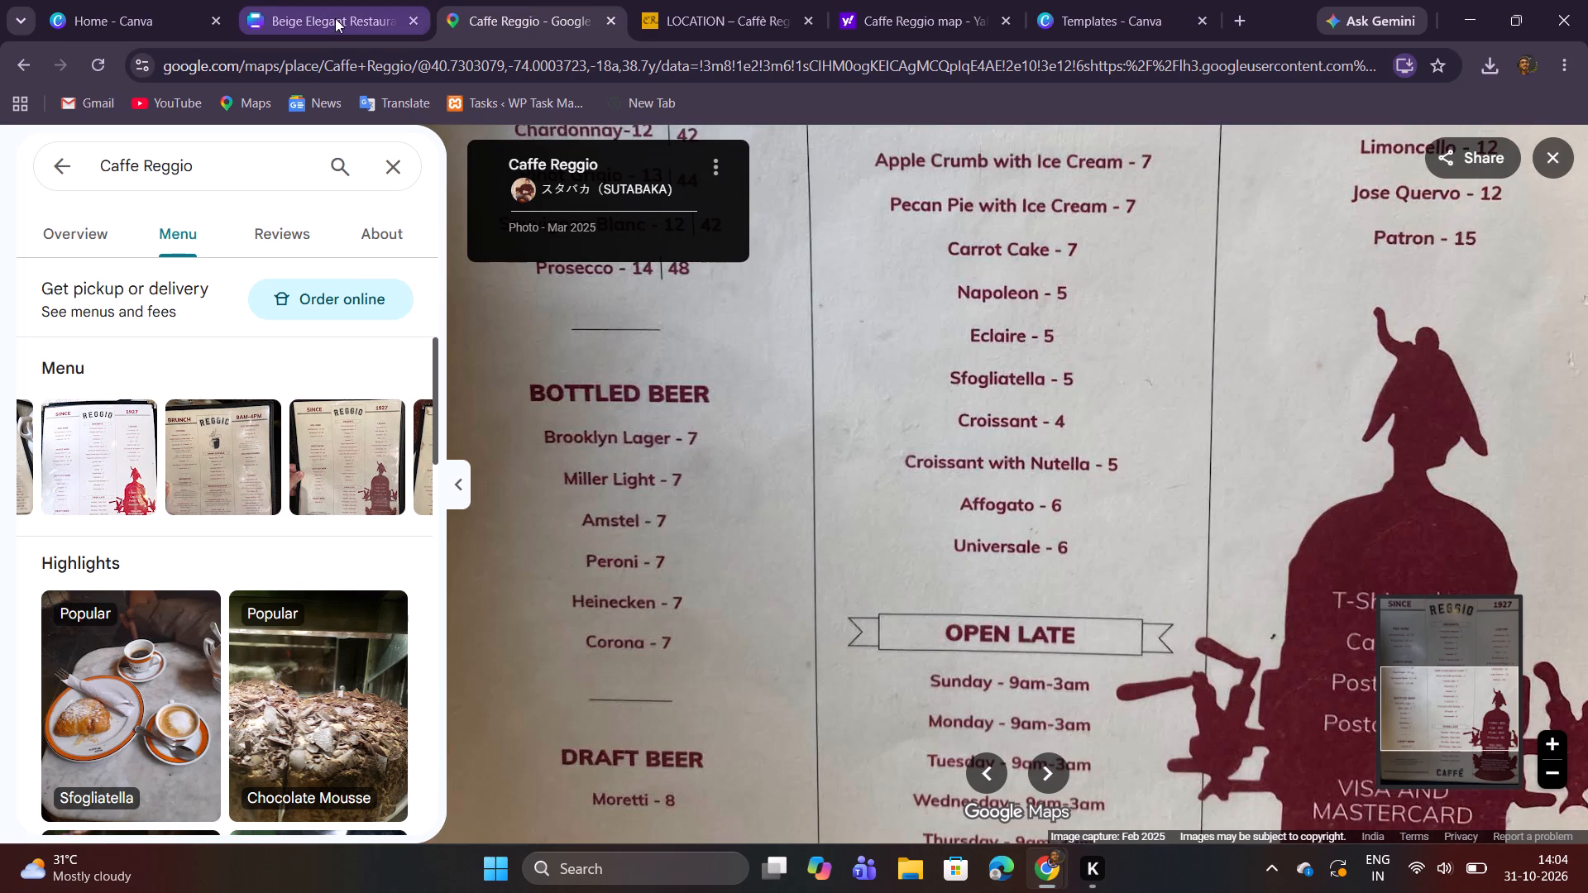
pyautogui.click(335, 18)
pyautogui.doubleClick(705, 385)
pyautogui.tripleClick(706, 385)
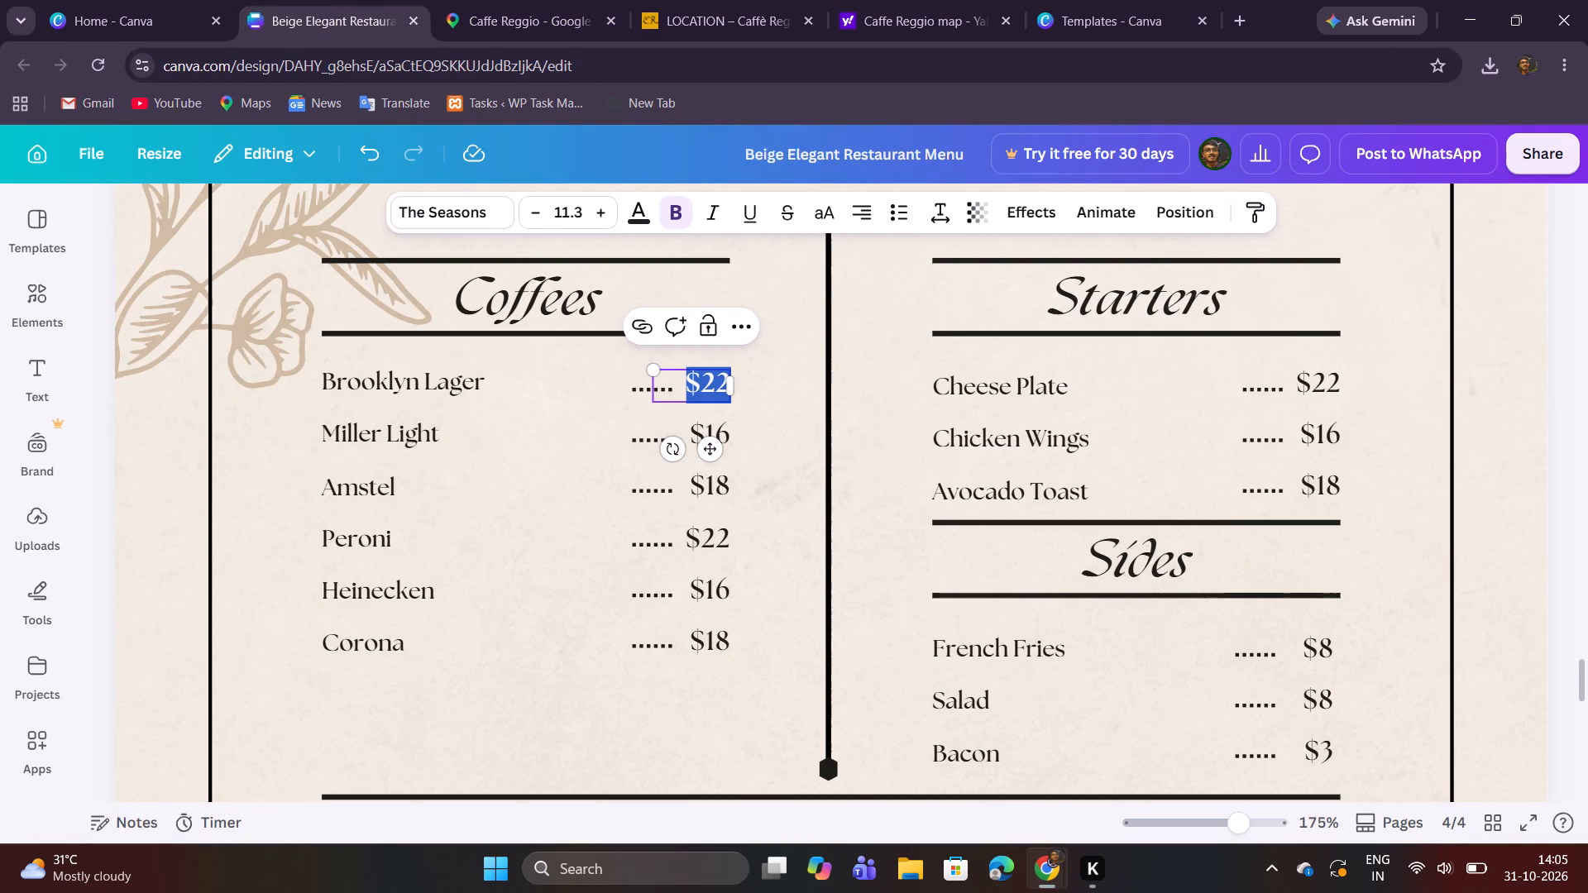
pyautogui.doubleClick(706, 385)
pyautogui.click(701, 383)
pyautogui.moveTo(698, 381); pyautogui.dragTo(729, 390)
pyautogui.press('7')
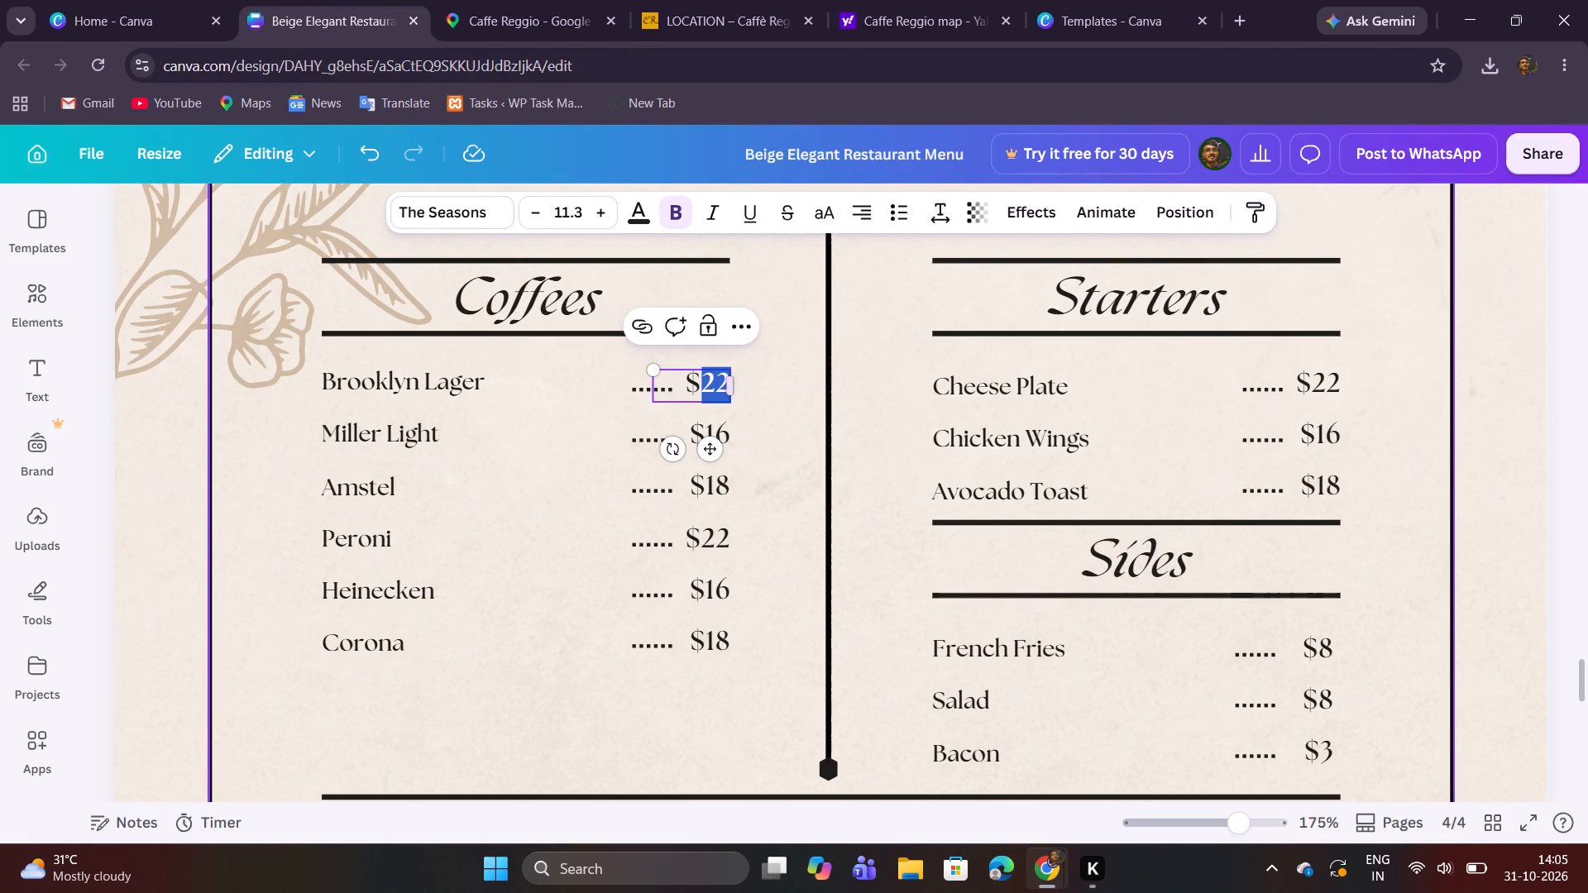
pyautogui.click(713, 437)
pyautogui.click(751, 432)
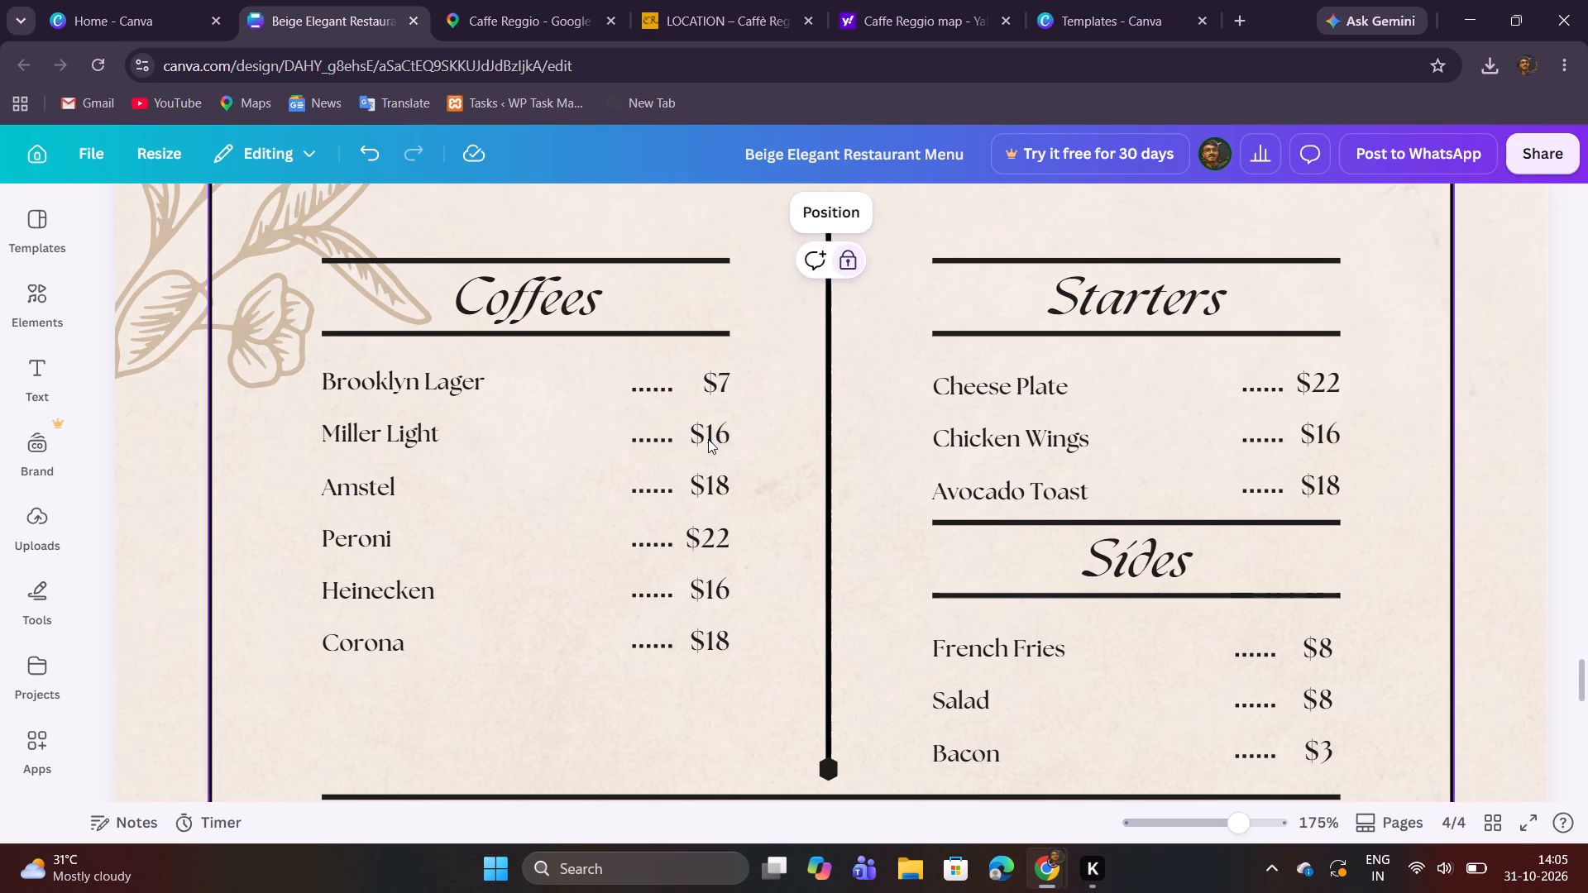
# Set the Miller Light and Amstel prices to $7 each.
pyautogui.doubleClick(708, 439)
pyautogui.click(707, 439)
pyautogui.click(707, 439)
pyautogui.click(704, 433)
pyautogui.moveTo(704, 433); pyautogui.dragTo(715, 435)
pyautogui.press('7')
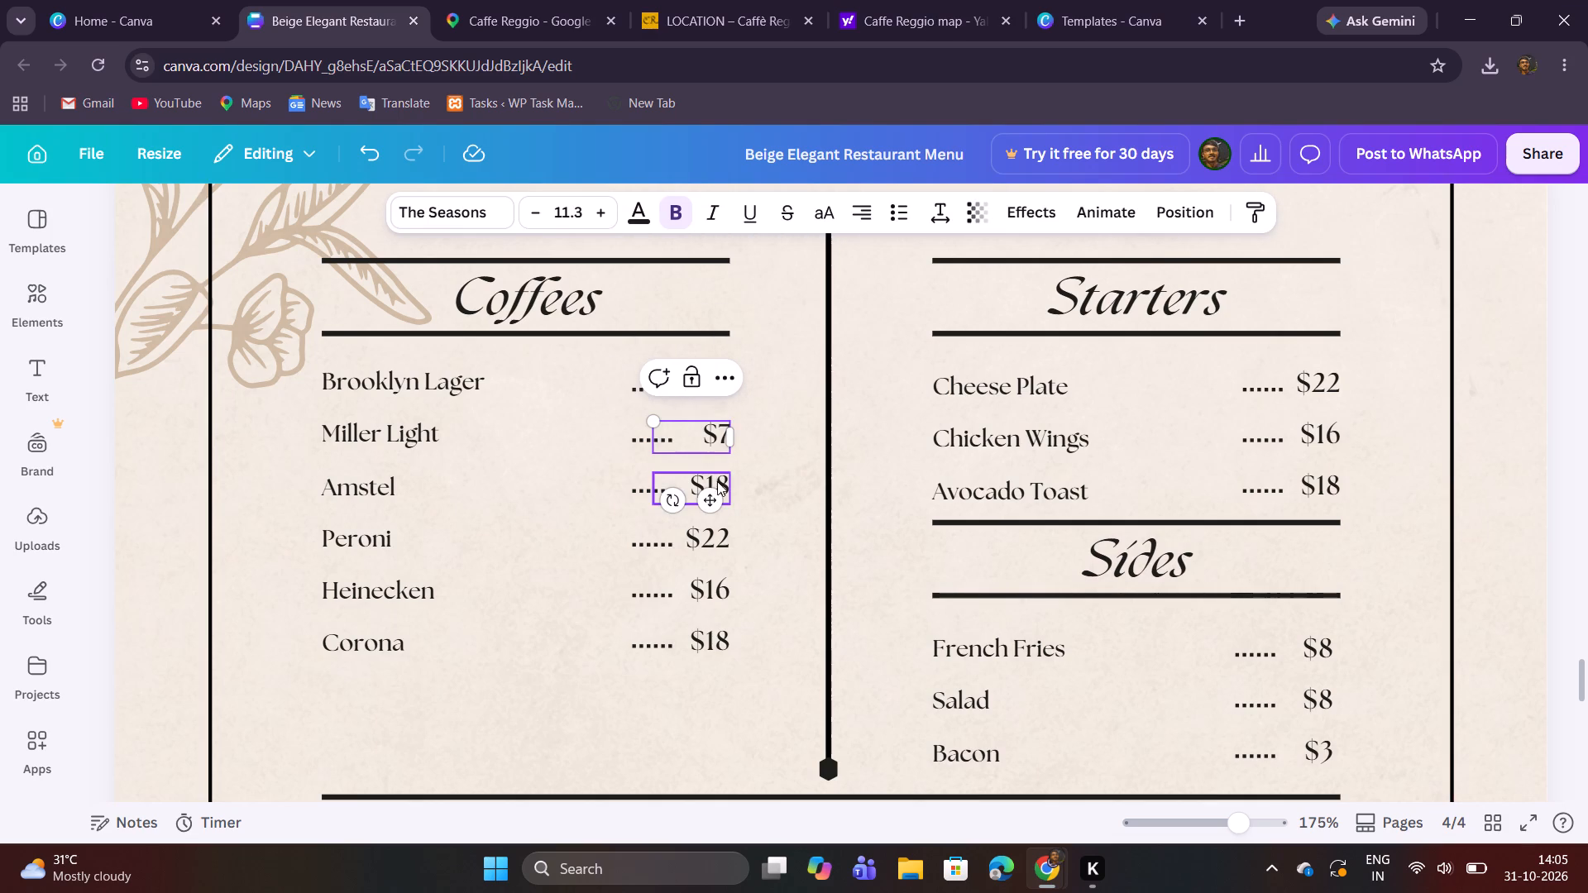
pyautogui.click(708, 484)
pyautogui.doubleClick(708, 482)
pyautogui.click(708, 482)
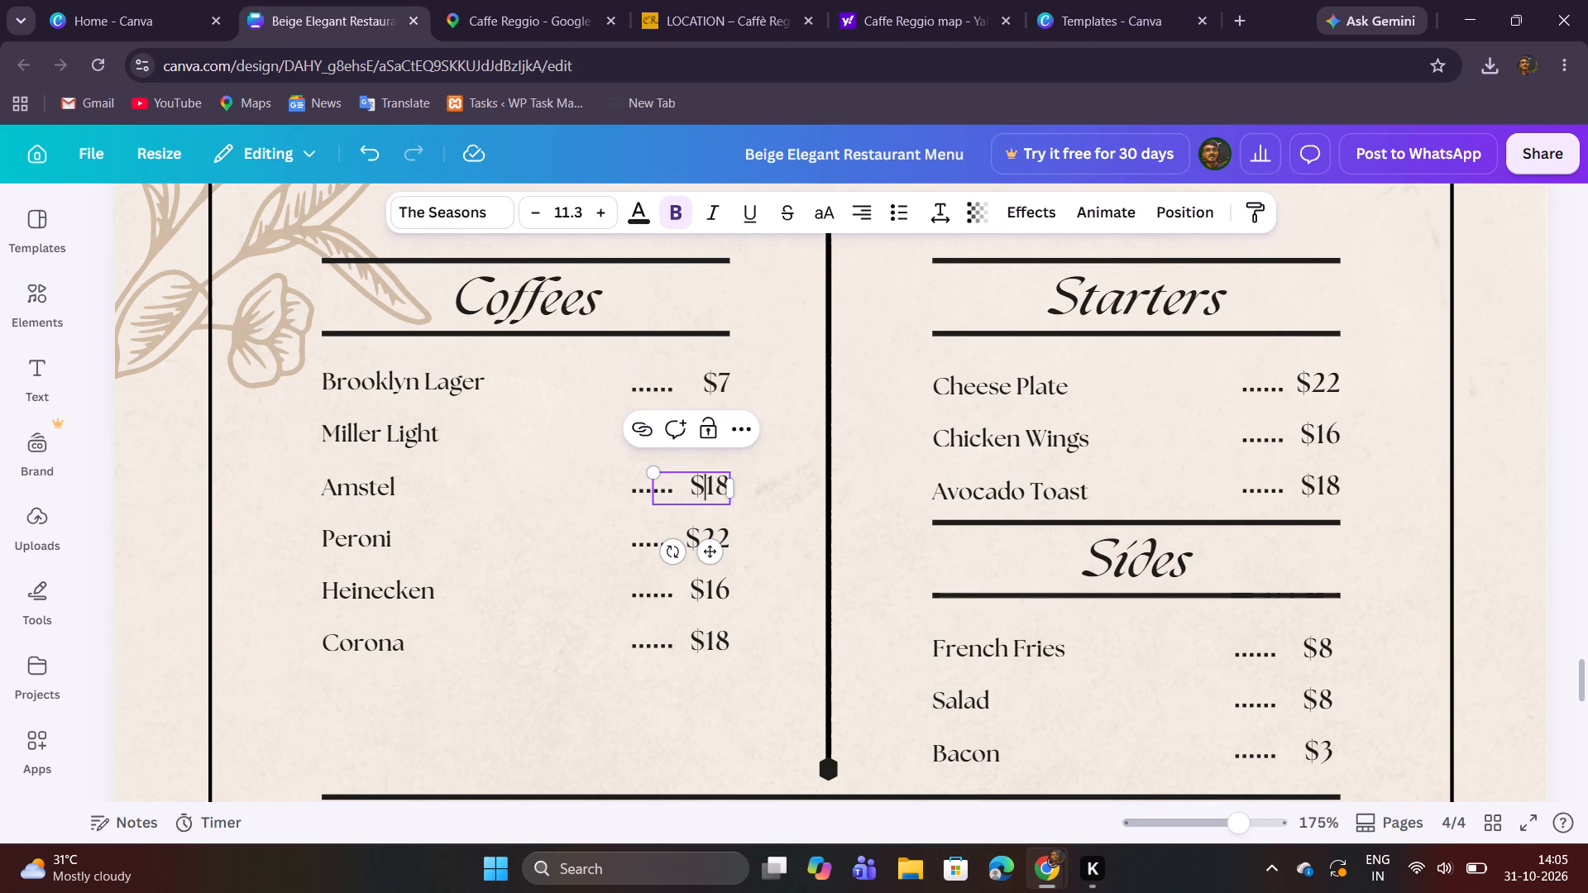
pyautogui.doubleClick(706, 485)
pyautogui.press('7')
# Set the Peroni, Heinecken and Corona prices to $7 each.
pyautogui.doubleClick(711, 532)
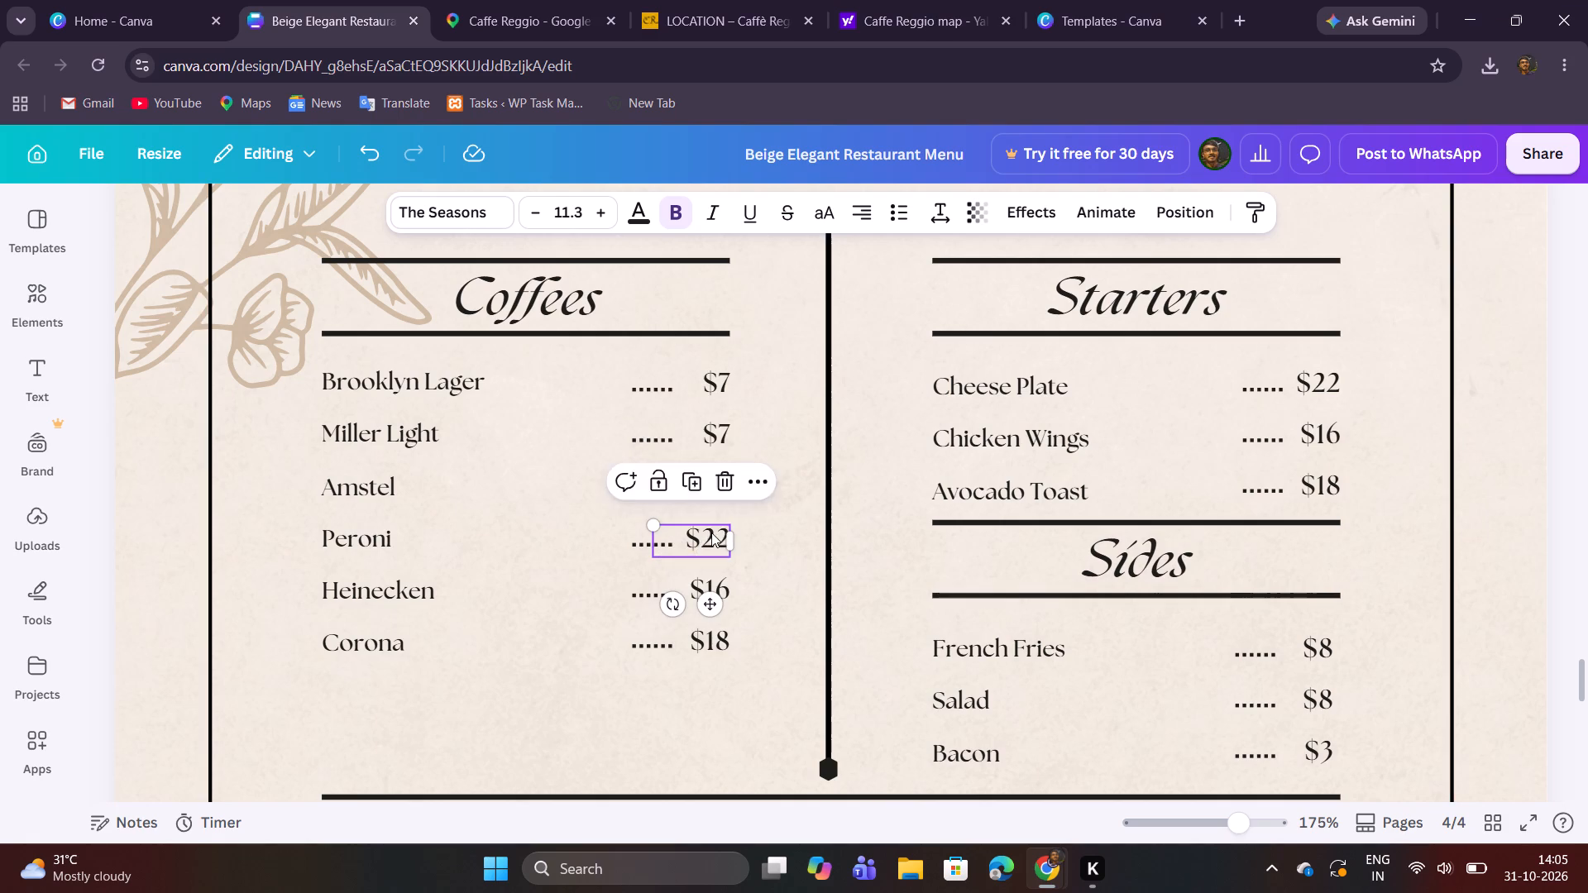
pyautogui.doubleClick(707, 535)
pyautogui.press('7')
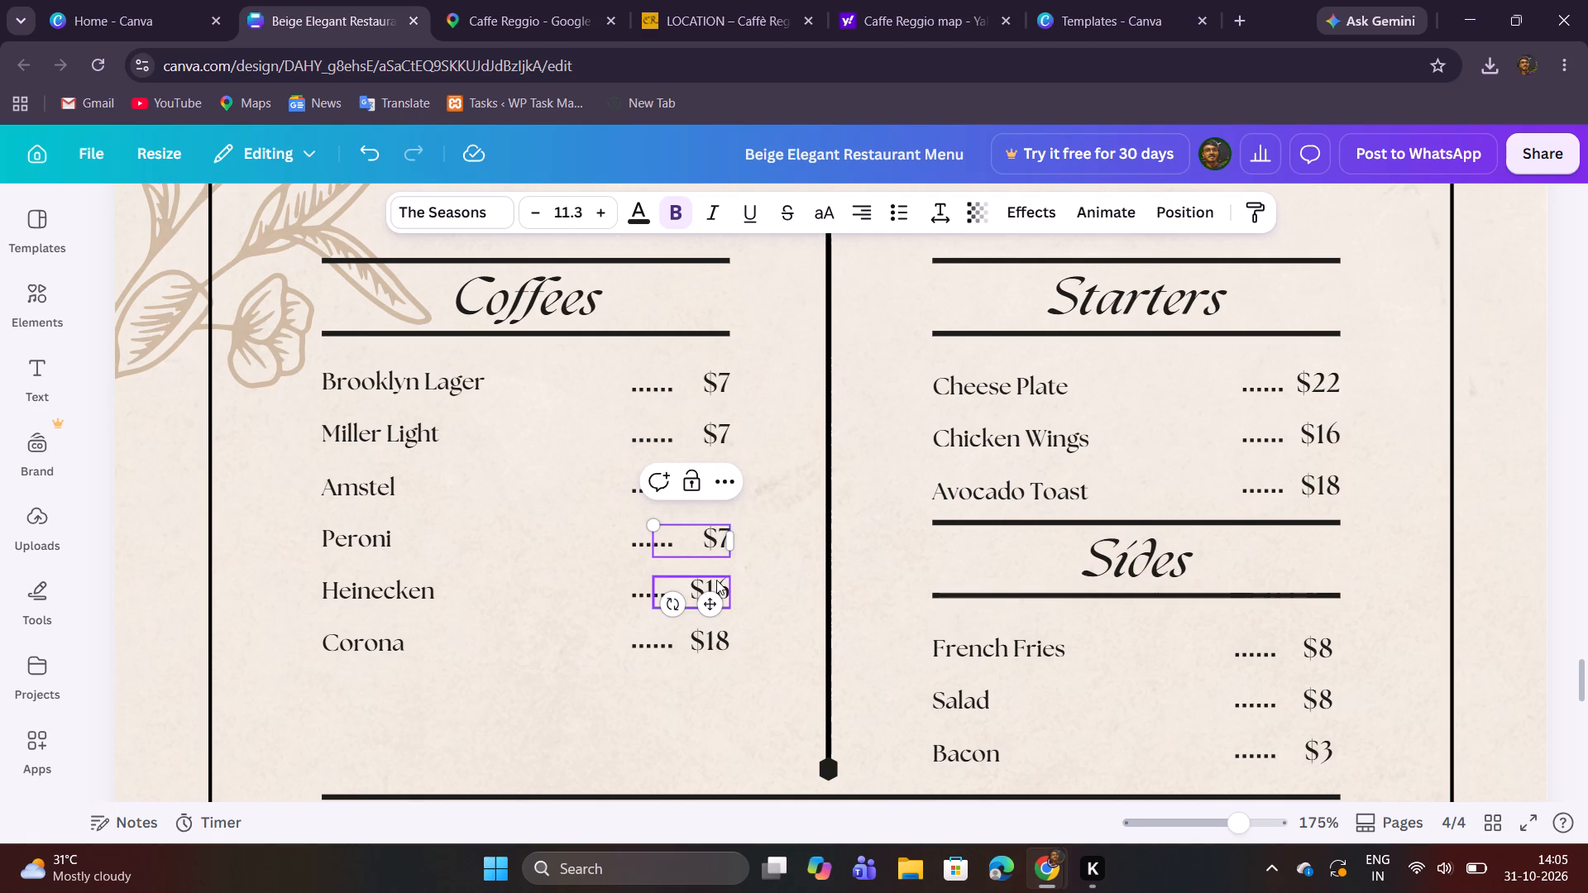
pyautogui.doubleClick(716, 580)
pyautogui.doubleClick(703, 588)
pyautogui.press('7')
pyautogui.tripleClick(718, 632)
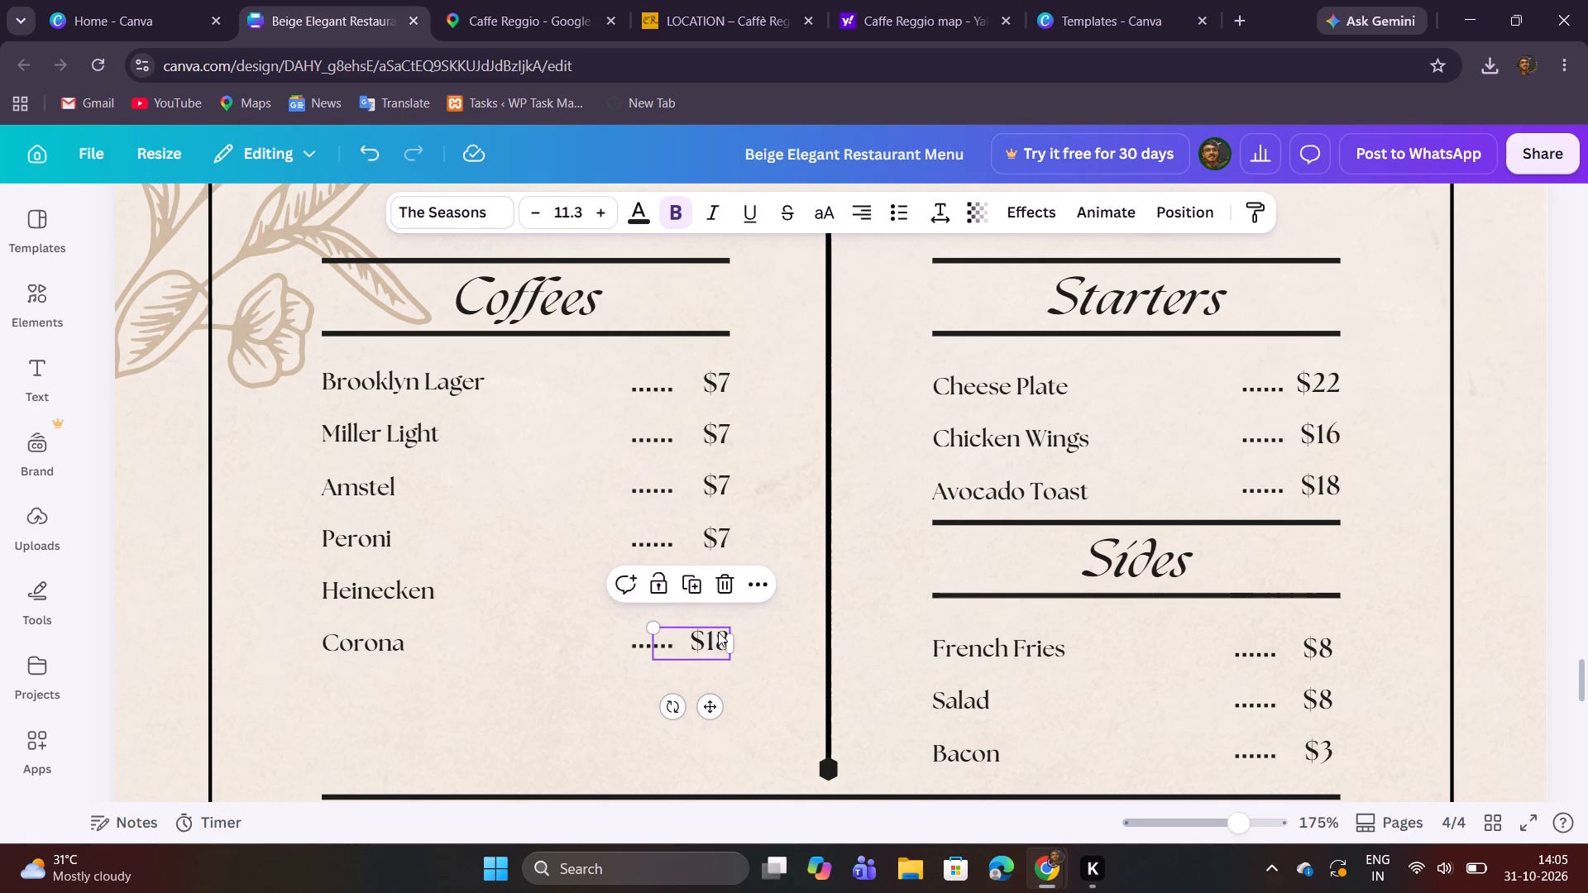
pyautogui.doubleClick(706, 634)
pyautogui.press('7')
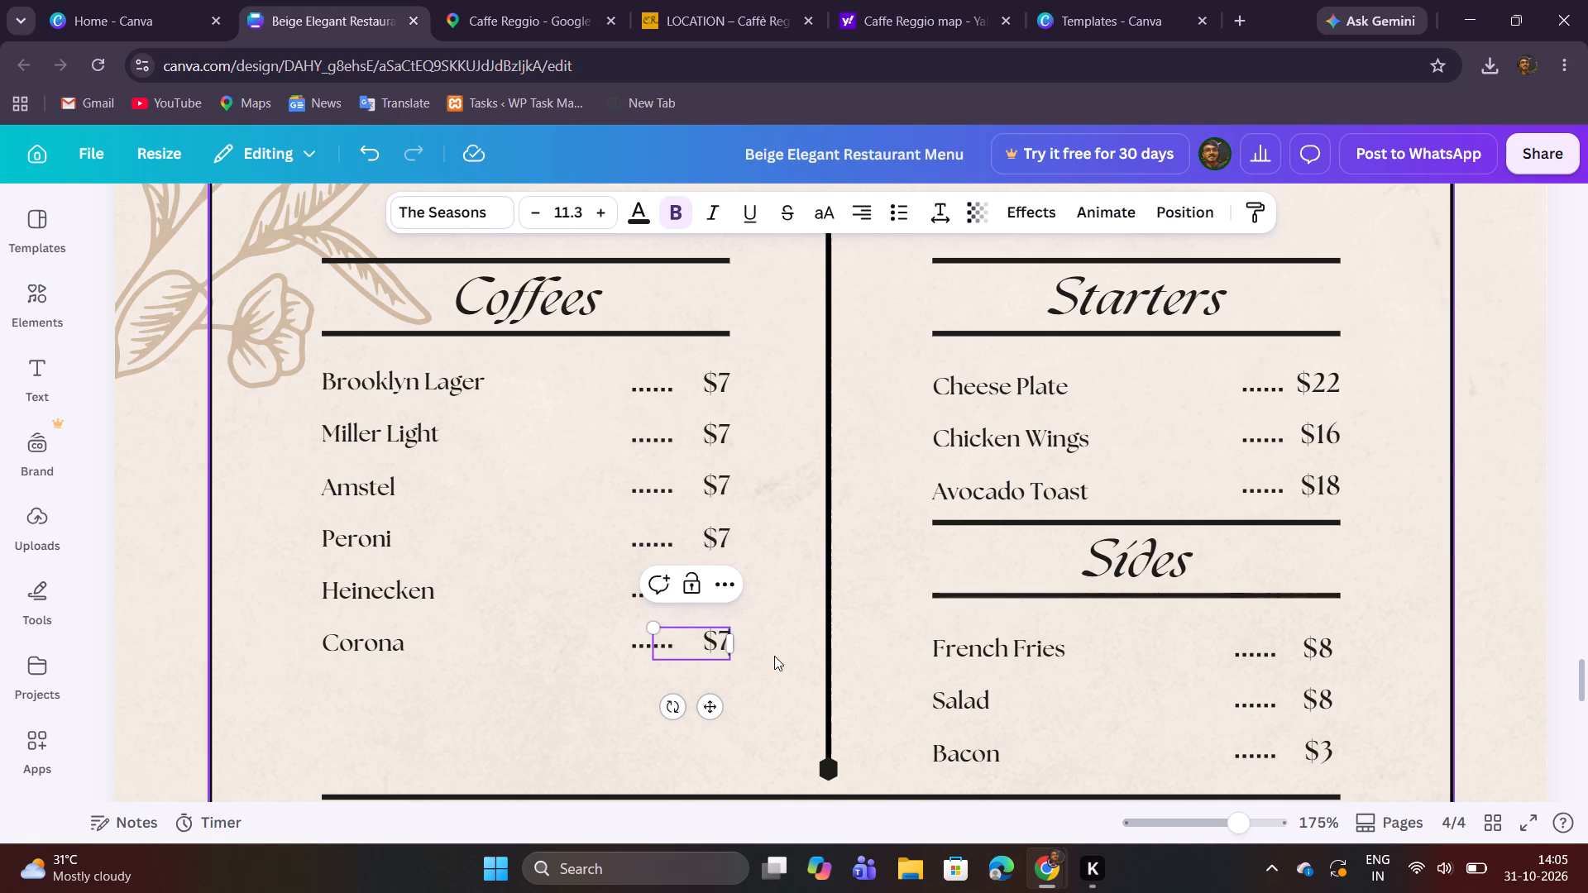
# Change the Coffees heading above the beer list on page 4 to Botteled Beer.
pyautogui.click(791, 659)
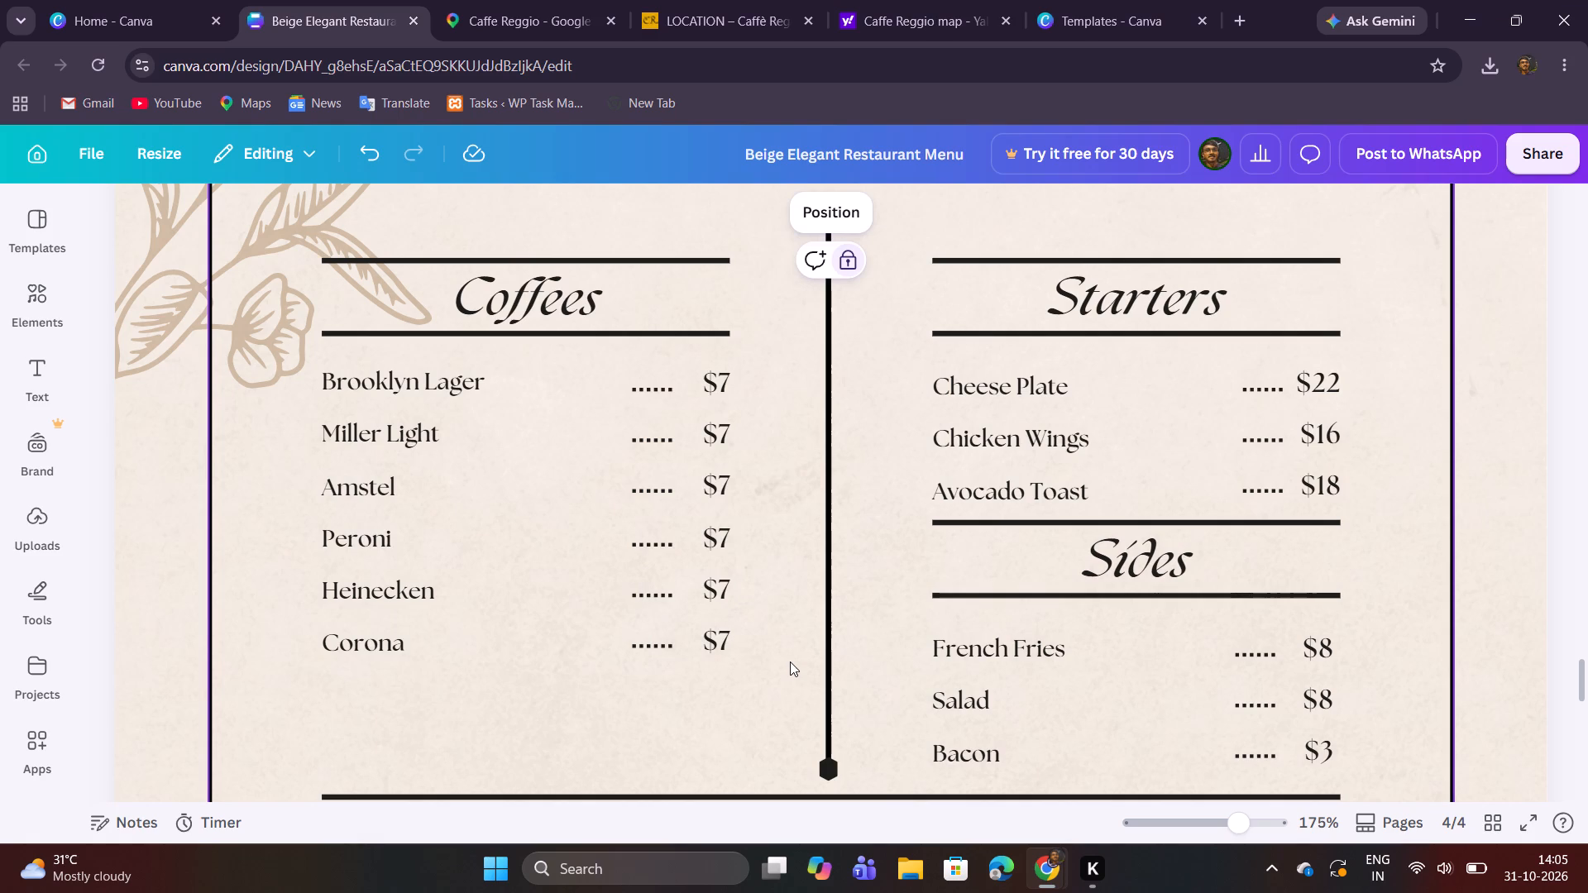
pyautogui.click(533, 737)
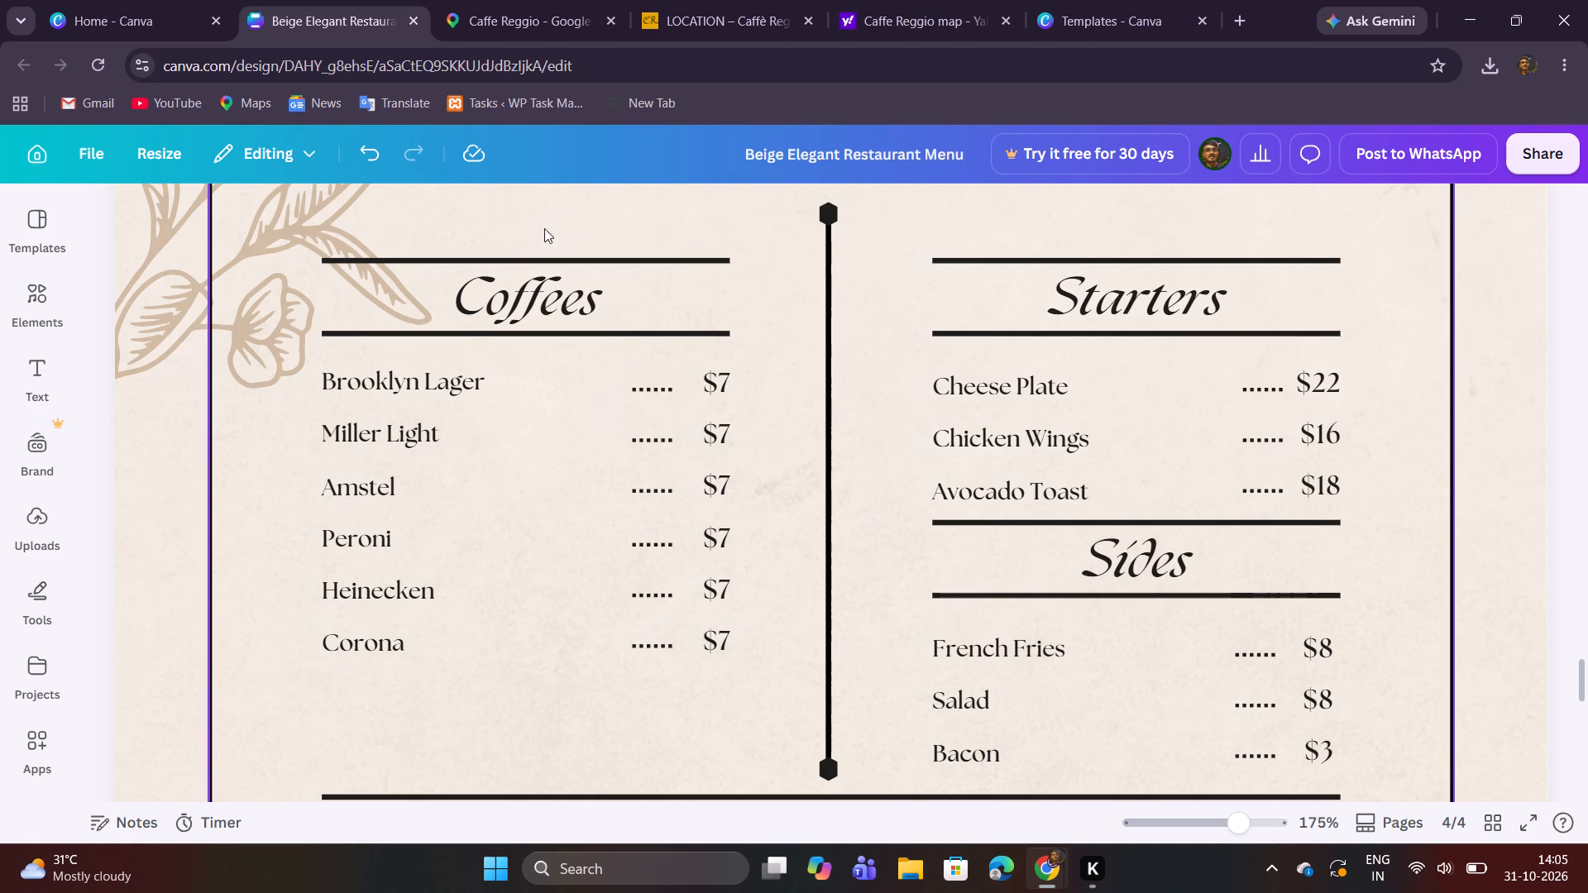
pyautogui.doubleClick(549, 296)
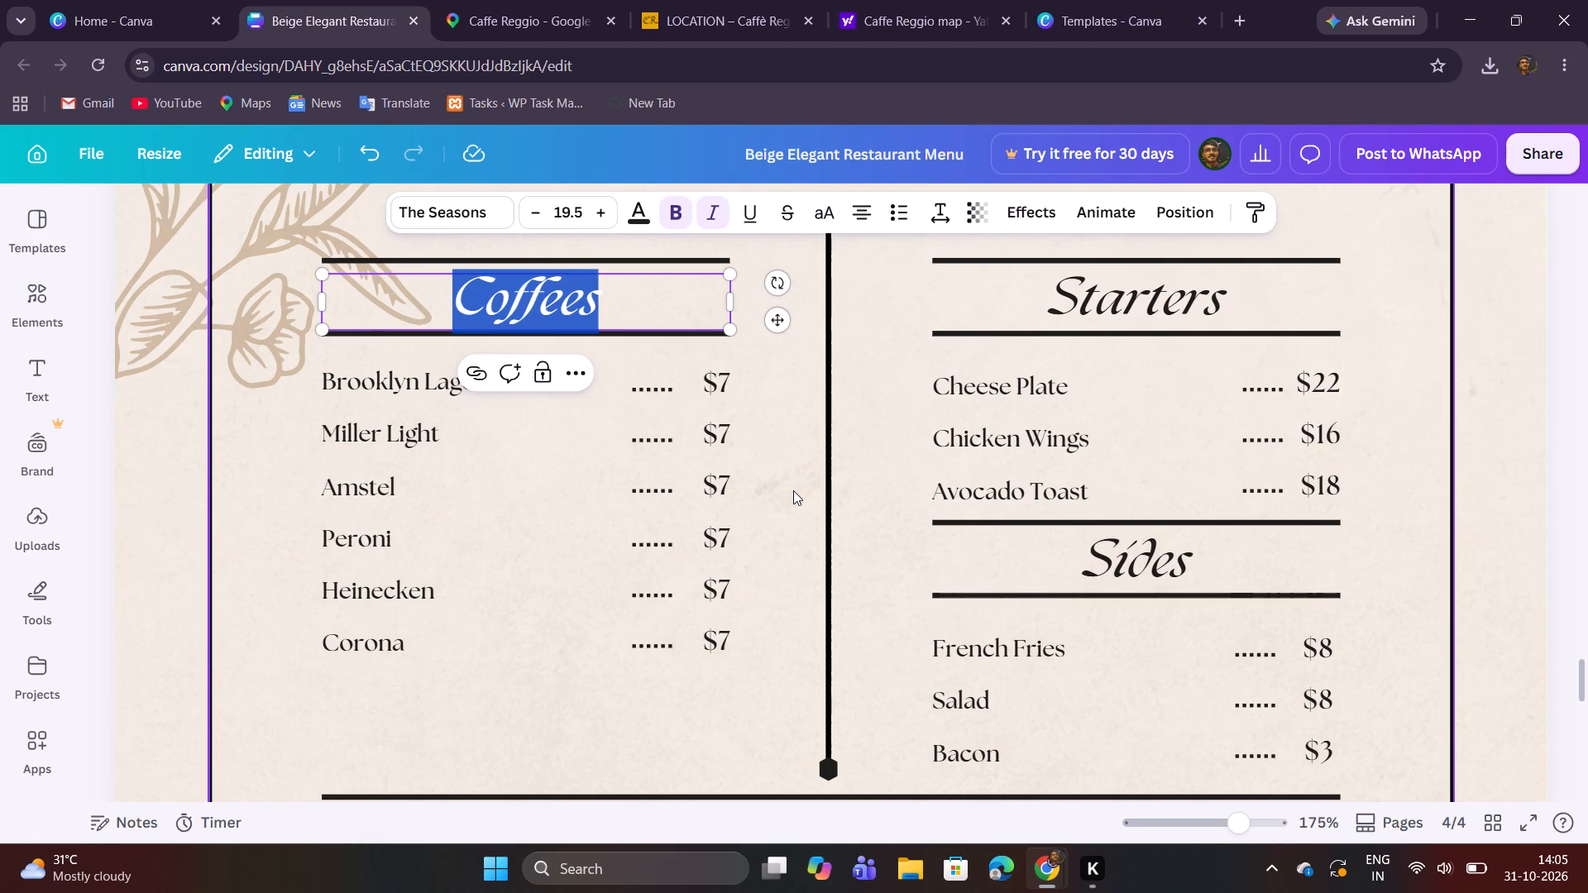
pyautogui.write('Botteled')
pyautogui.press('space')
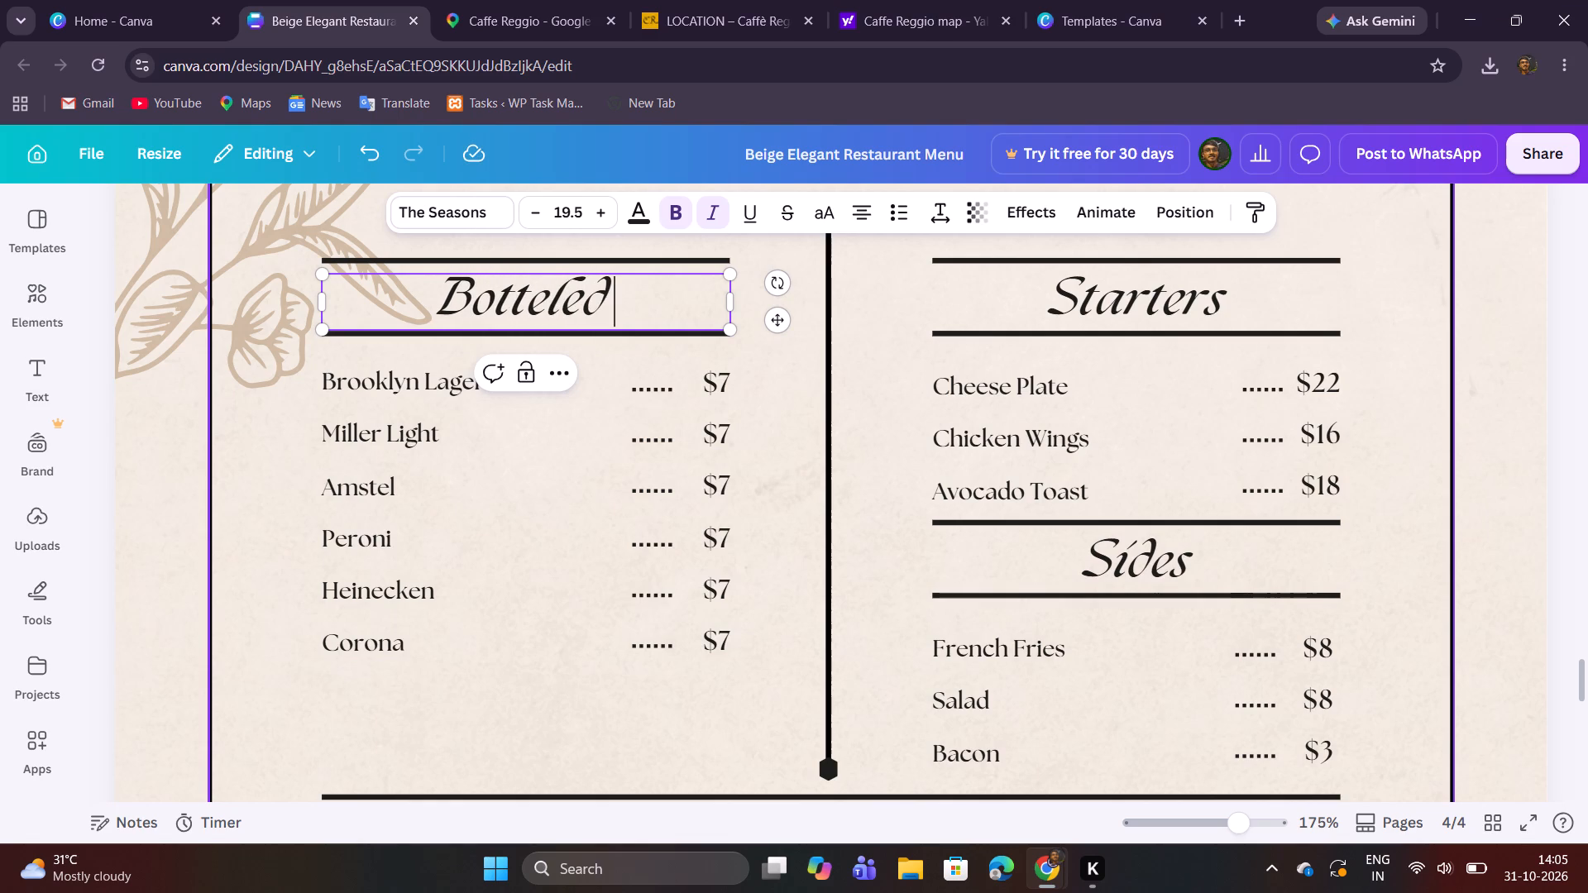
pyautogui.write('Be')
pyautogui.write('er')
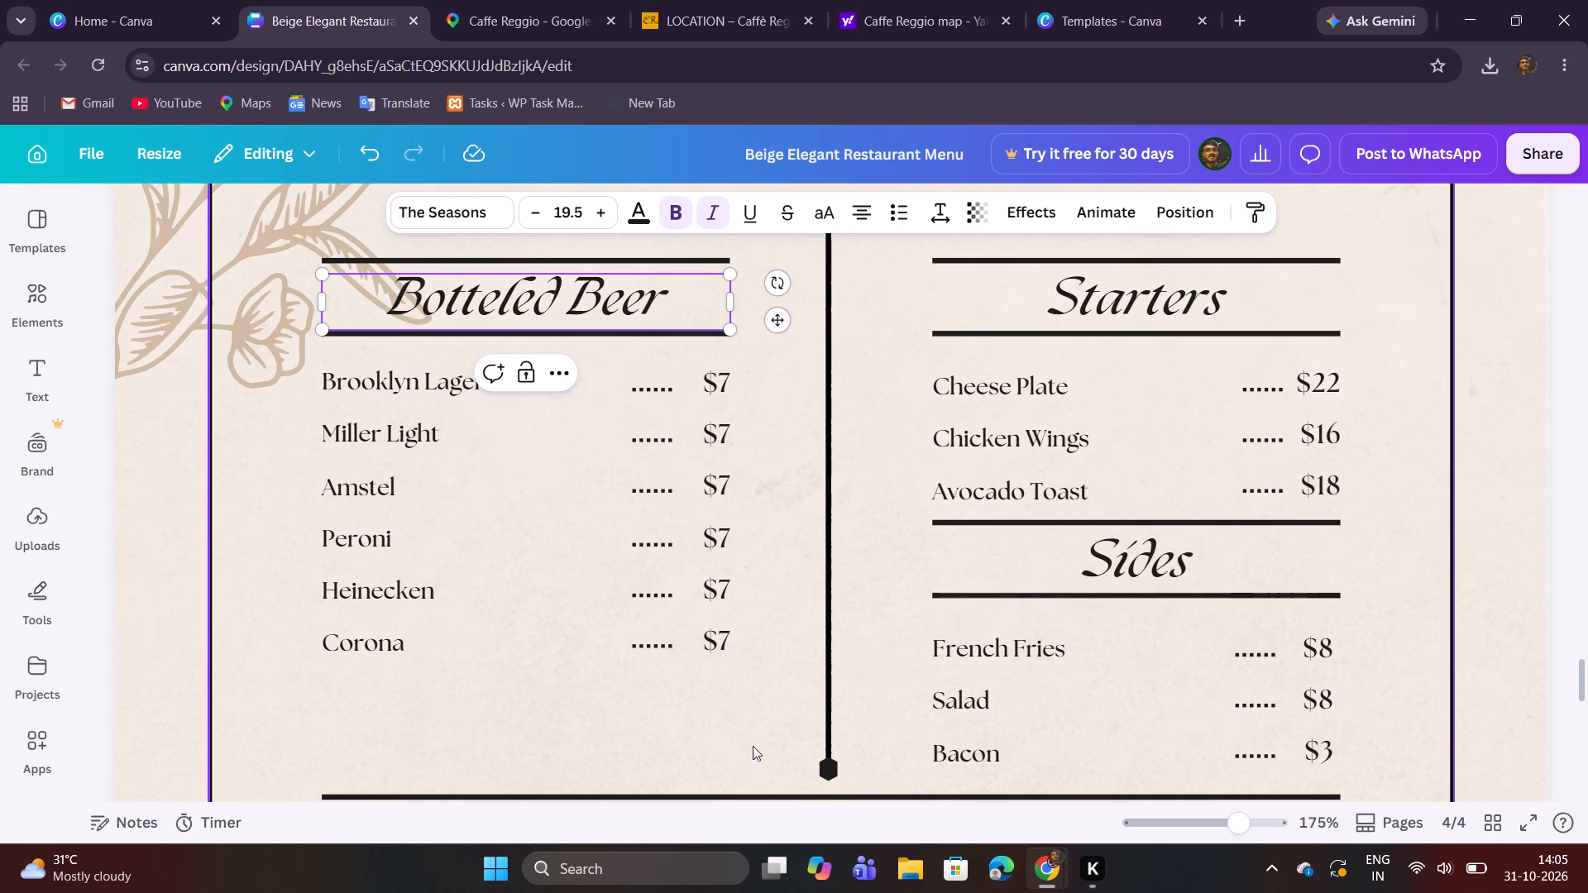
pyautogui.click(753, 744)
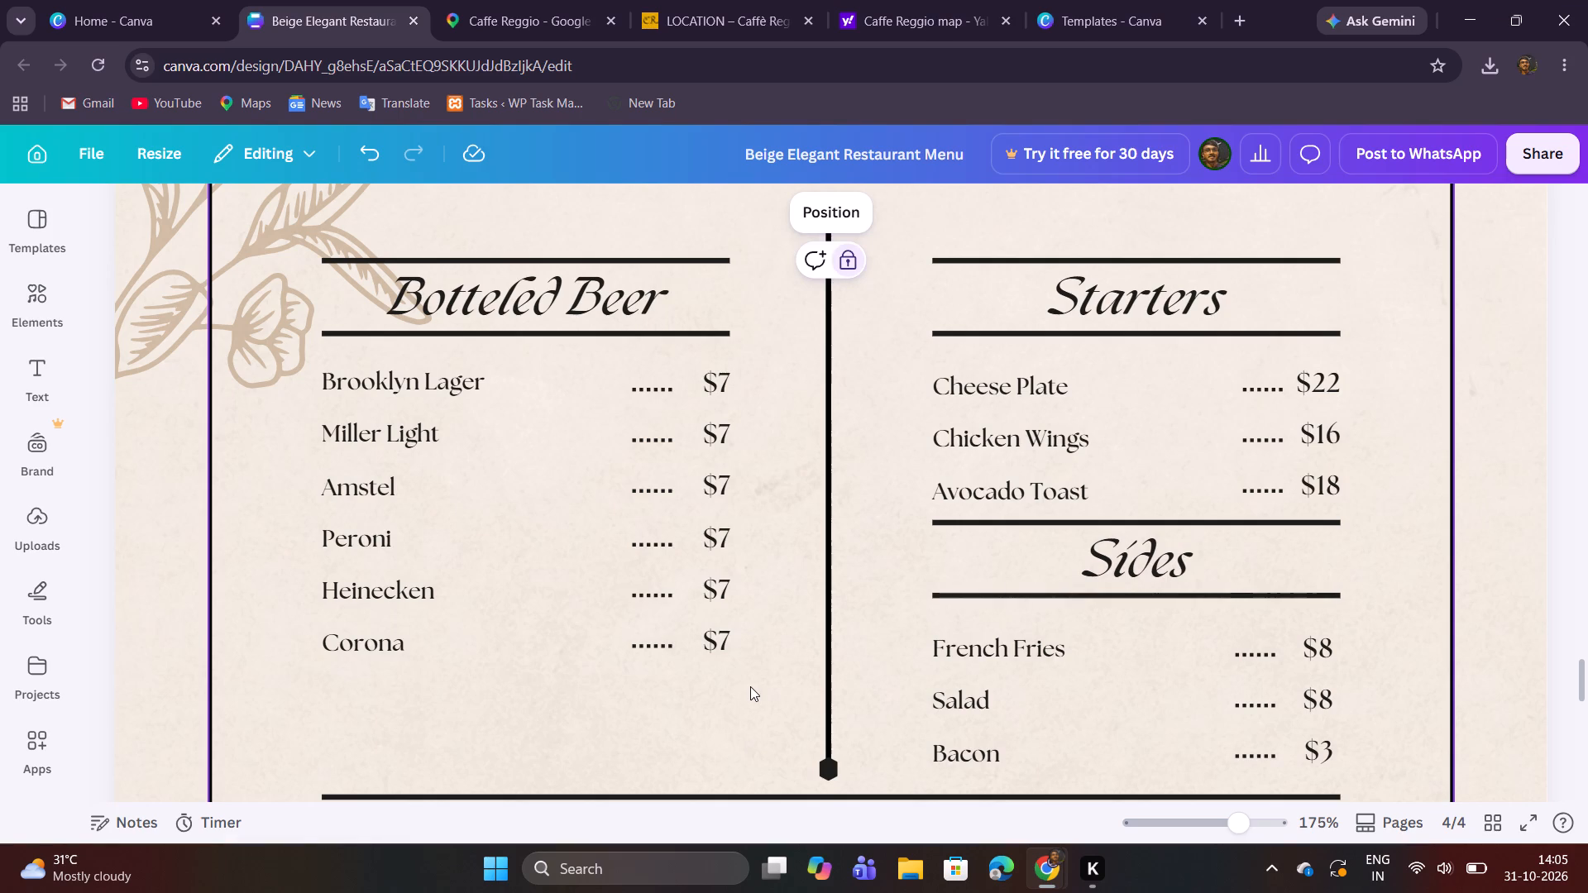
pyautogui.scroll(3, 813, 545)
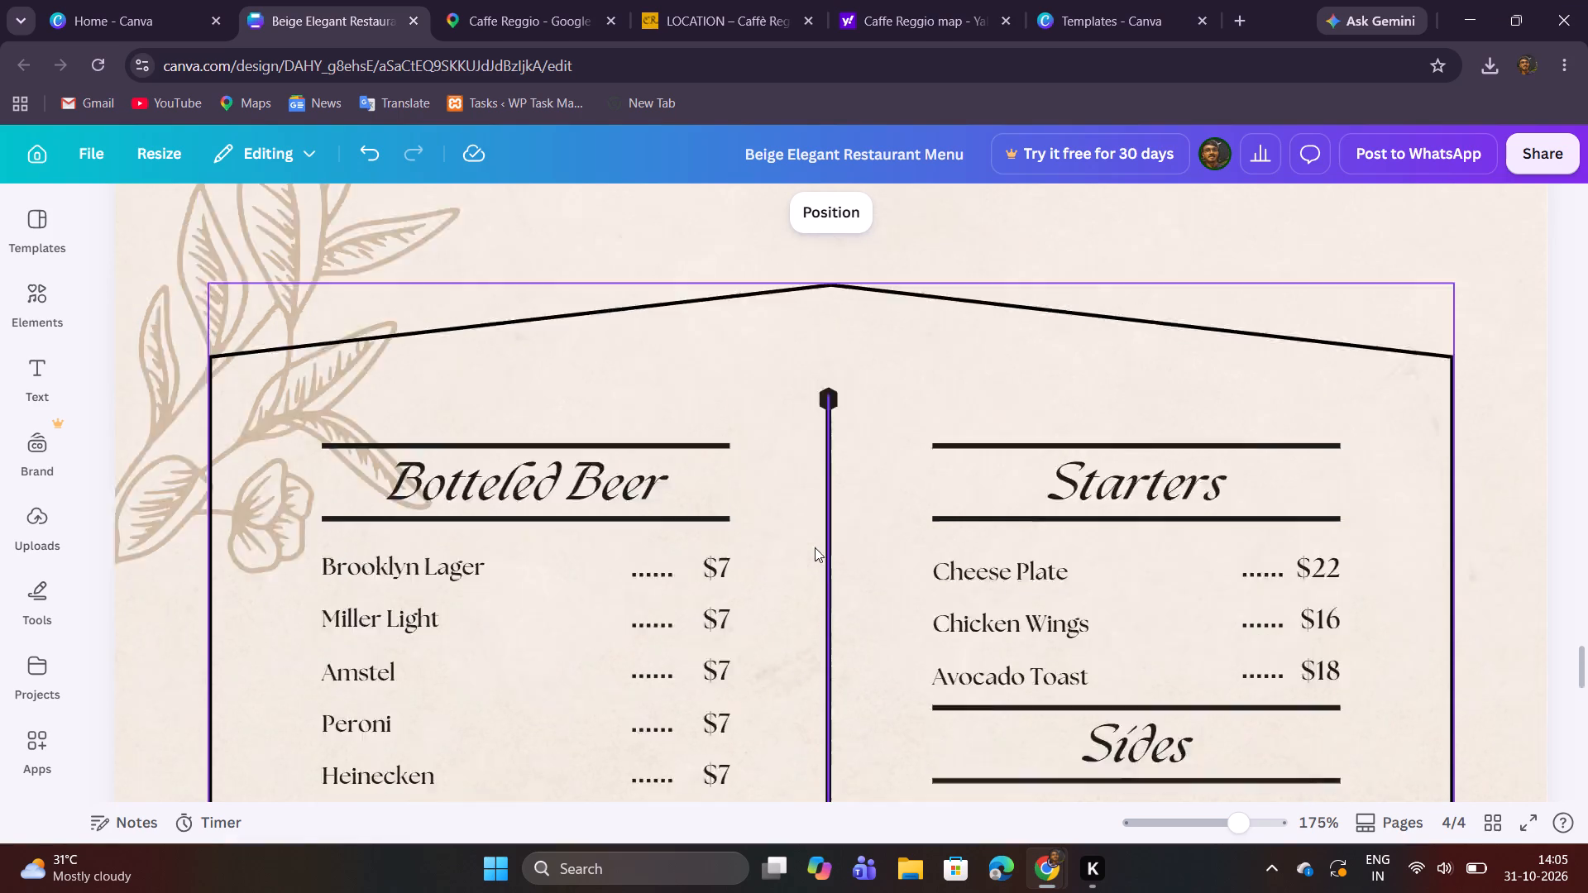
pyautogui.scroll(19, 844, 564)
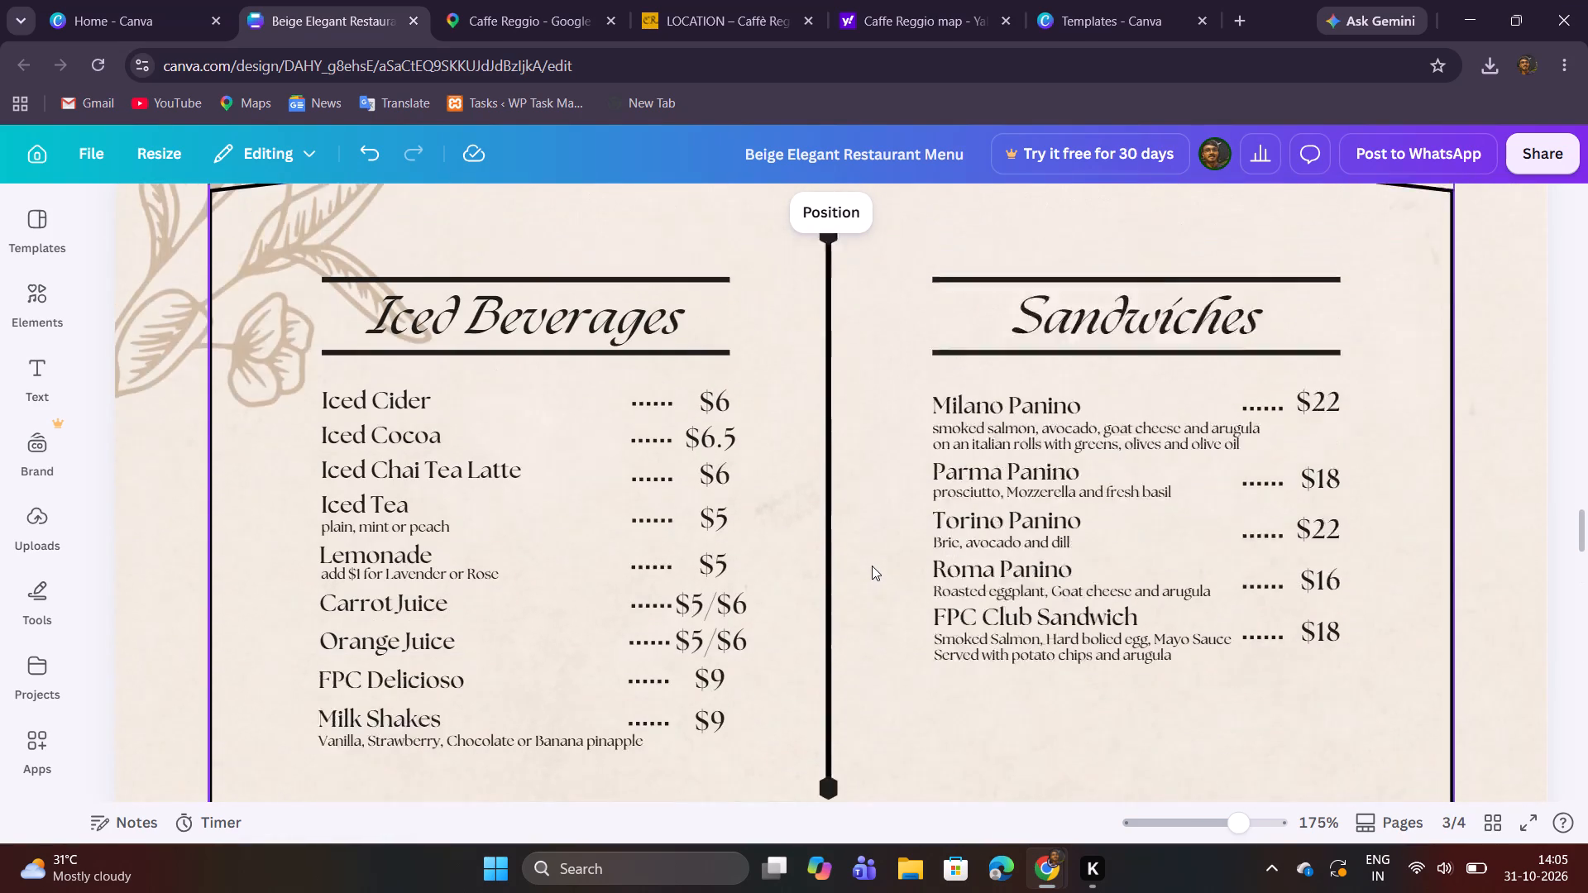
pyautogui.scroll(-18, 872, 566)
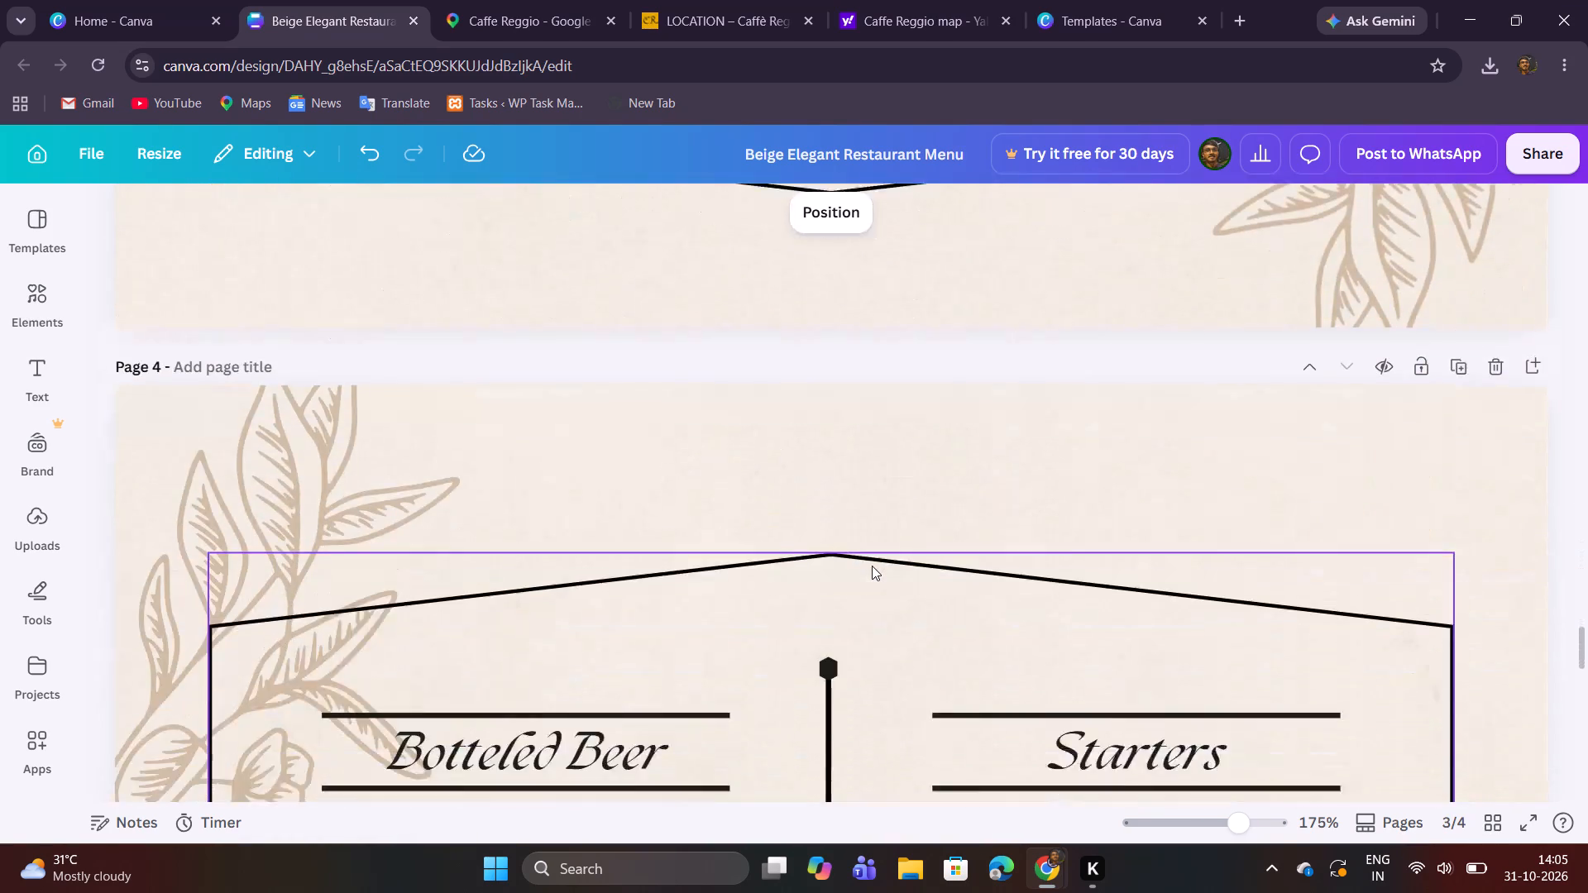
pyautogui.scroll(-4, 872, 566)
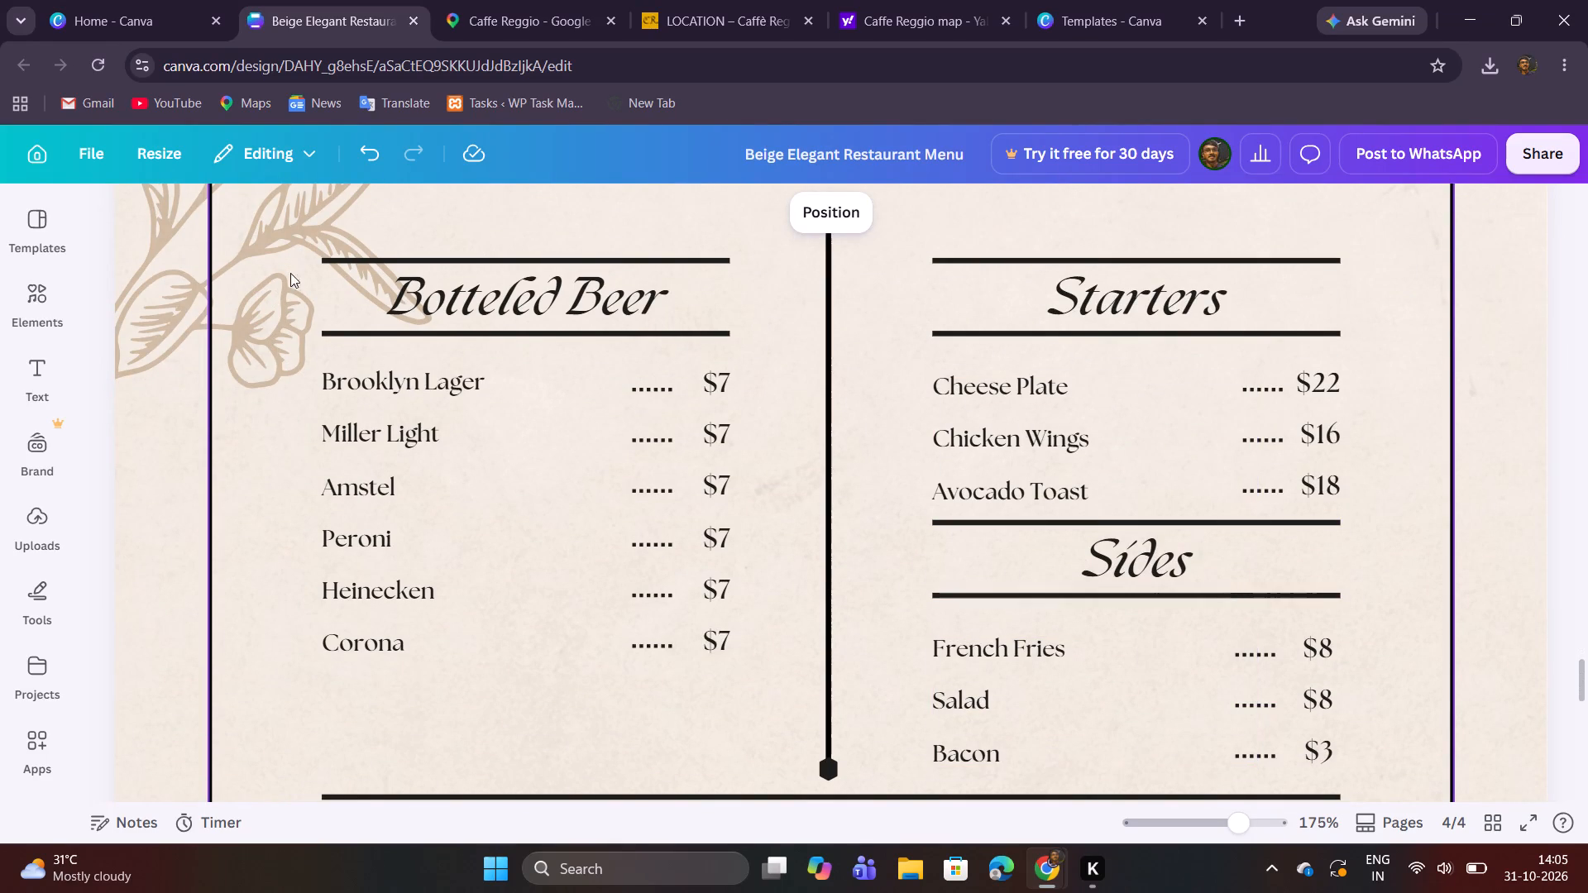
# Find the wine sections in the Caffe Reggio menu photo and change page 4's Starters heading to Red Wine.
pyautogui.click(483, 24)
pyautogui.scroll(2, 966, 367)
pyautogui.scroll(-3, 966, 367)
pyautogui.moveTo(966, 359); pyautogui.dragTo(990, 604)
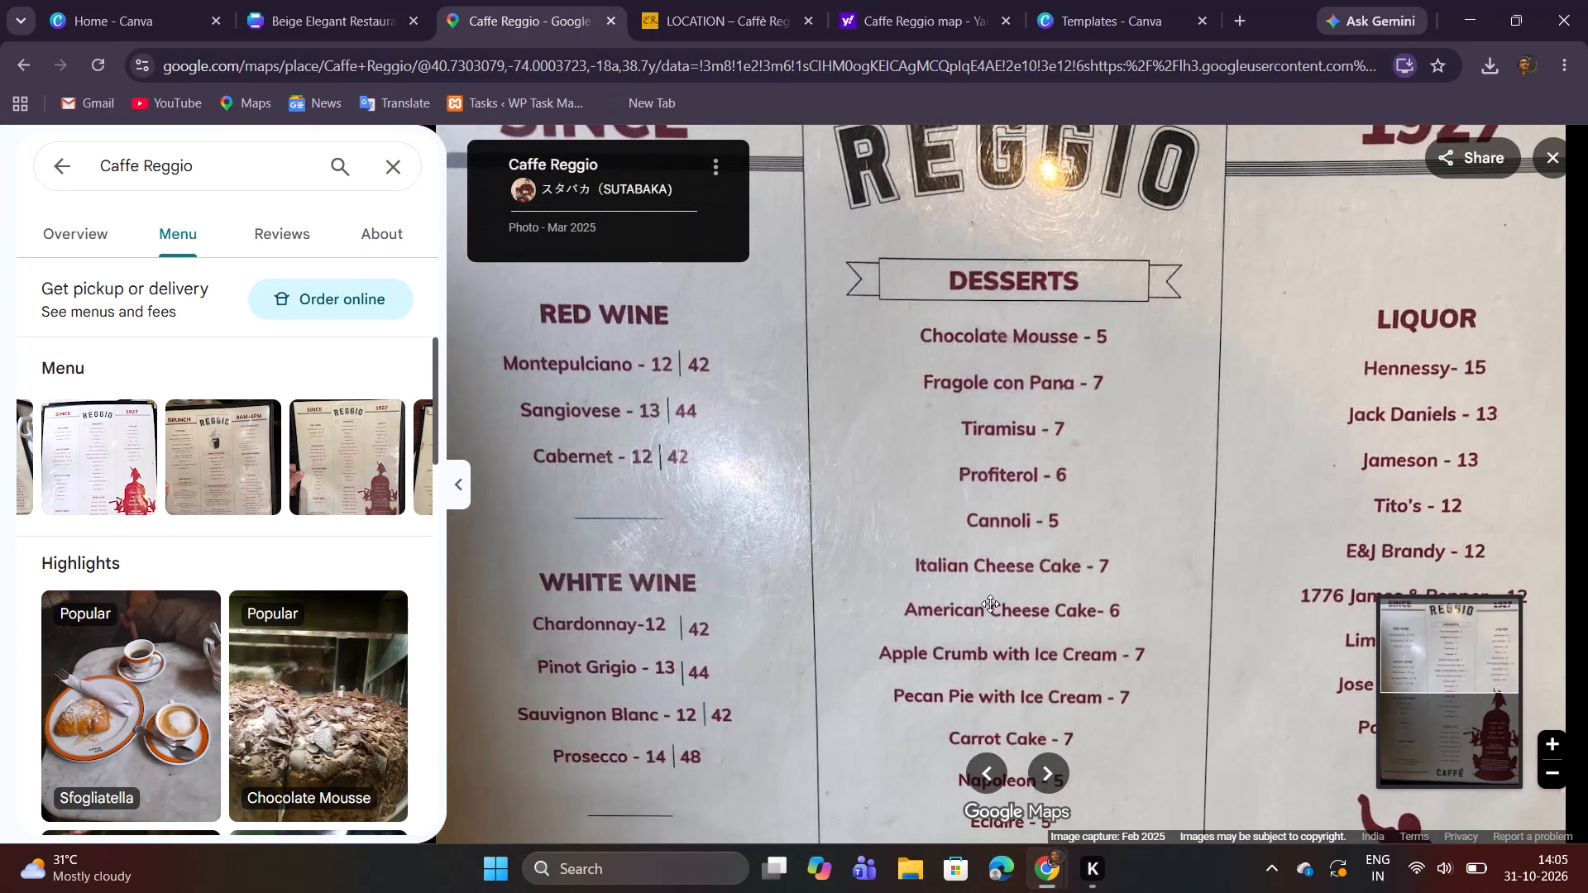
pyautogui.moveTo(990, 604); pyautogui.dragTo(1118, 619)
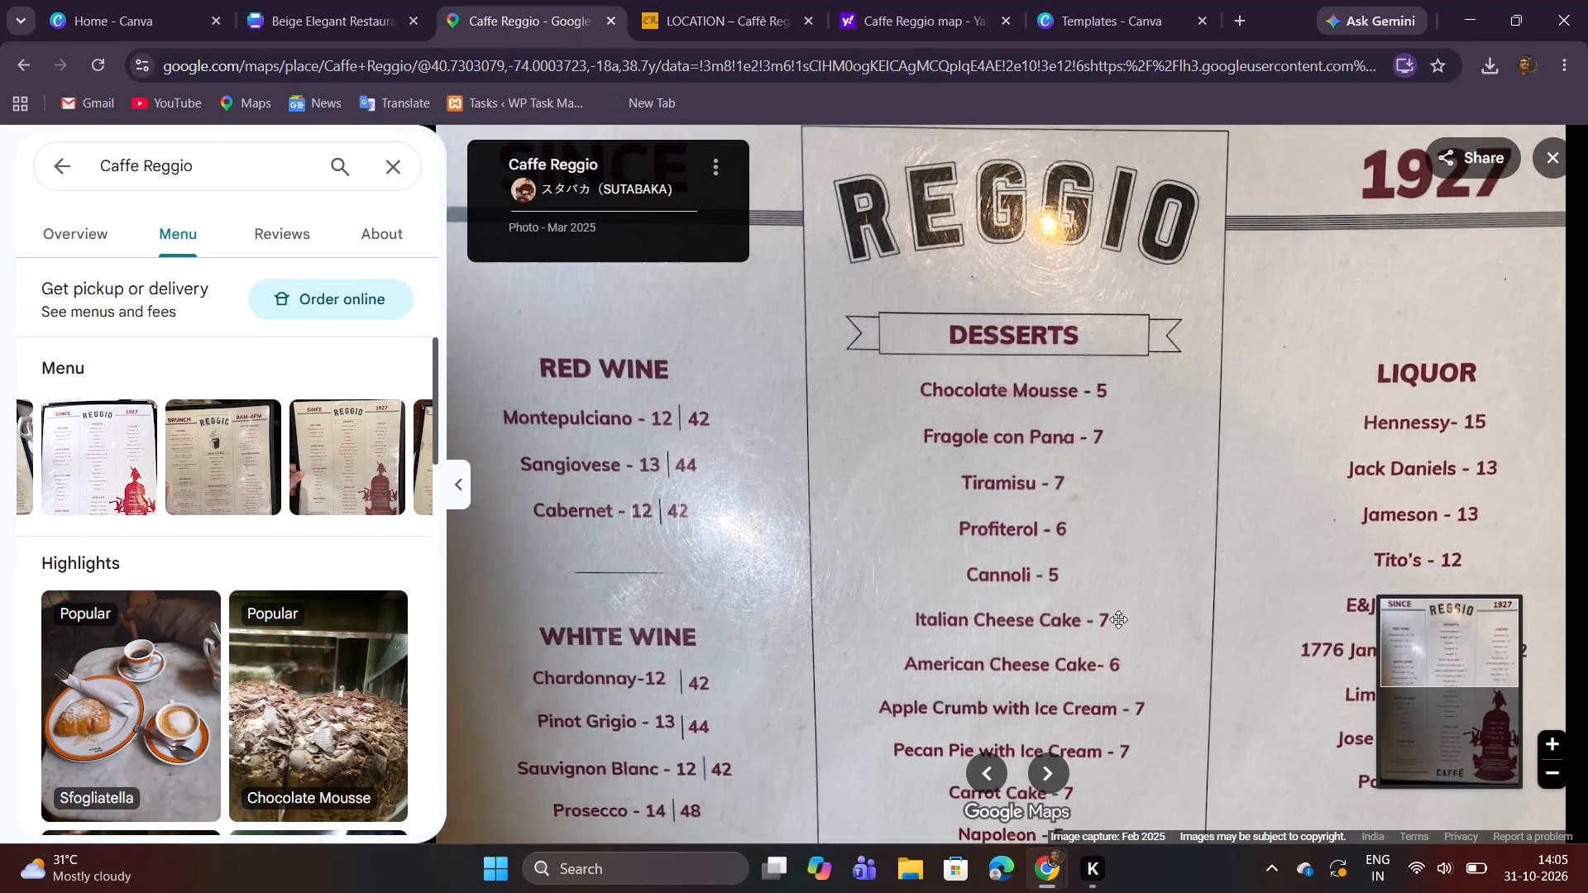
pyautogui.moveTo(1118, 619); pyautogui.dragTo(1119, 626)
pyautogui.click(293, 0)
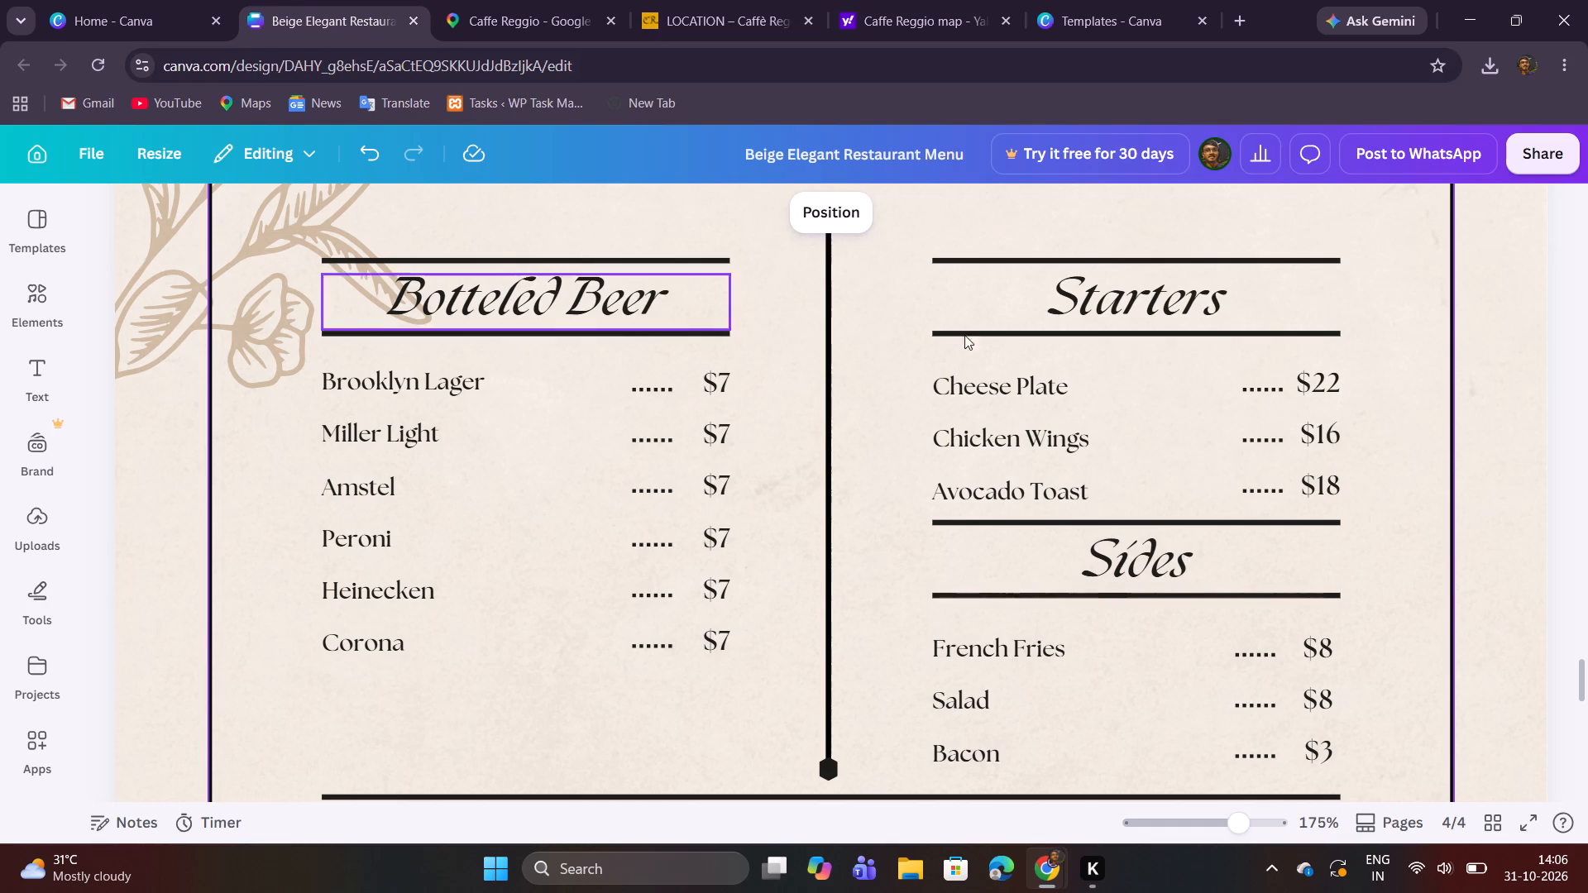
pyautogui.doubleClick(1121, 310)
pyautogui.press('a')
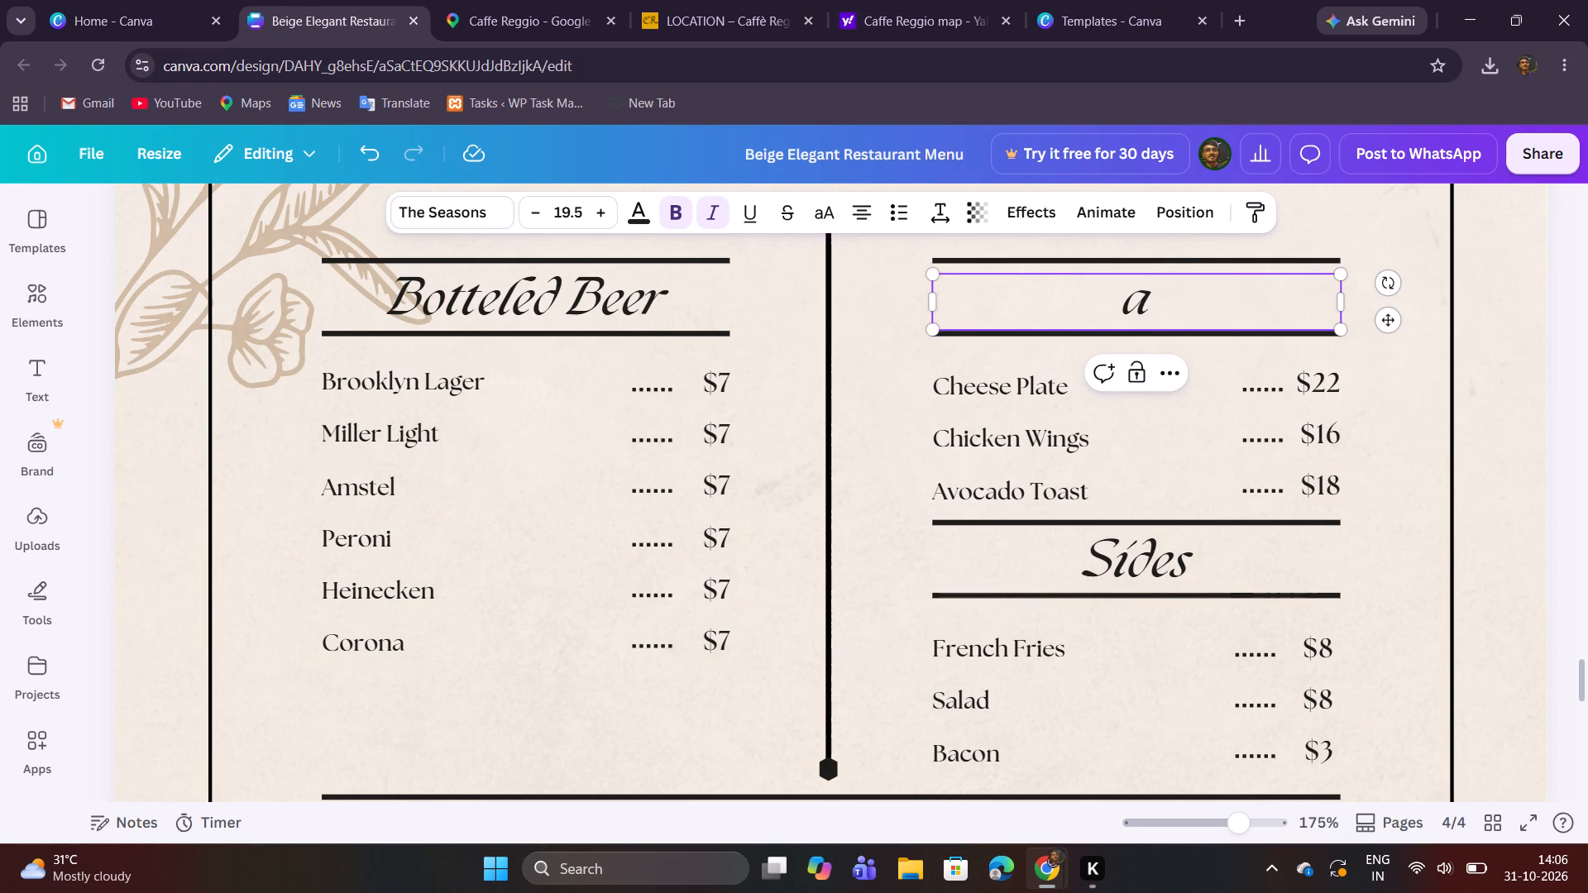
pyautogui.press('BackSpace')
pyautogui.write('Red Wi')
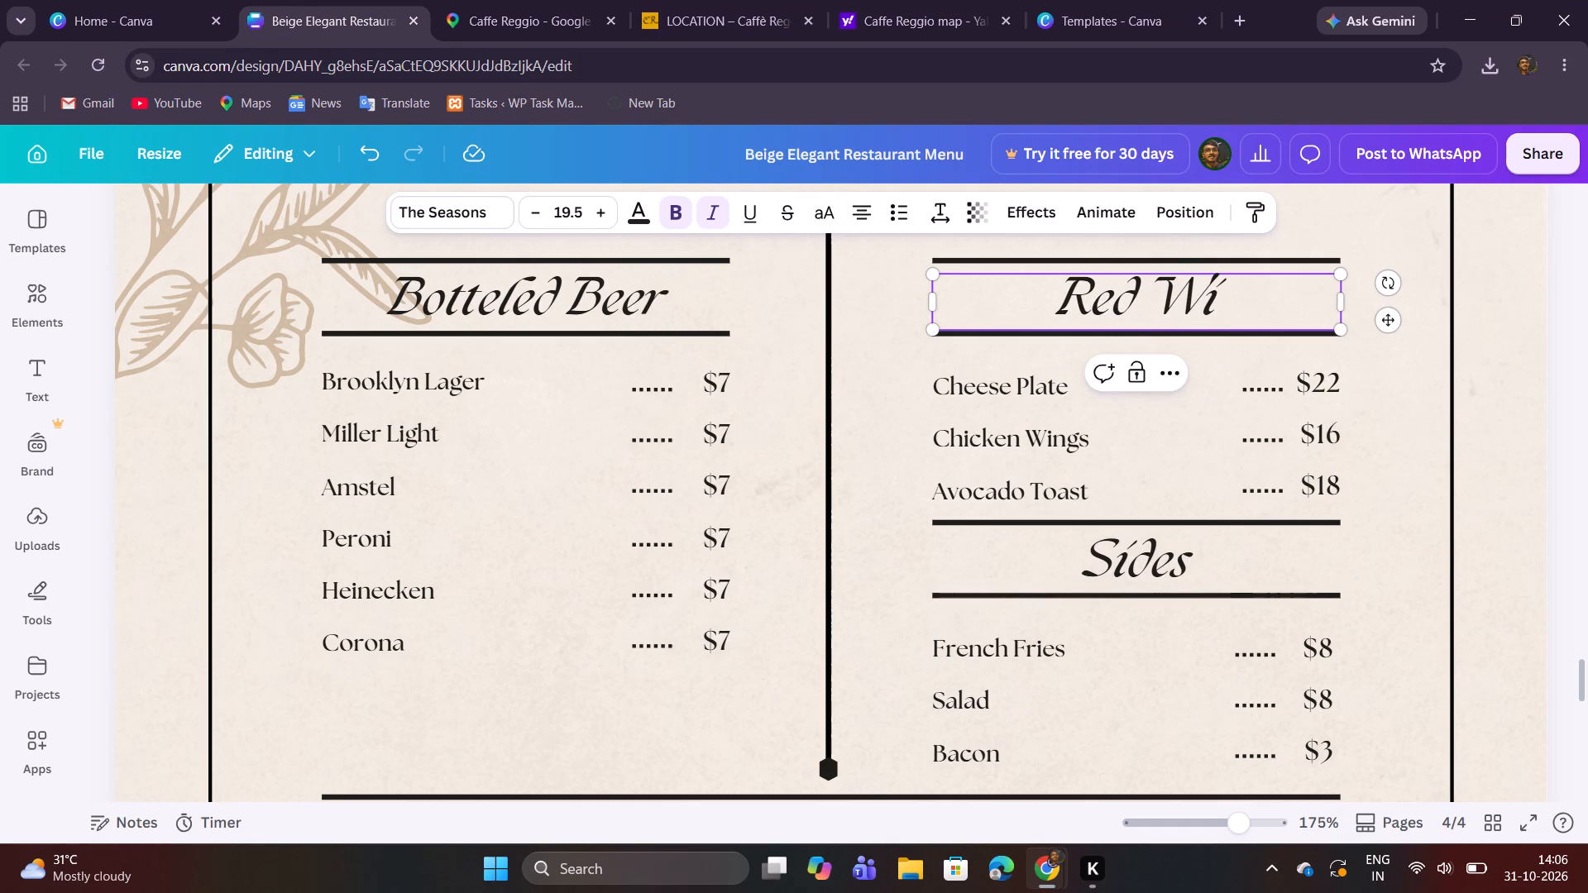
pyautogui.write('ne')
pyautogui.click(1433, 374)
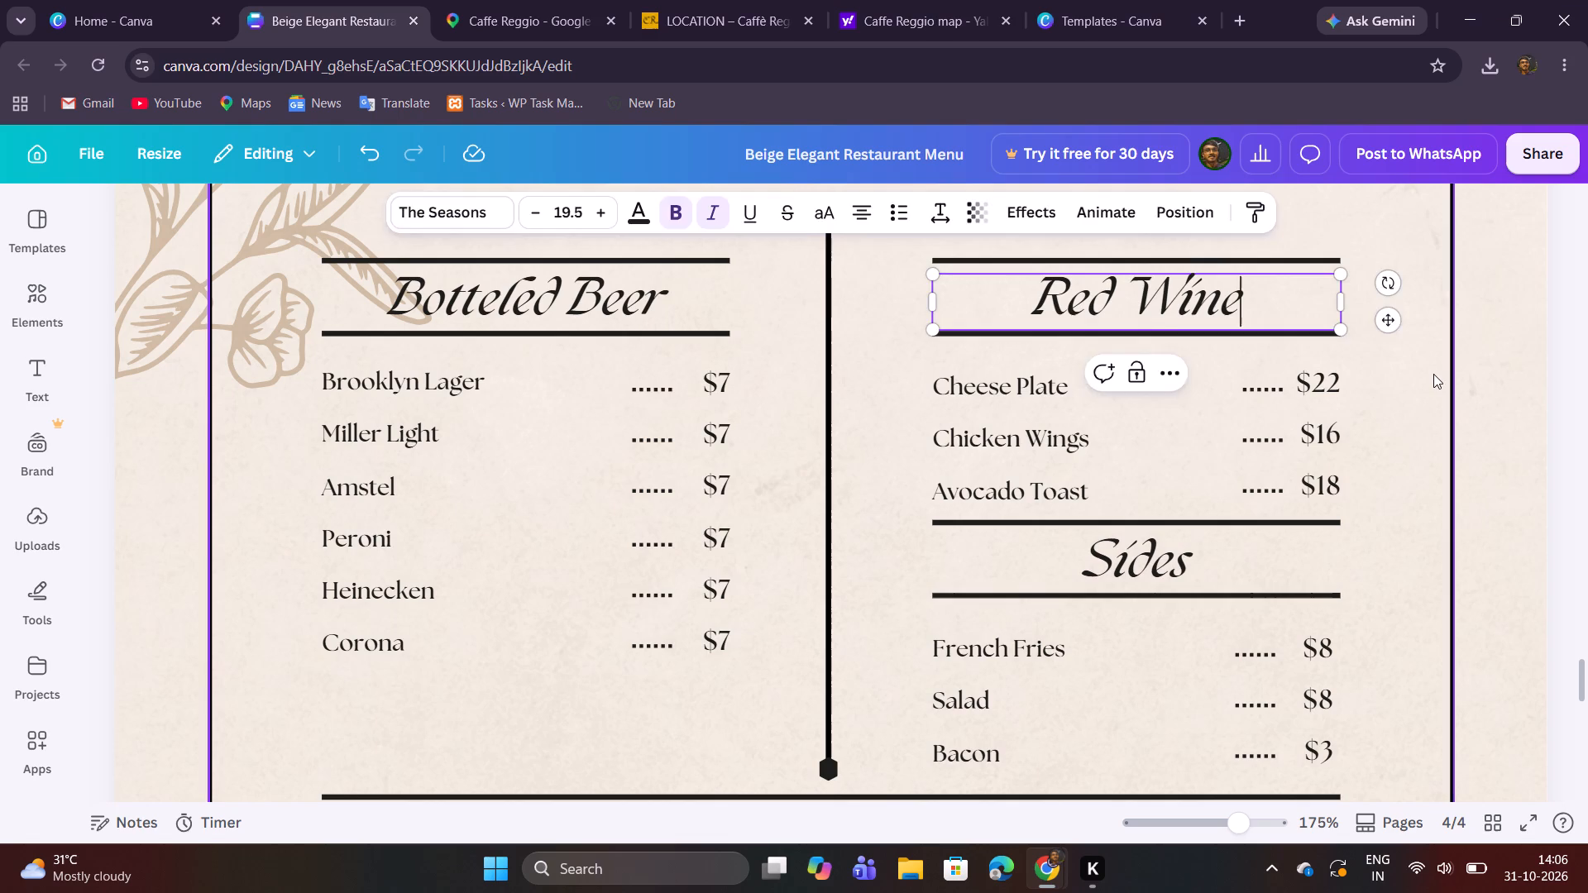
# Replace the three starter names under Red Wine with Montepulciano, checking its spelling in the menu photo.
pyautogui.click(562, 0)
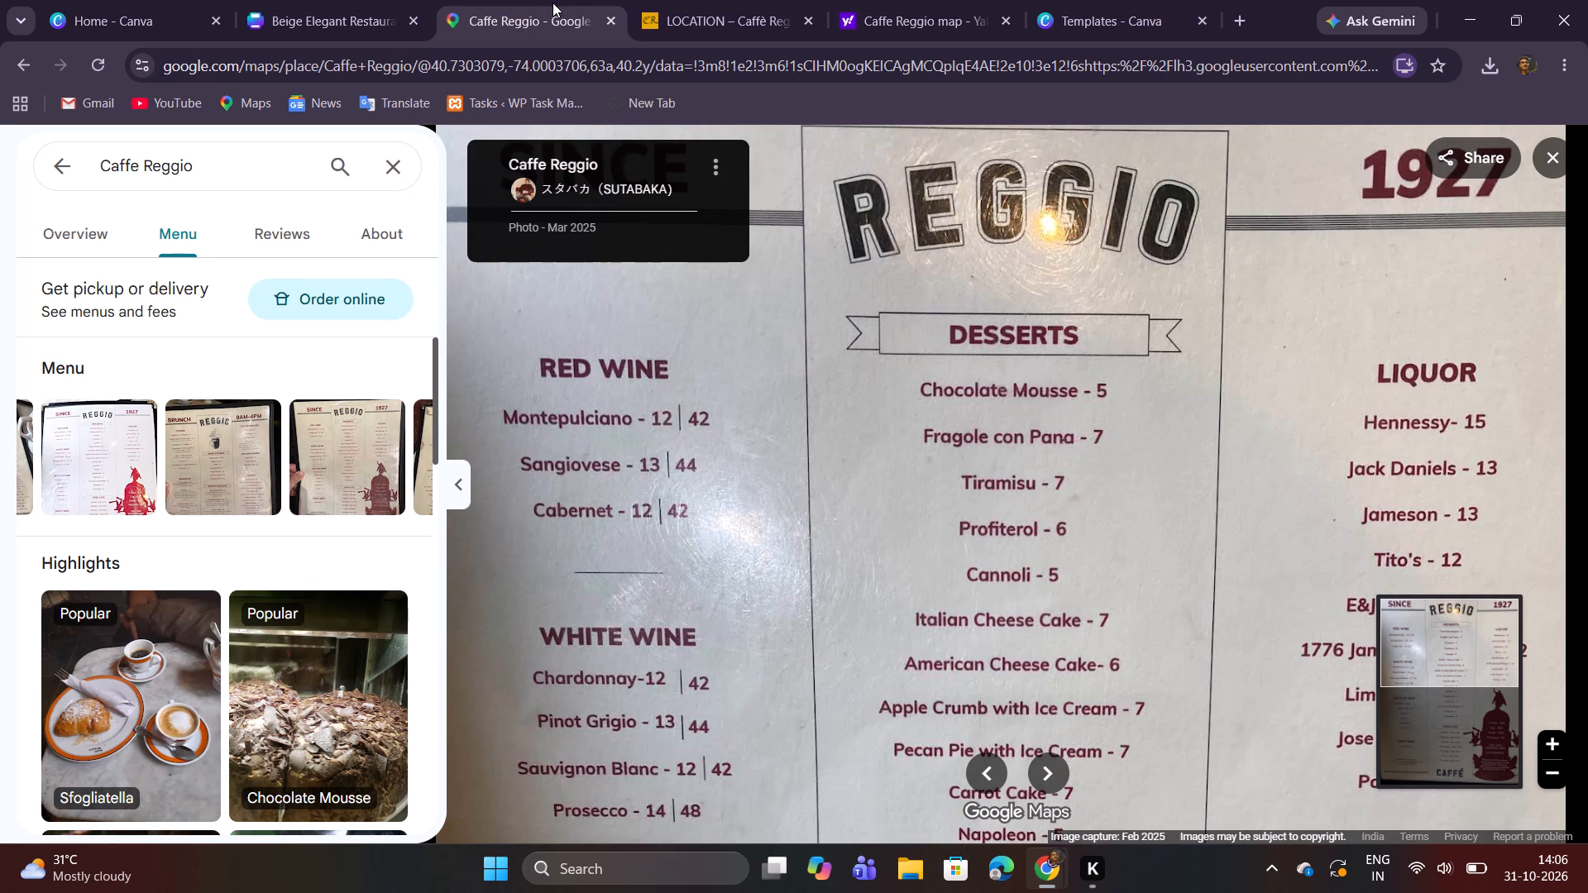
pyautogui.click(329, 11)
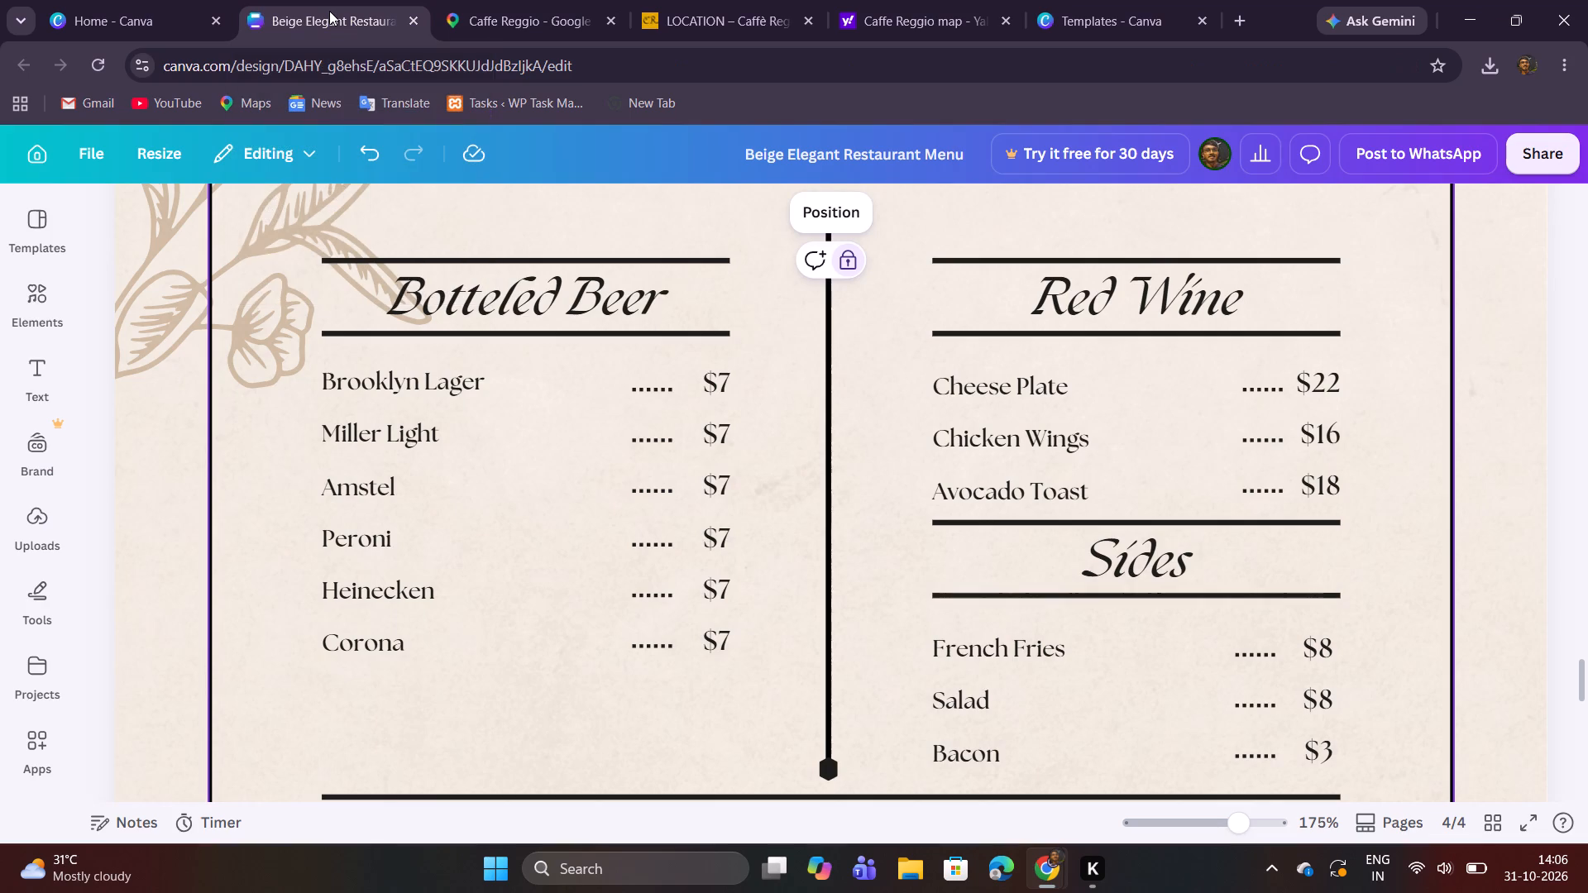
pyautogui.doubleClick(1050, 394)
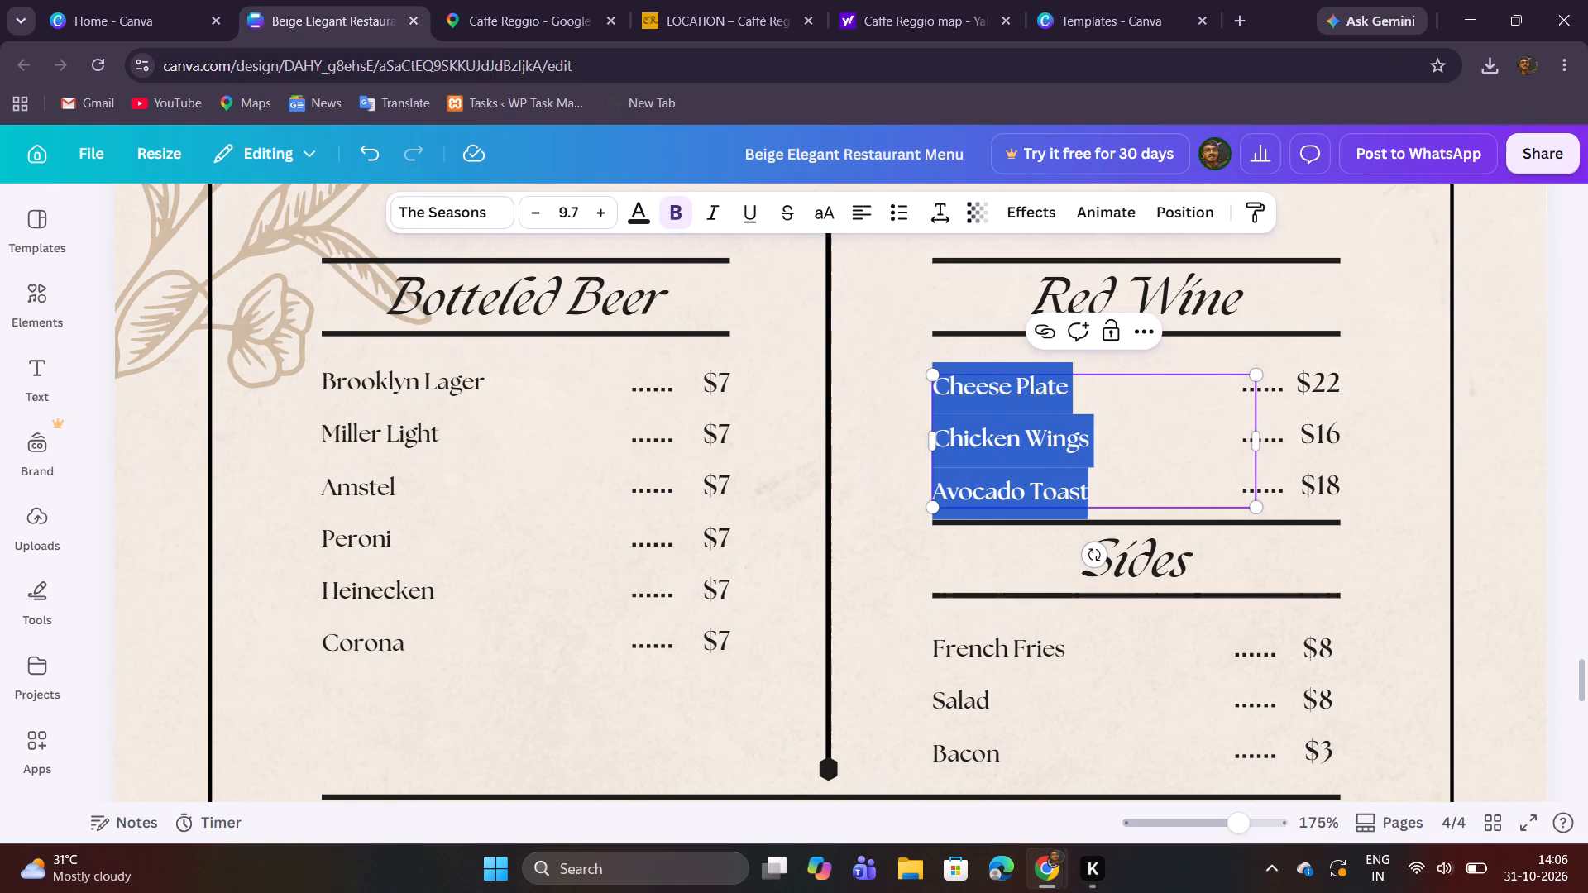
pyautogui.write('Monte')
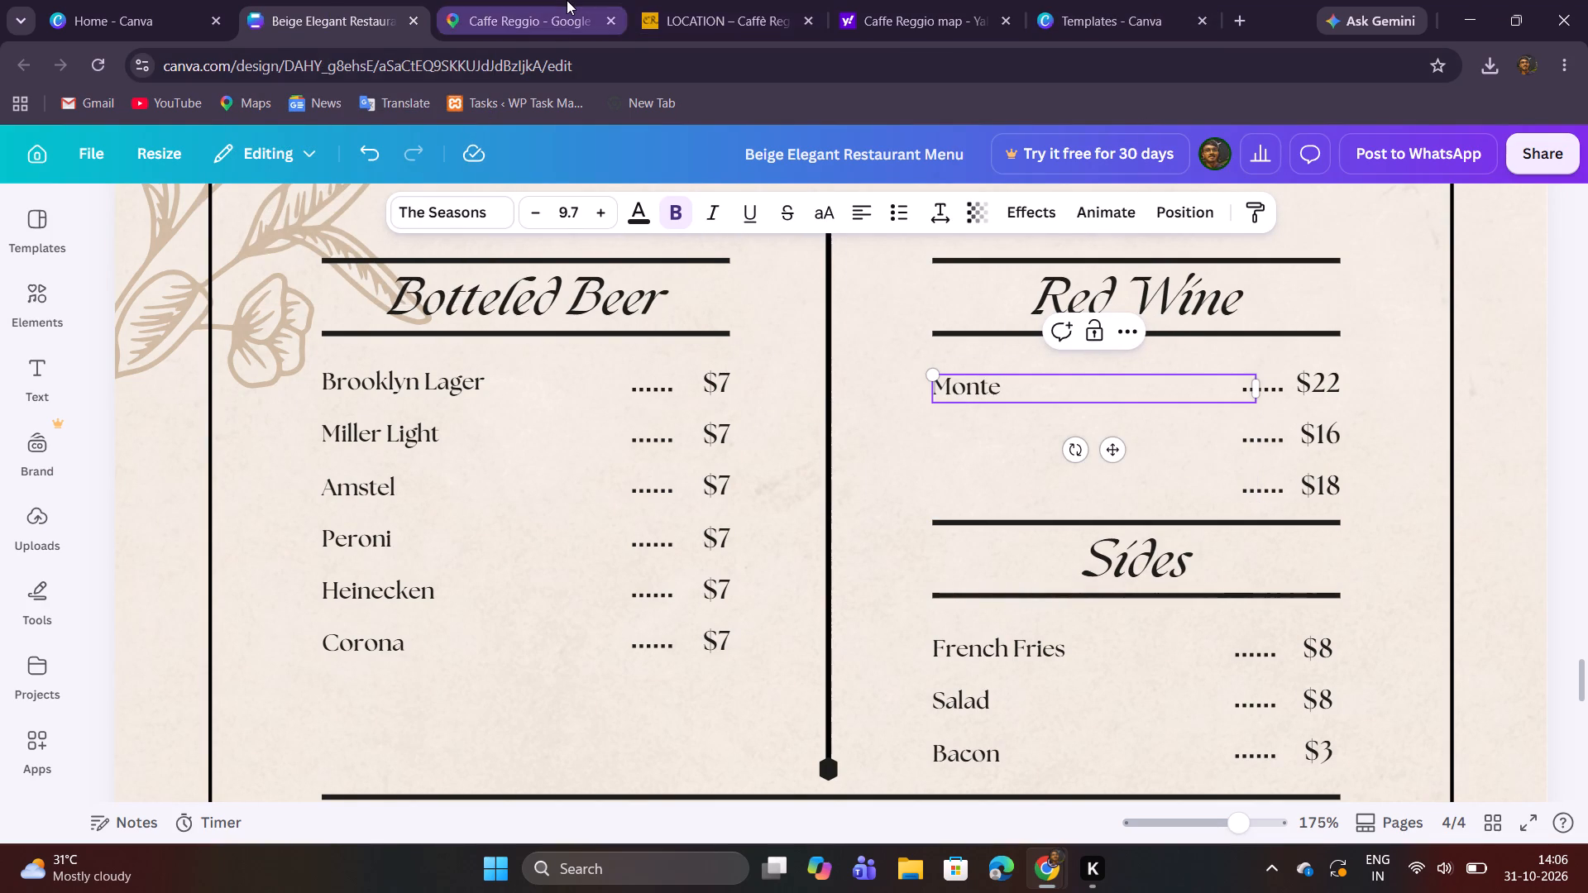
pyautogui.click(567, 0)
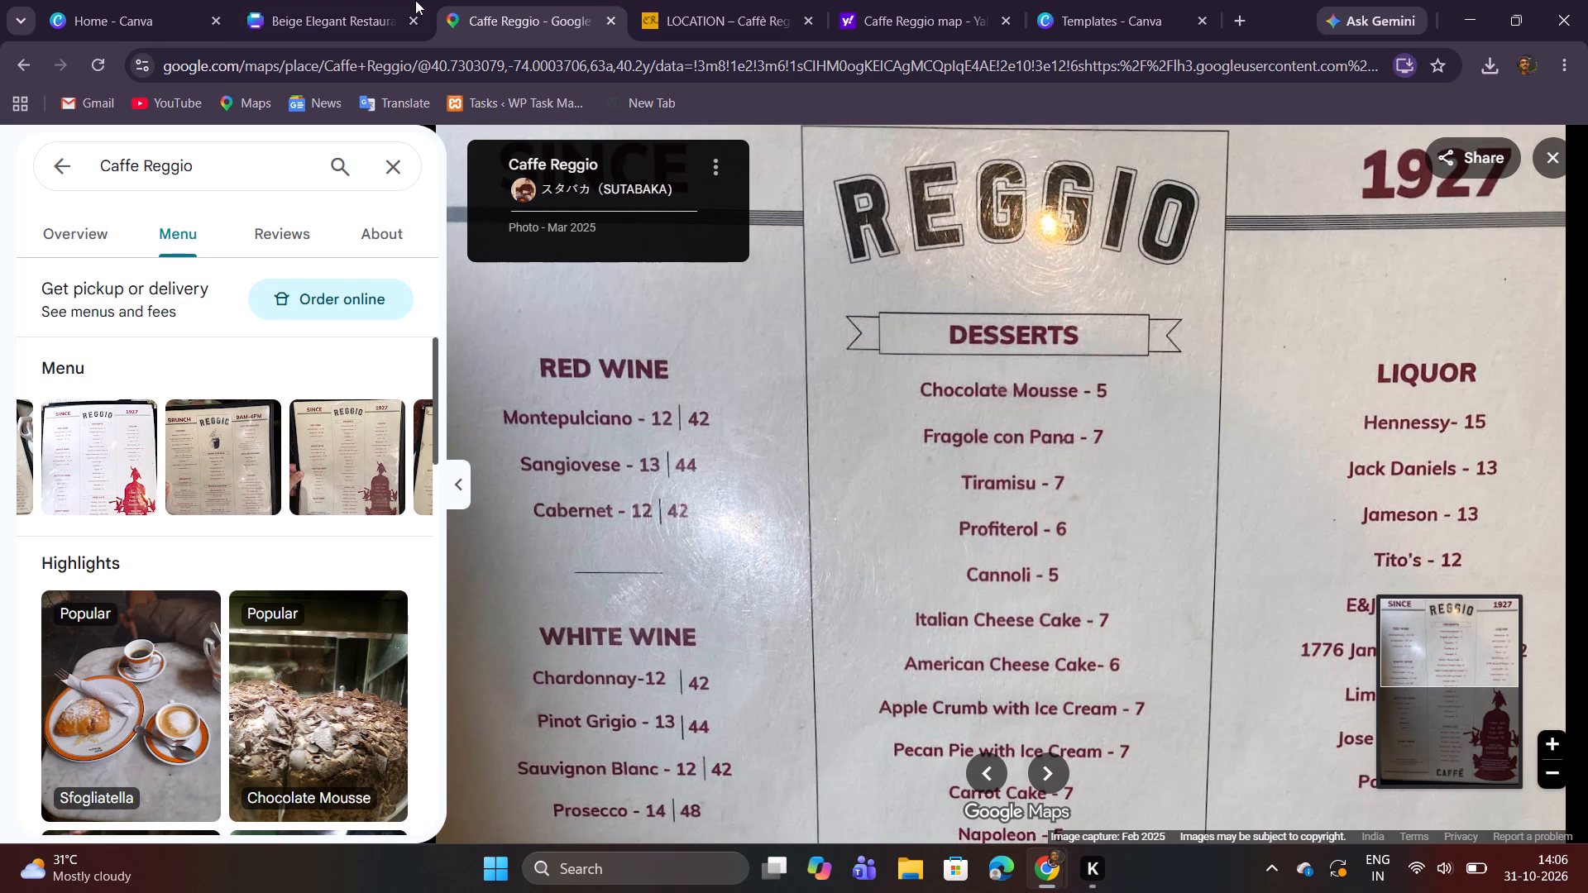
pyautogui.click(394, 0)
pyautogui.write('pulciano')
pyautogui.press('Return')
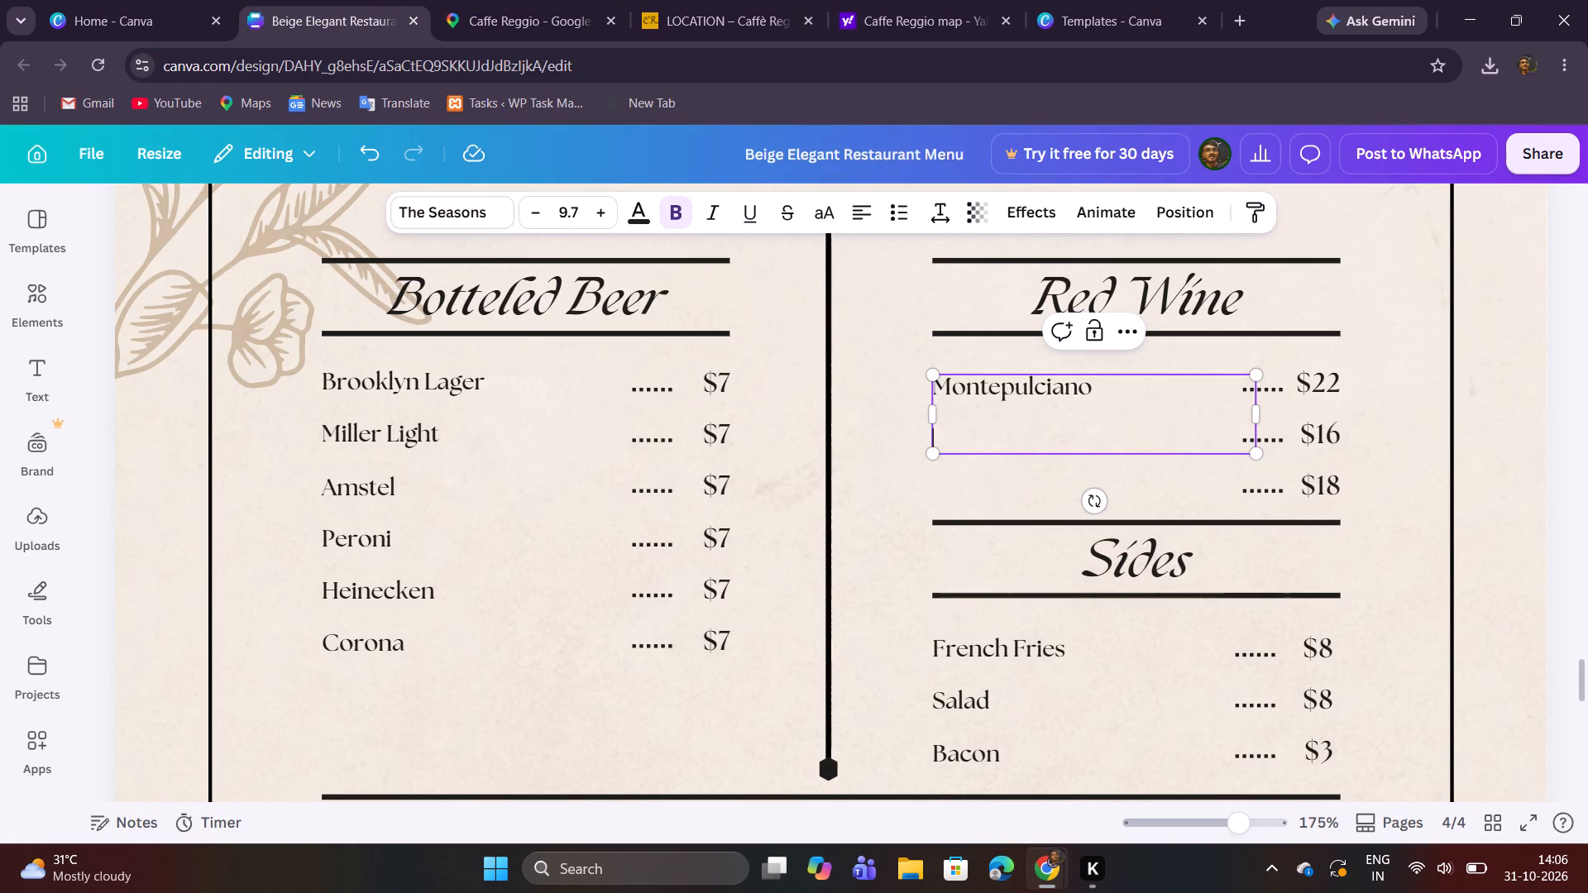
# Add Sangiovese and Cabernet on separate lines below Montepulciano, checking the names in the menu photo.
pyautogui.click(495, 25)
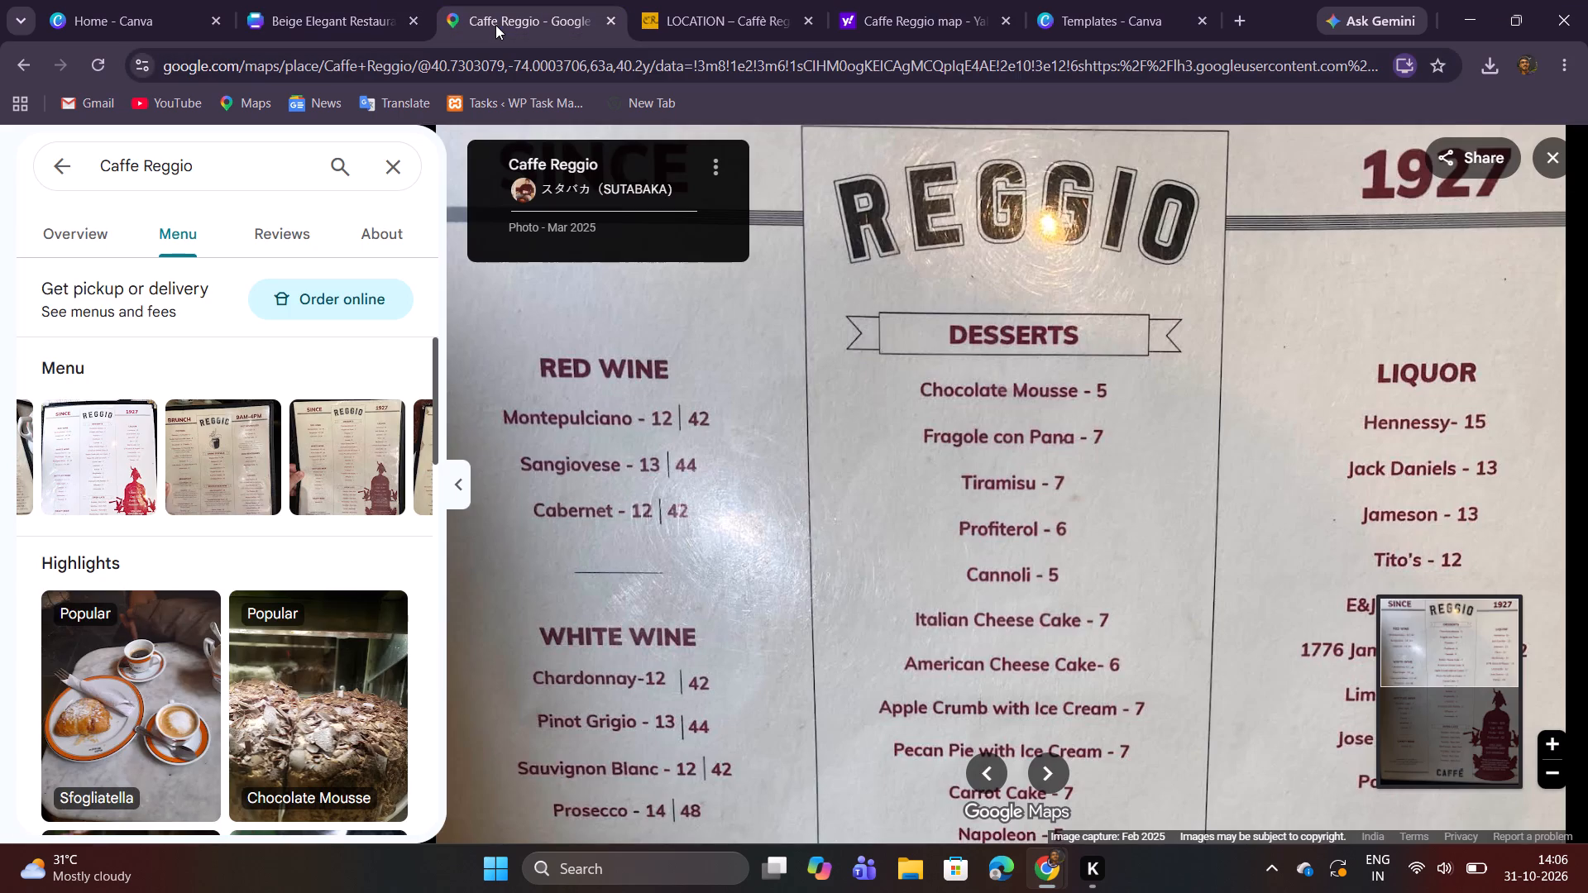
pyautogui.click(316, 1)
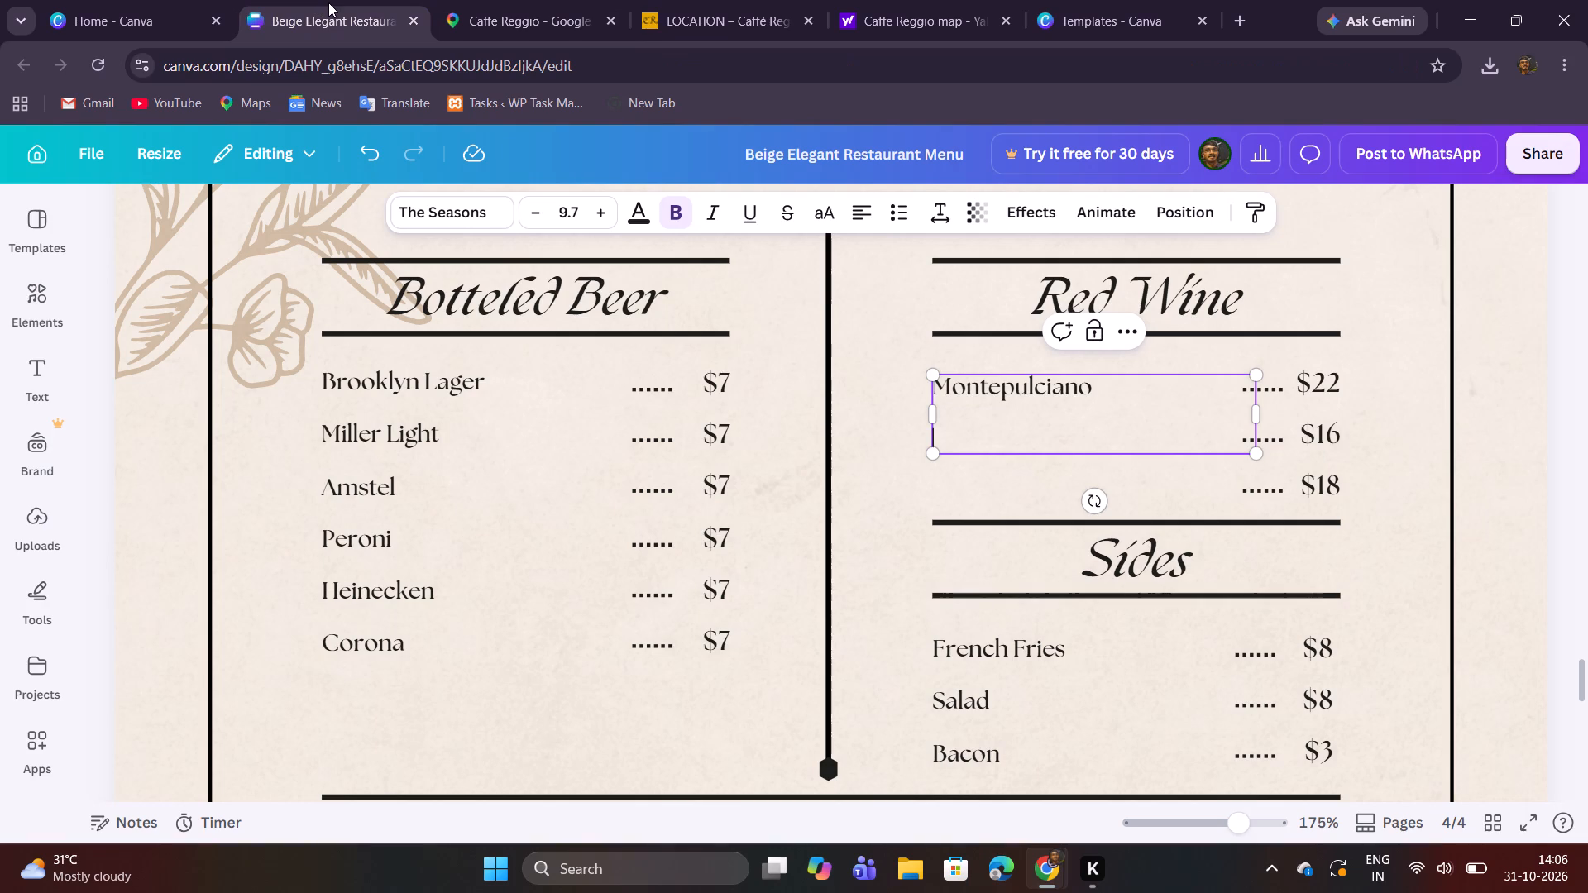
pyautogui.write('Sangio')
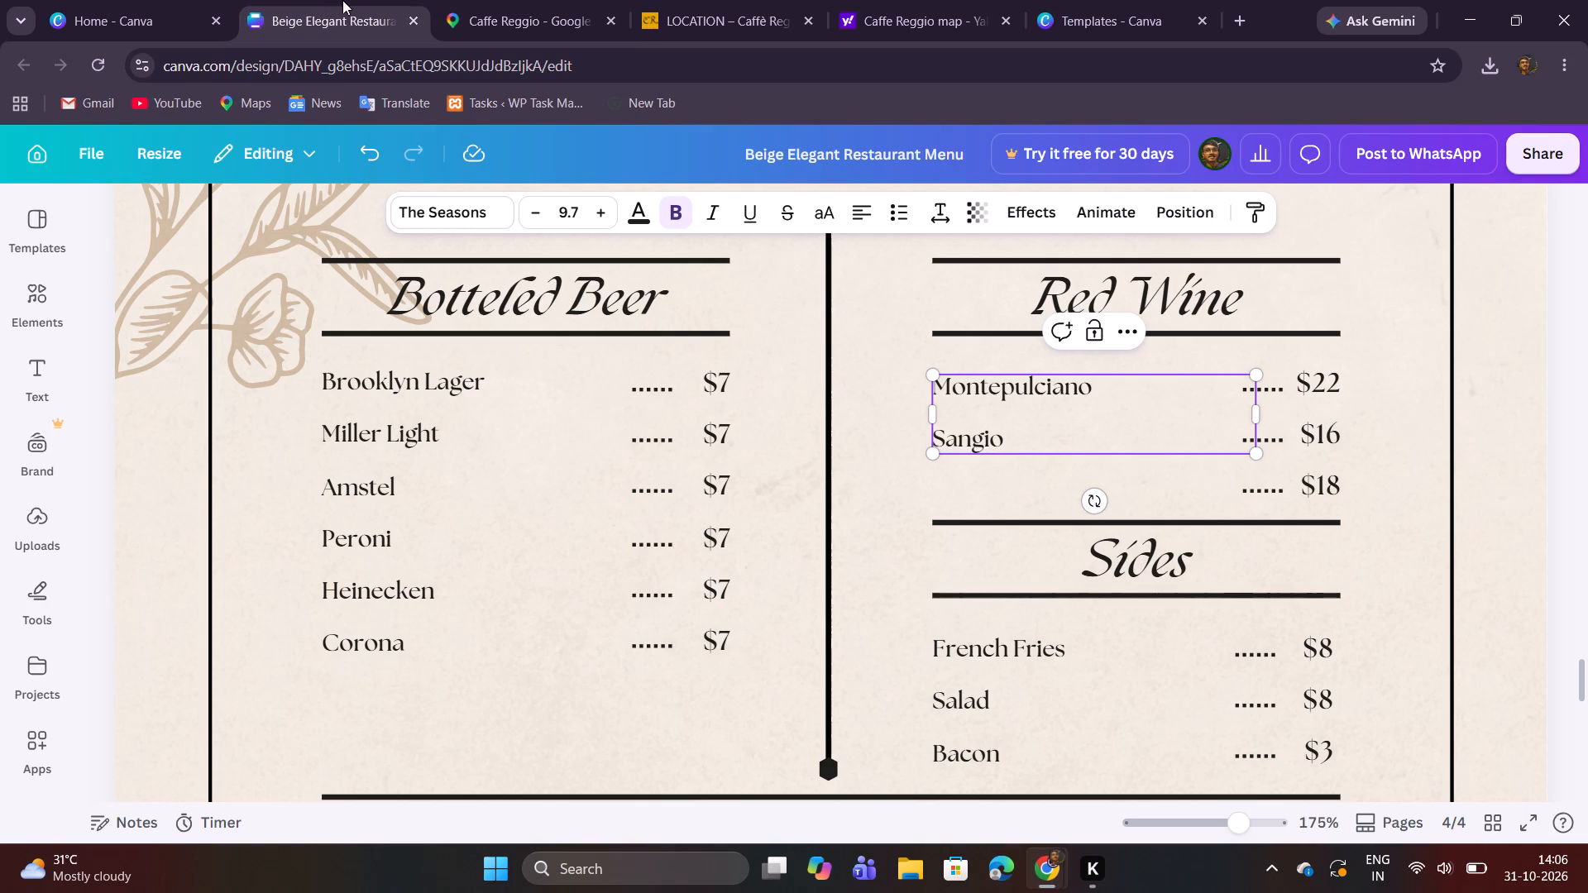
pyautogui.click(495, 29)
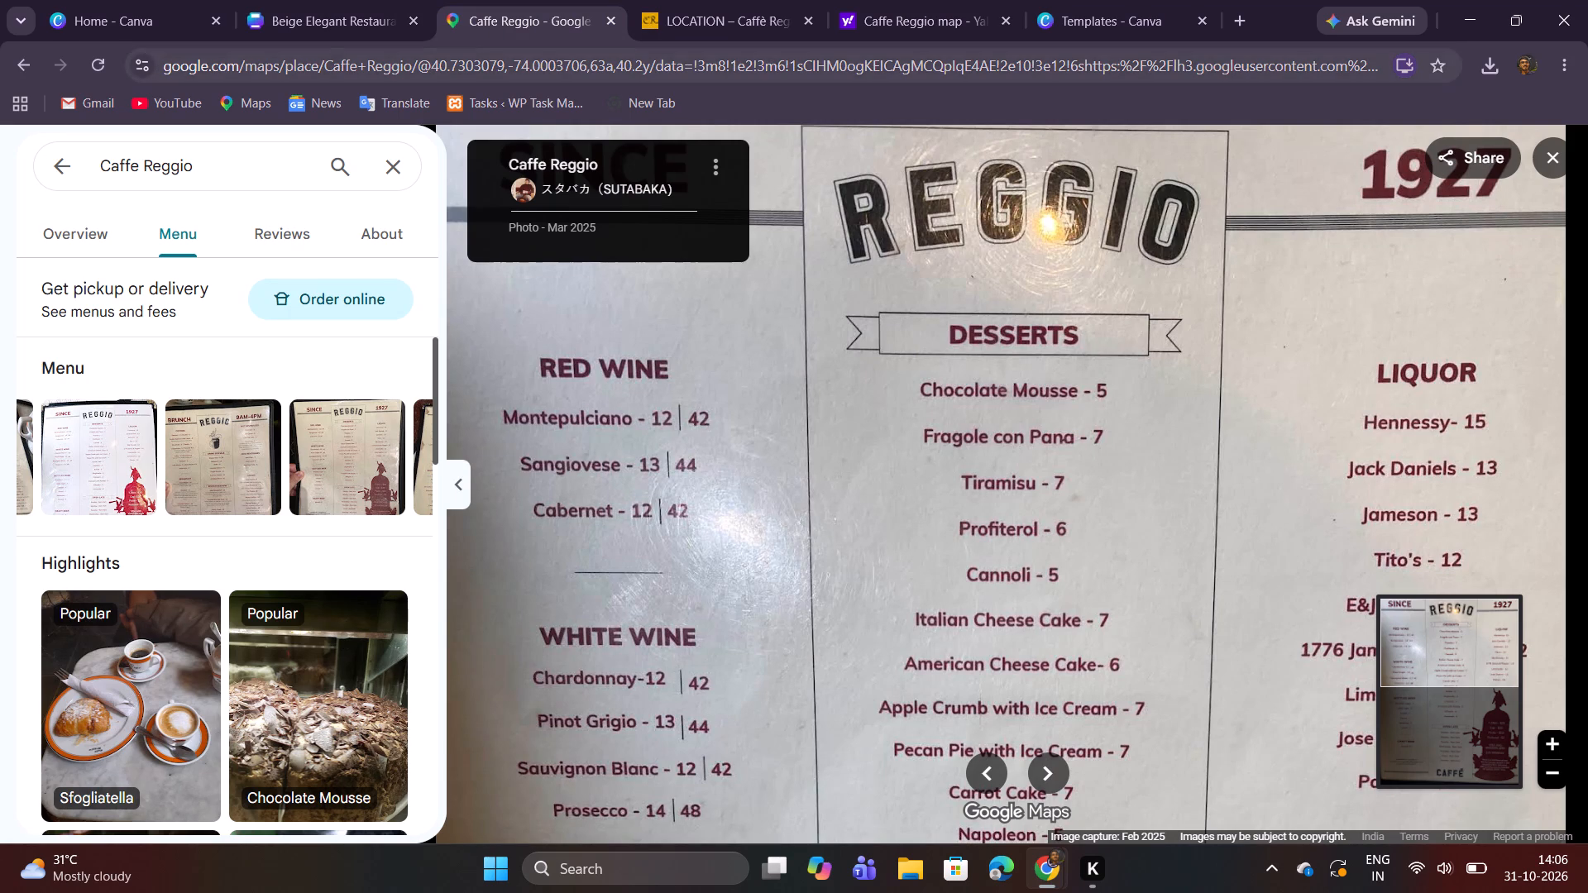
pyautogui.click(333, 17)
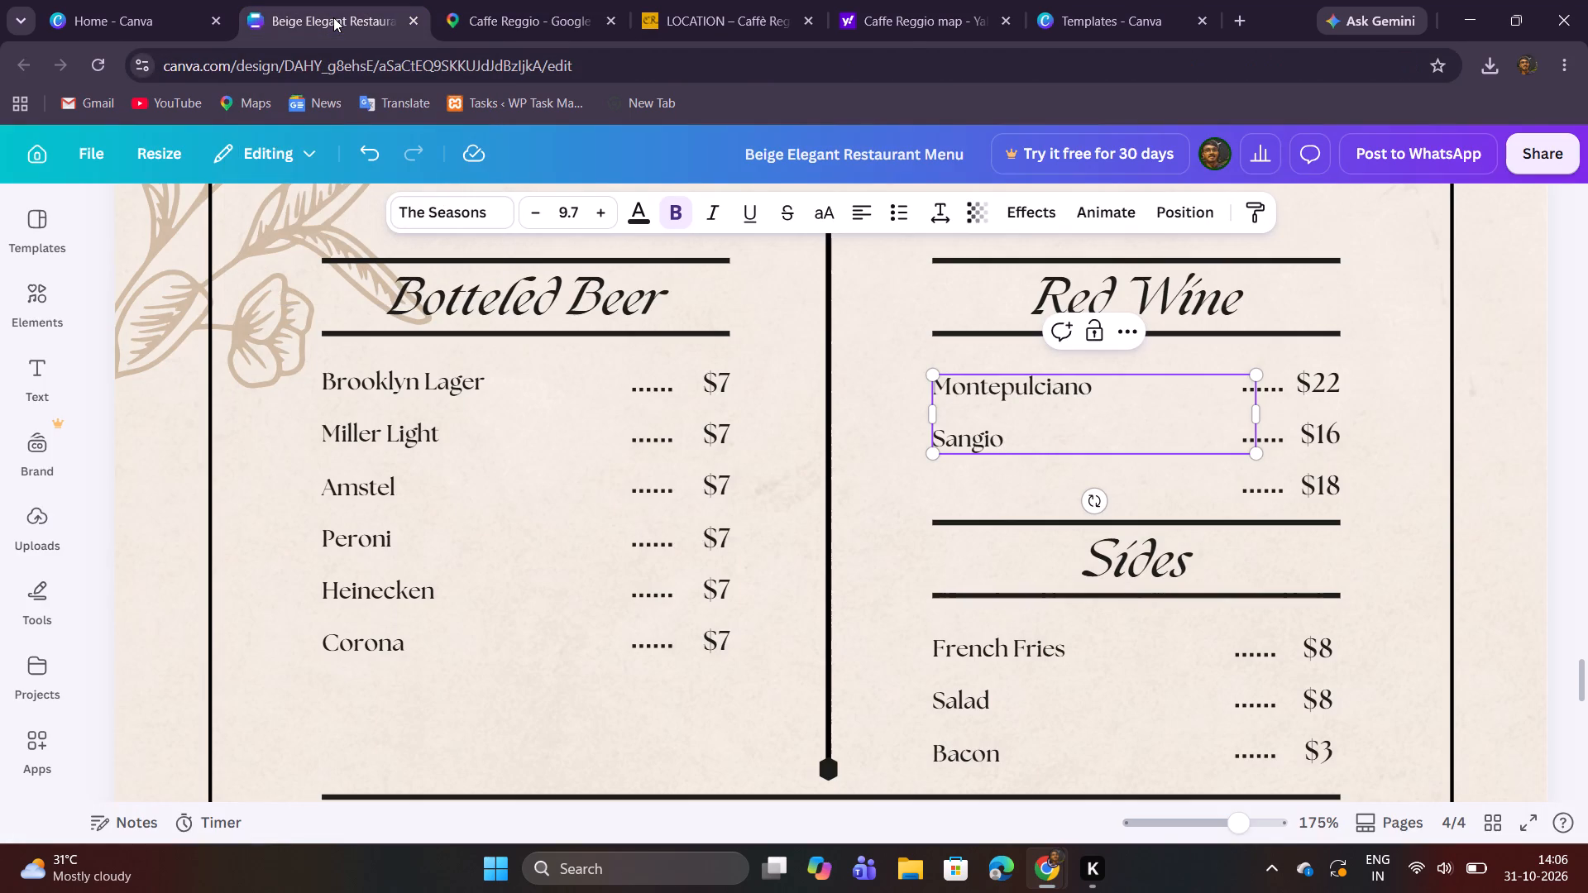
pyautogui.write('vese')
pyautogui.press('Return')
pyautogui.click(497, 0)
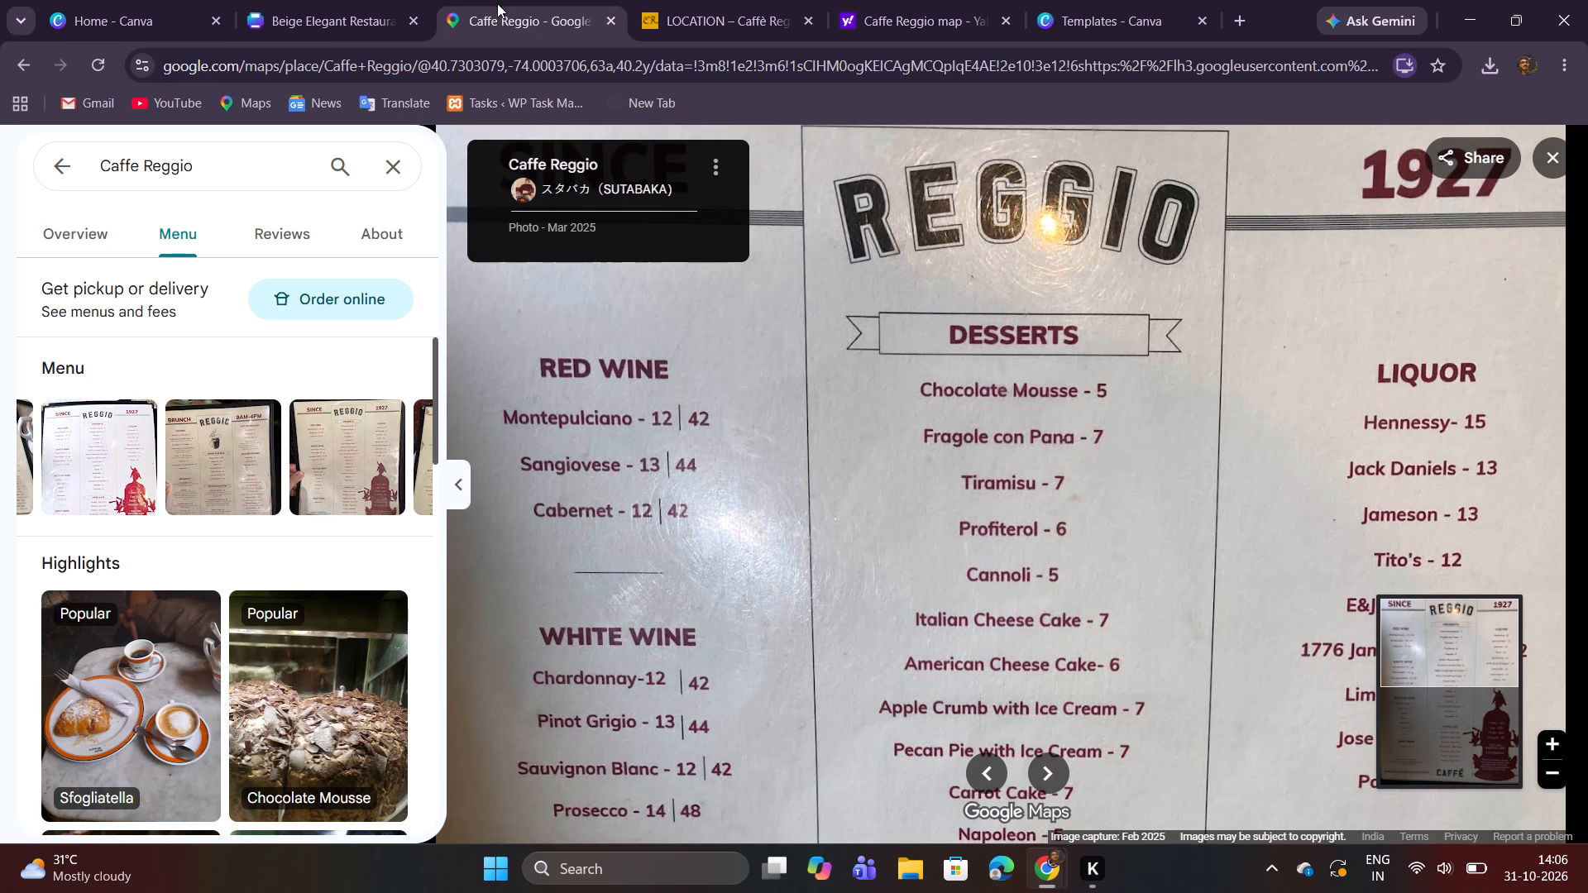
pyautogui.click(319, 0)
pyautogui.hotkey('shift', 'c')
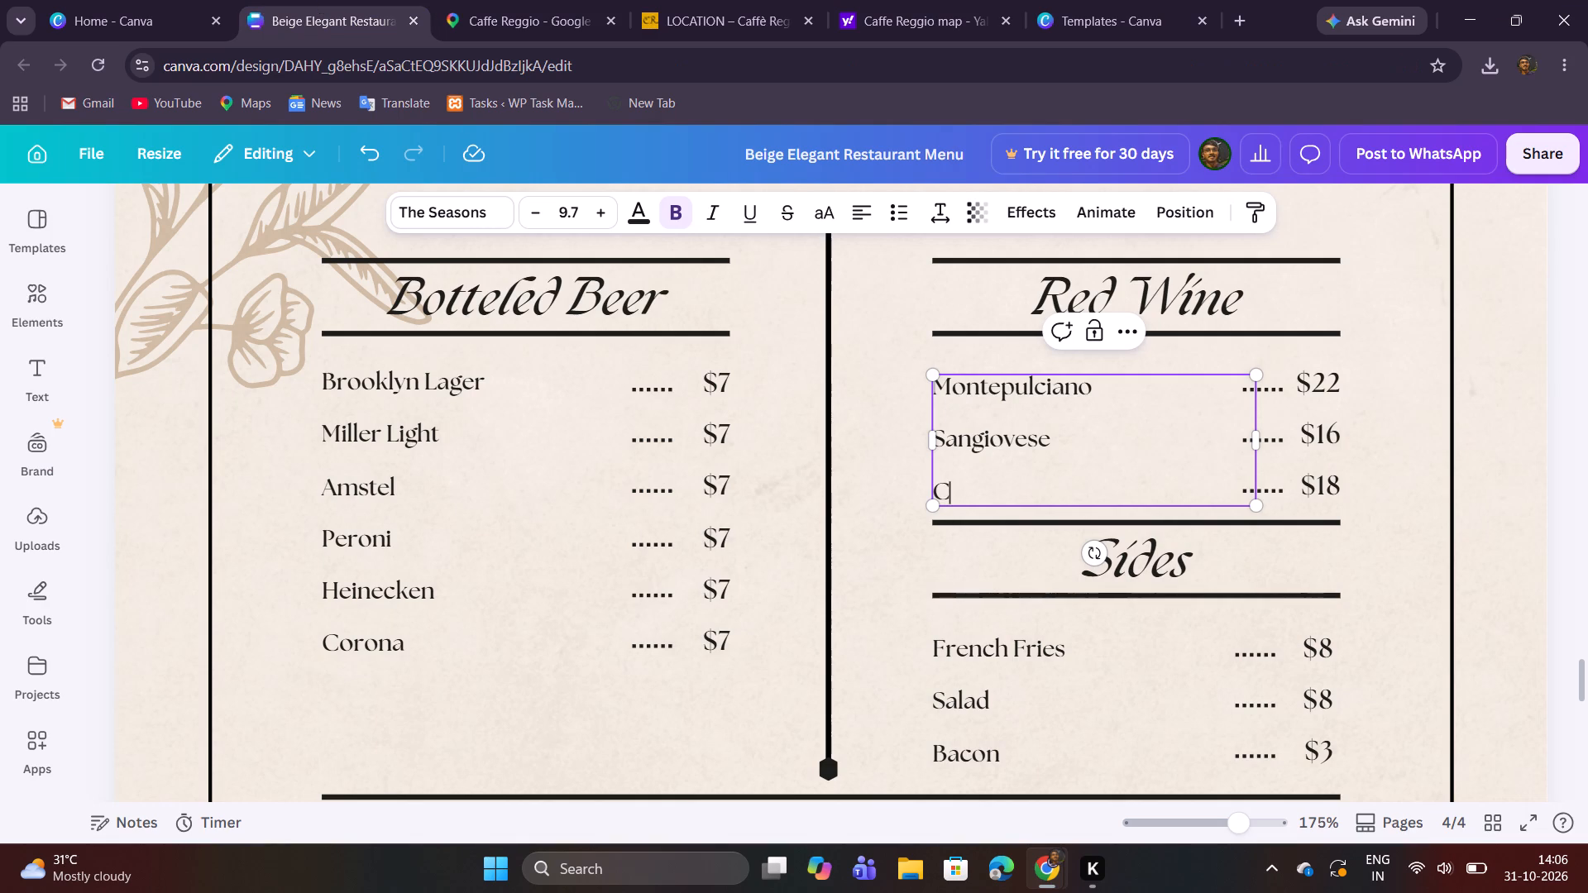
pyautogui.press('a')
pyautogui.write('bernet')
# Set Montepulciano's price to $12 | $42, checking the wine prices in the Caffe Reggio menu photo.
pyautogui.click(450, 0)
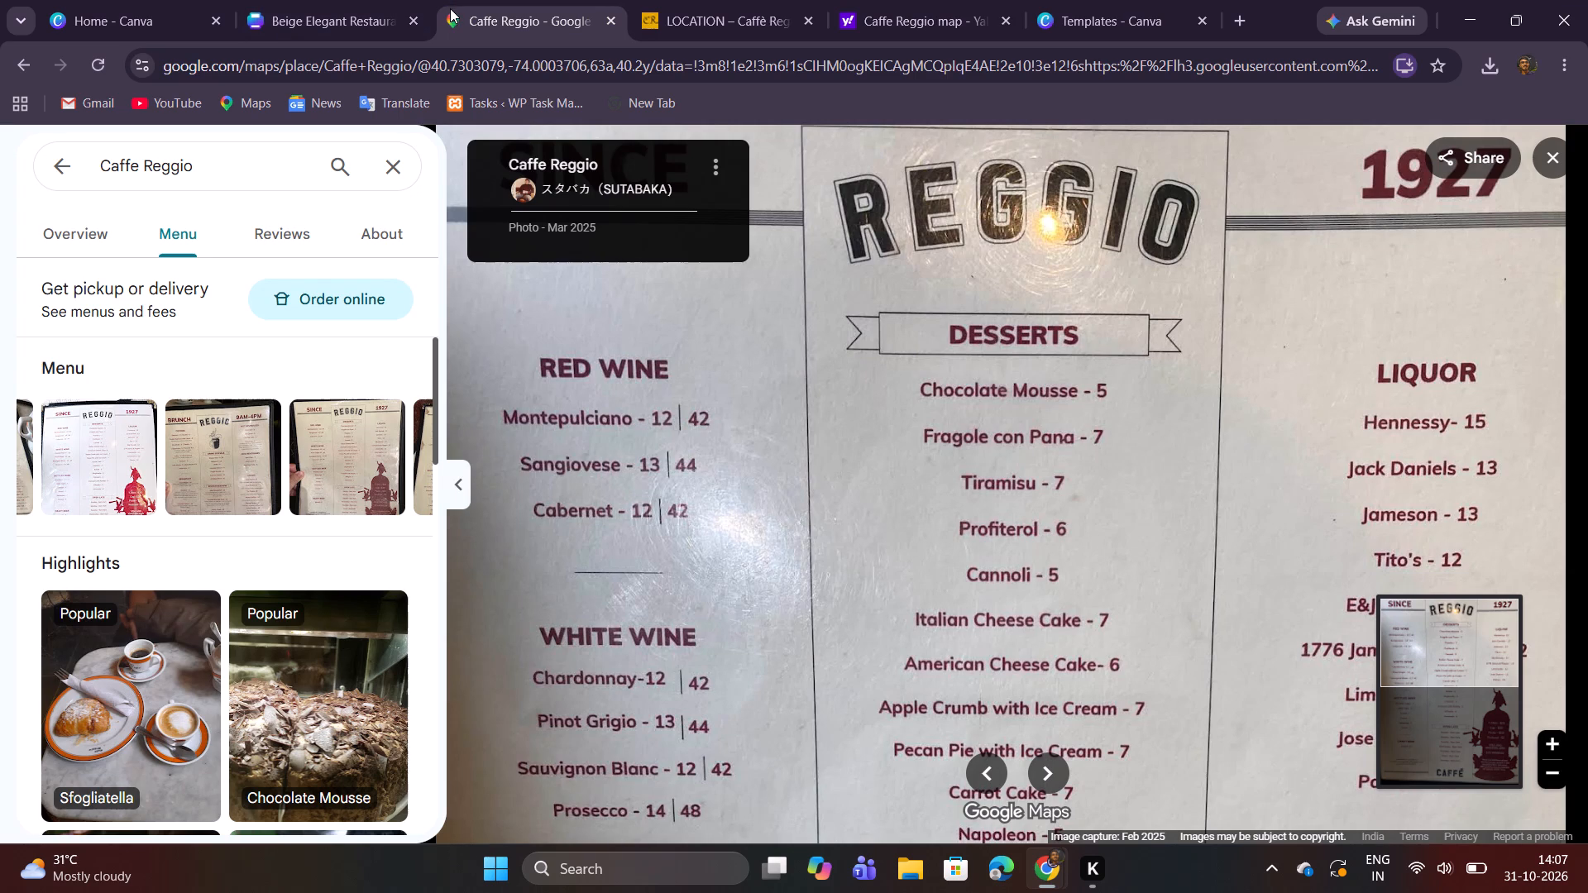
pyautogui.click(347, 18)
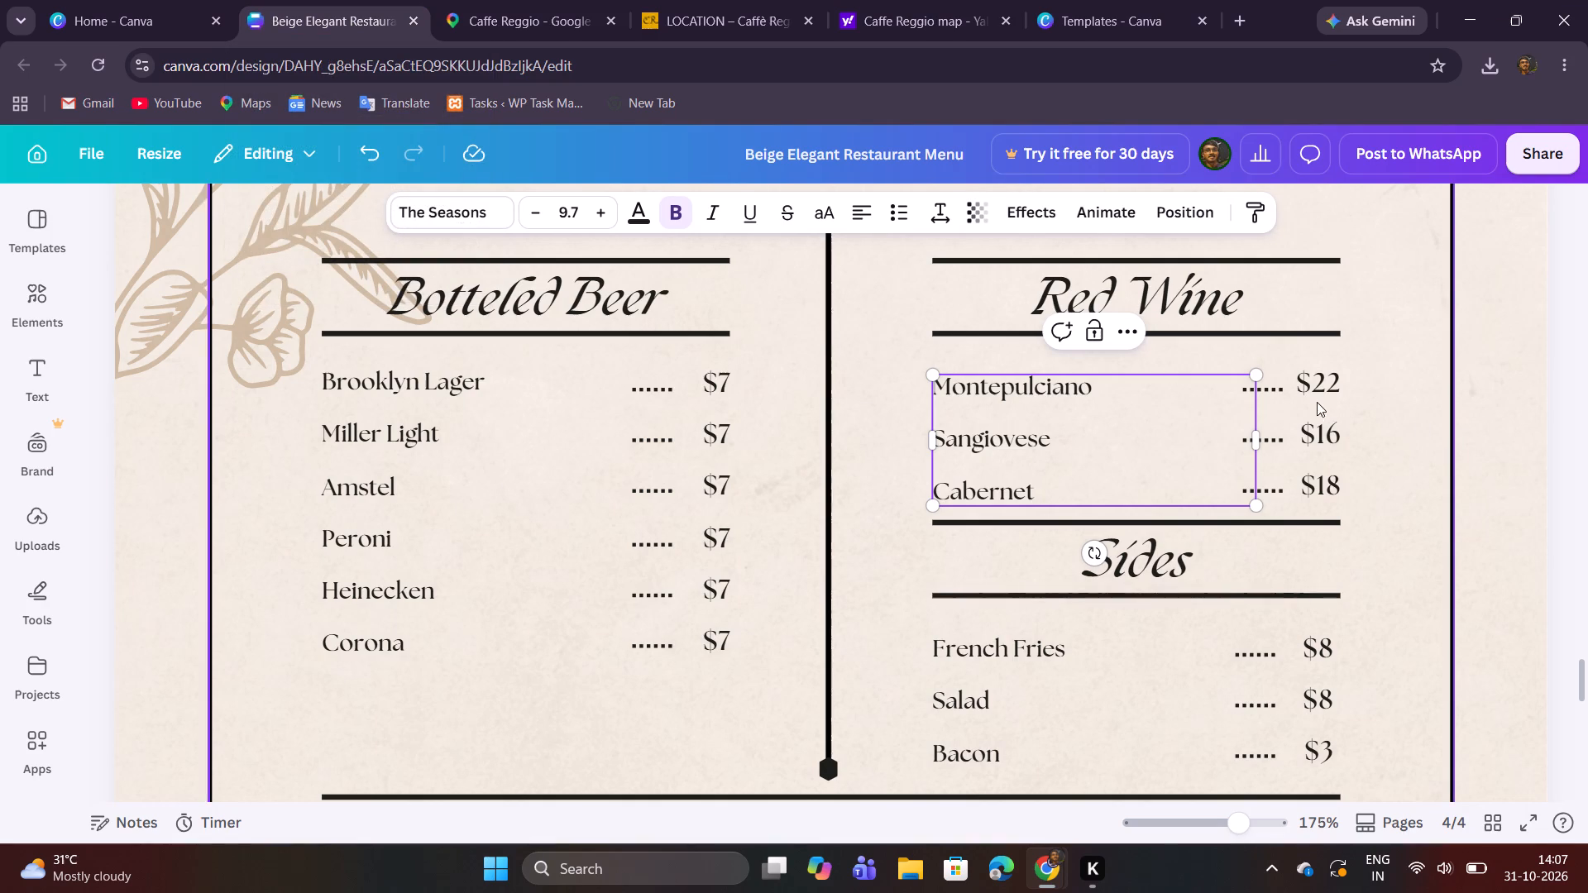
pyautogui.doubleClick(1317, 394)
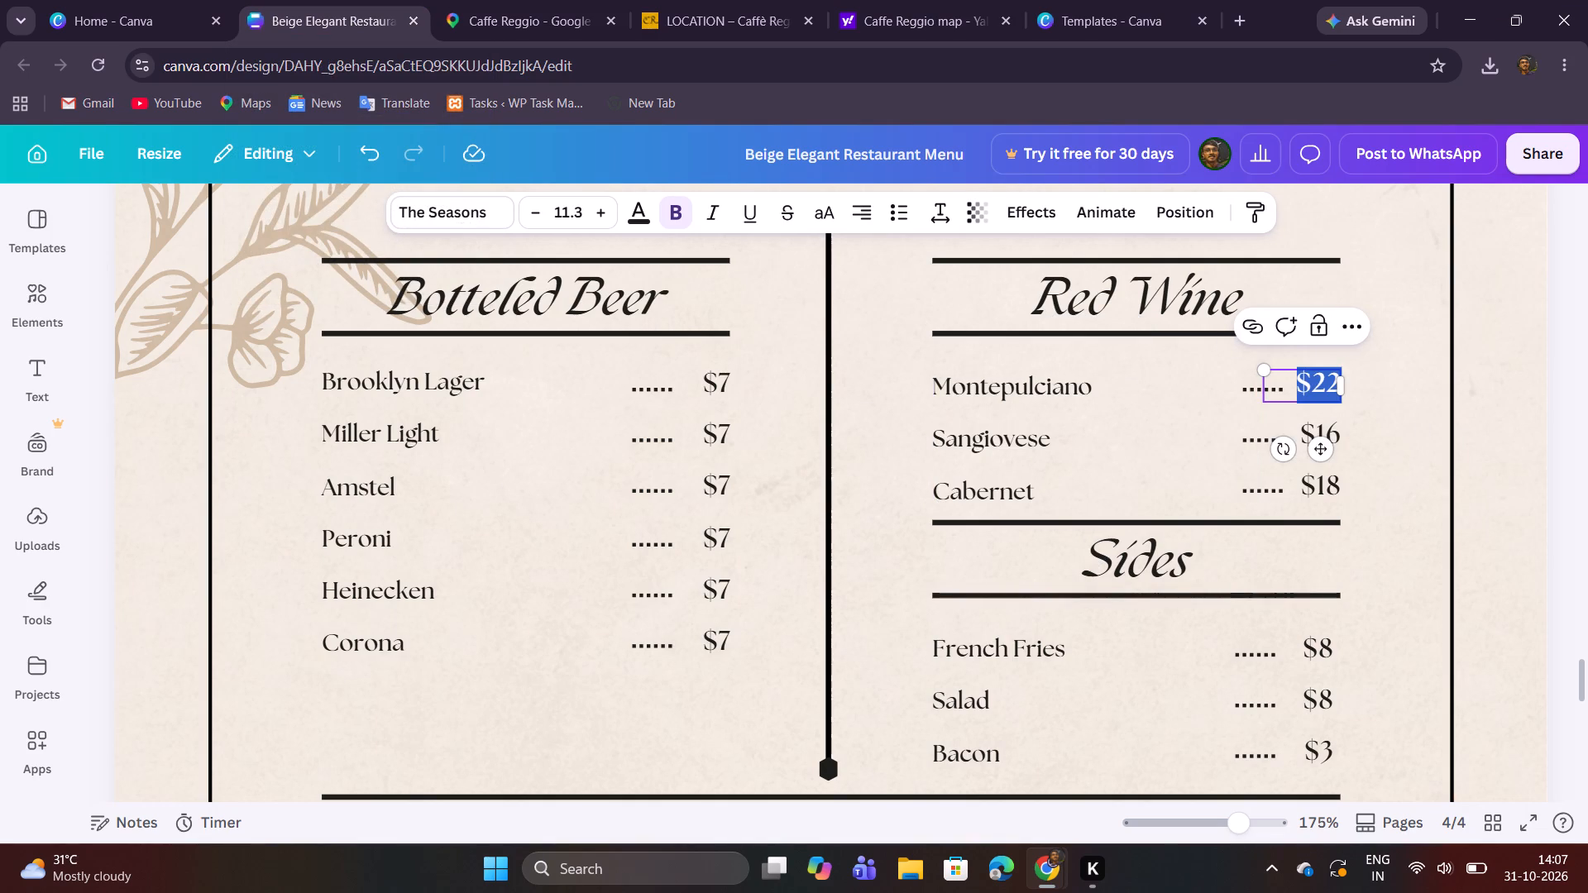
pyautogui.hotkey('shift', '$')
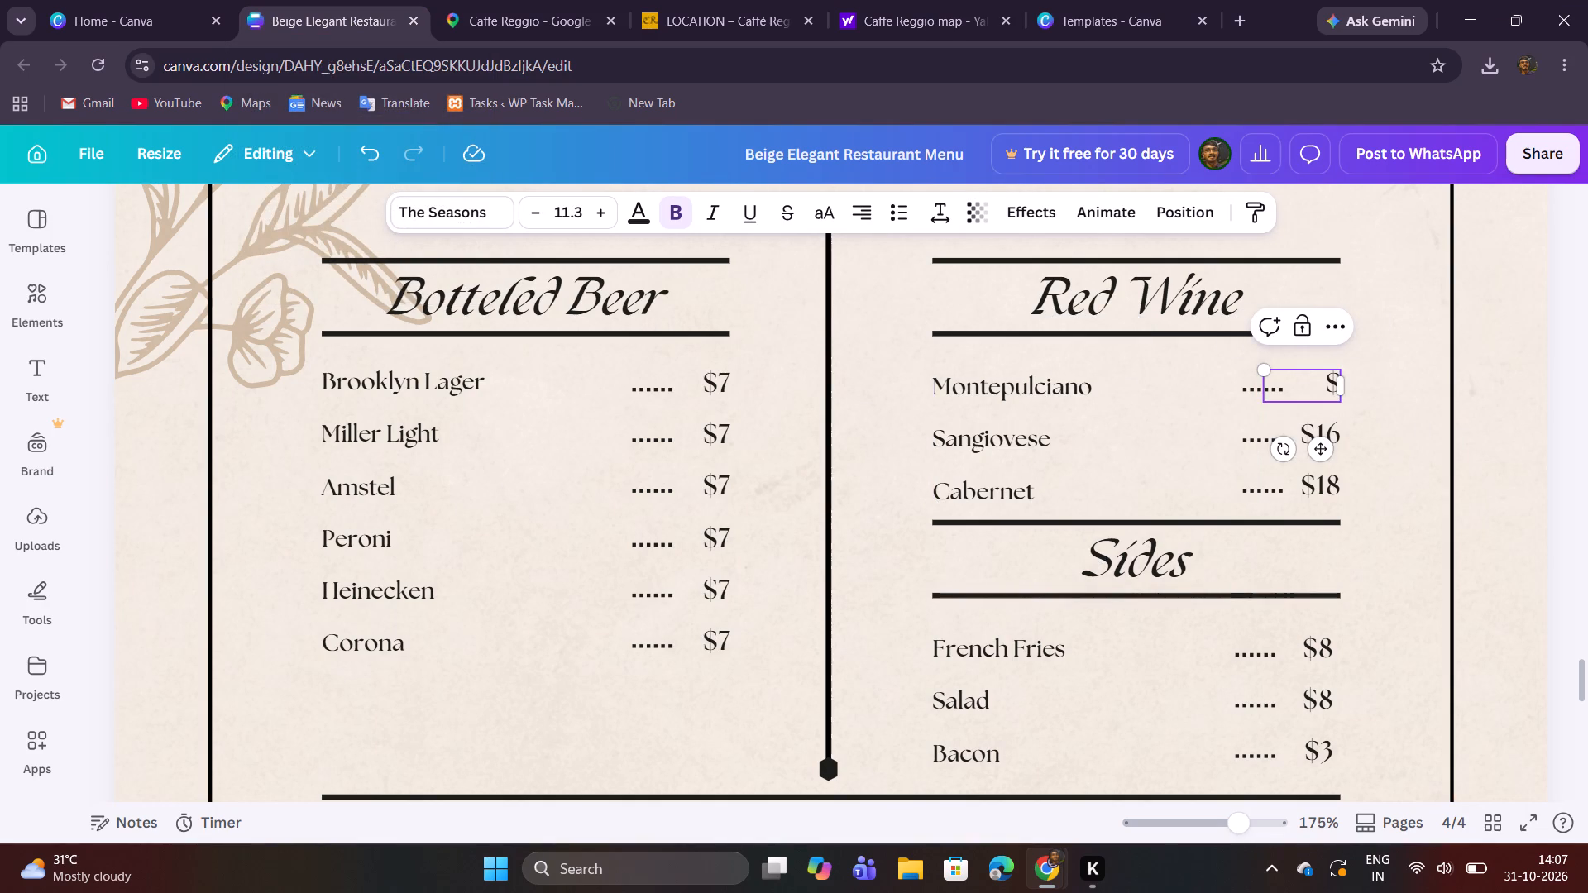
pyautogui.write('12')
pyautogui.press('space')
pyautogui.write('|')
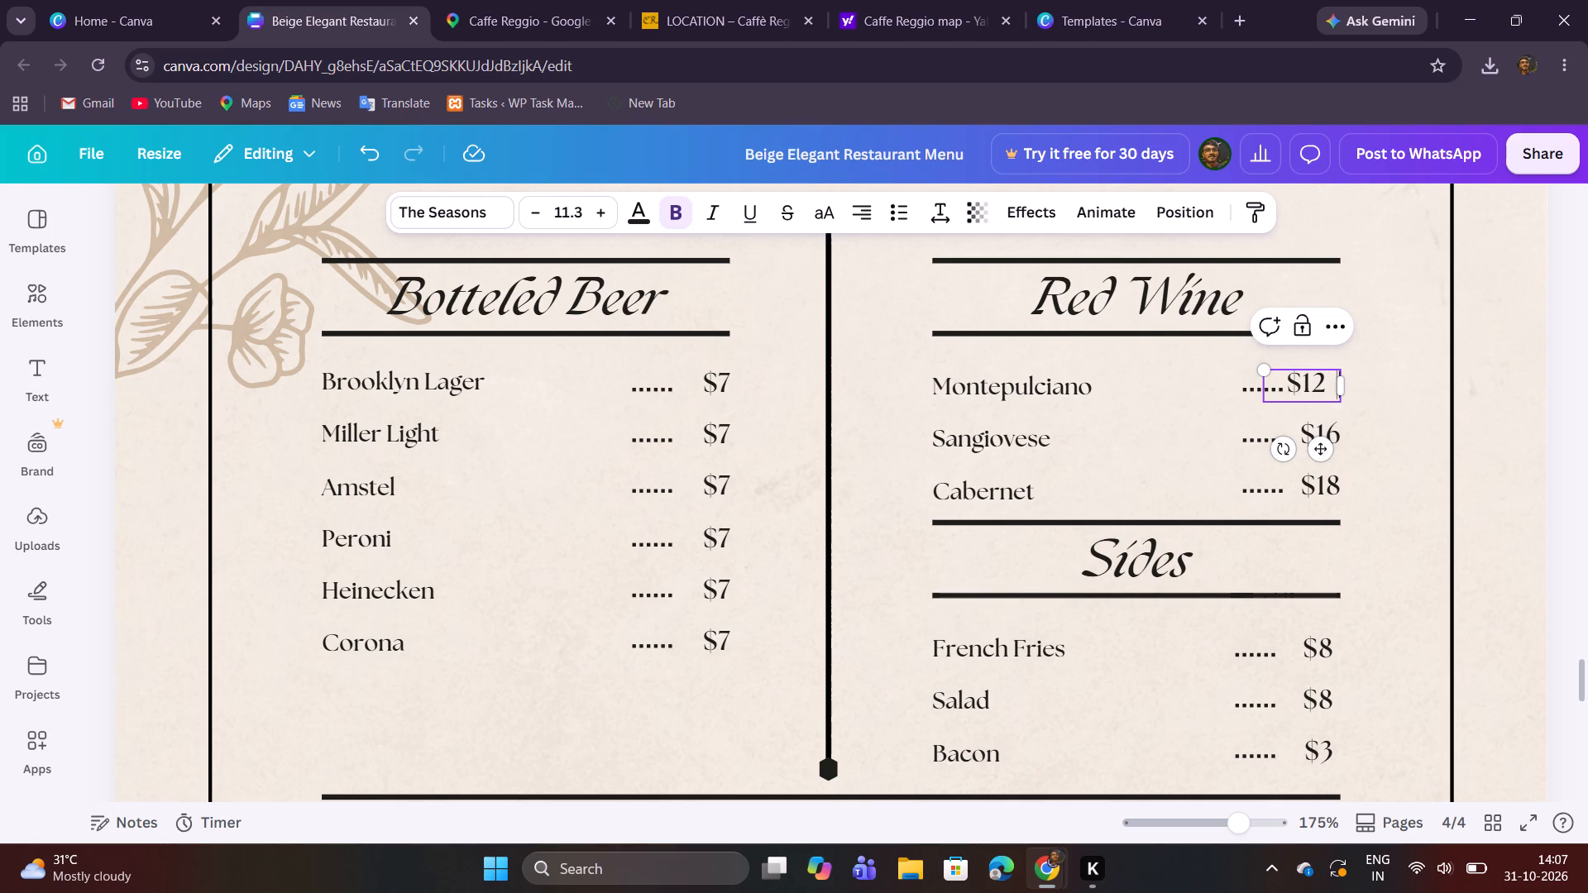
pyautogui.press('space')
pyautogui.hotkey('shift', '$')
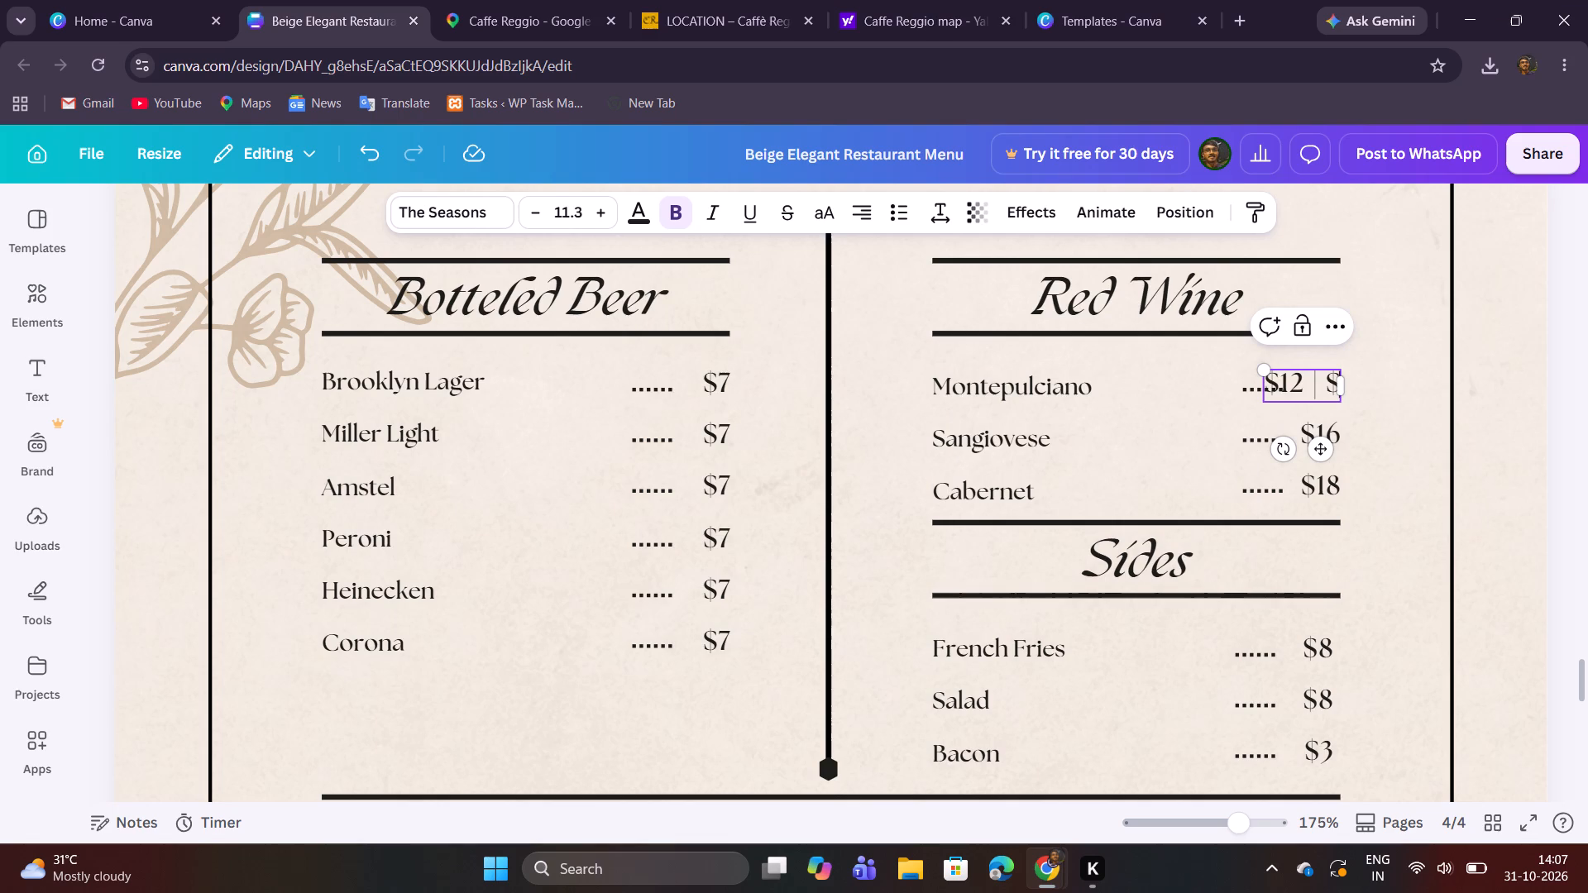
pyautogui.write('24')
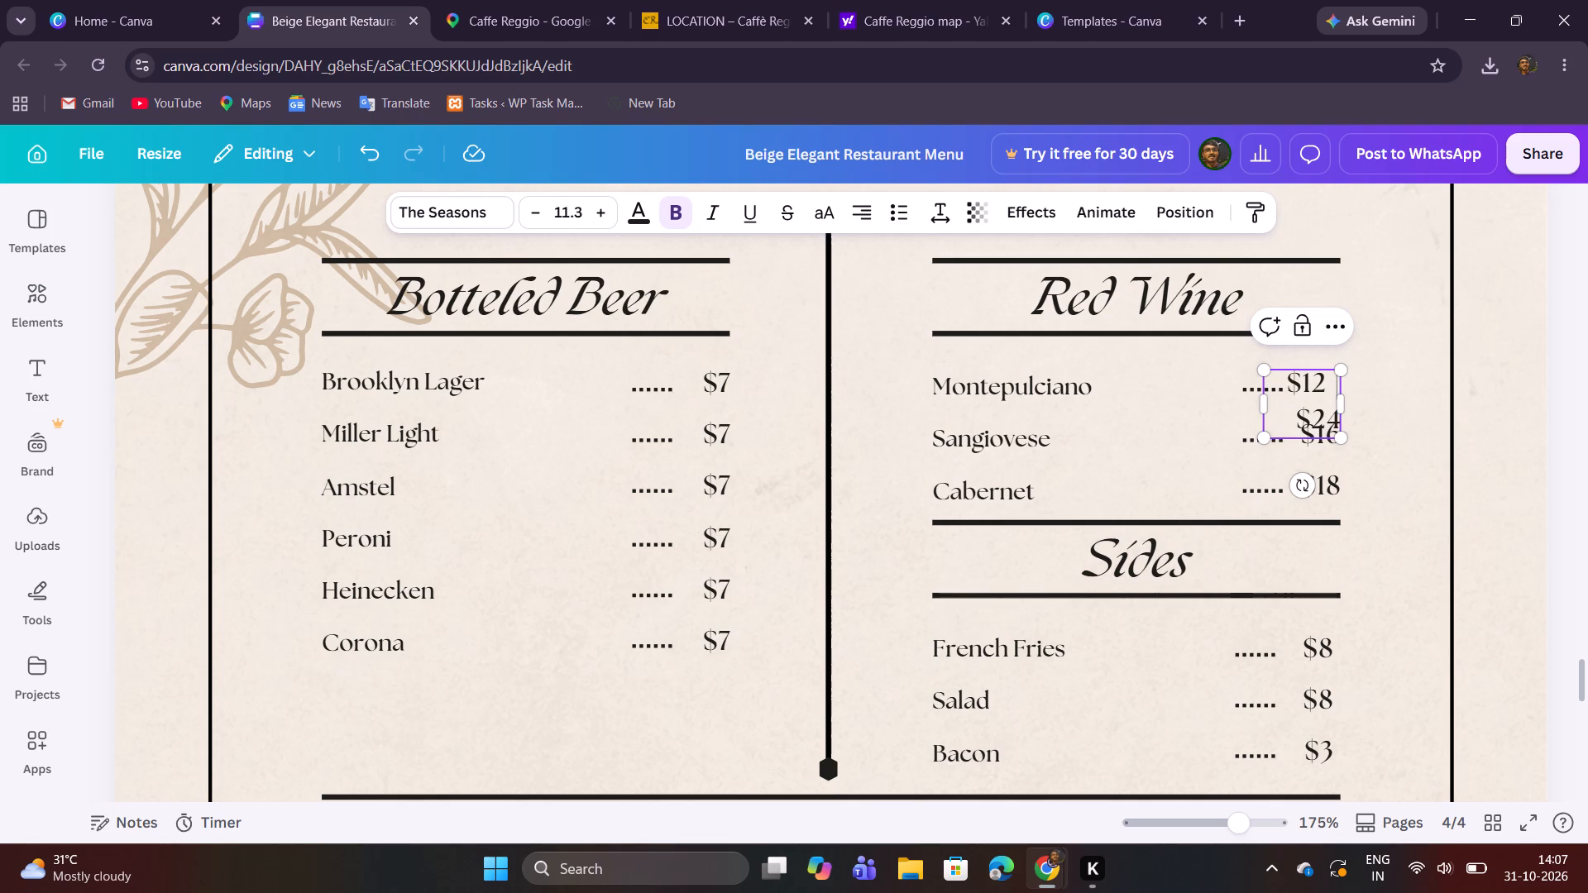
pyautogui.press('BackSpace')
pyautogui.press('BackSpace')
pyautogui.write('42')
# Widen Montepulciano's price text box to about 2.1 so that both prices fit on one line.
pyautogui.moveTo(1342, 402); pyautogui.dragTo(1352, 402)
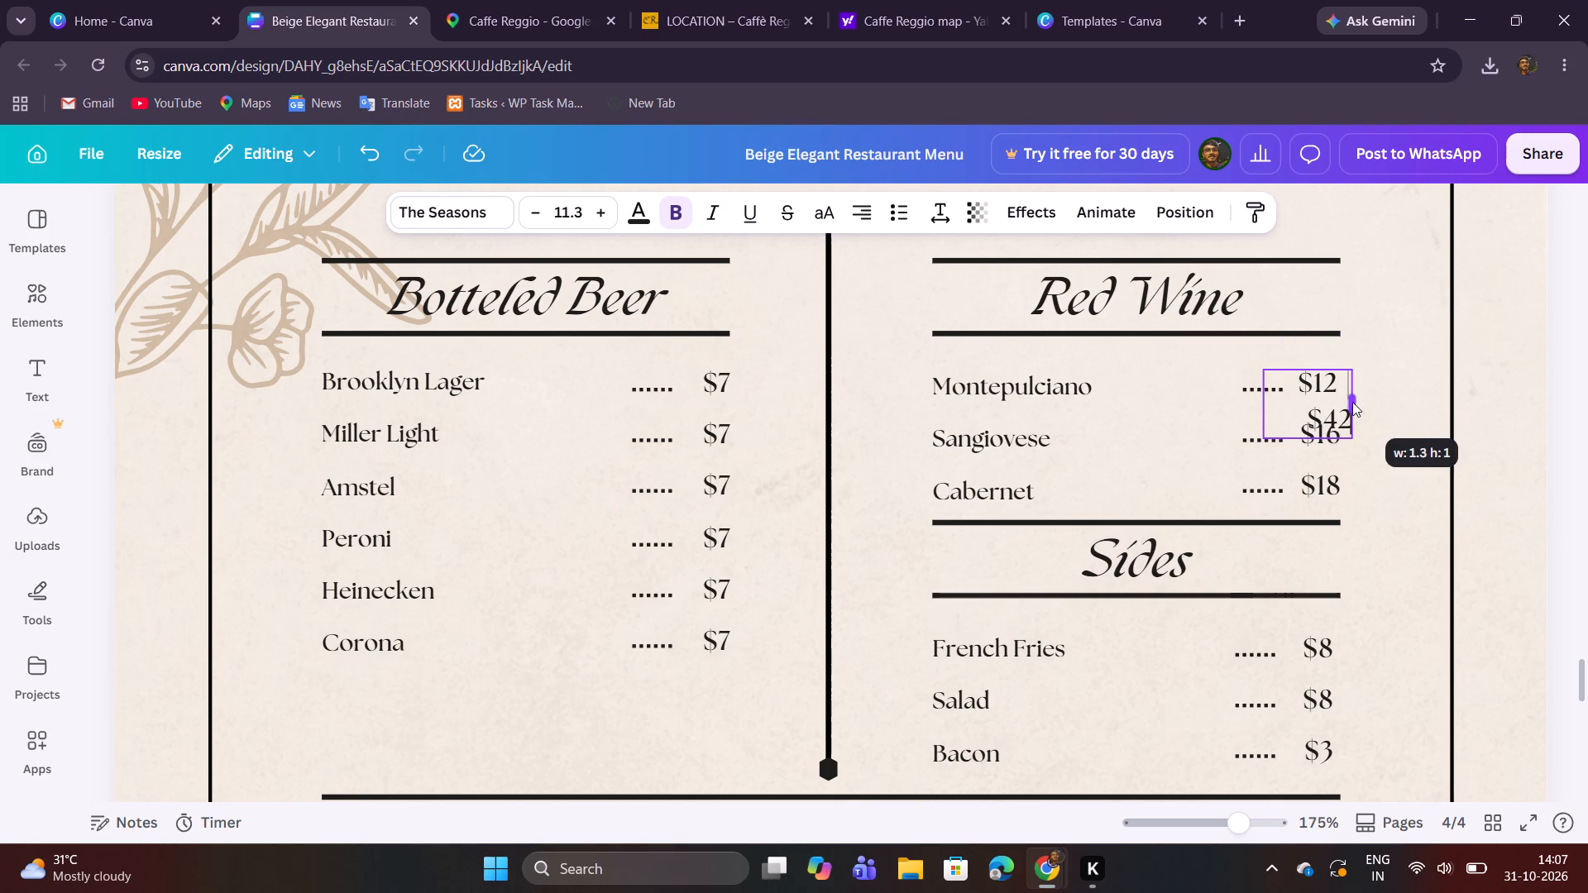
pyautogui.moveTo(1352, 402); pyautogui.dragTo(1396, 400)
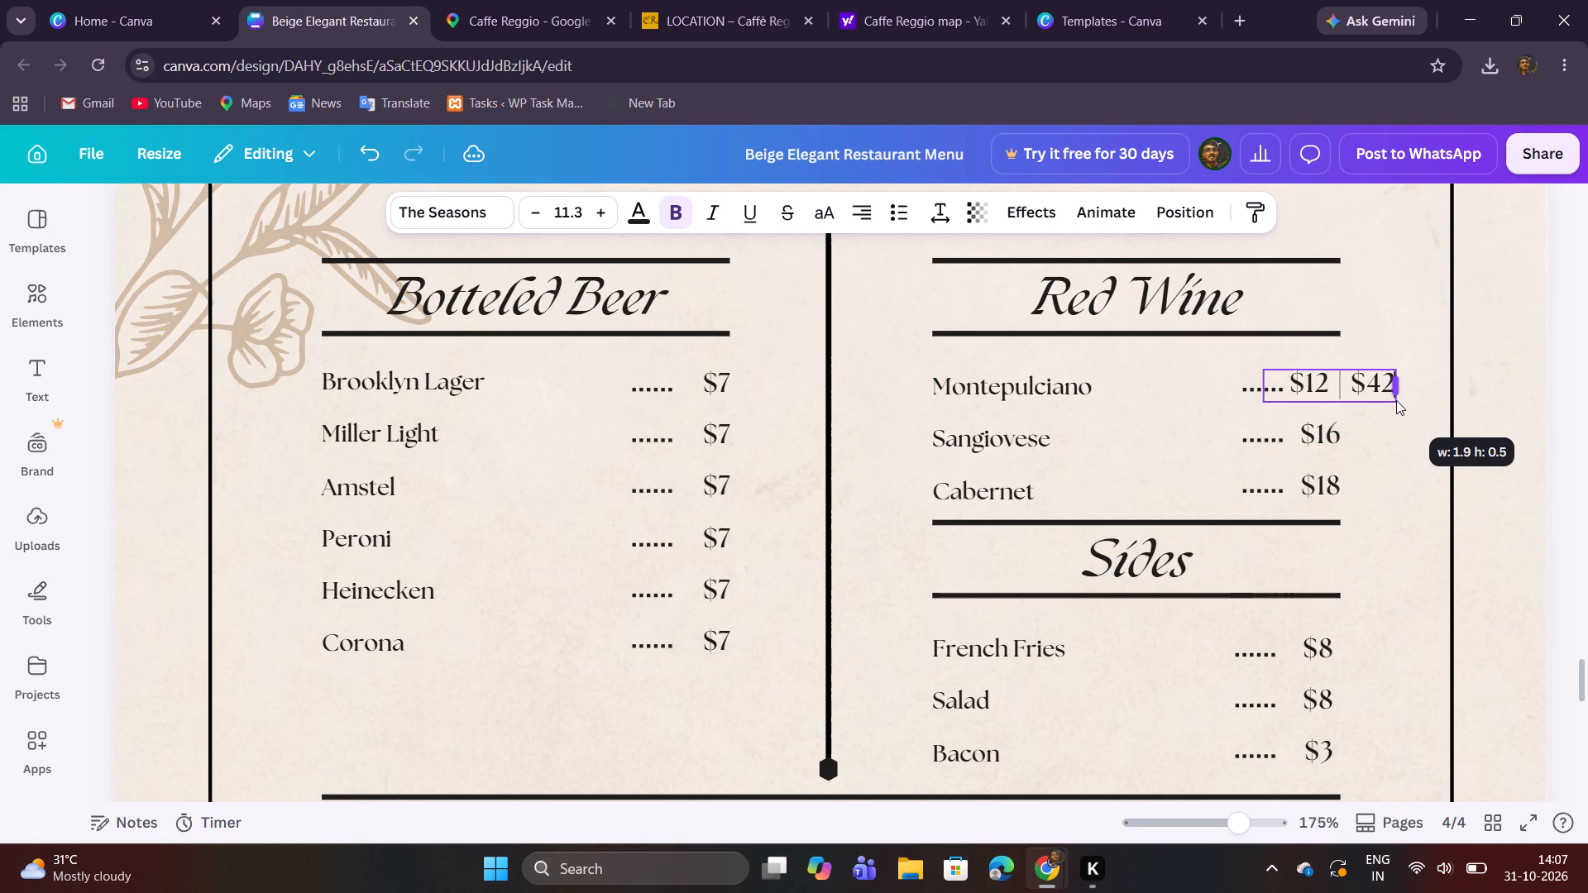
pyautogui.moveTo(1396, 400); pyautogui.dragTo(1406, 402)
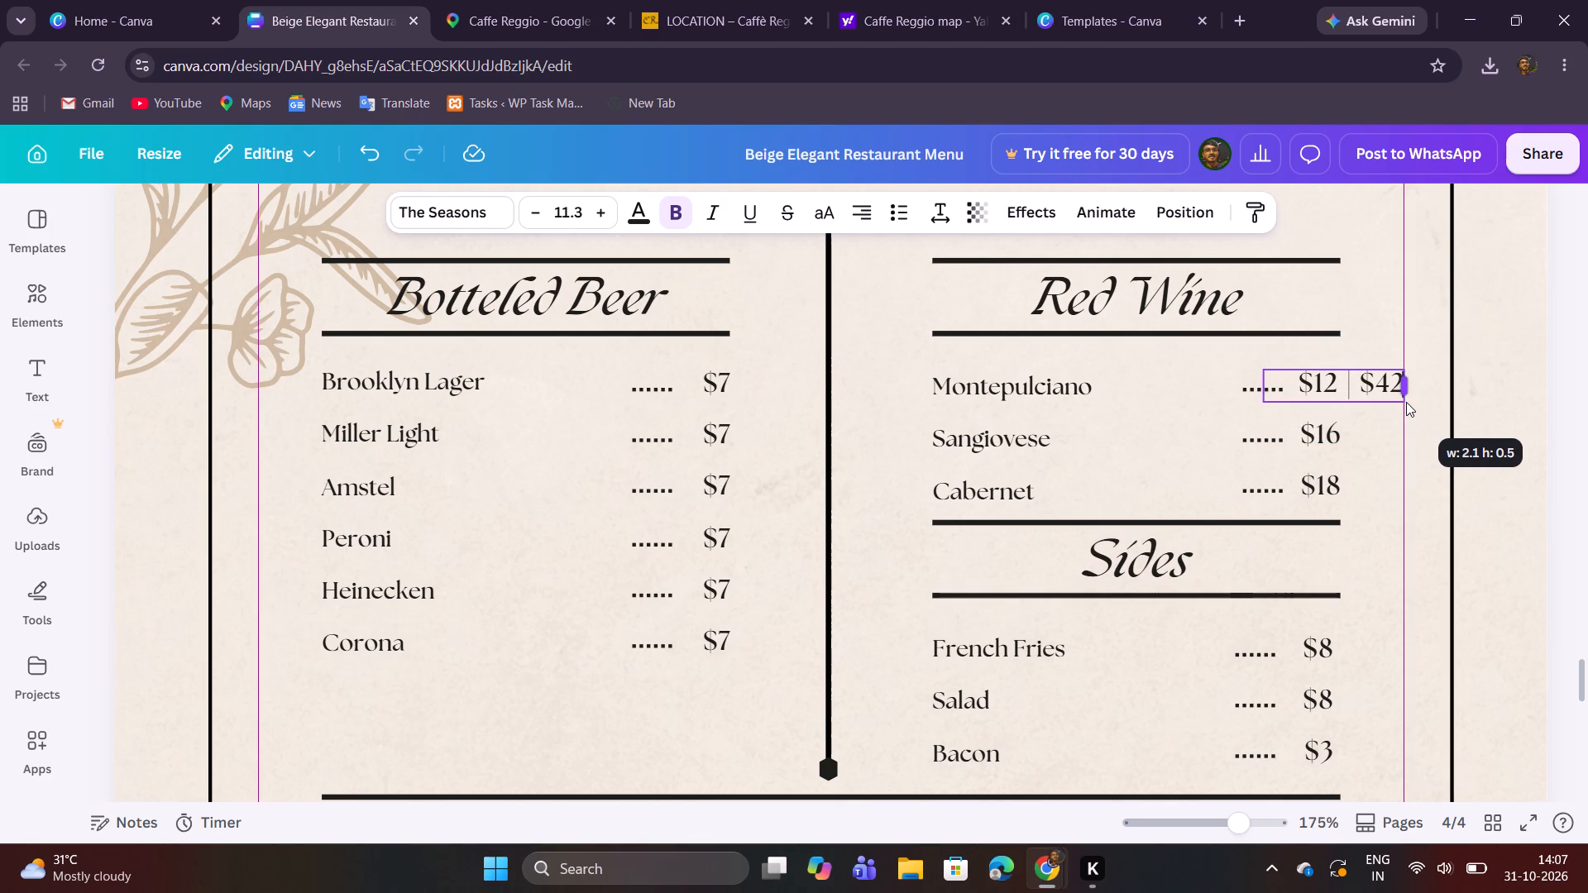
pyautogui.moveTo(1406, 402); pyautogui.dragTo(1405, 403)
pyautogui.click(1405, 433)
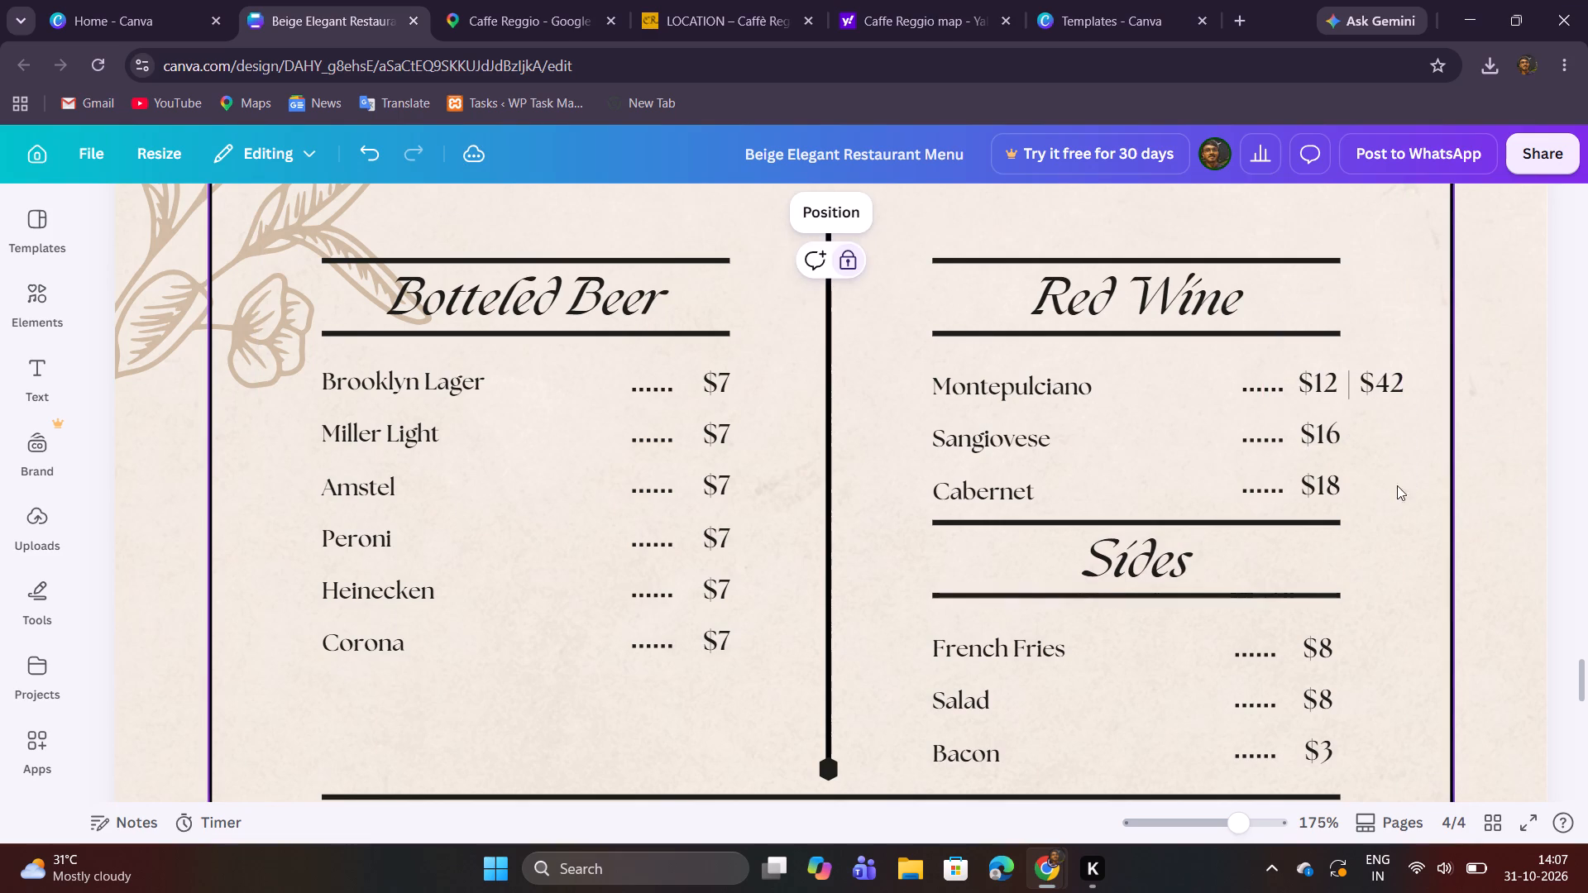
# Replace Sangiovese's price with a copy of Montepulciano's $12 | $42 and widen its text box to match.
pyautogui.click(1323, 444)
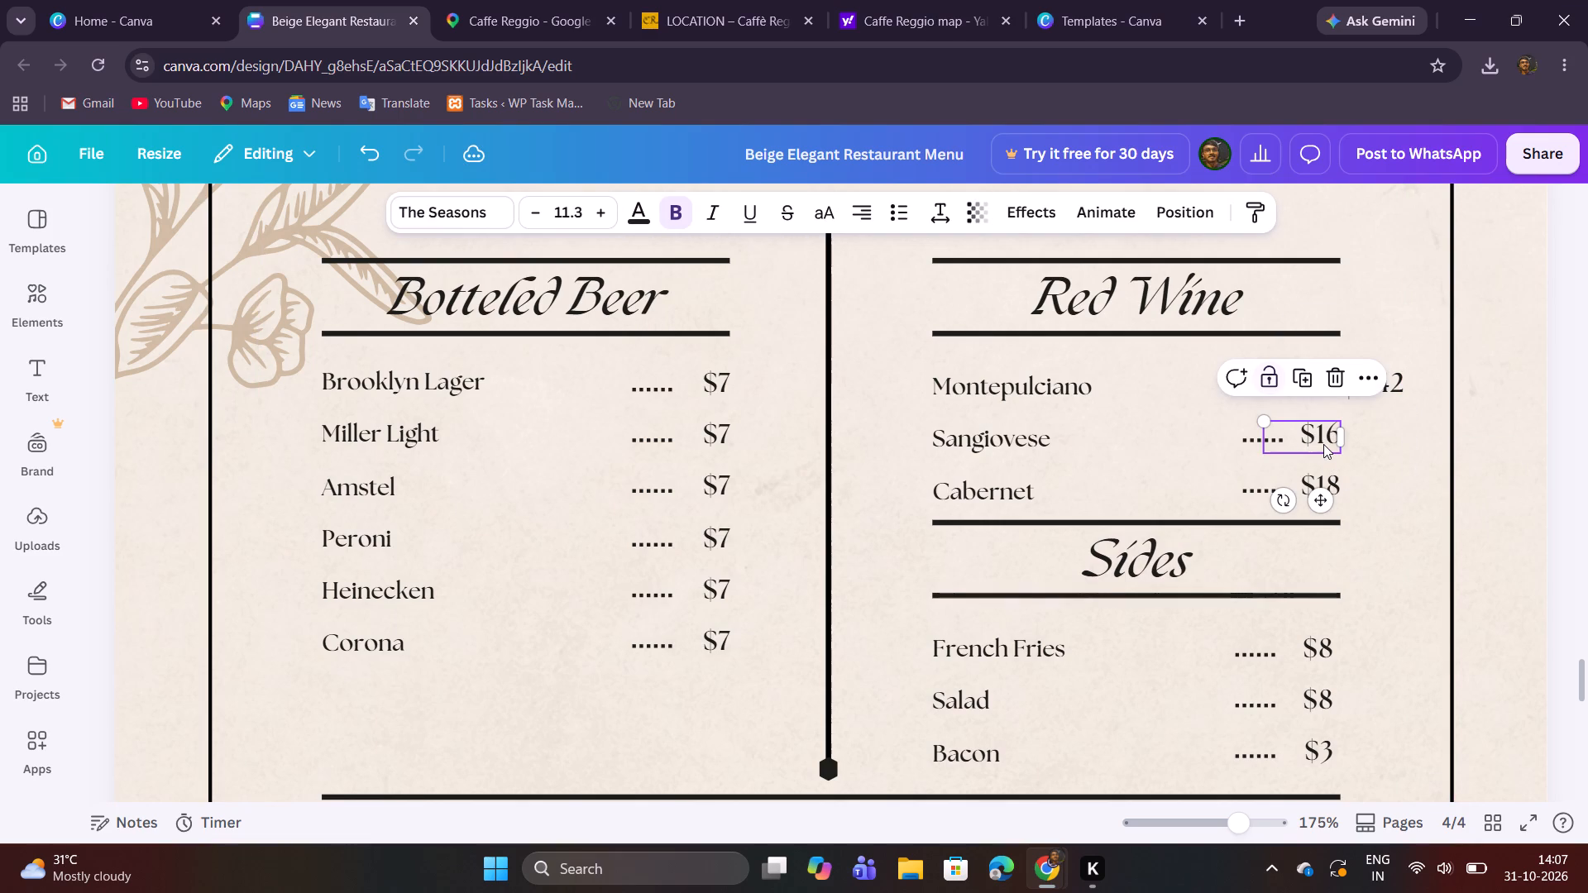
pyautogui.click(1399, 489)
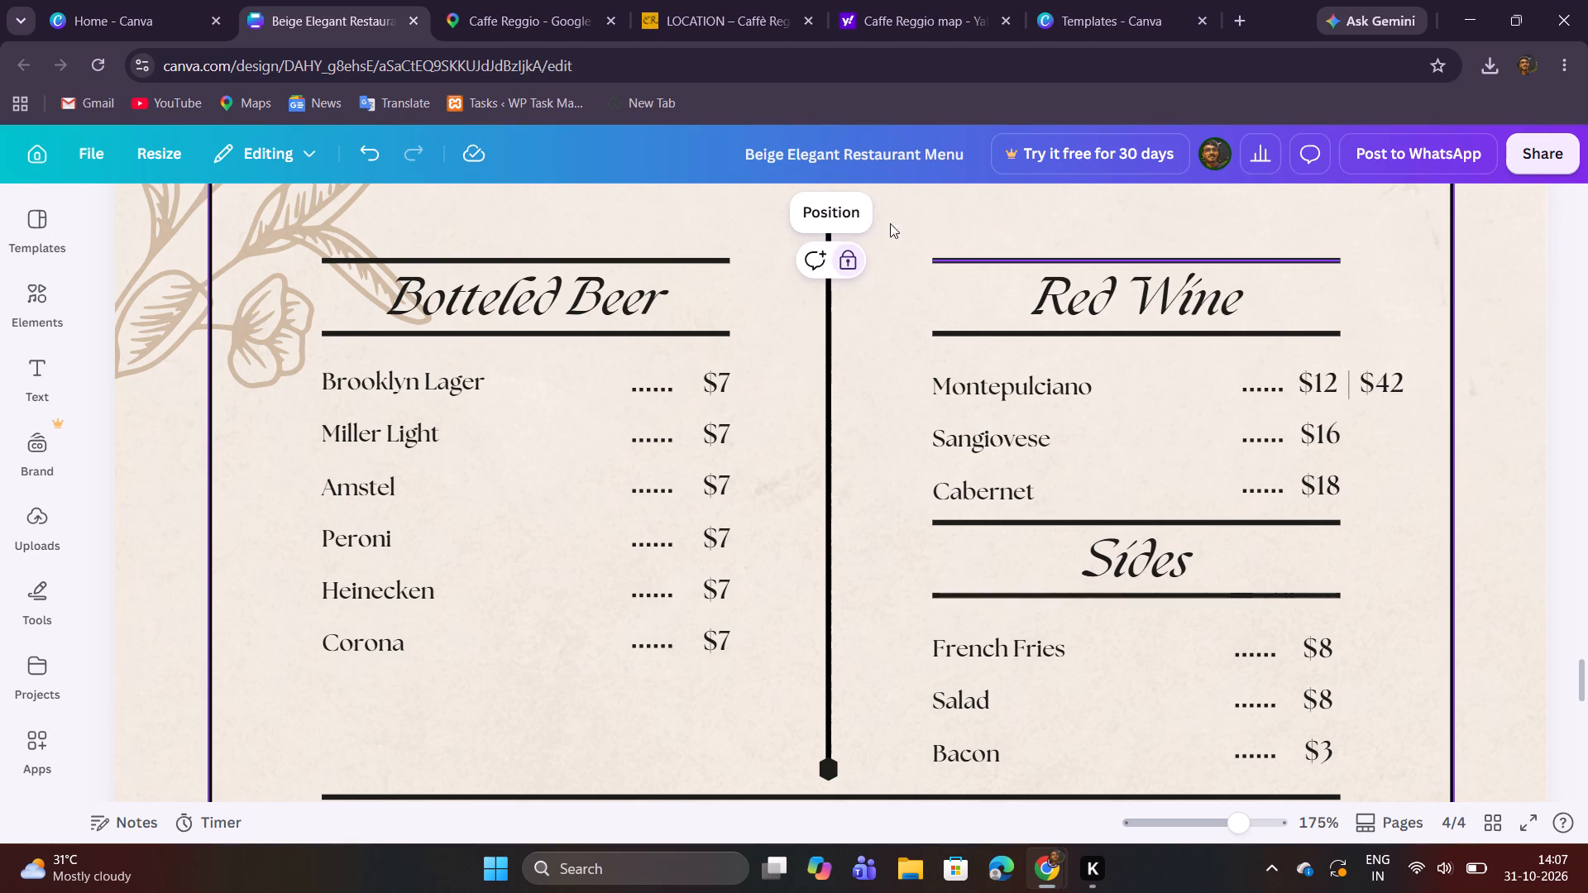
pyautogui.doubleClick(1352, 389)
pyautogui.click(1352, 389)
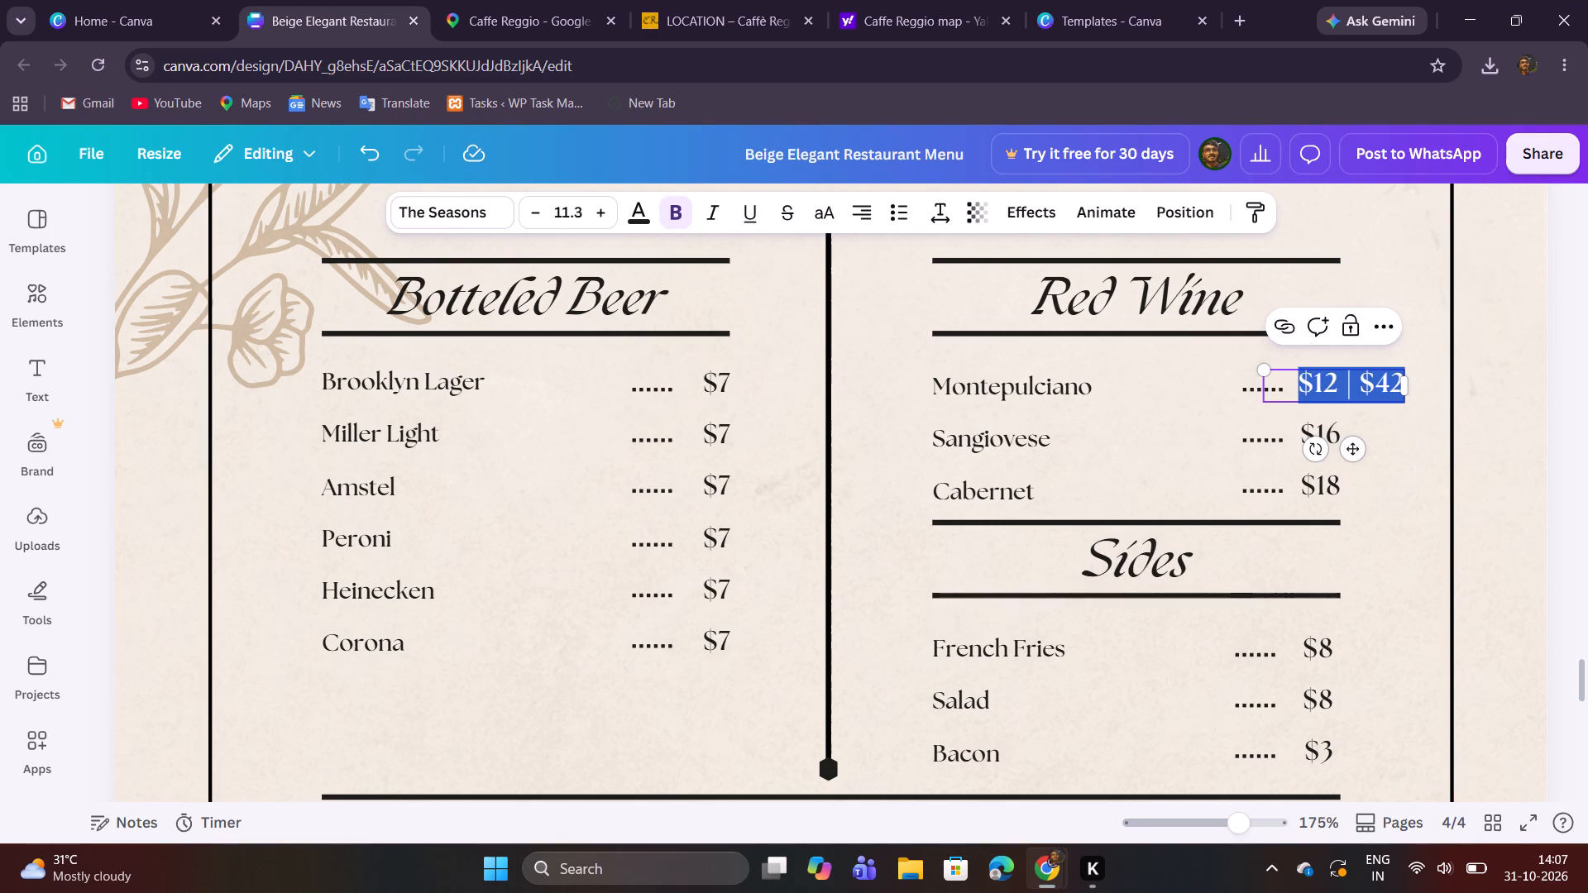
pyautogui.hotkey('ctrl', 'c')
pyautogui.doubleClick(1333, 437)
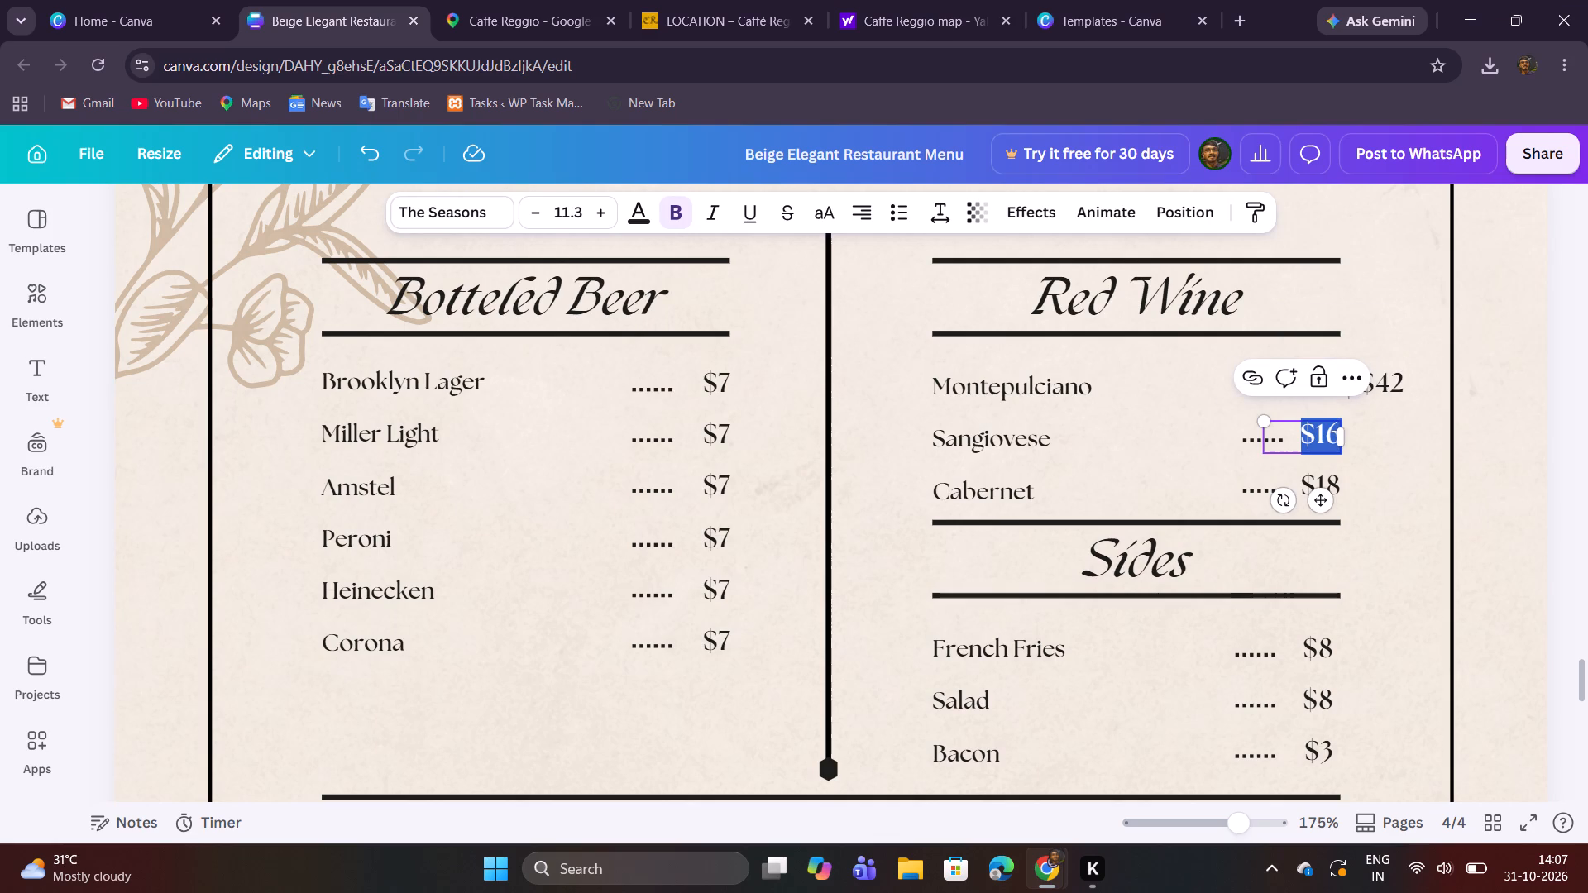
pyautogui.hotkey('ctrl', 'v')
pyautogui.moveTo(1342, 447); pyautogui.dragTo(1402, 443)
pyautogui.click(1435, 468)
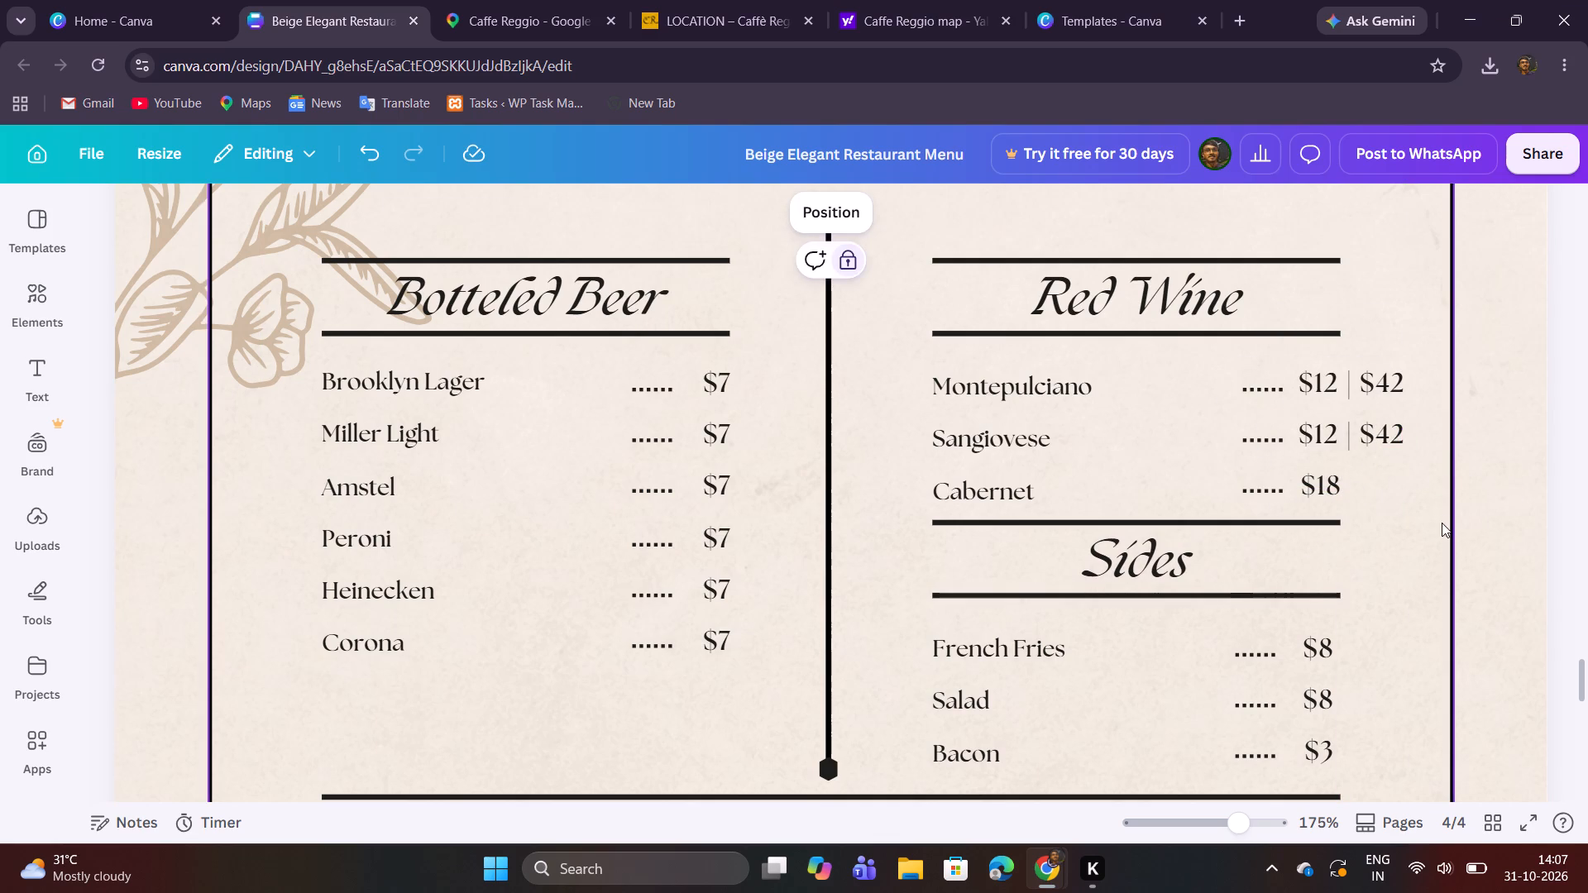
# Replace Cabernet's price with a copy of the $12 | $42 text and widen its box to align with the prices above.
pyautogui.doubleClick(1352, 433)
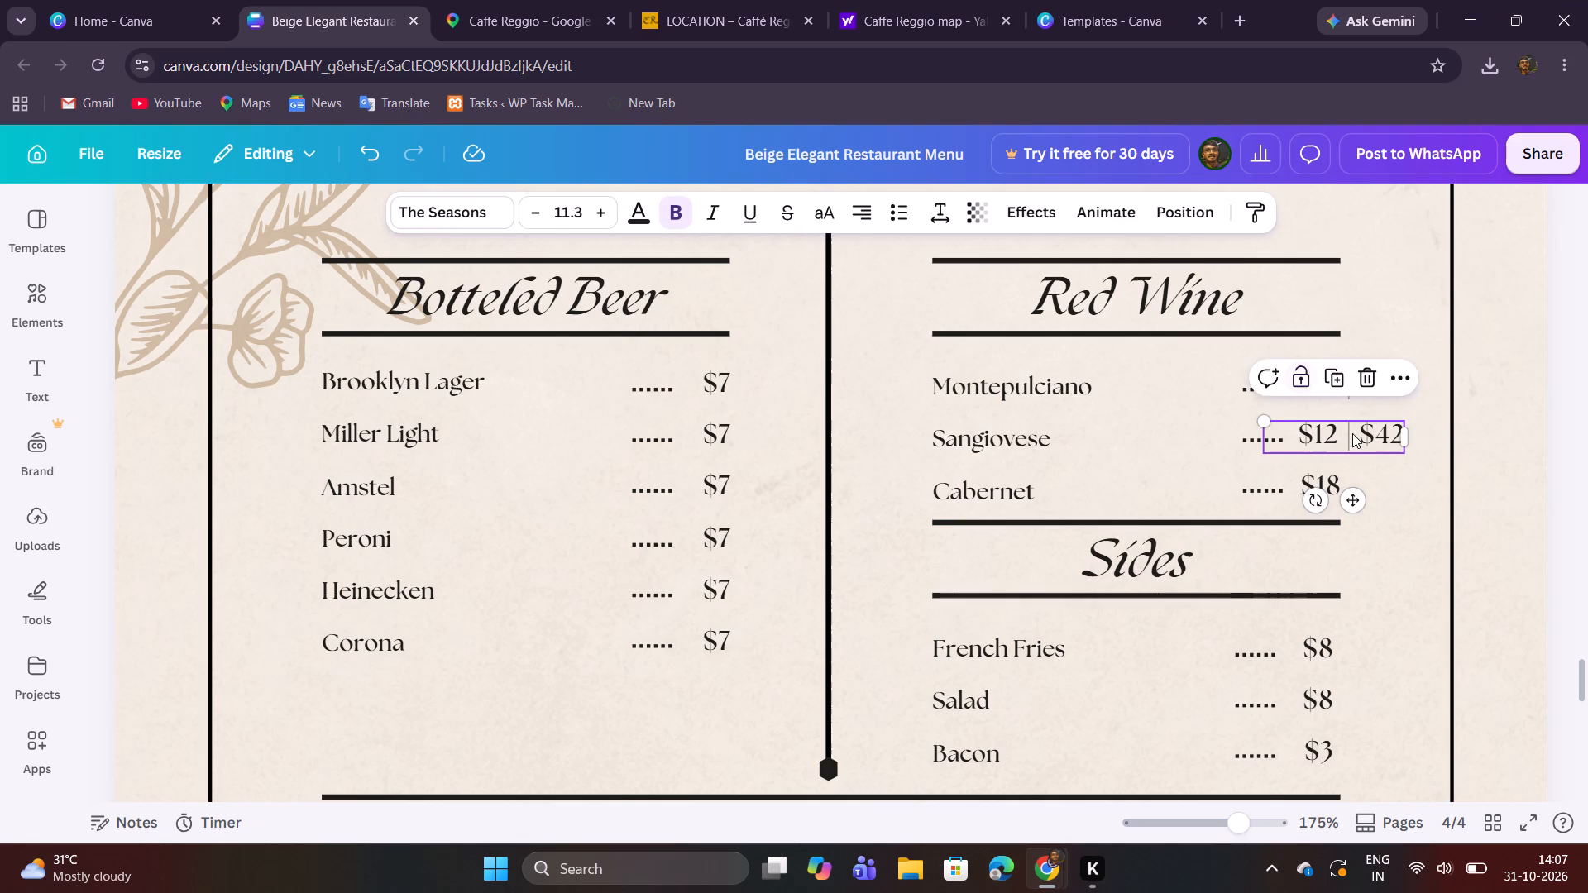
pyautogui.hotkey('ctrl', 'a')
pyautogui.hotkey('ctrl', 'c')
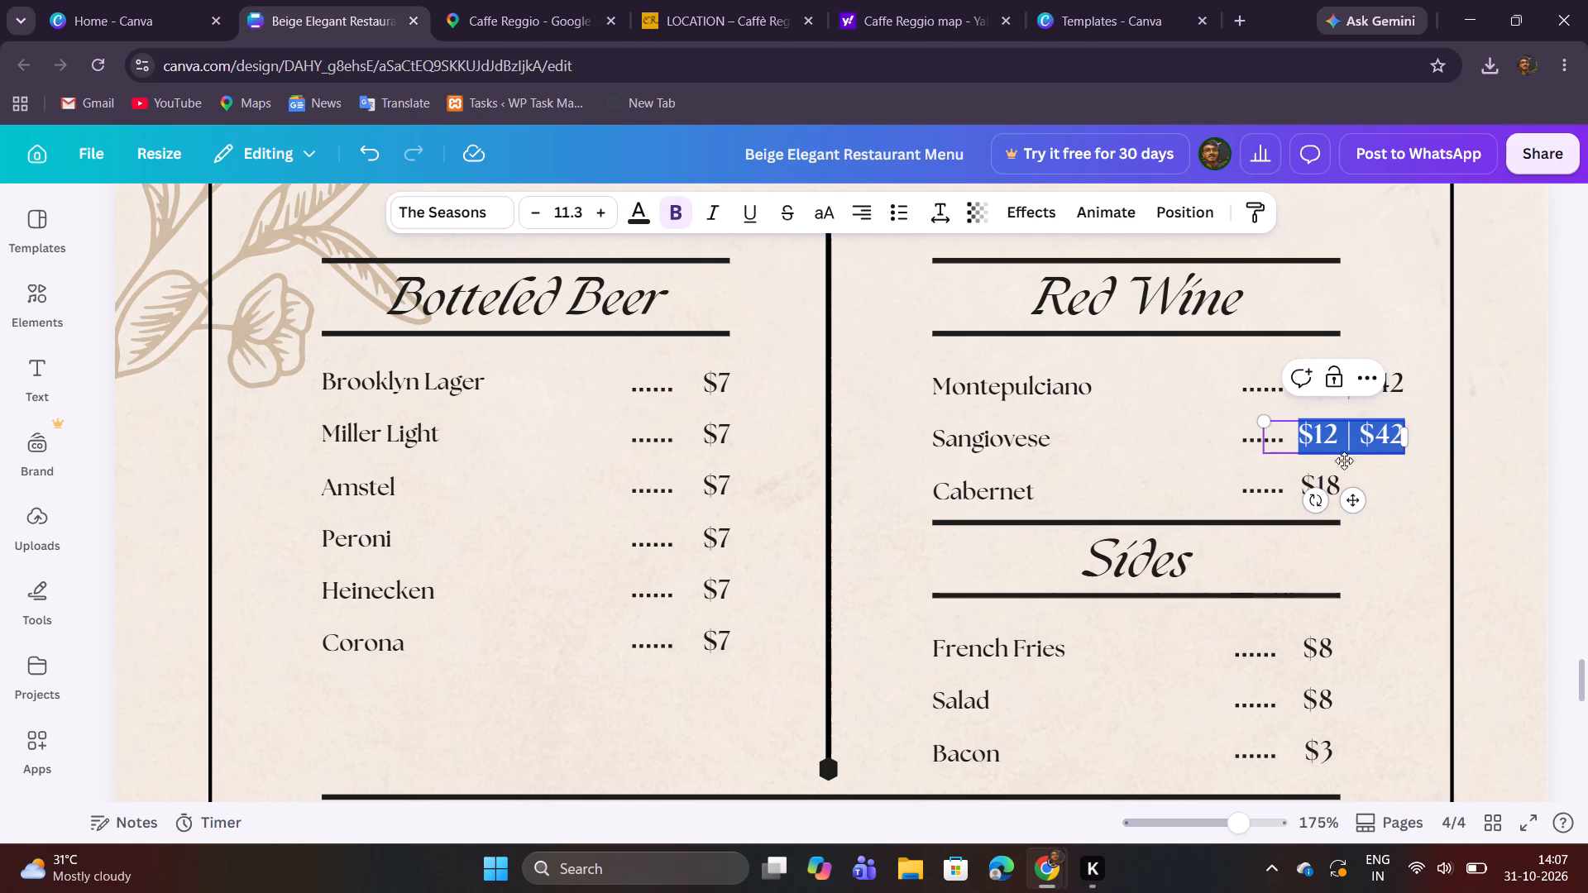
pyautogui.doubleClick(1326, 482)
pyautogui.hotkey('ctrl', 'v')
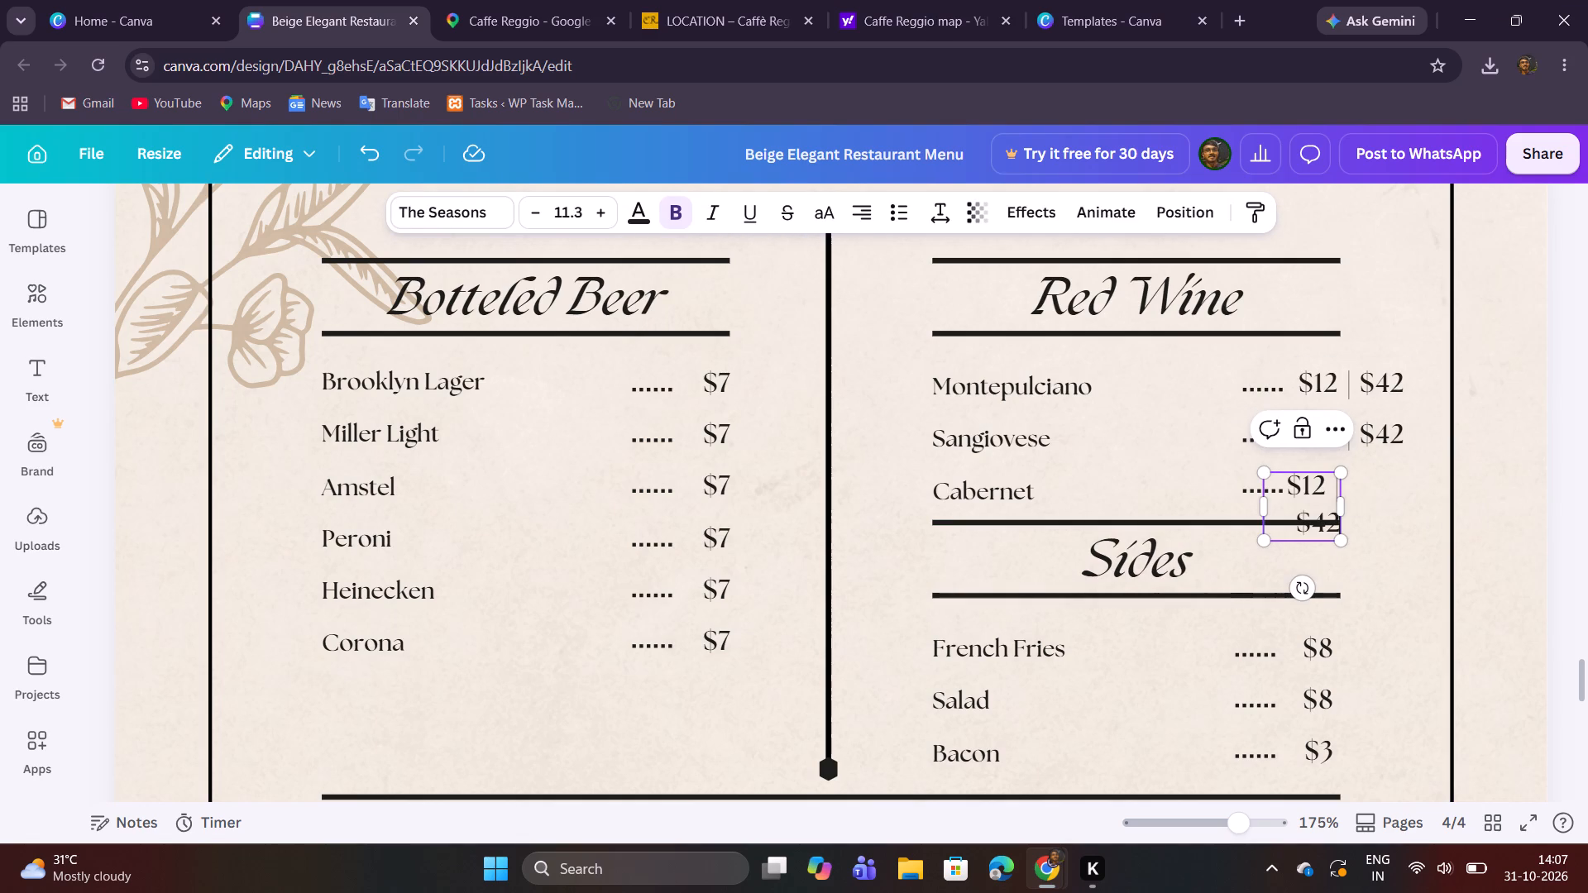
pyautogui.moveTo(1344, 507); pyautogui.dragTo(1404, 503)
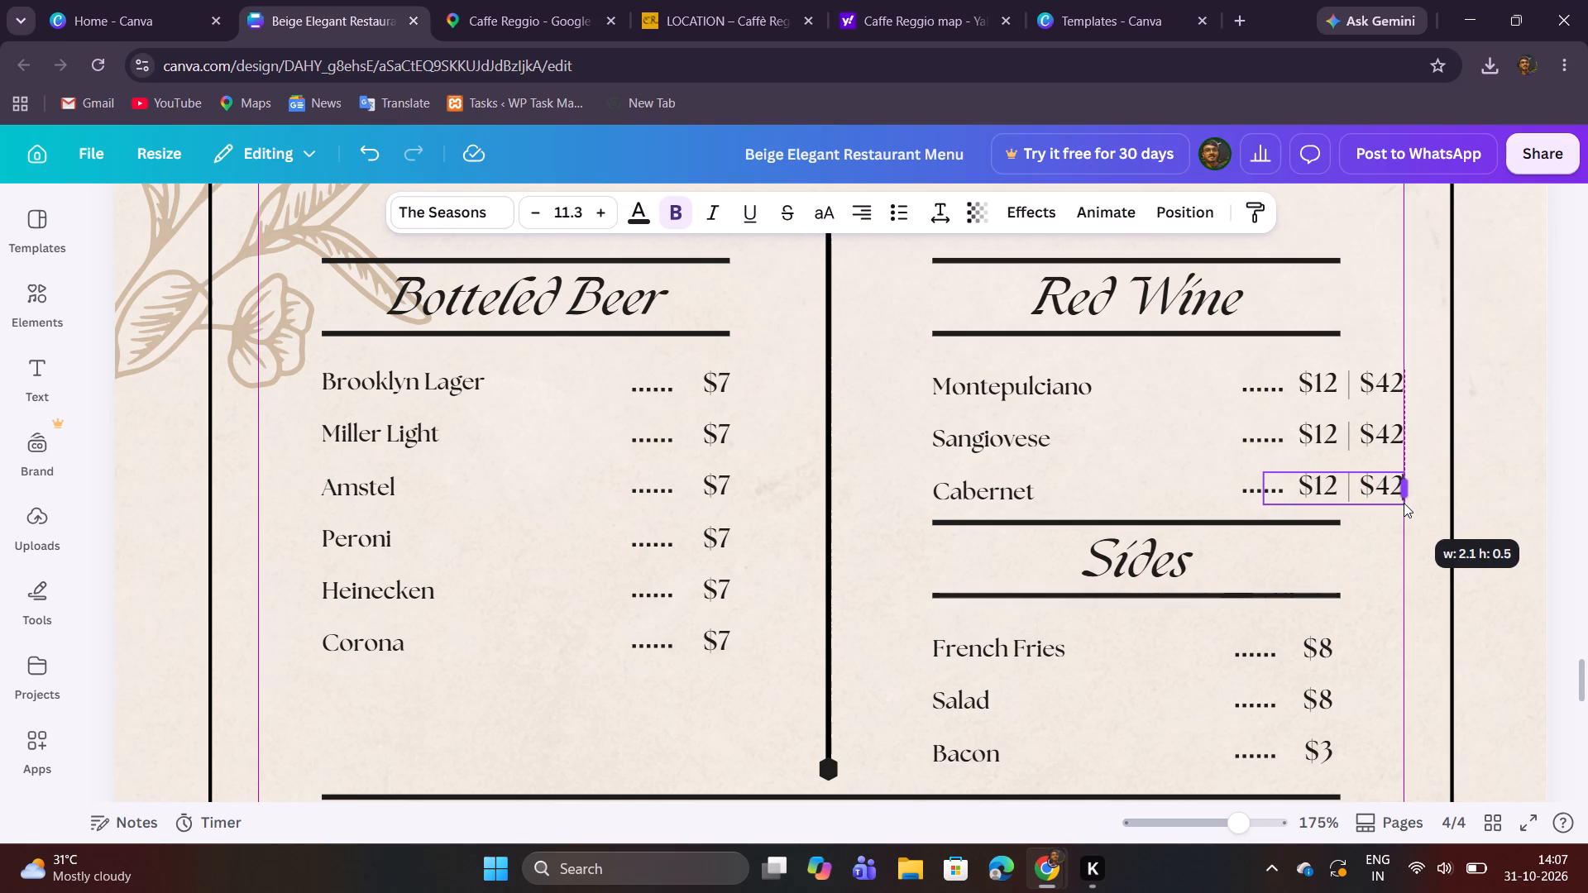
pyautogui.moveTo(1404, 503); pyautogui.dragTo(1405, 503)
pyautogui.click(1418, 549)
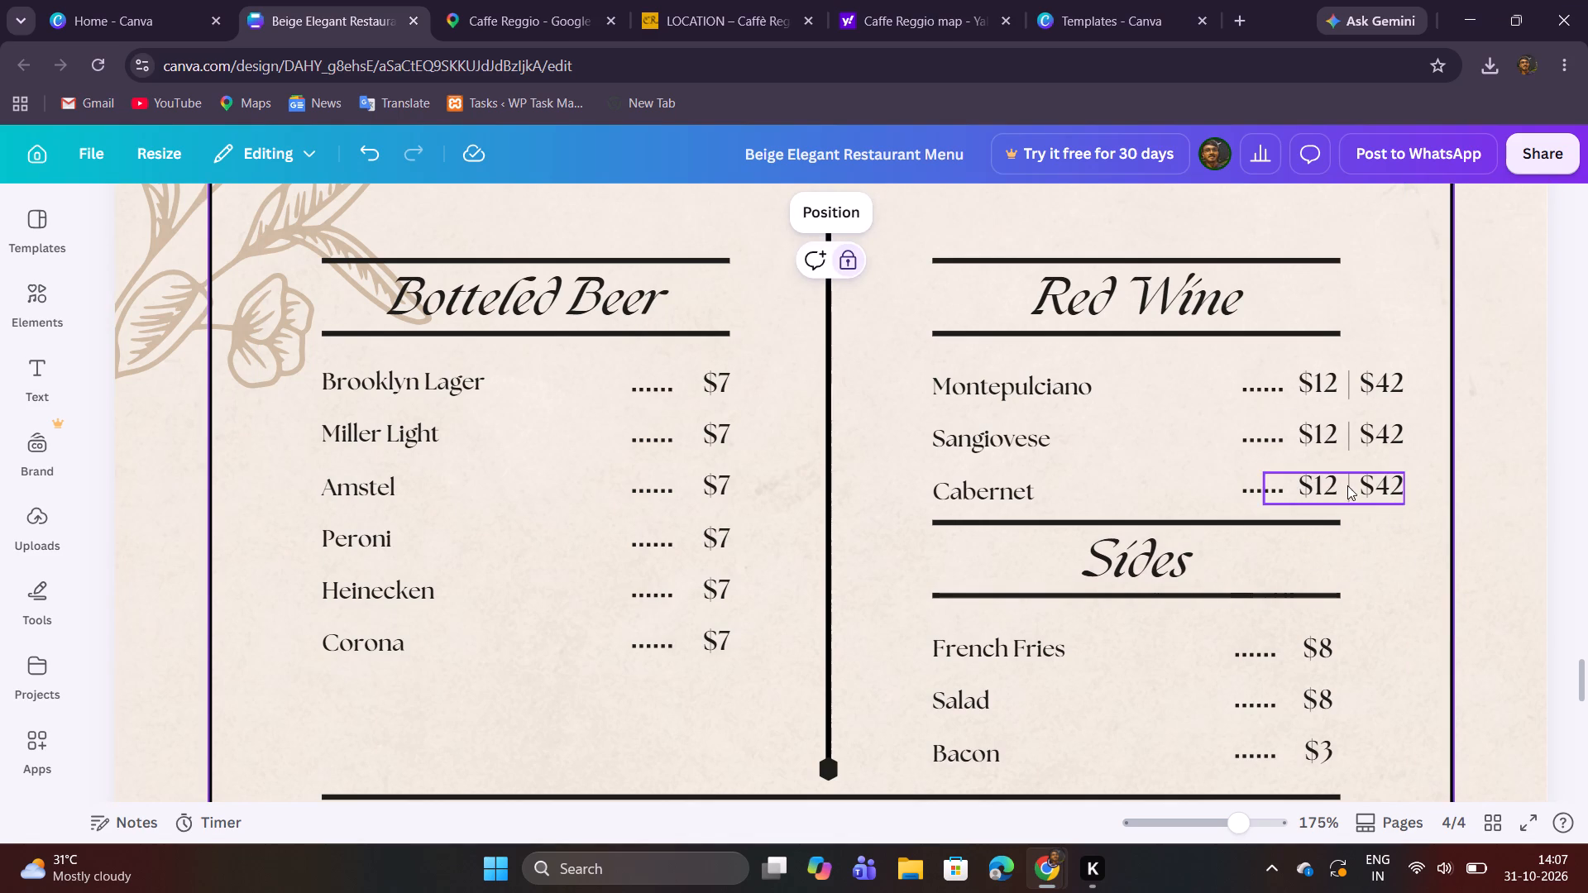
# Correct Sangiovese's price to $13 | $44, checking it against the Red Wine section of the menu photo.
pyautogui.click(464, 0)
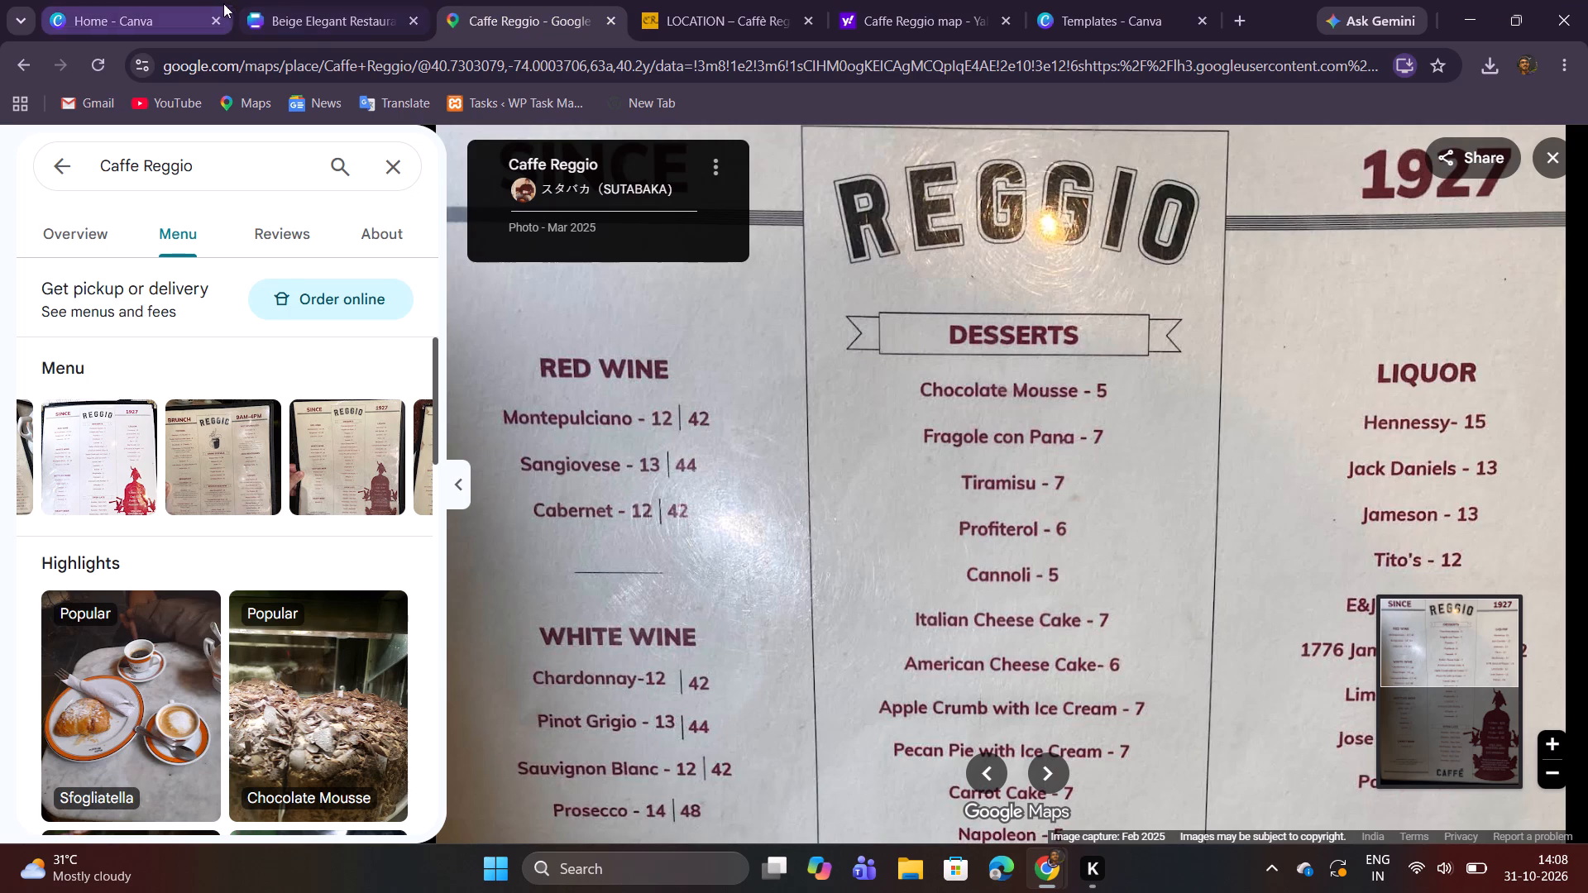
pyautogui.click(279, 0)
pyautogui.click(507, 17)
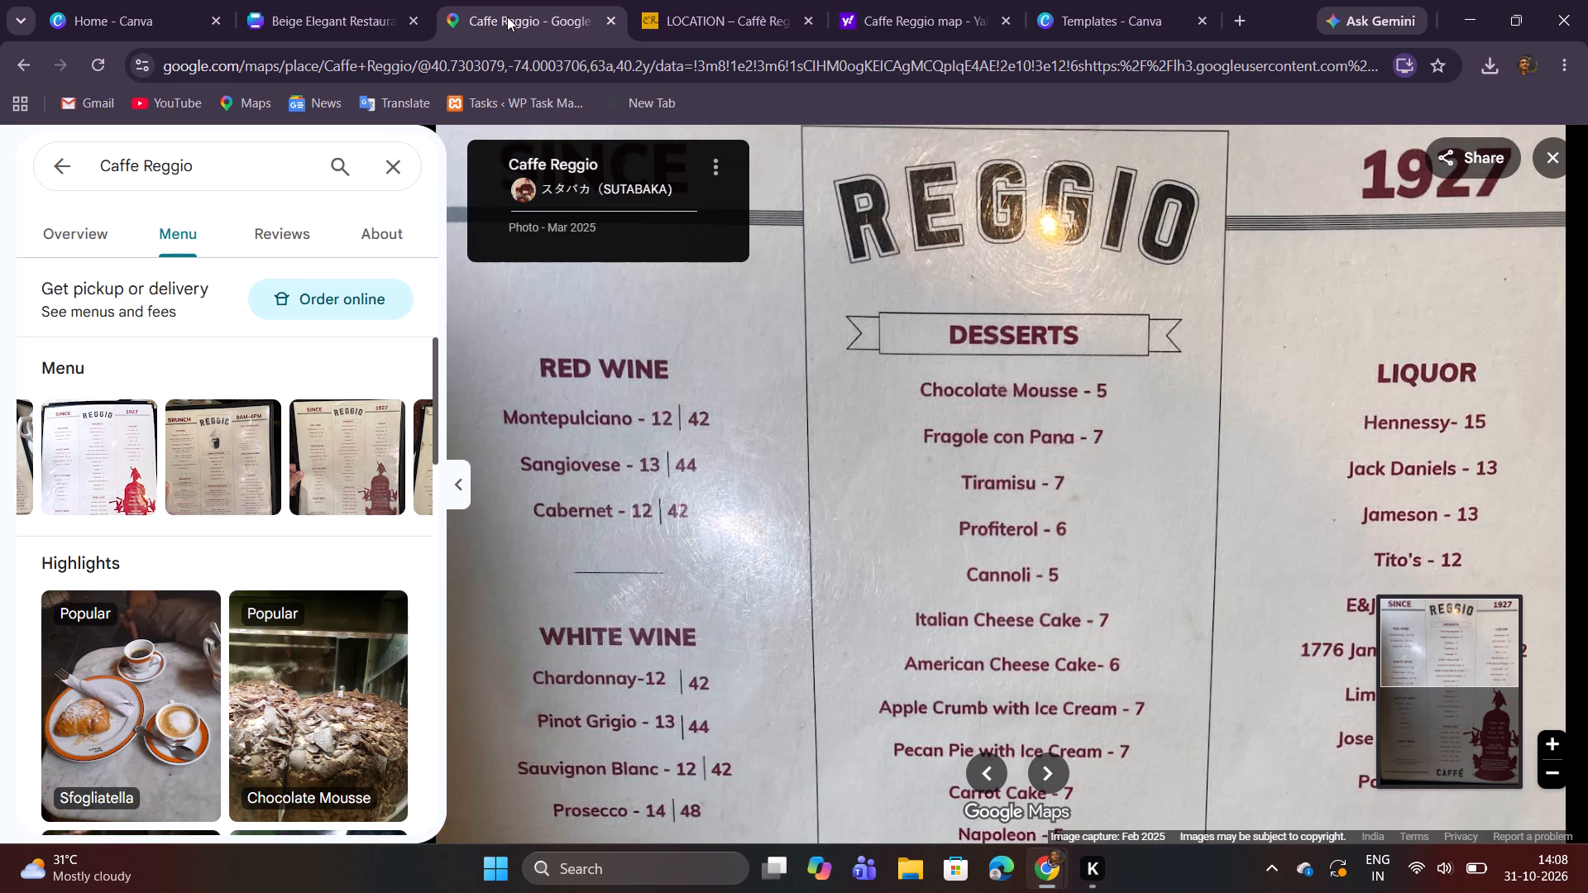
pyautogui.click(383, 0)
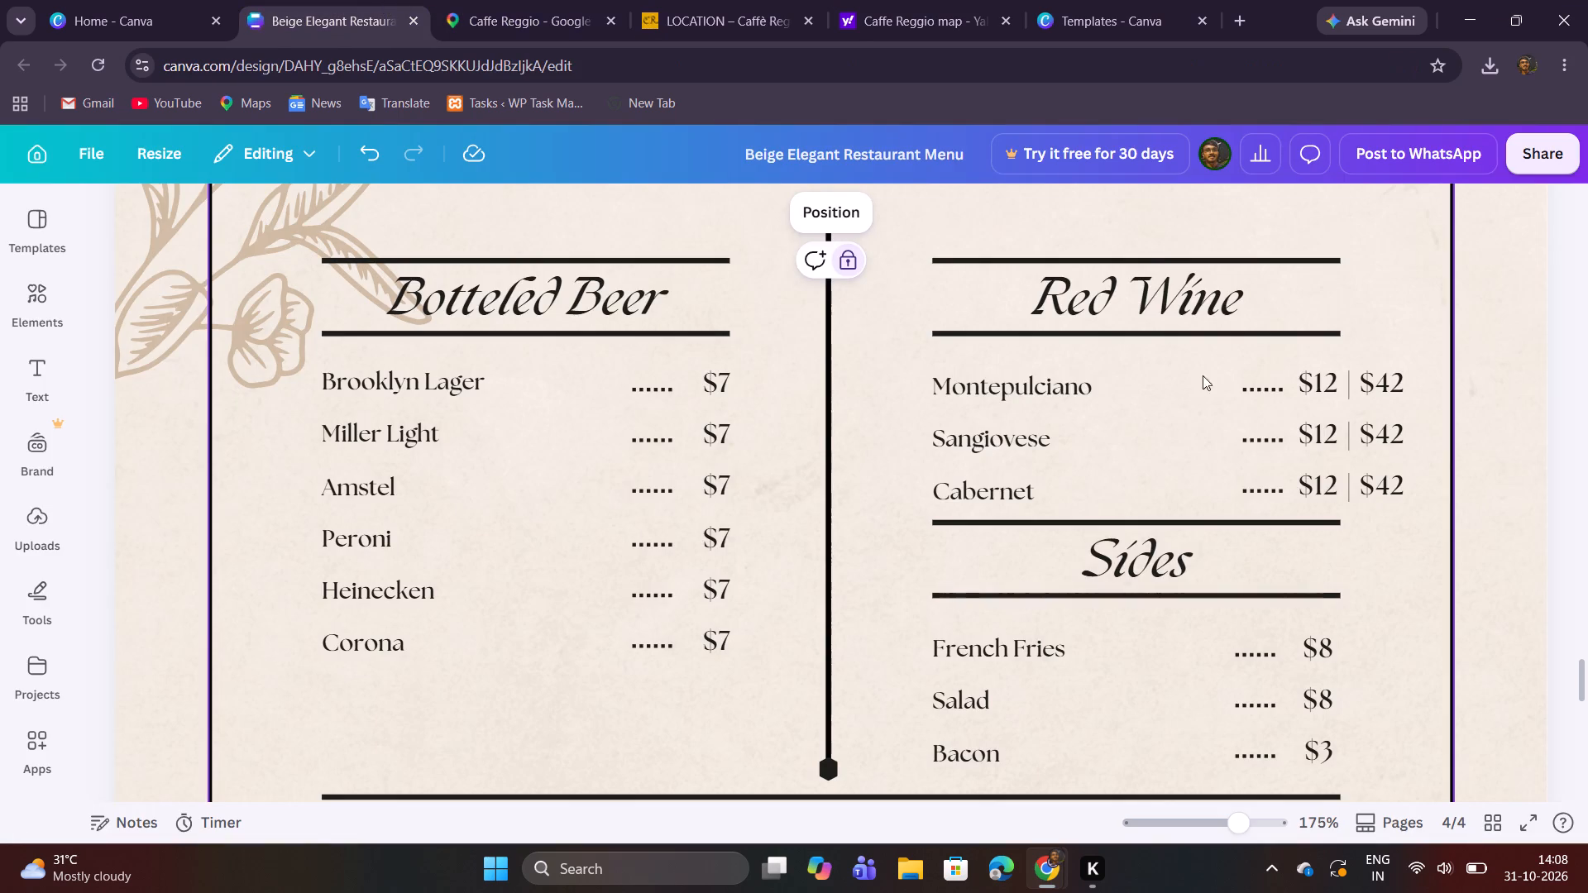
pyautogui.doubleClick(1334, 432)
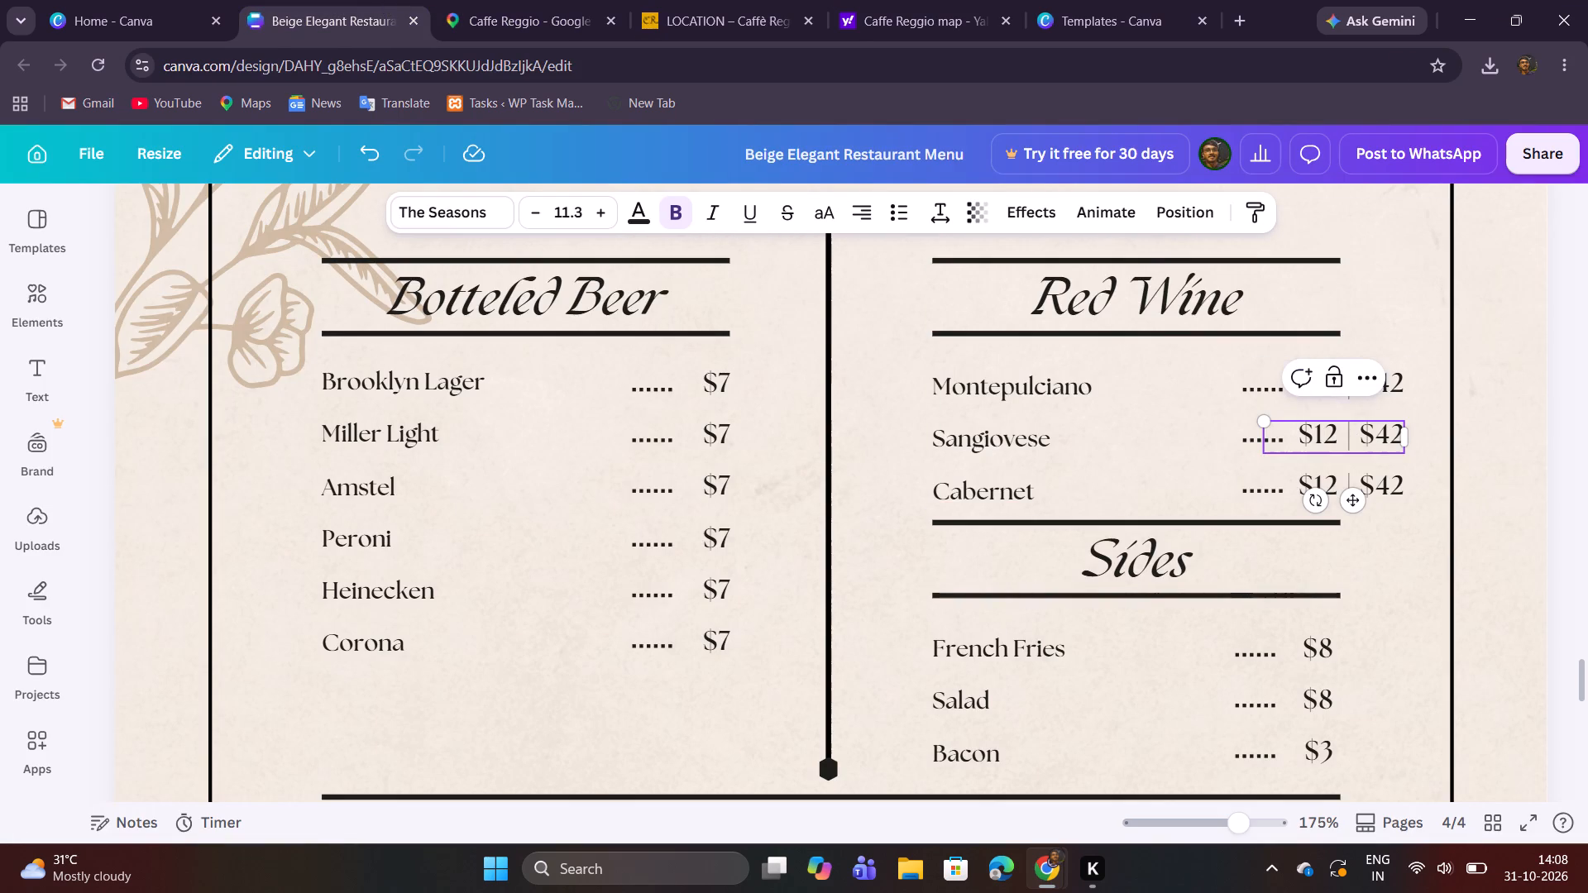
pyautogui.press('BackSpace')
pyautogui.press('3')
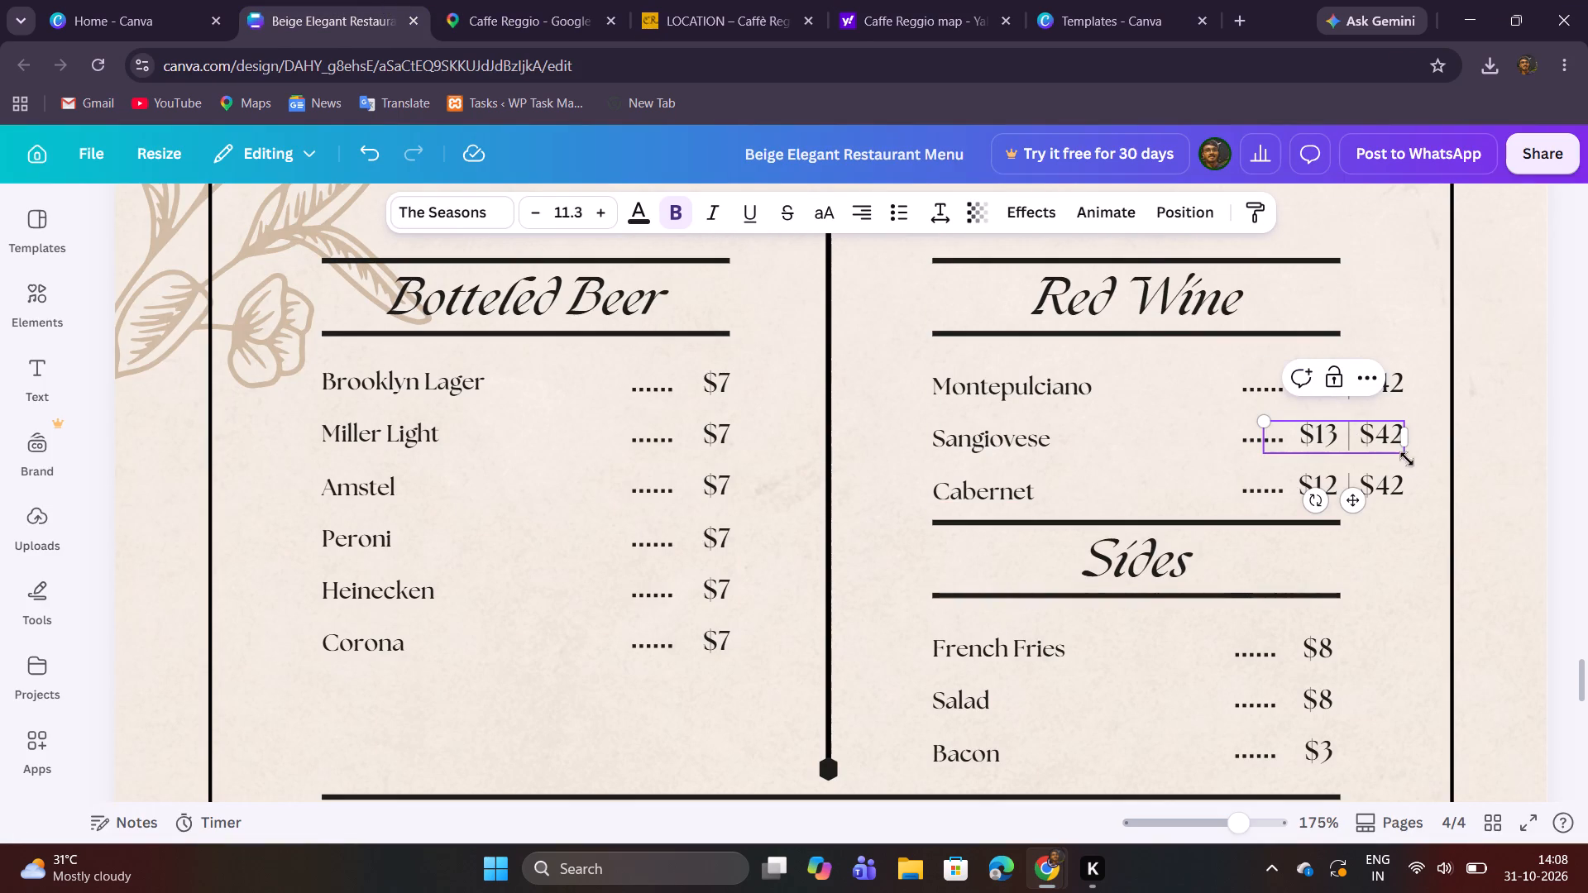
pyautogui.doubleClick(1393, 438)
pyautogui.click(1392, 438)
pyautogui.doubleClick(1395, 442)
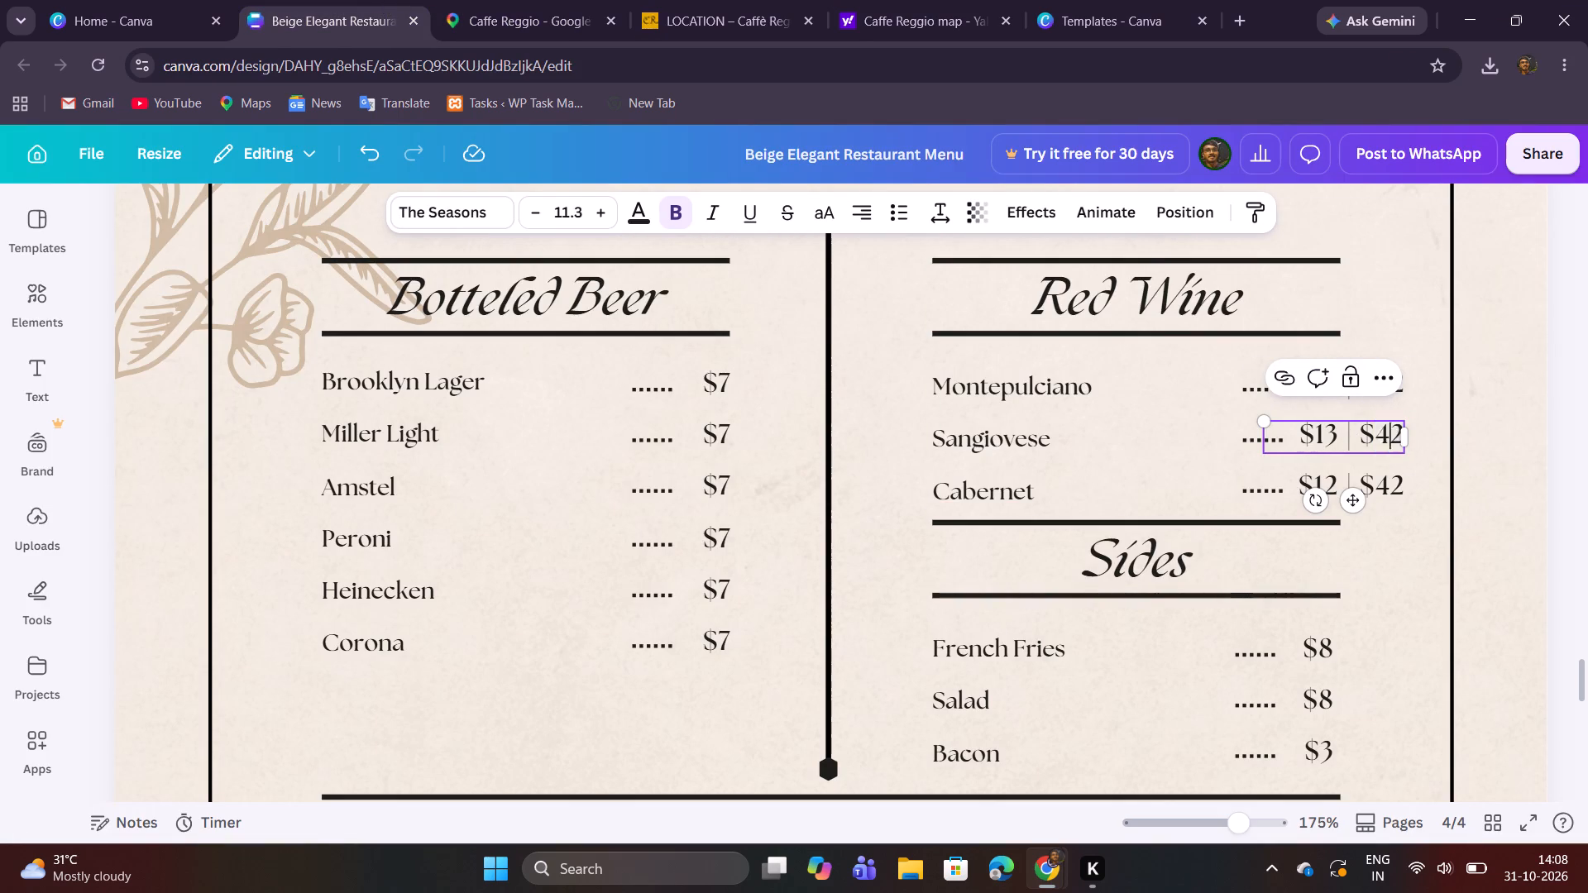
pyautogui.click(1399, 445)
pyautogui.press('BackSpace')
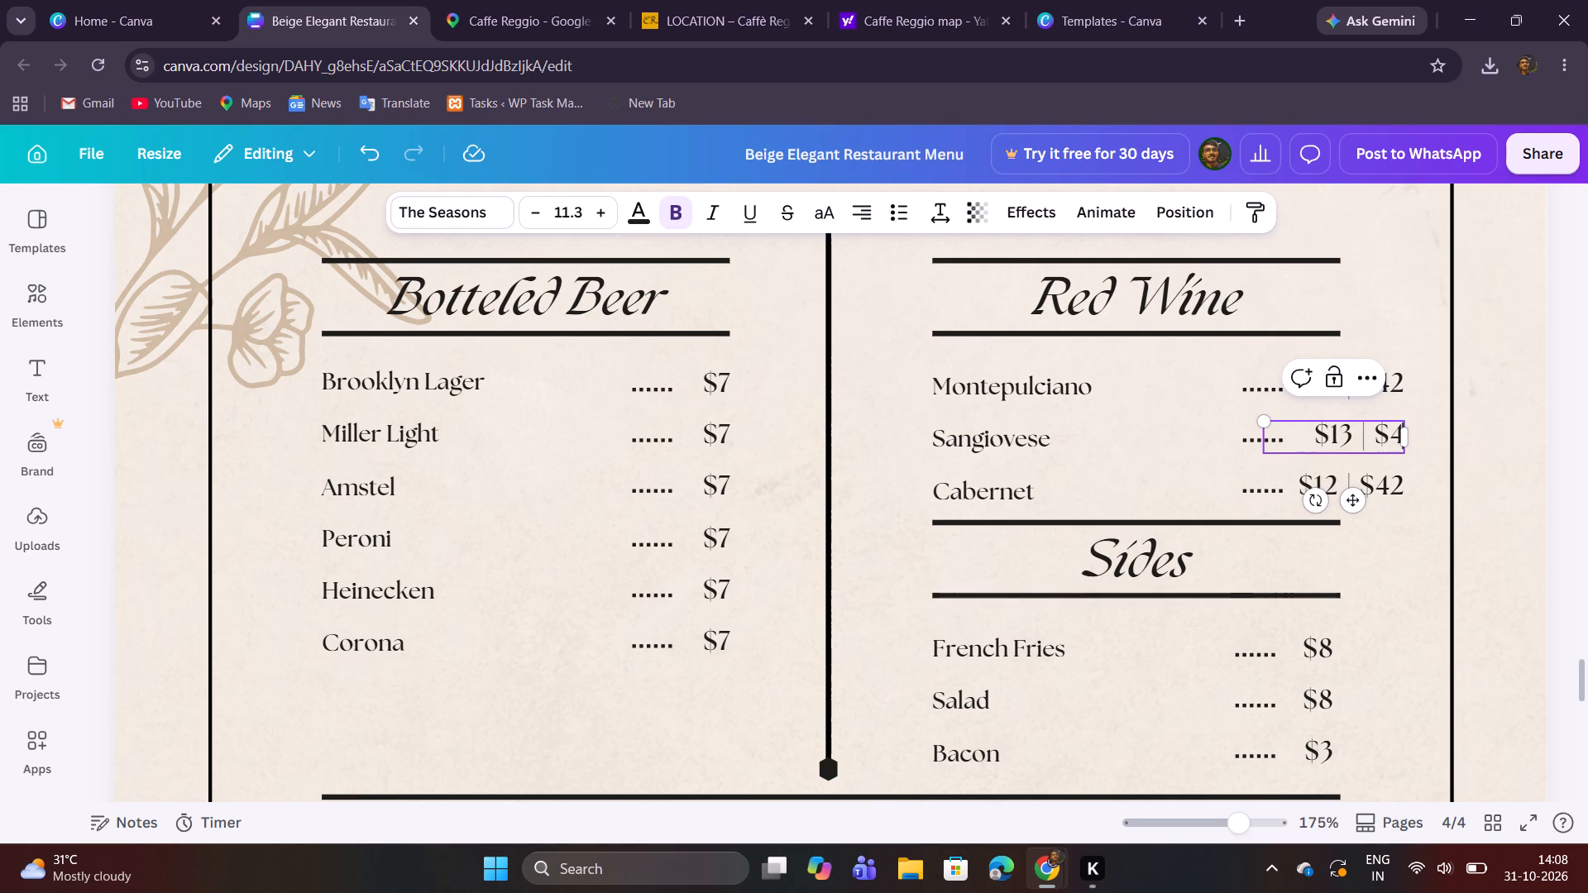
pyautogui.press('4')
pyautogui.click(1360, 599)
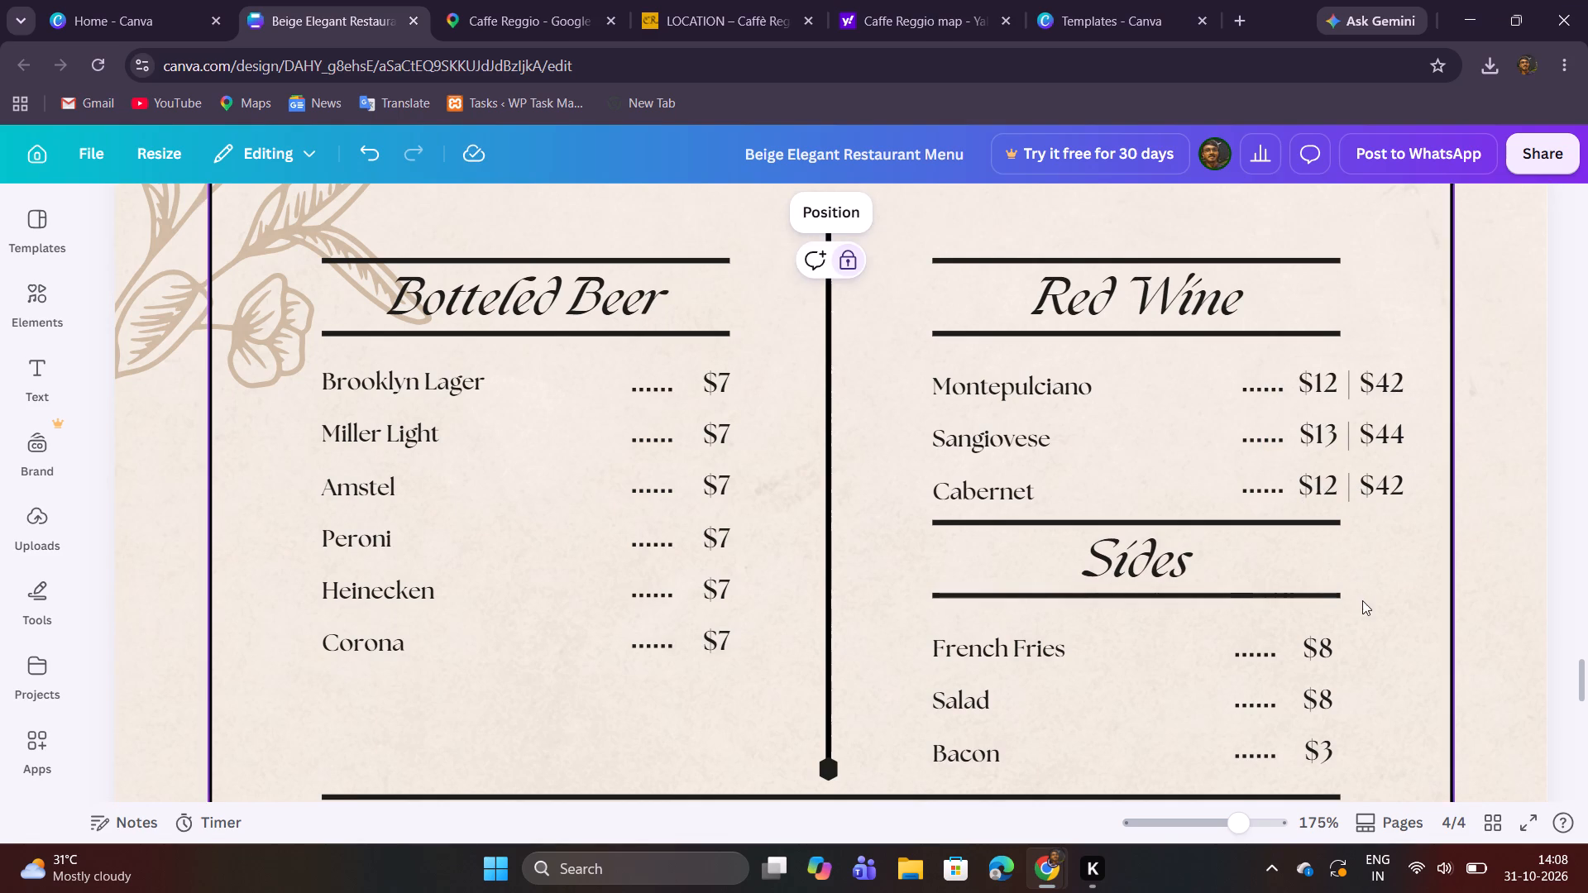
# Check the remaining sections in the menu photo and move the Sides items with their prices up closer beneath the Sides heading.
pyautogui.scroll(-1, 1392, 578)
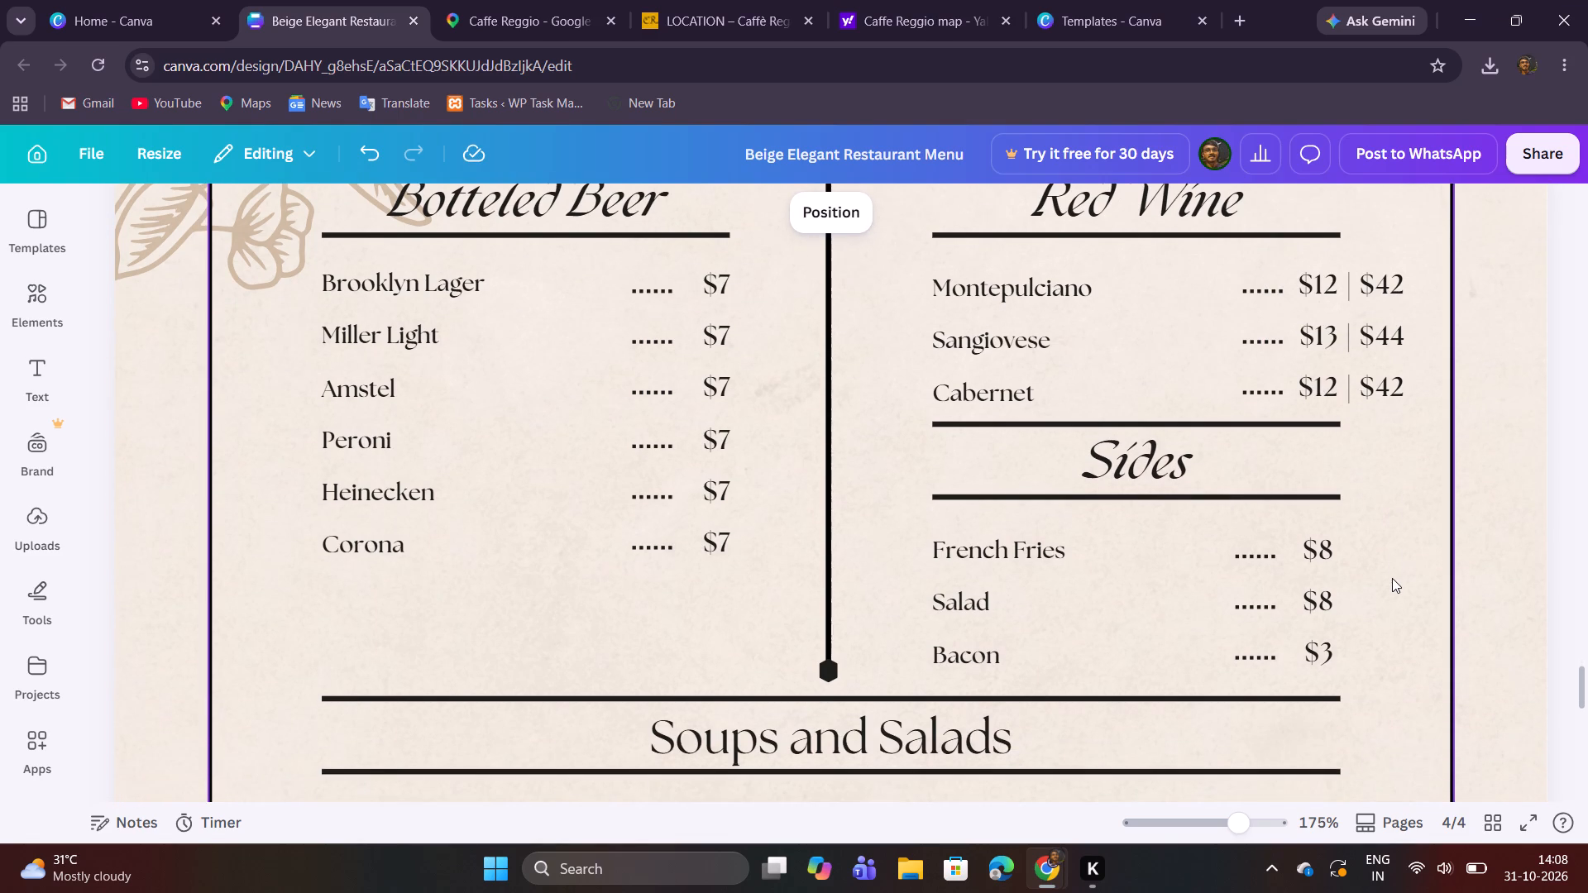
pyautogui.click(453, 0)
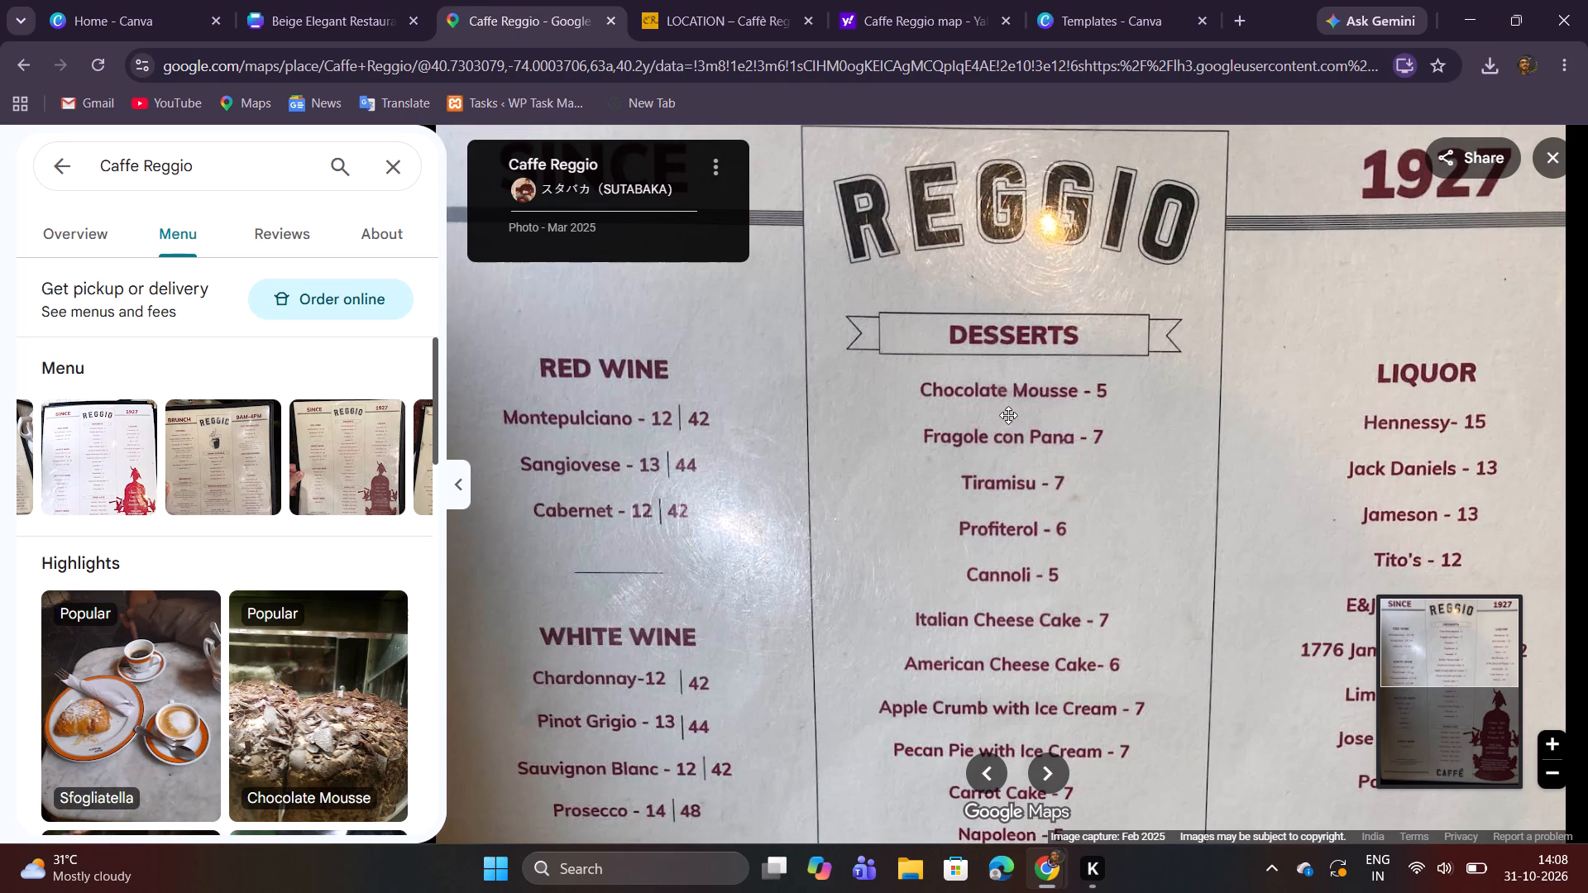
pyautogui.moveTo(1047, 527); pyautogui.dragTo(1122, 98)
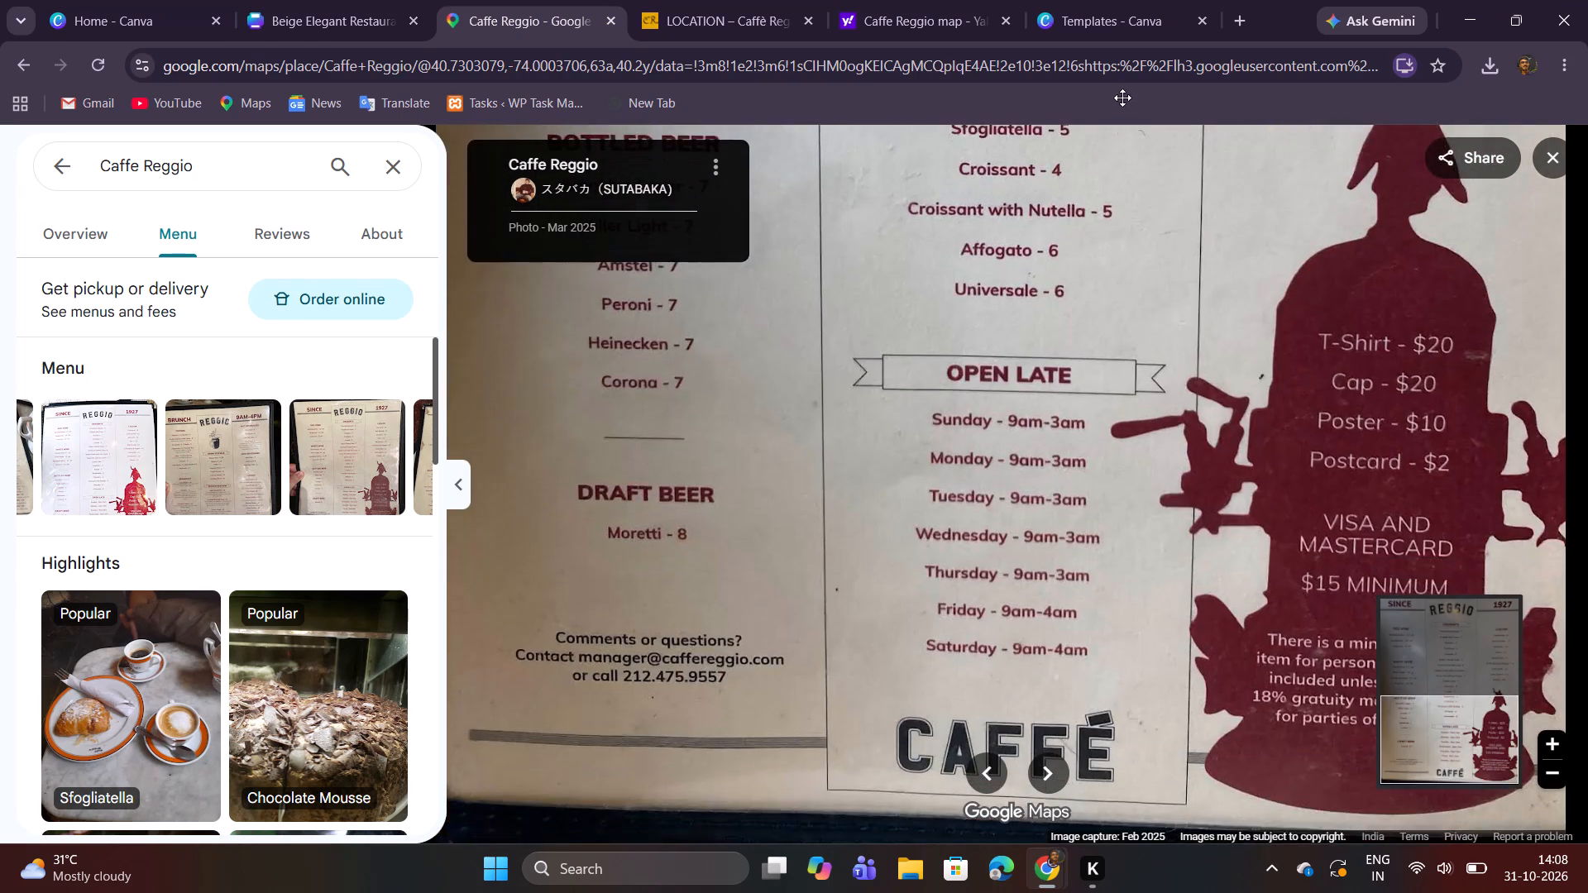
pyautogui.moveTo(1122, 98); pyautogui.dragTo(1144, 437)
pyautogui.click(380, 0)
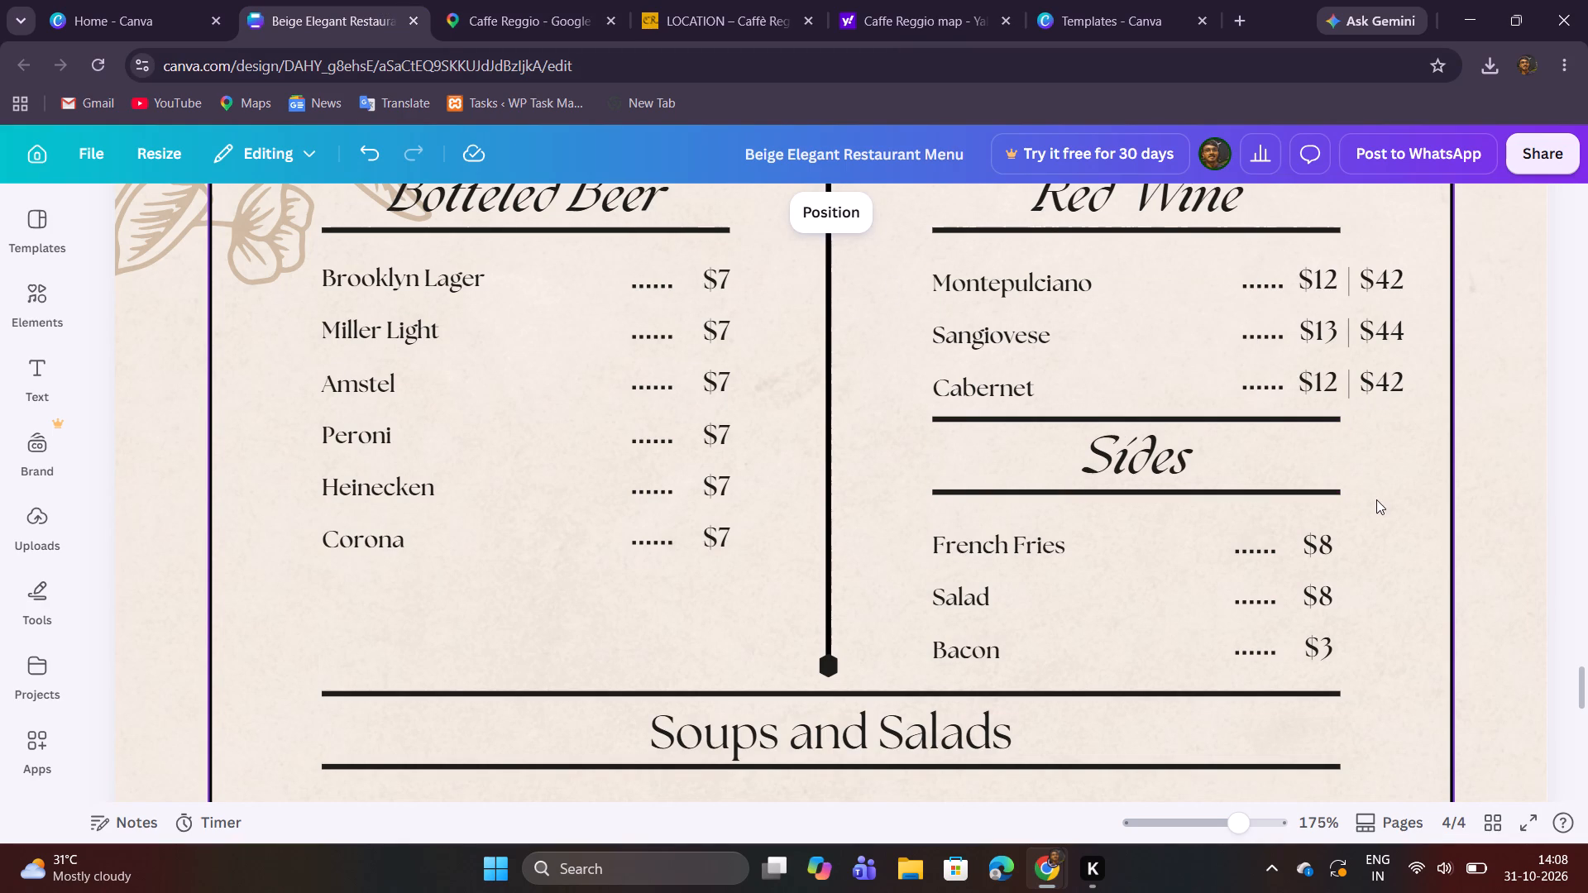
pyautogui.moveTo(1376, 501); pyautogui.dragTo(1102, 415)
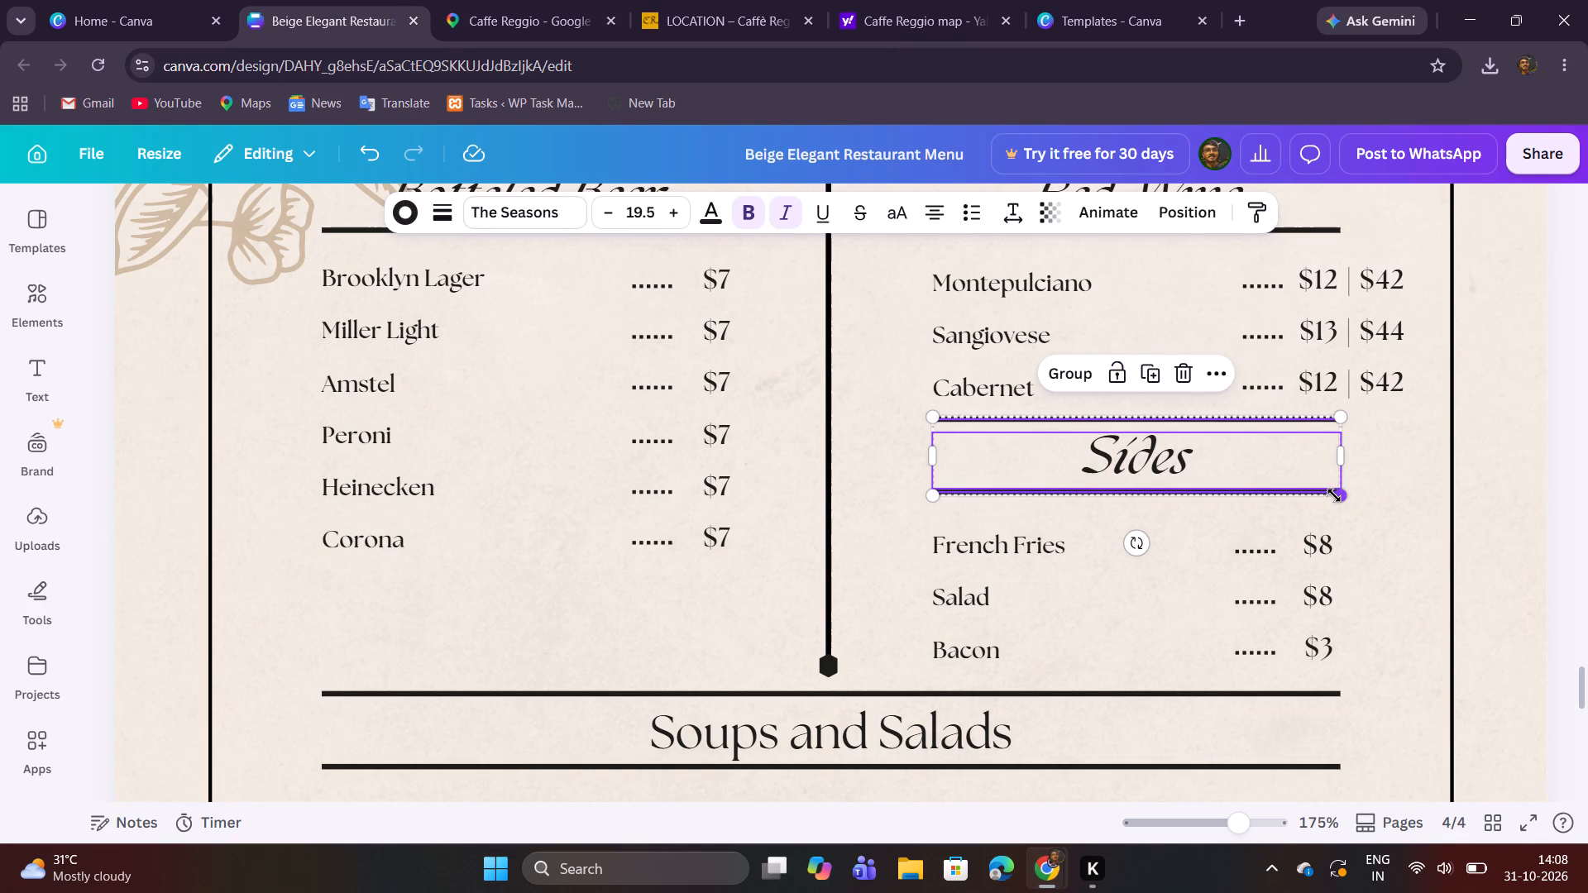
pyautogui.click(1410, 503)
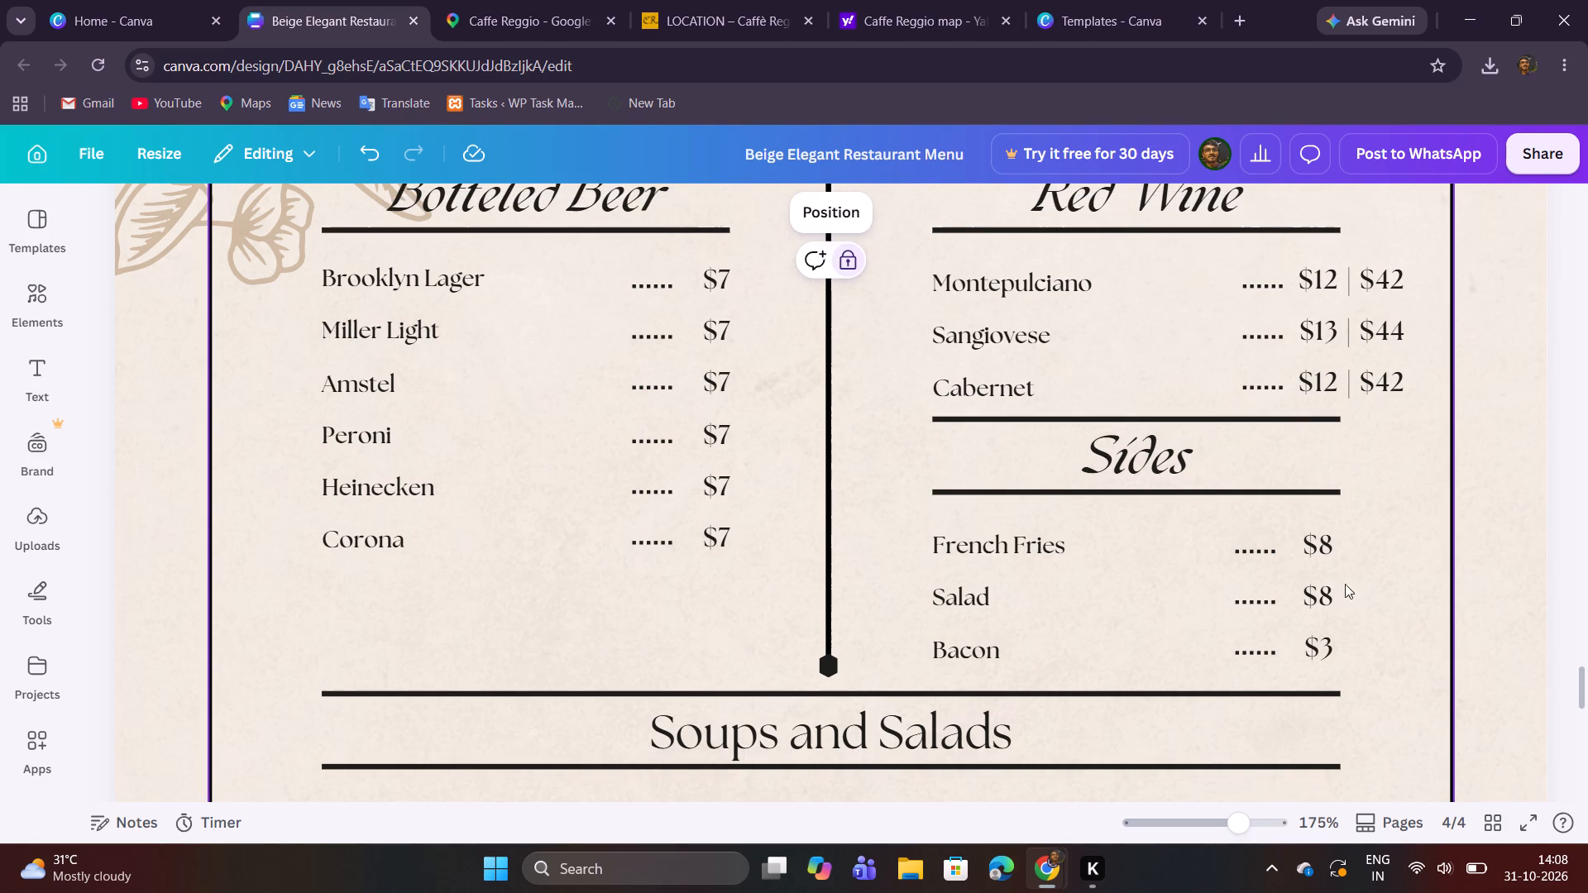
pyautogui.moveTo(1392, 673); pyautogui.dragTo(1002, 559)
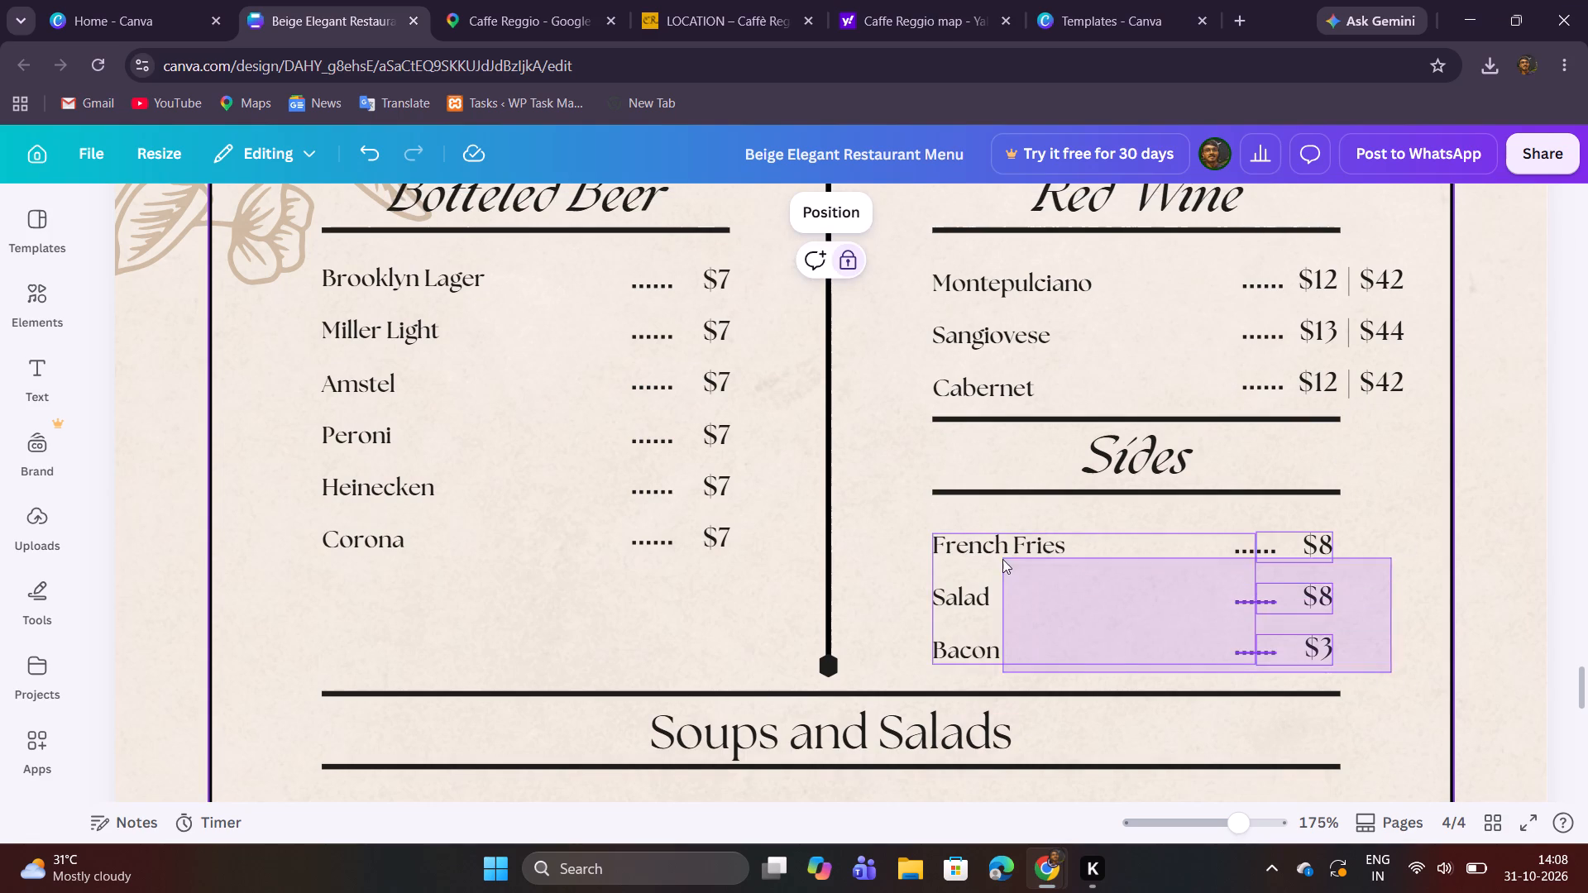
pyautogui.moveTo(1002, 559); pyautogui.dragTo(994, 541)
pyautogui.click(1134, 602)
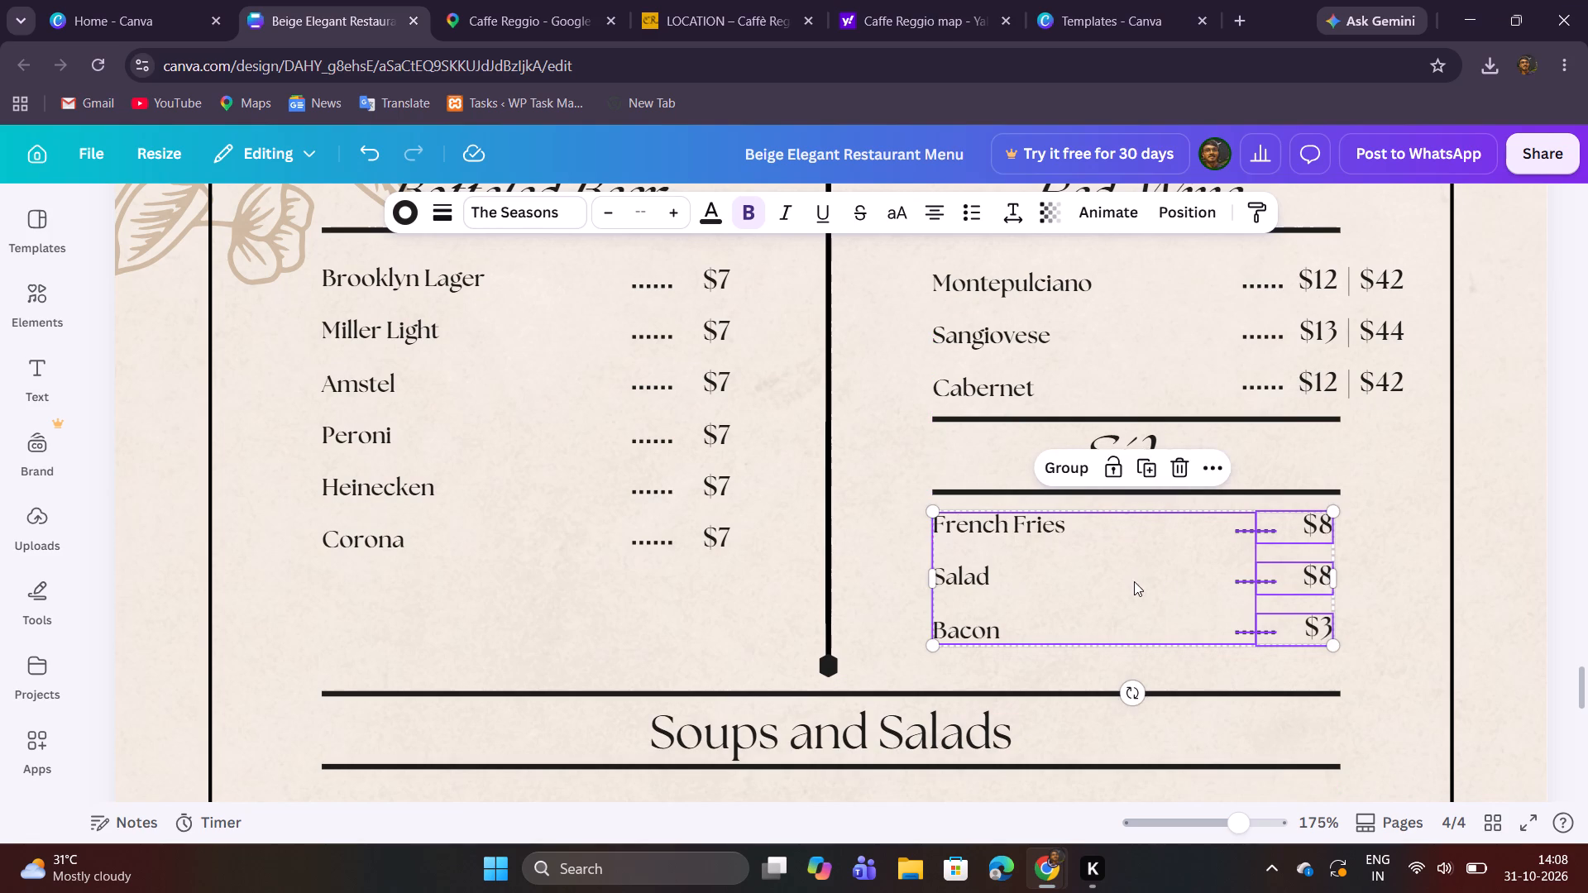
pyautogui.click(1391, 576)
# Move the three red wines with their dots and prices up closer beneath the Red Wine heading.
pyautogui.scroll(1, 1389, 573)
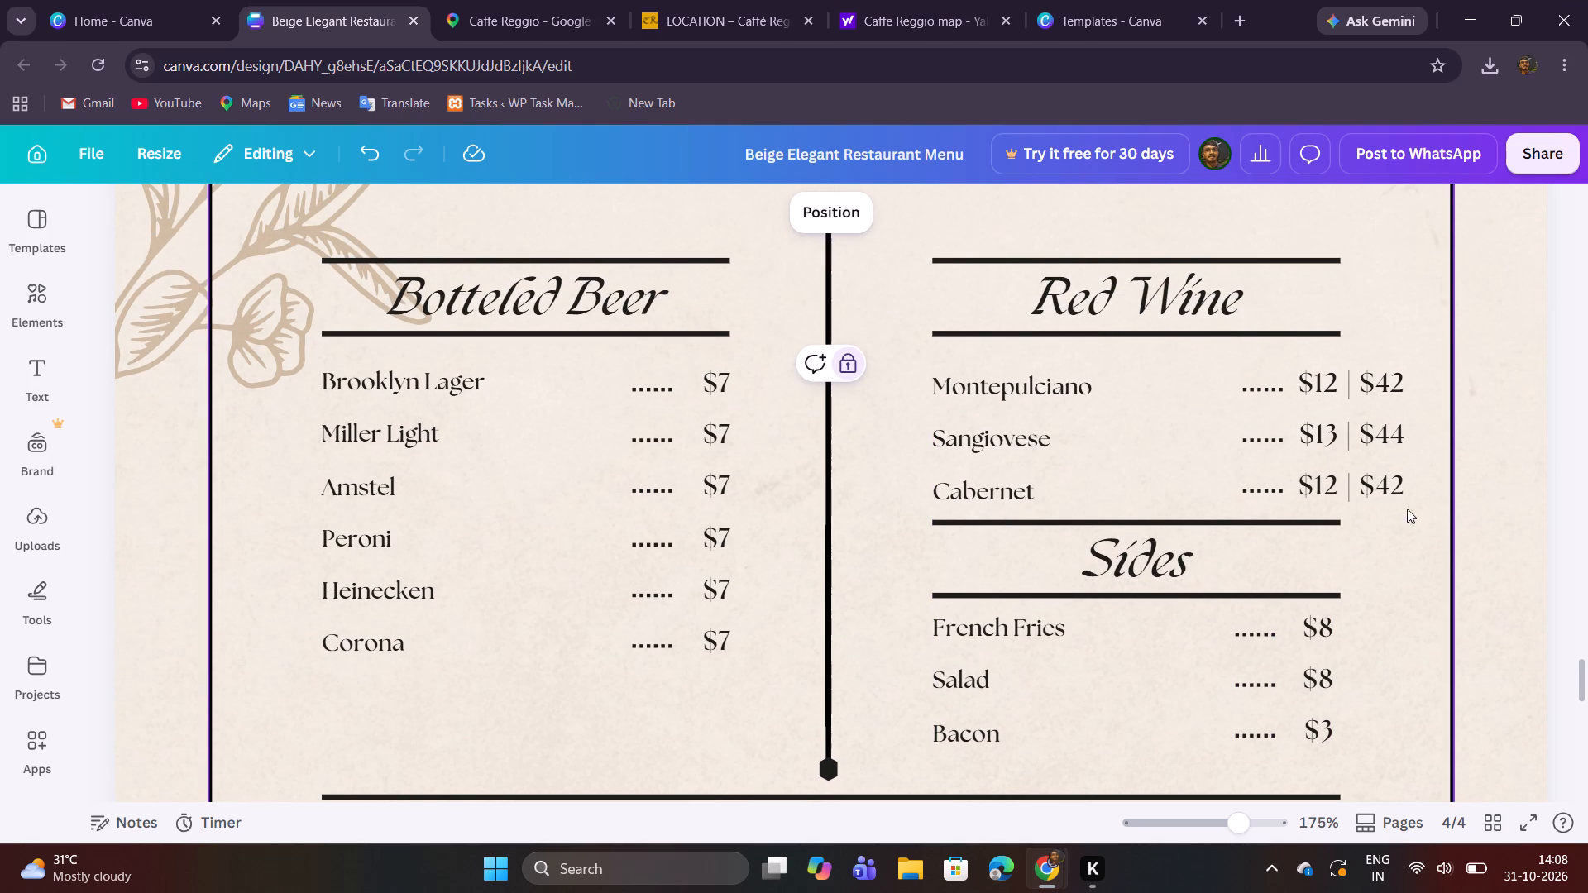
pyautogui.moveTo(1416, 510); pyautogui.dragTo(1065, 383)
pyautogui.moveTo(1124, 432); pyautogui.dragTo(1124, 415)
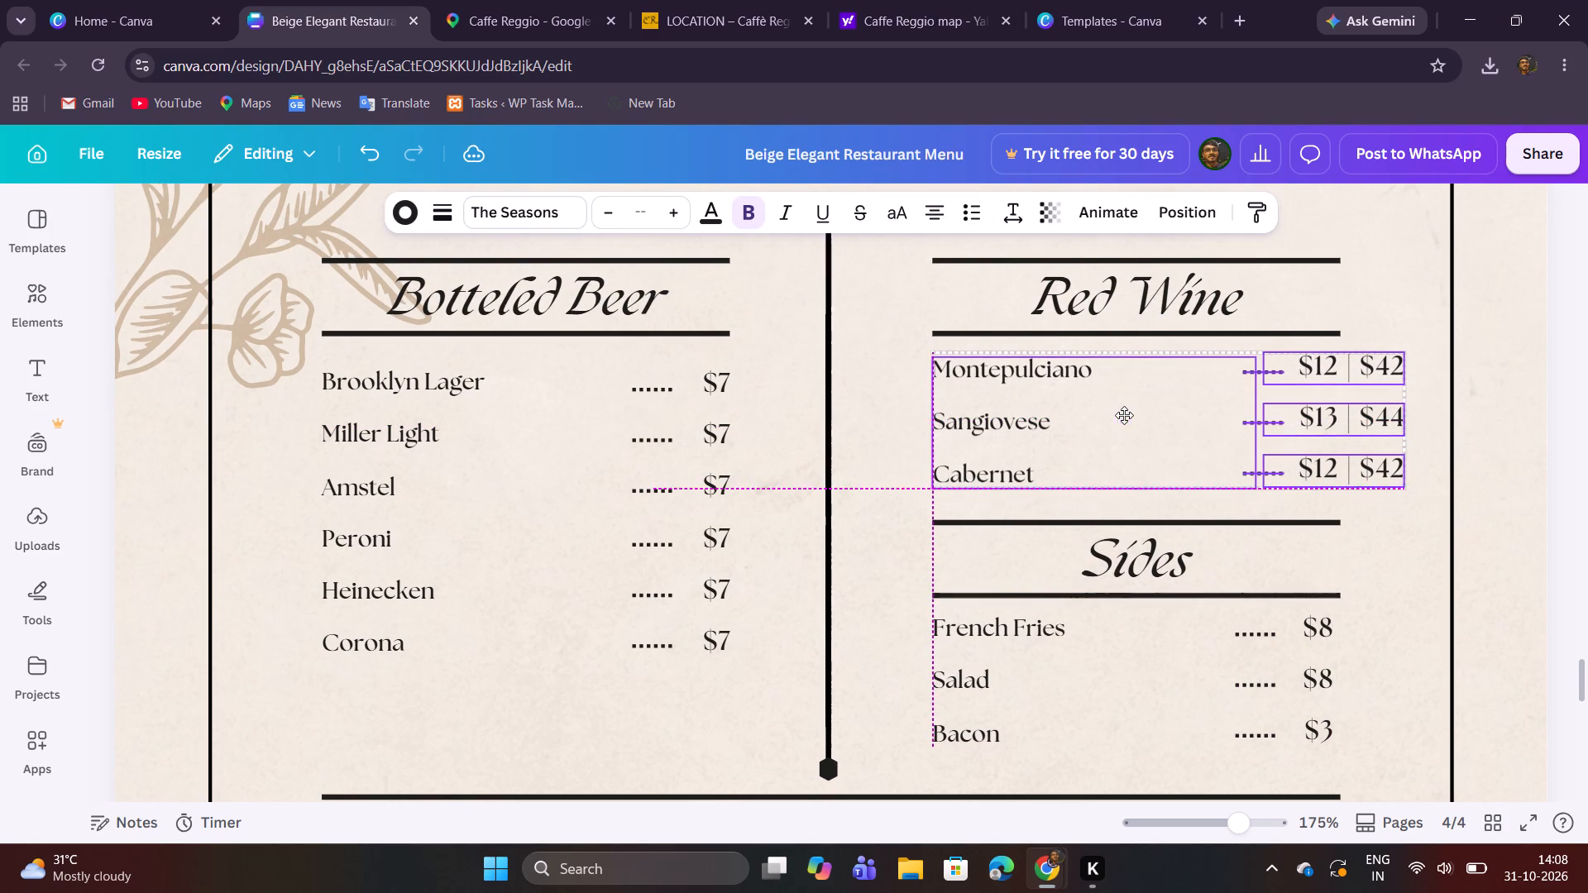
pyautogui.moveTo(1124, 415); pyautogui.dragTo(1124, 410)
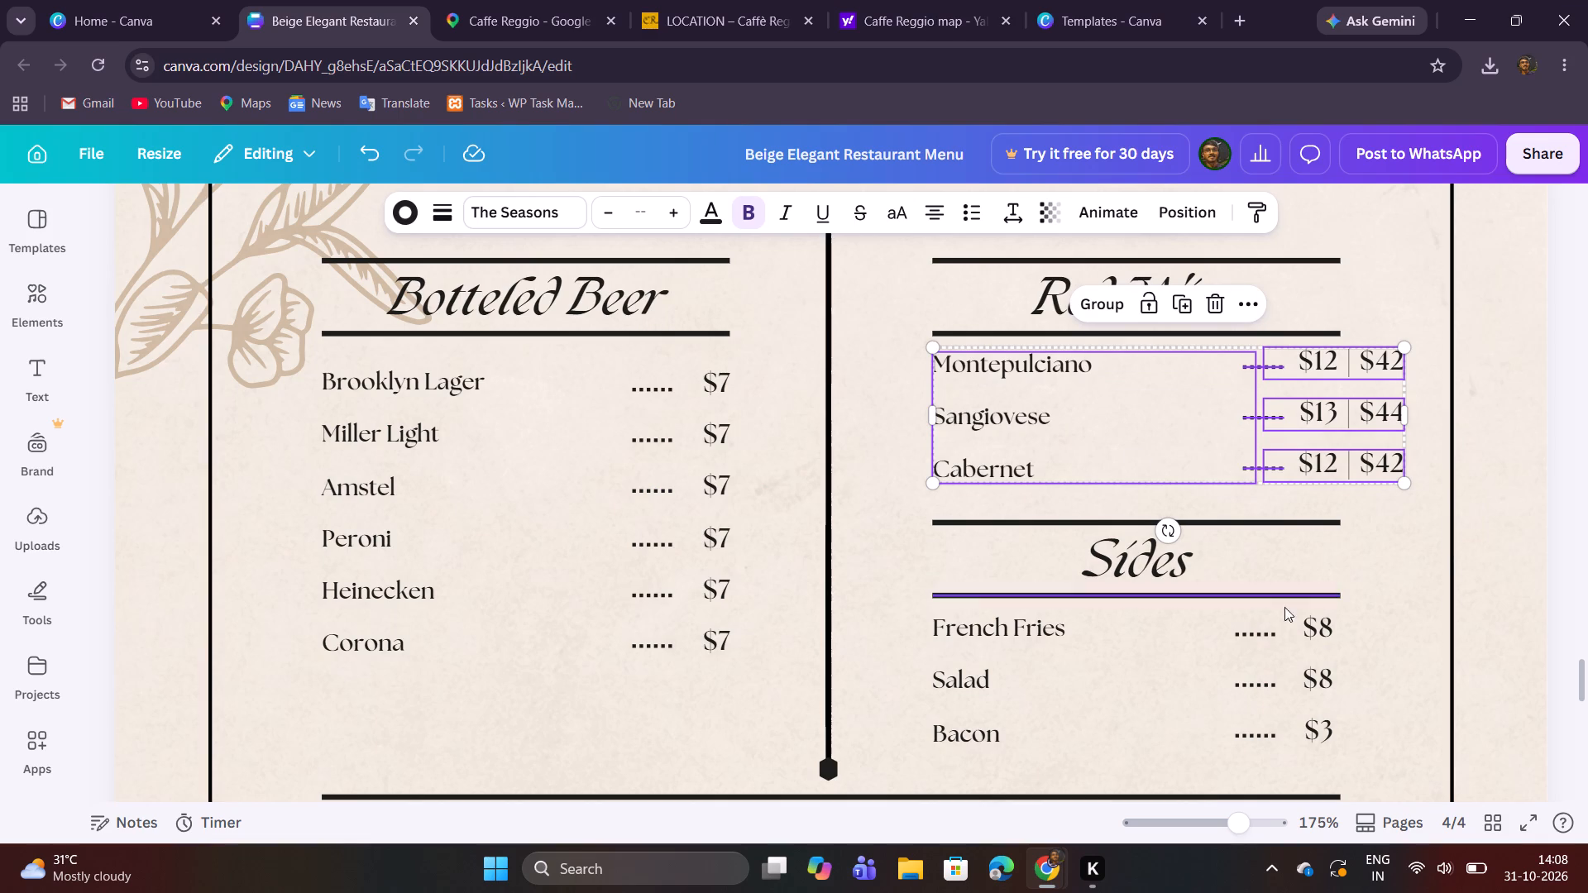
# Move the whole Sides section, heading lines and items included, up closer beneath the red wine list.
pyautogui.scroll(-1, 1369, 618)
pyautogui.moveTo(1386, 677); pyautogui.dragTo(1385, 677)
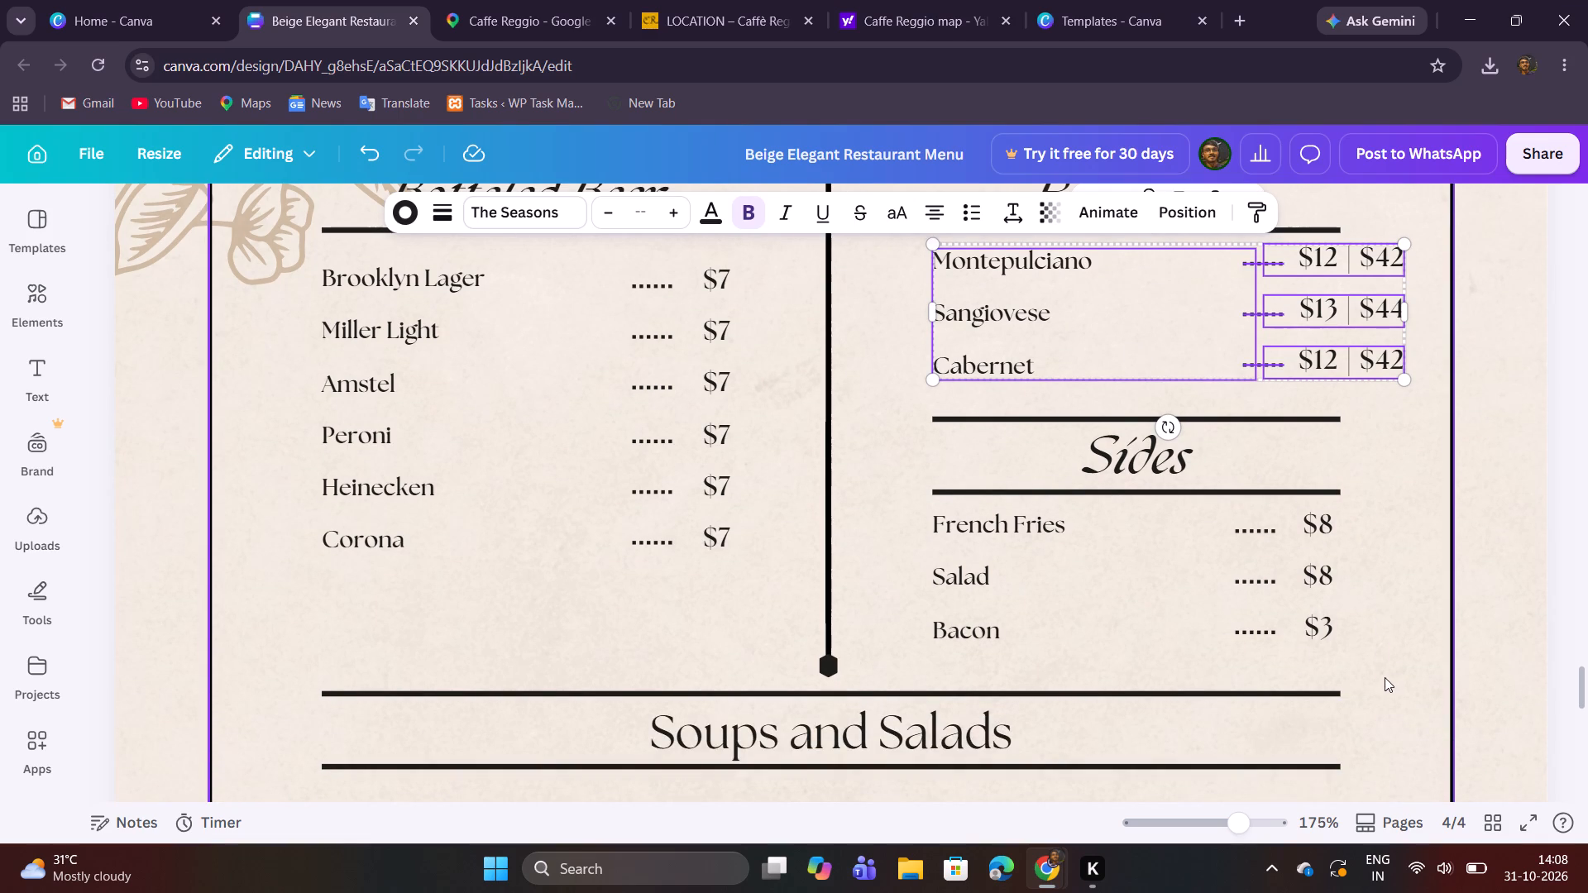
pyautogui.moveTo(1385, 677); pyautogui.dragTo(1068, 443)
pyautogui.click(1371, 548)
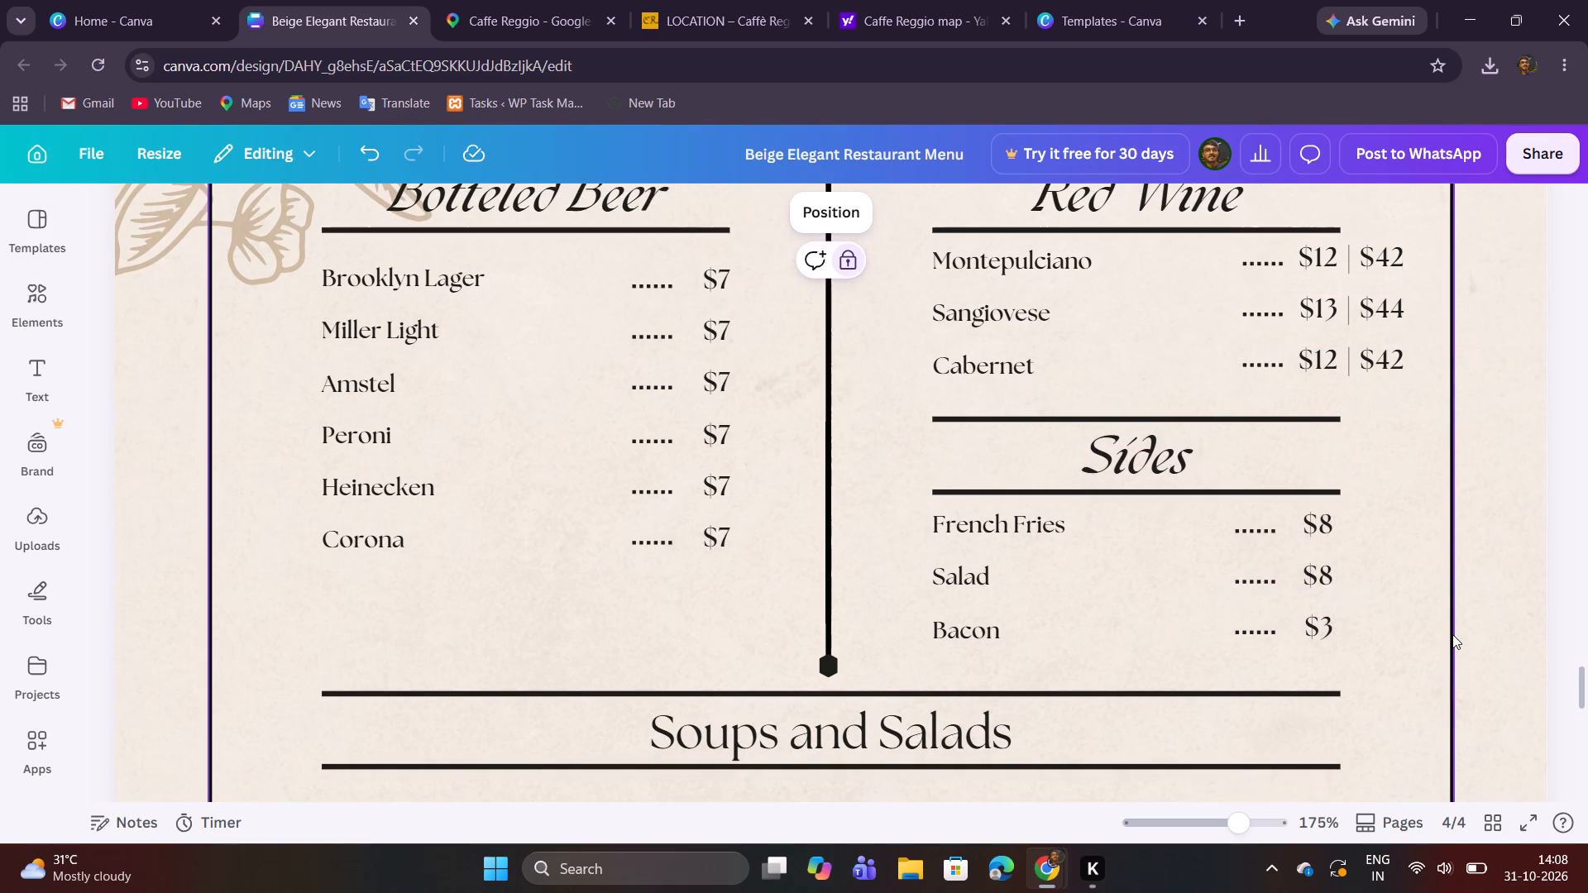
pyautogui.moveTo(1439, 656); pyautogui.dragTo(1073, 410)
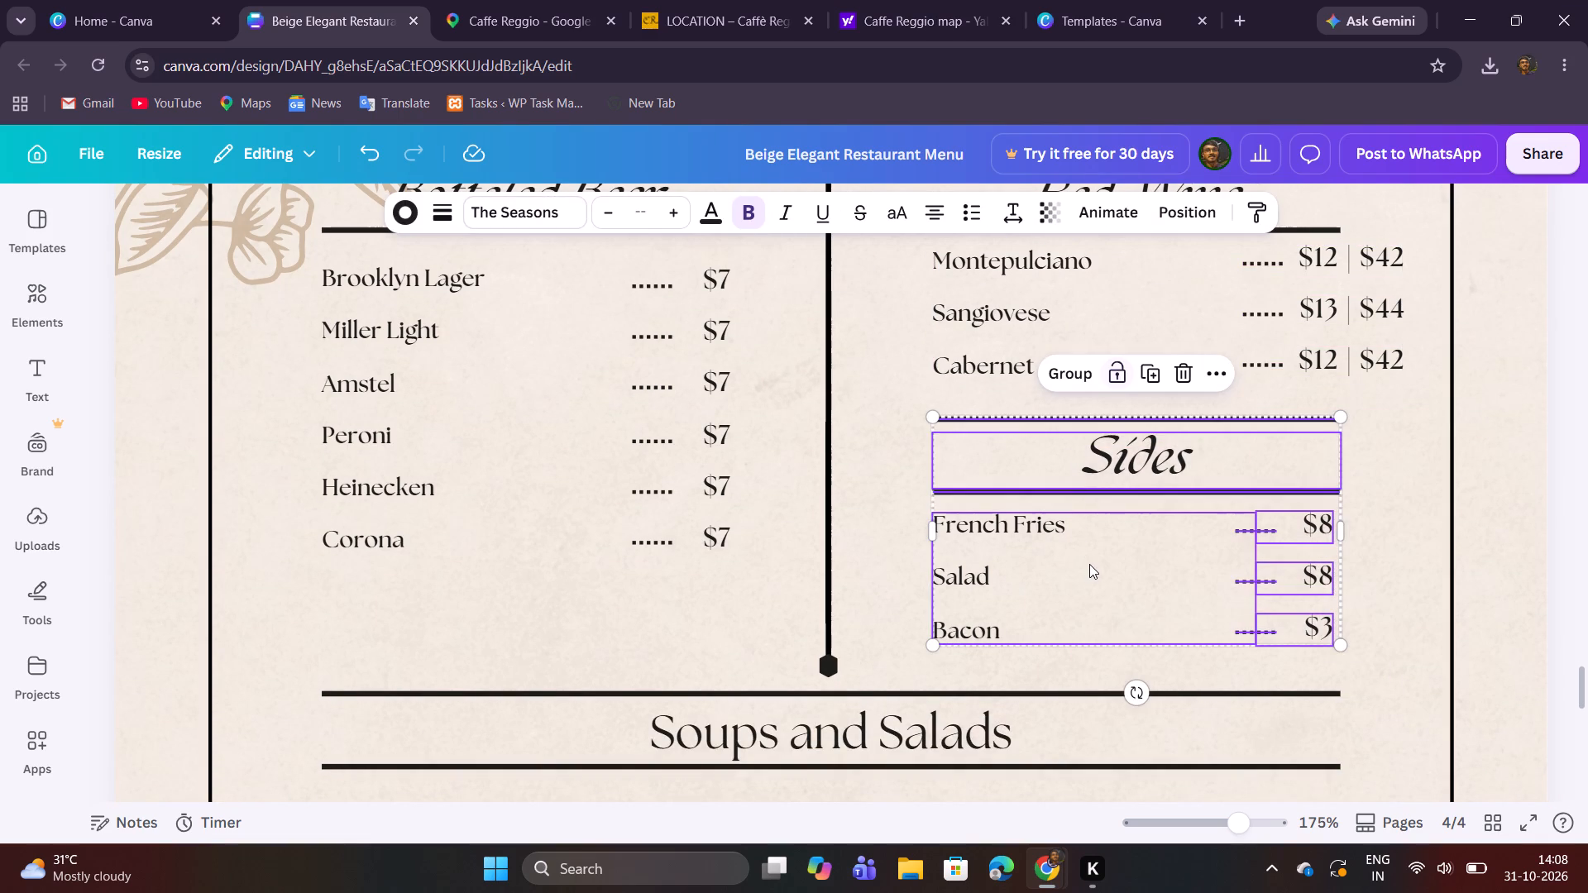
pyautogui.moveTo(1089, 564); pyautogui.dragTo(1089, 537)
pyautogui.click(1101, 653)
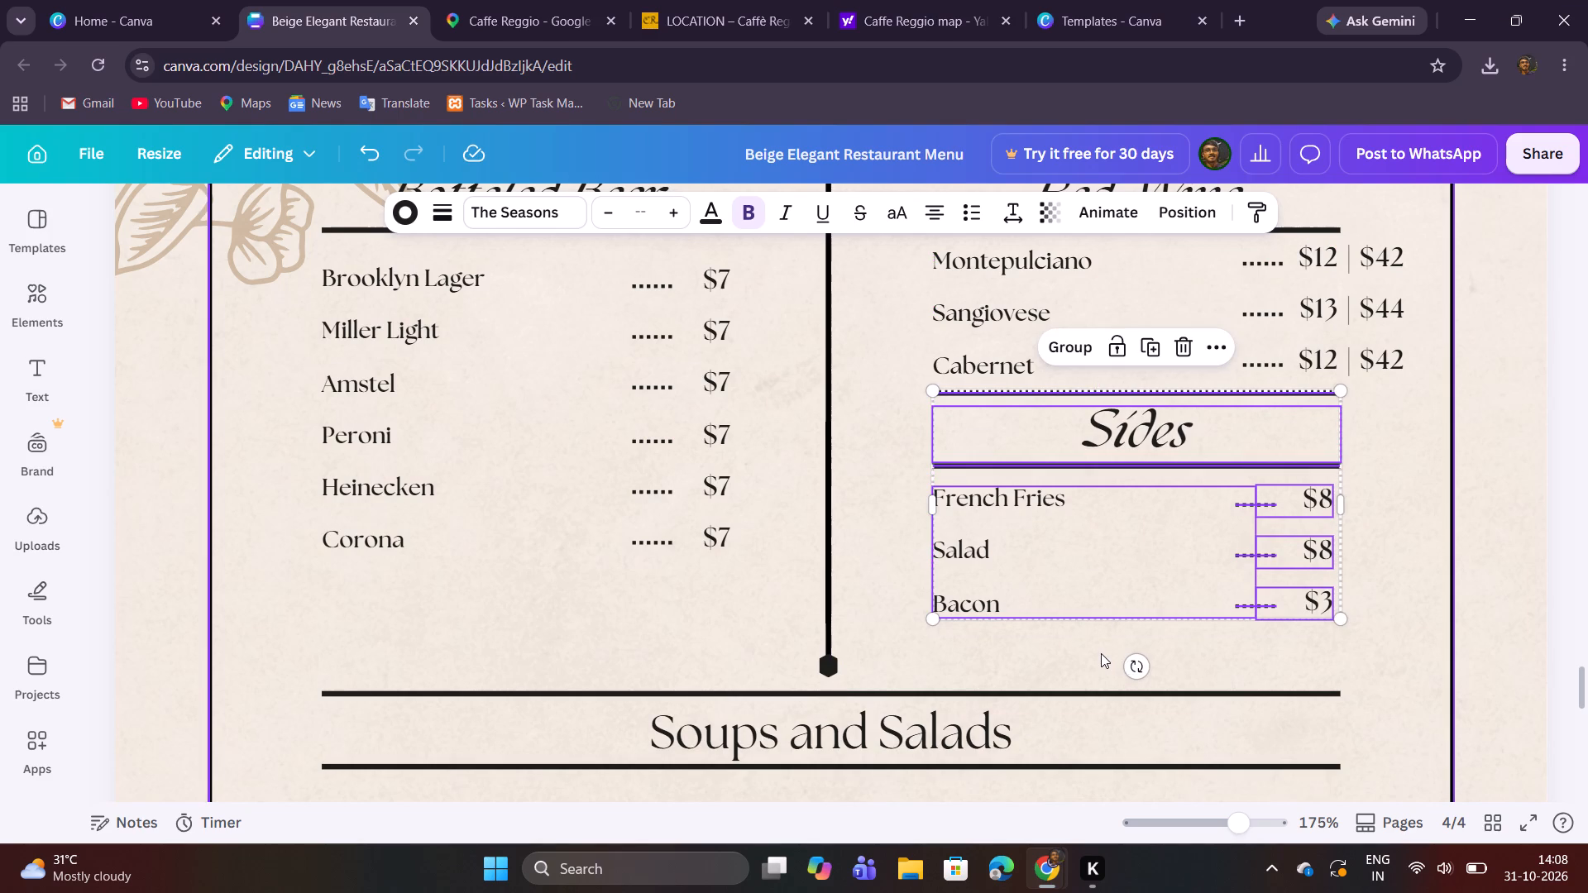
# Retitle the Sides heading as White Wine, following the section order in the menu photo.
pyautogui.scroll(1, 1171, 654)
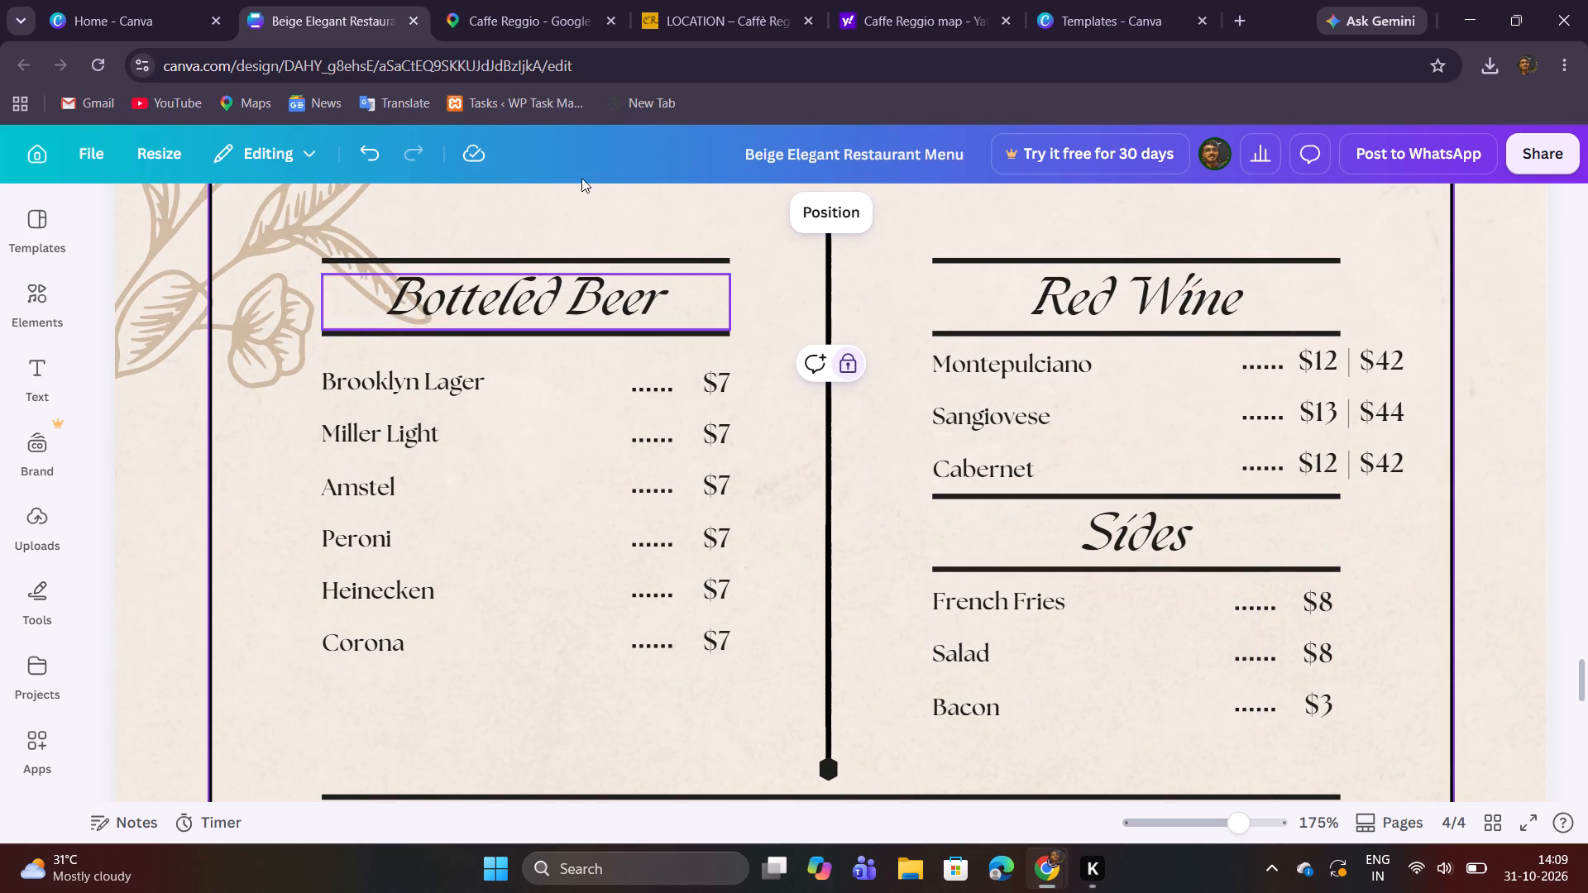
pyautogui.click(488, 0)
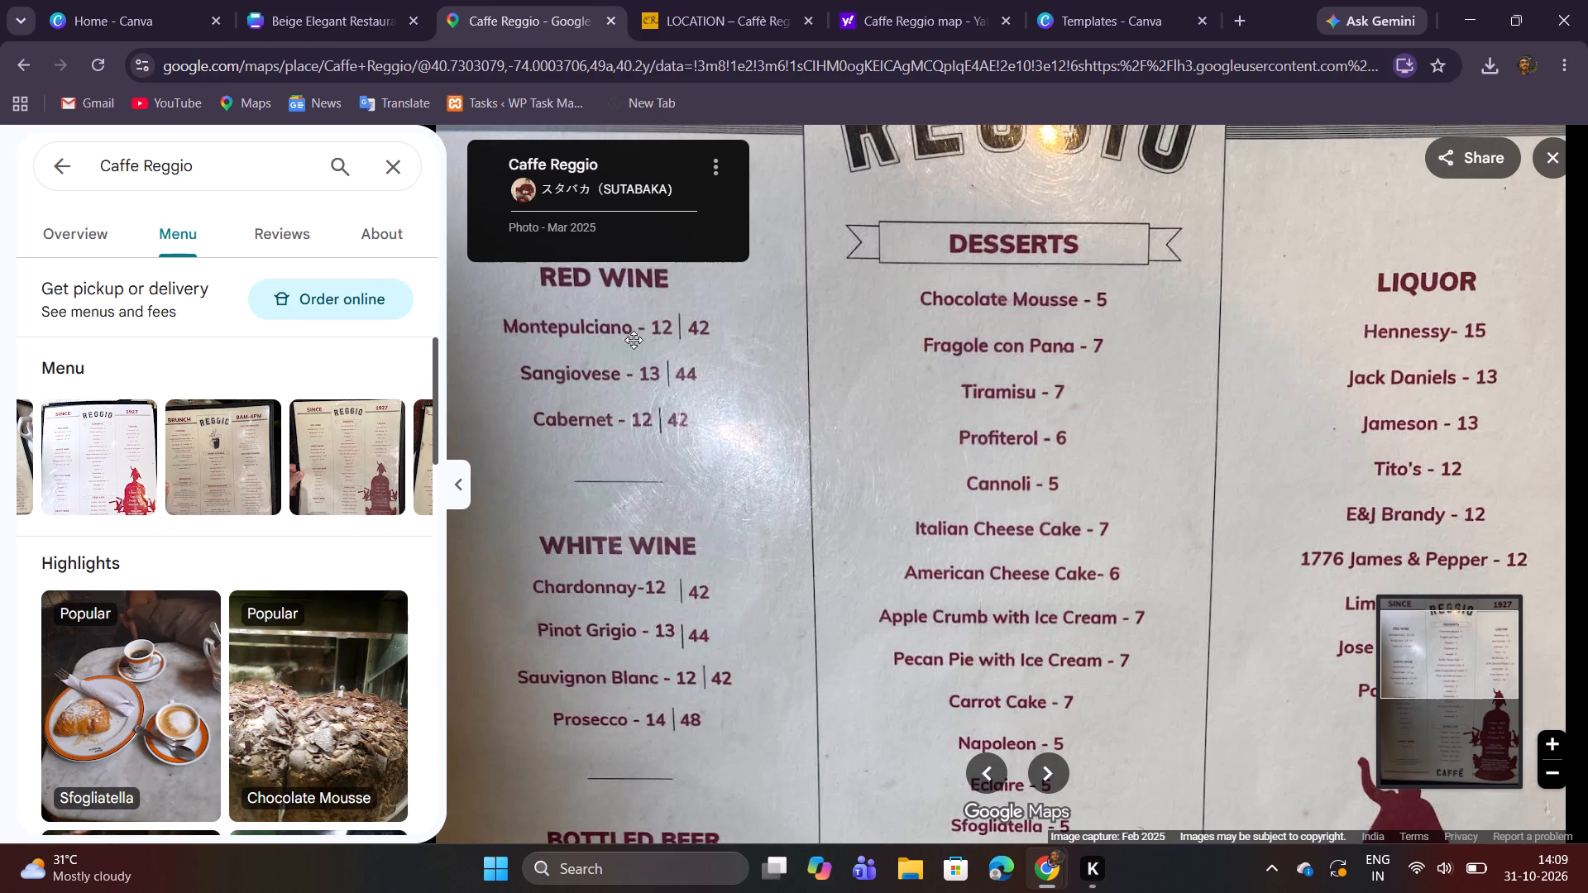
pyautogui.moveTo(654, 462); pyautogui.dragTo(656, 499)
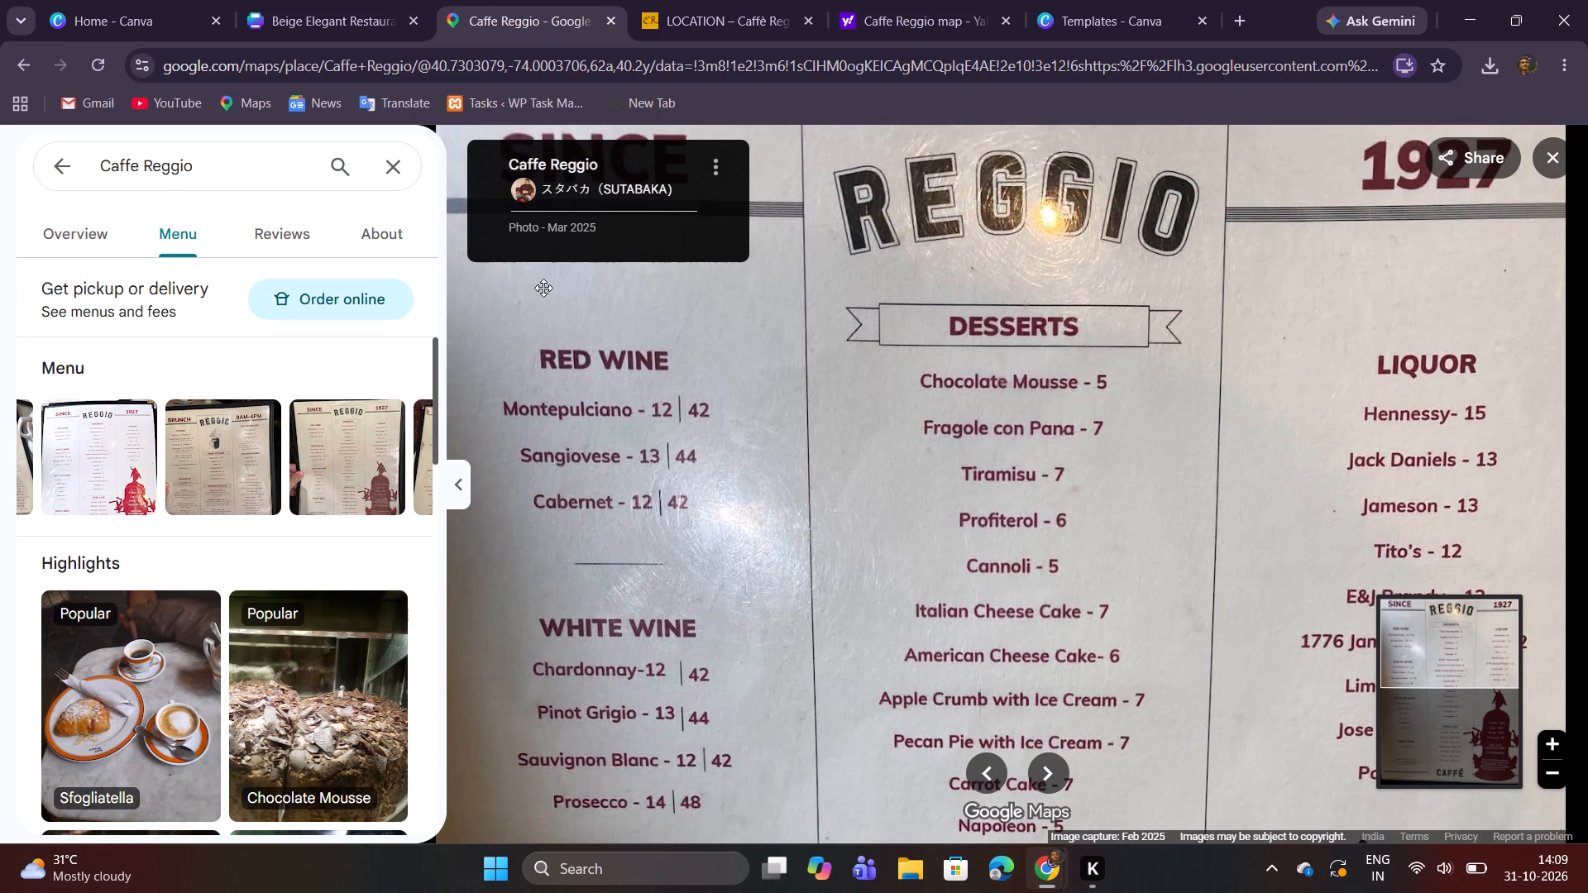
pyautogui.click(320, 0)
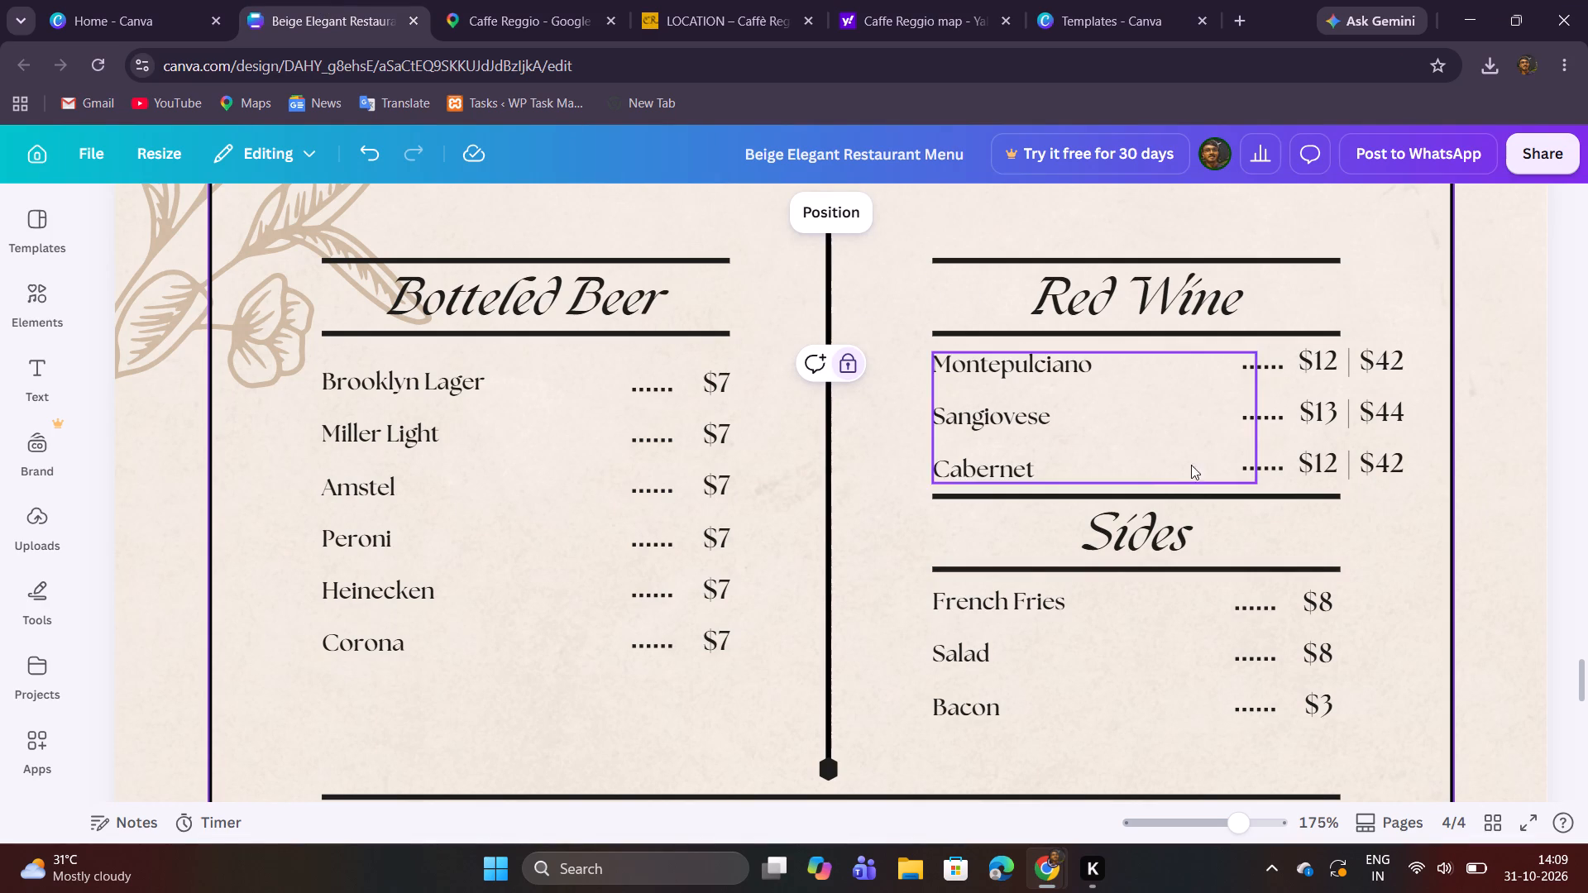
pyautogui.click(1124, 556)
pyautogui.doubleClick(1118, 537)
pyautogui.doubleClick(1118, 549)
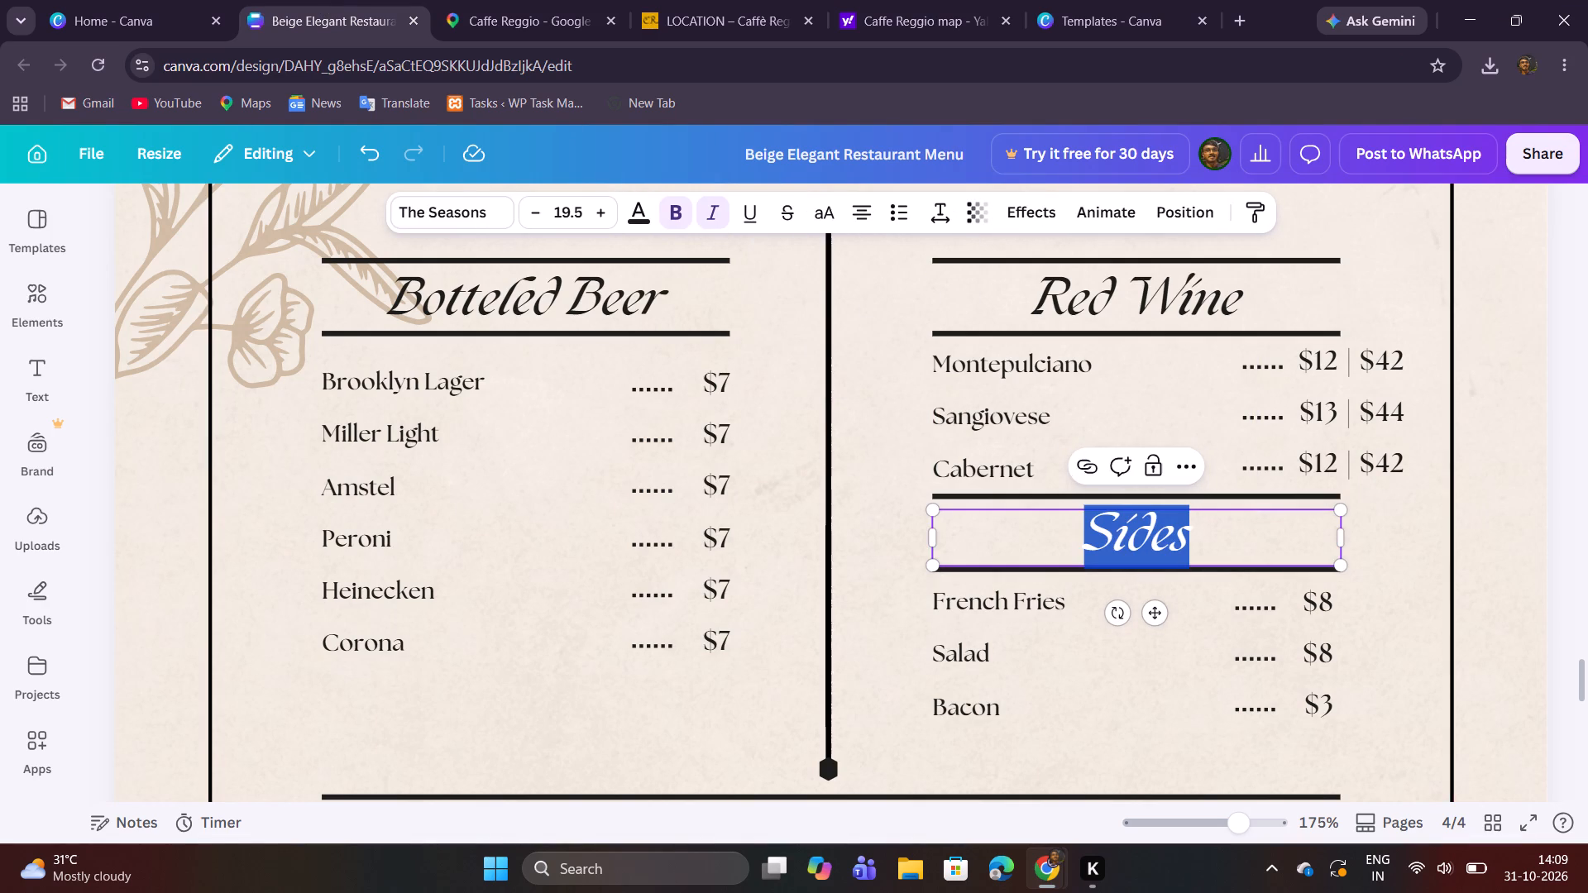
pyautogui.write('White')
pyautogui.press('space')
pyautogui.write('Wine')
pyautogui.click(1394, 687)
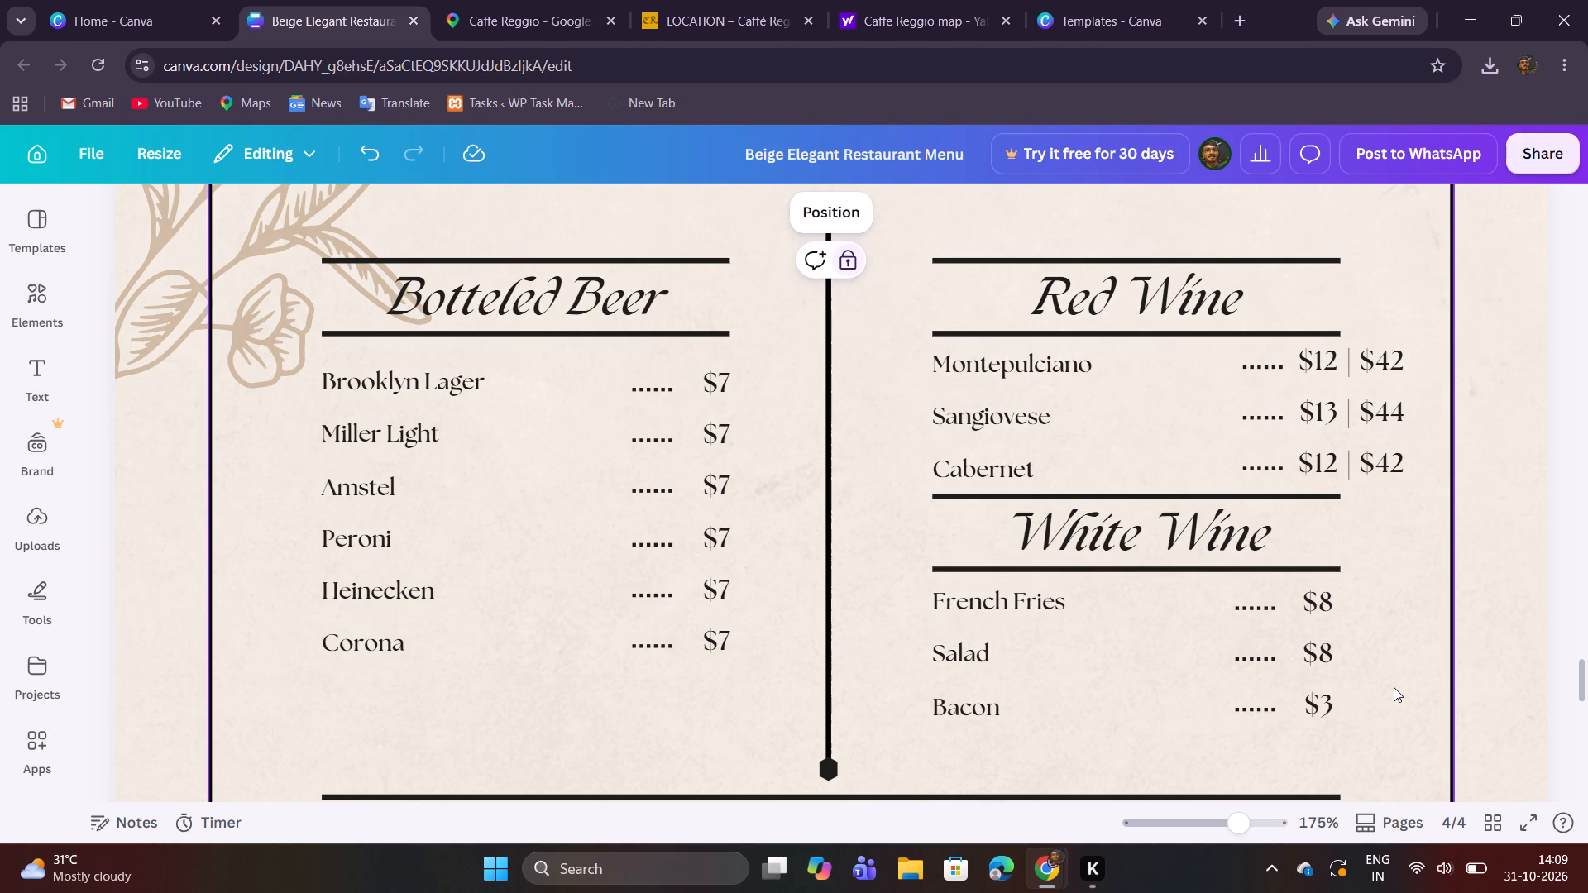
# Replace the French Fries, Salad and Bacon list with Chardonnay, the first white wine in the menu photo.
pyautogui.click(492, 7)
pyautogui.moveTo(822, 525); pyautogui.dragTo(830, 481)
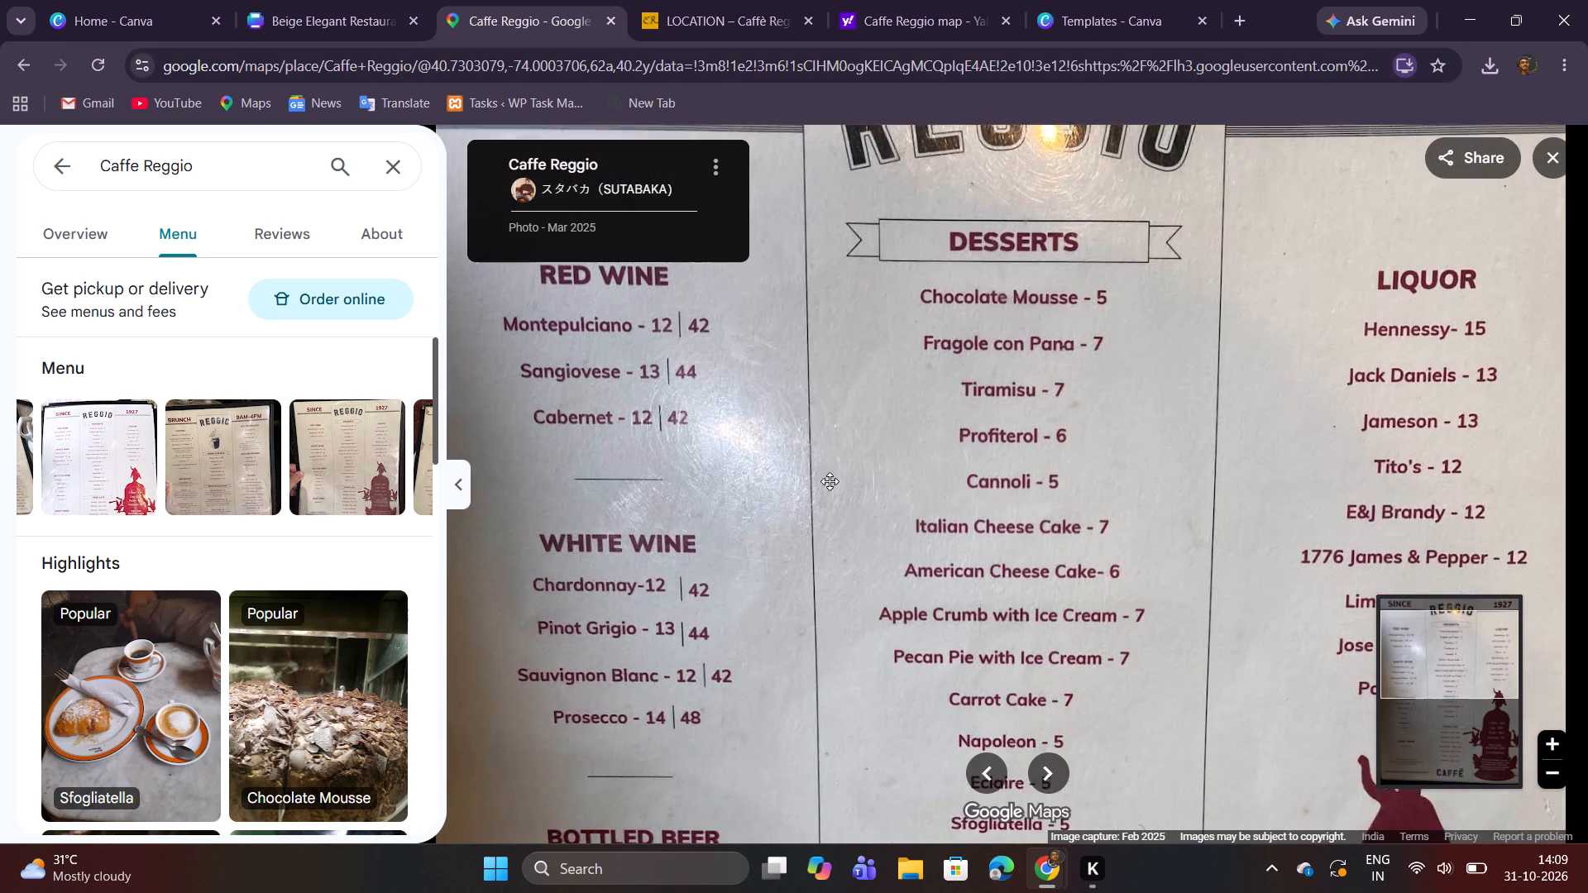
pyautogui.moveTo(830, 481); pyautogui.dragTo(833, 452)
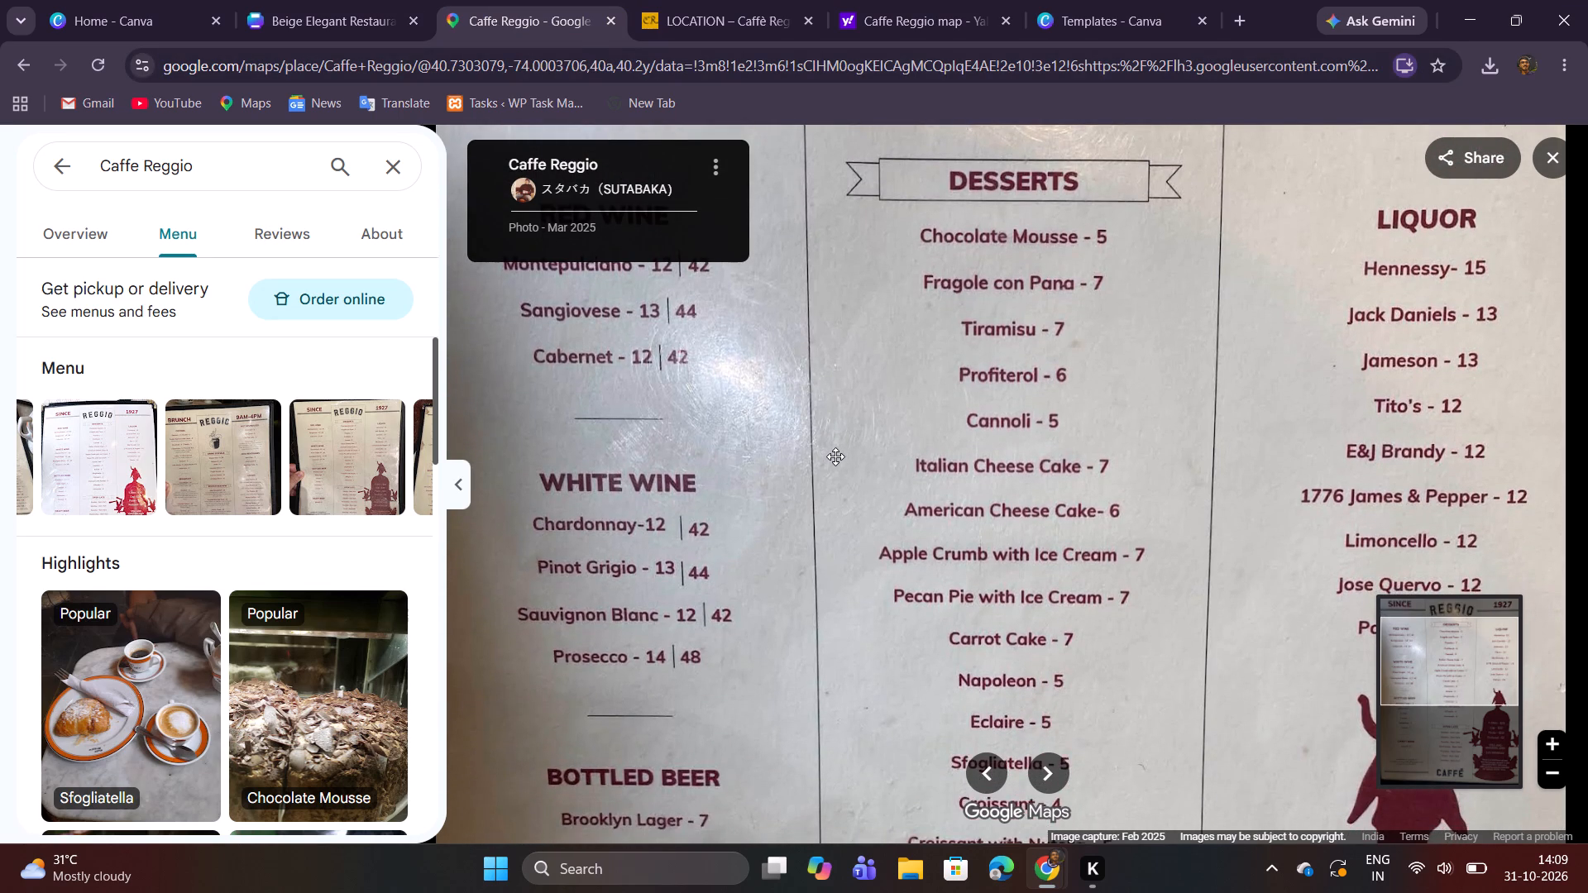
pyautogui.click(304, 2)
pyautogui.doubleClick(1071, 611)
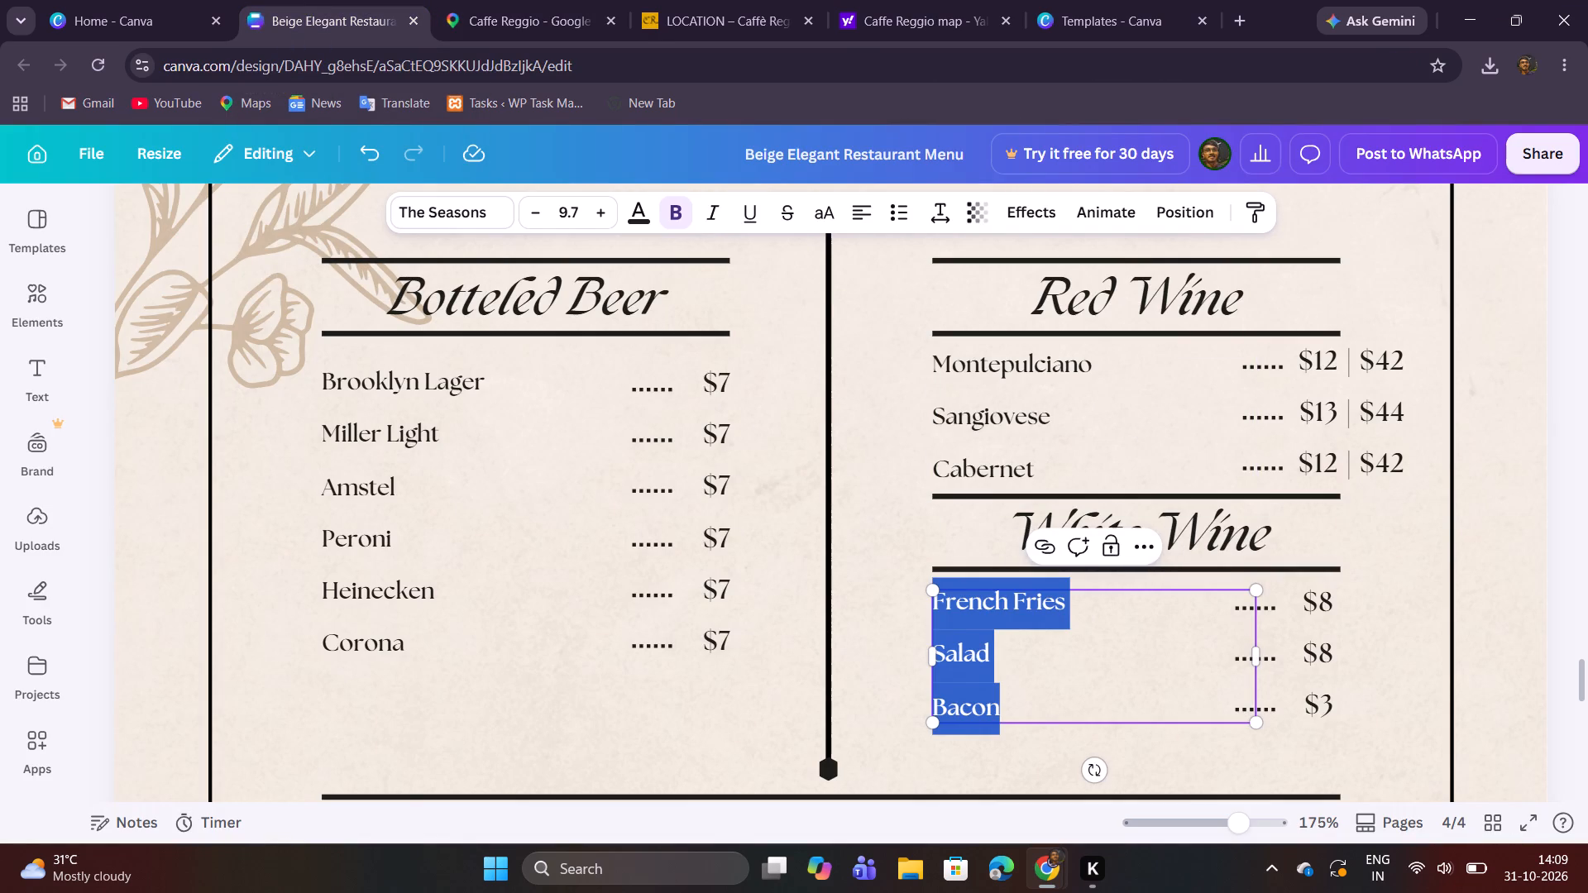
pyautogui.write('Chardonnay')
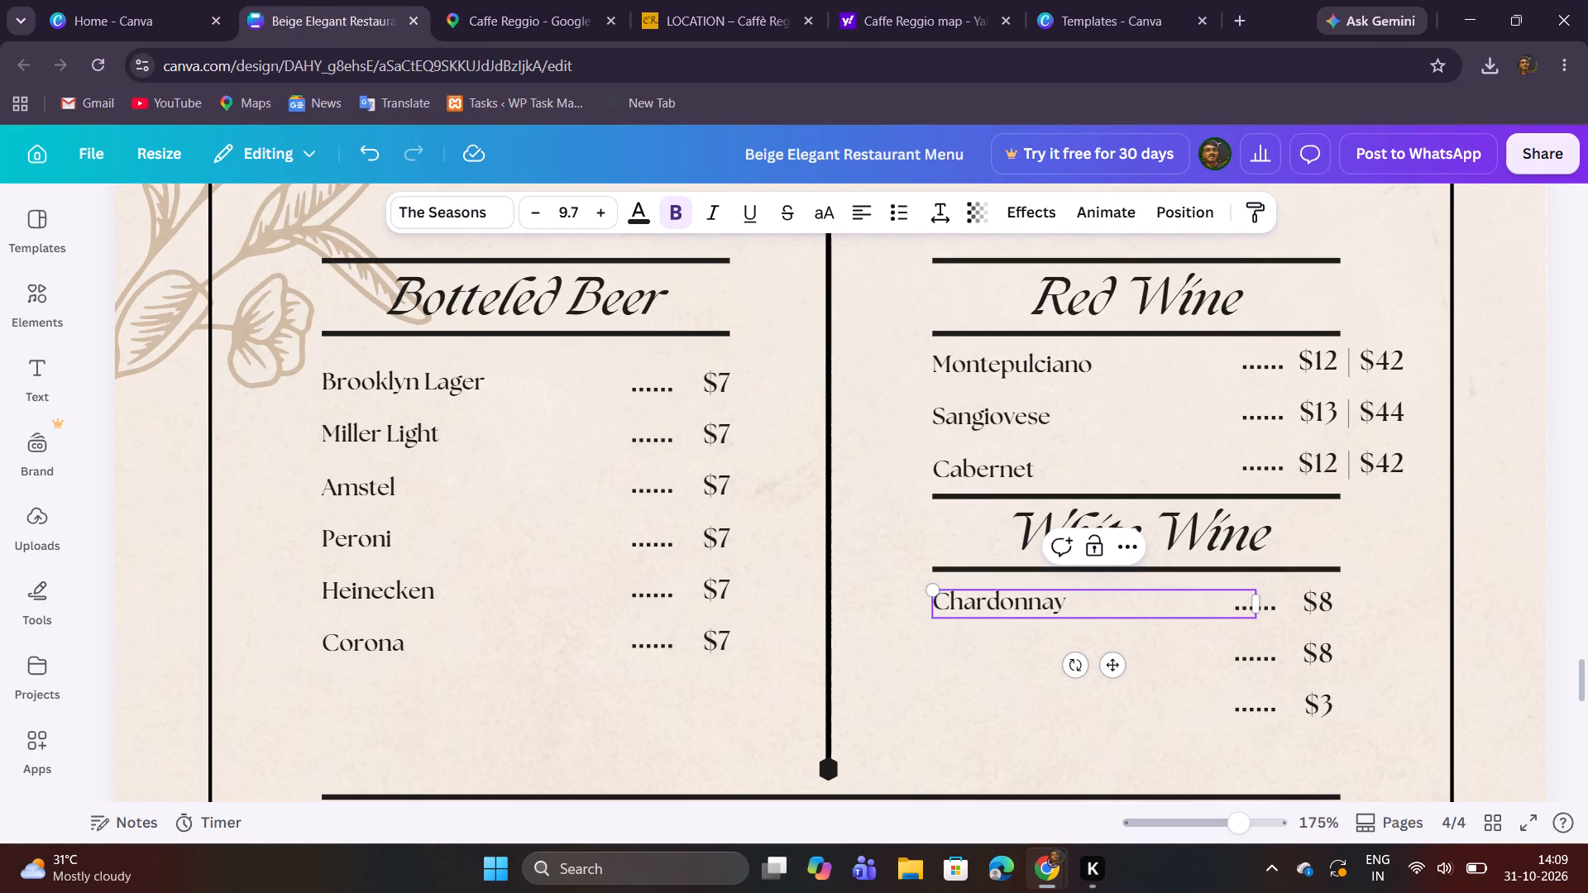
# Replace the price beside Chardonnay with a copy of Montepulciano's $12 | $42 and widen its box to fit one line.
pyautogui.click(512, 0)
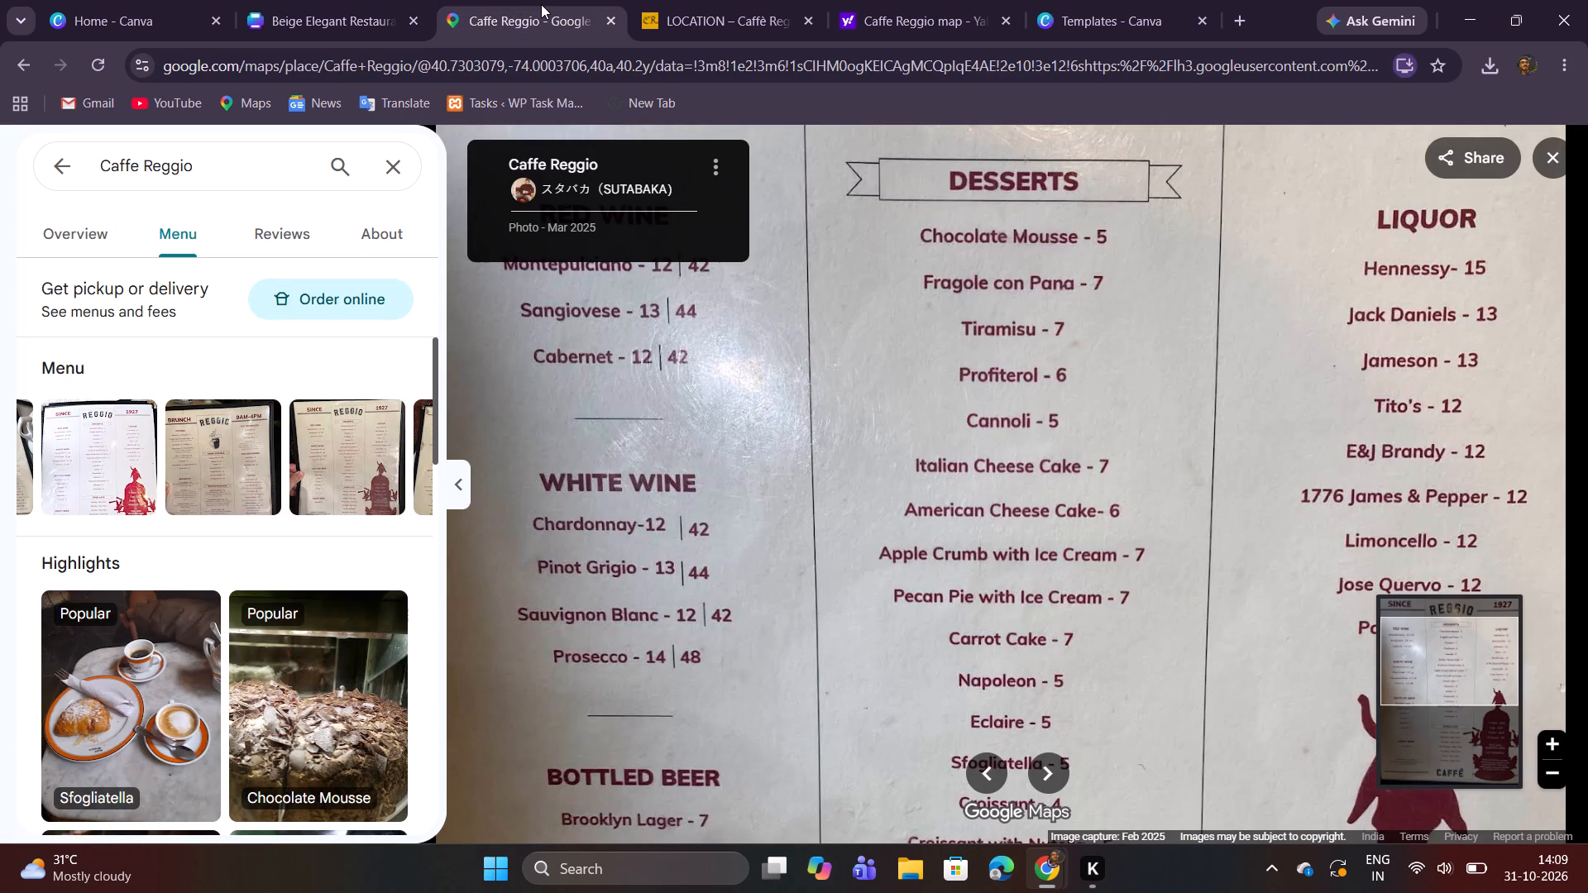
pyautogui.click(328, 13)
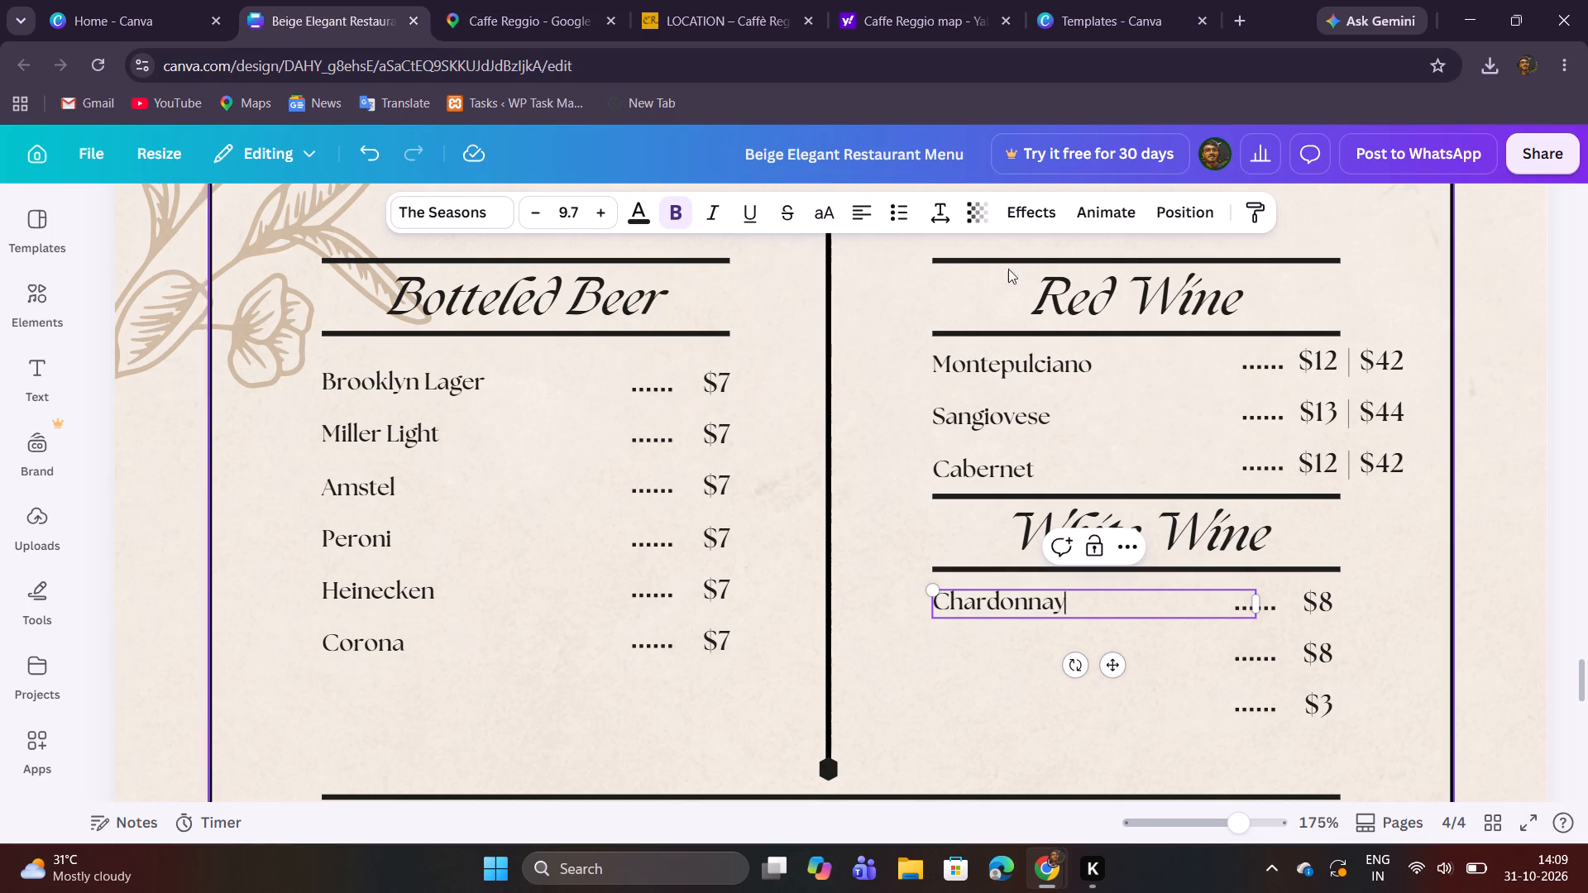
pyautogui.click(1340, 370)
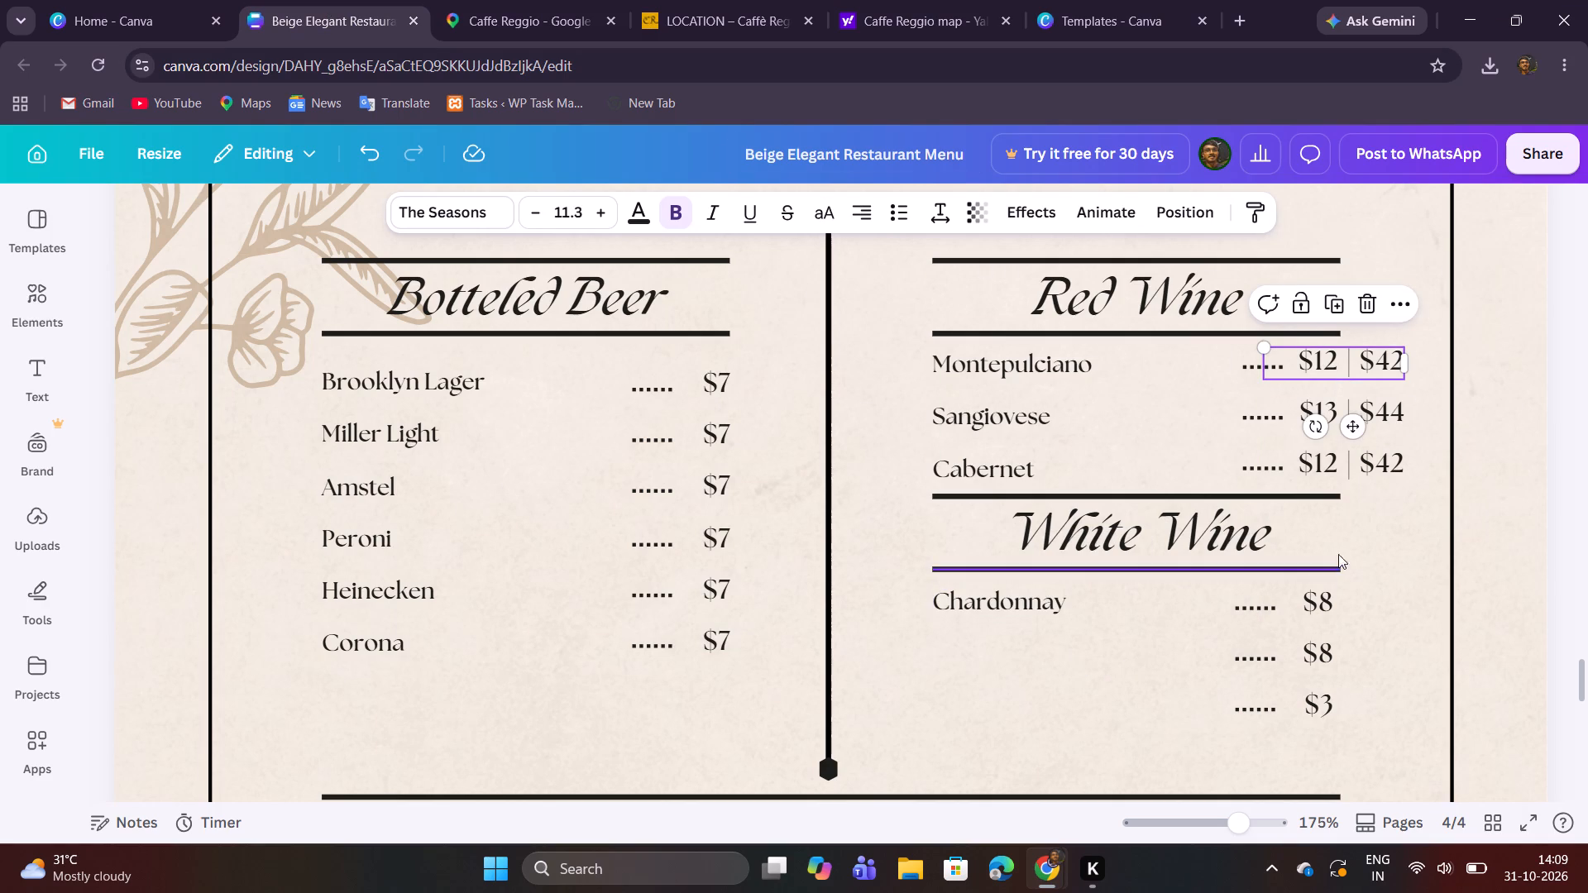
pyautogui.doubleClick(1345, 366)
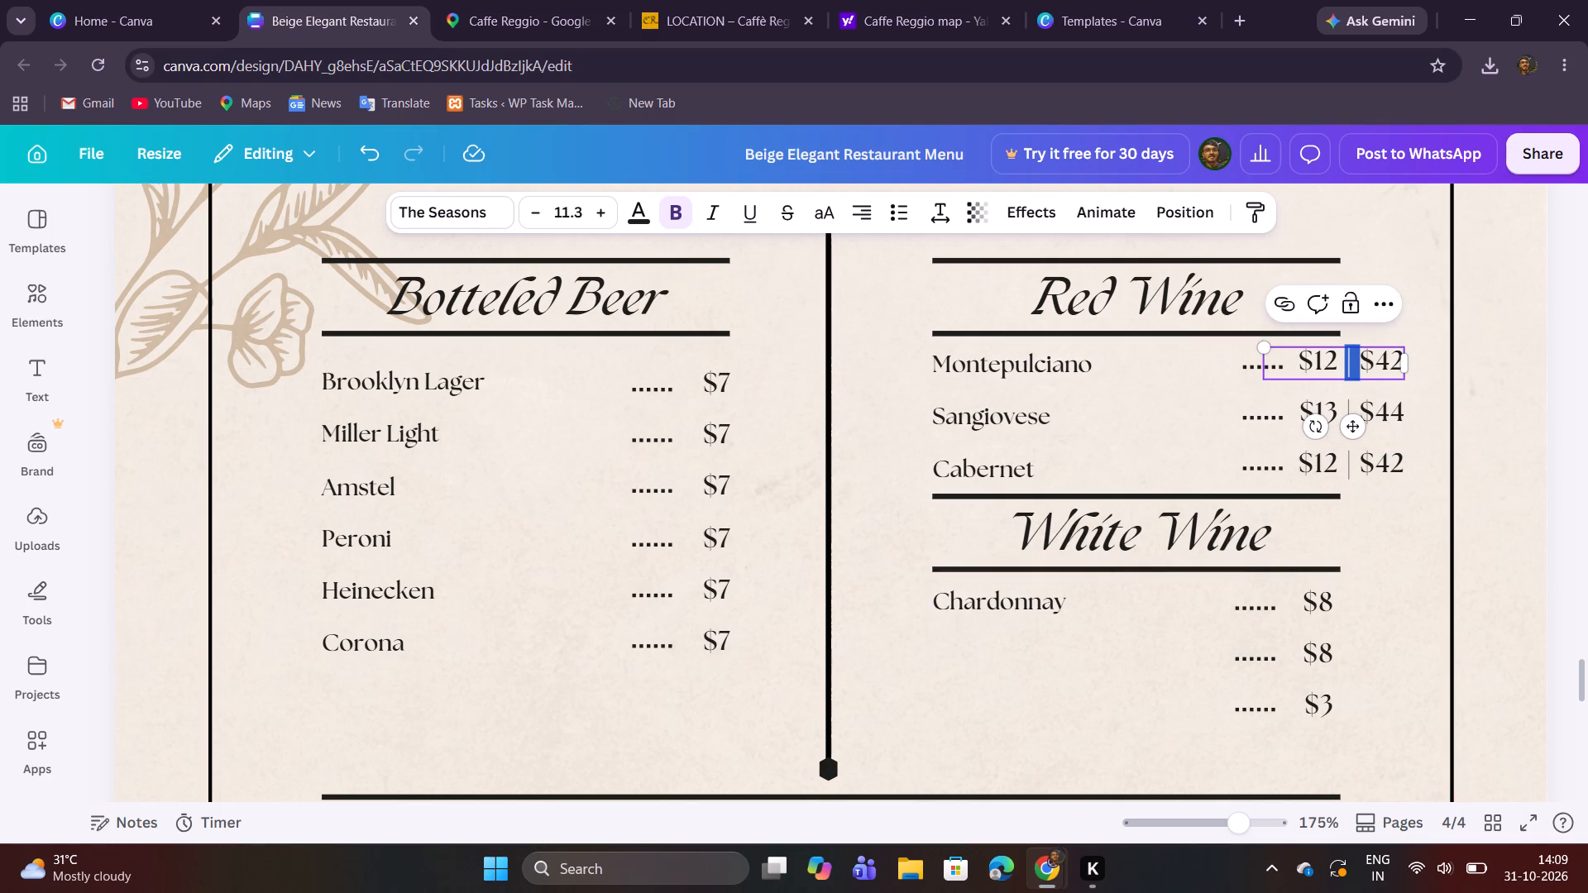
pyautogui.hotkey('ctrl', 'a')
pyautogui.hotkey('ctrl', 'c')
pyautogui.click(1403, 529)
pyautogui.doubleClick(1326, 596)
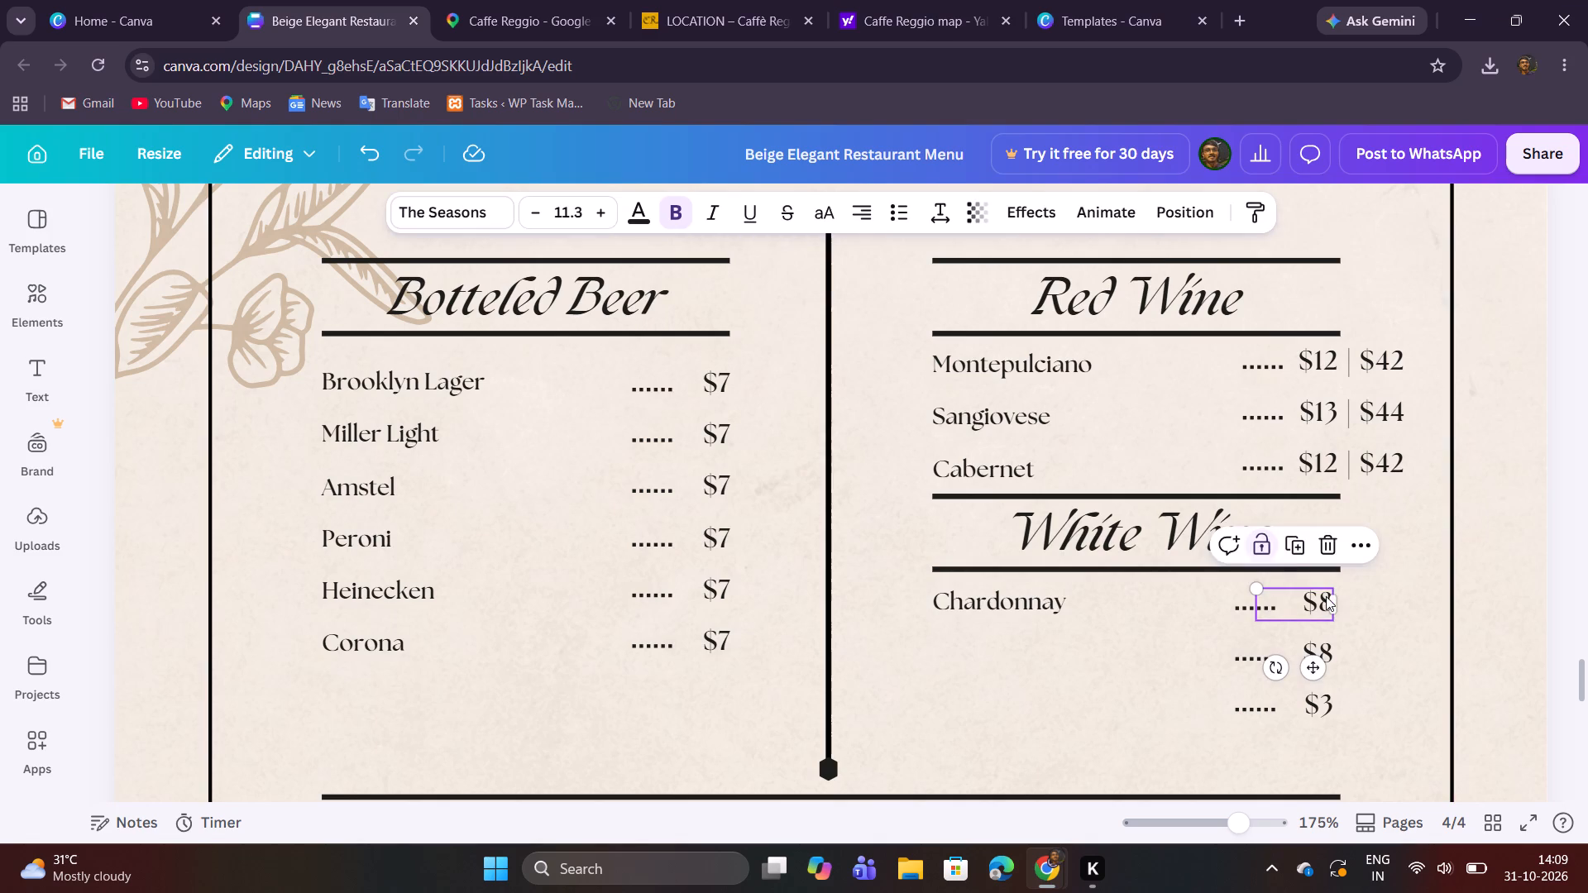
pyautogui.hotkey('ctrl', 'v')
pyautogui.click(1337, 623)
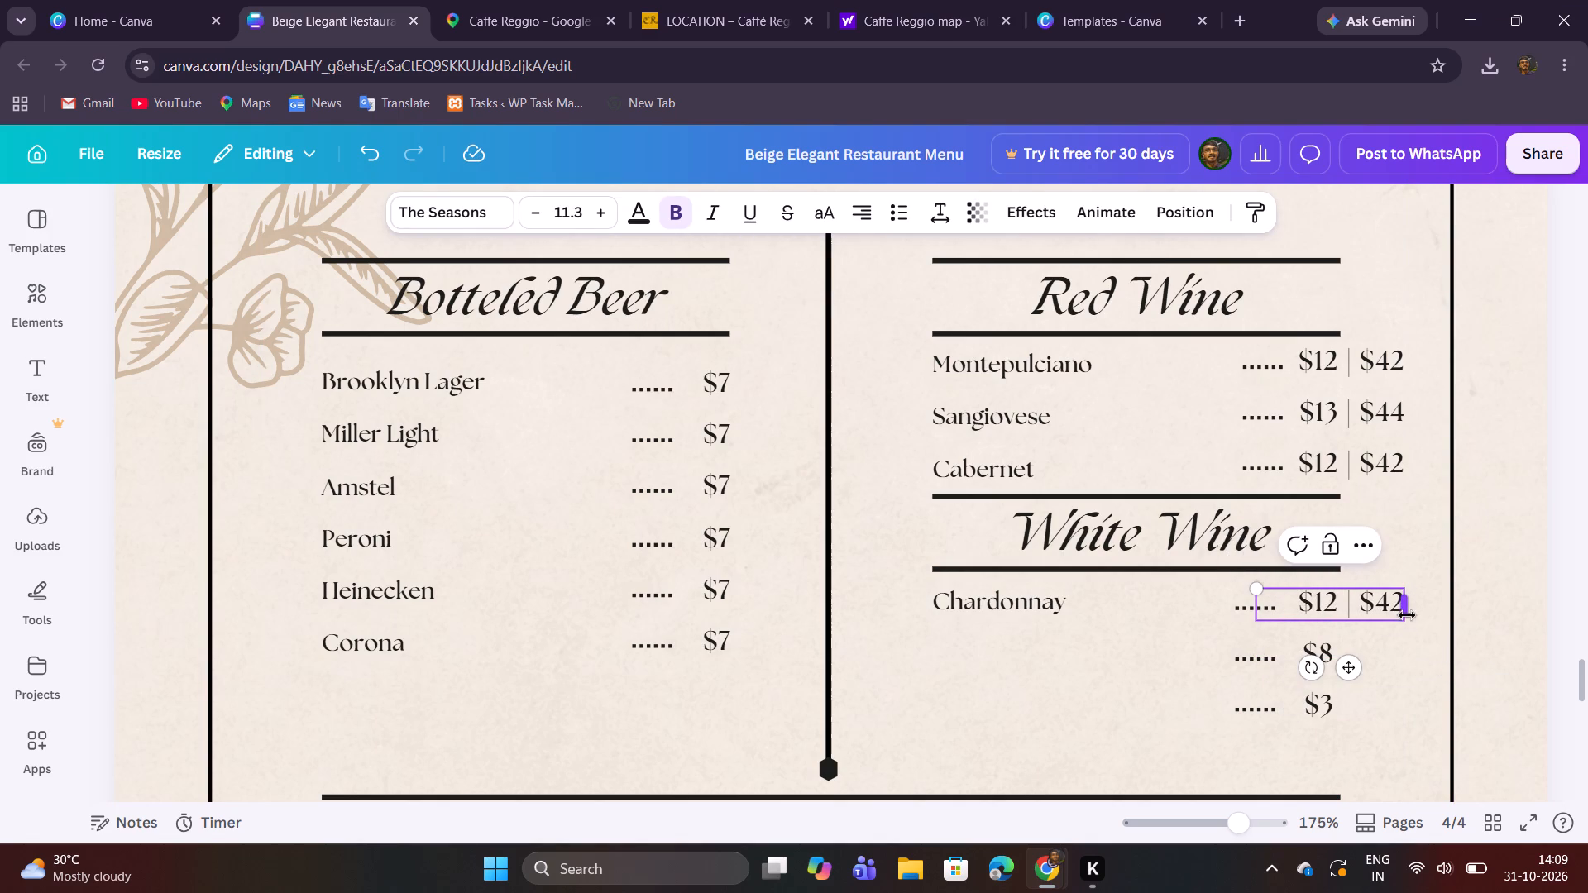
pyautogui.click(1411, 657)
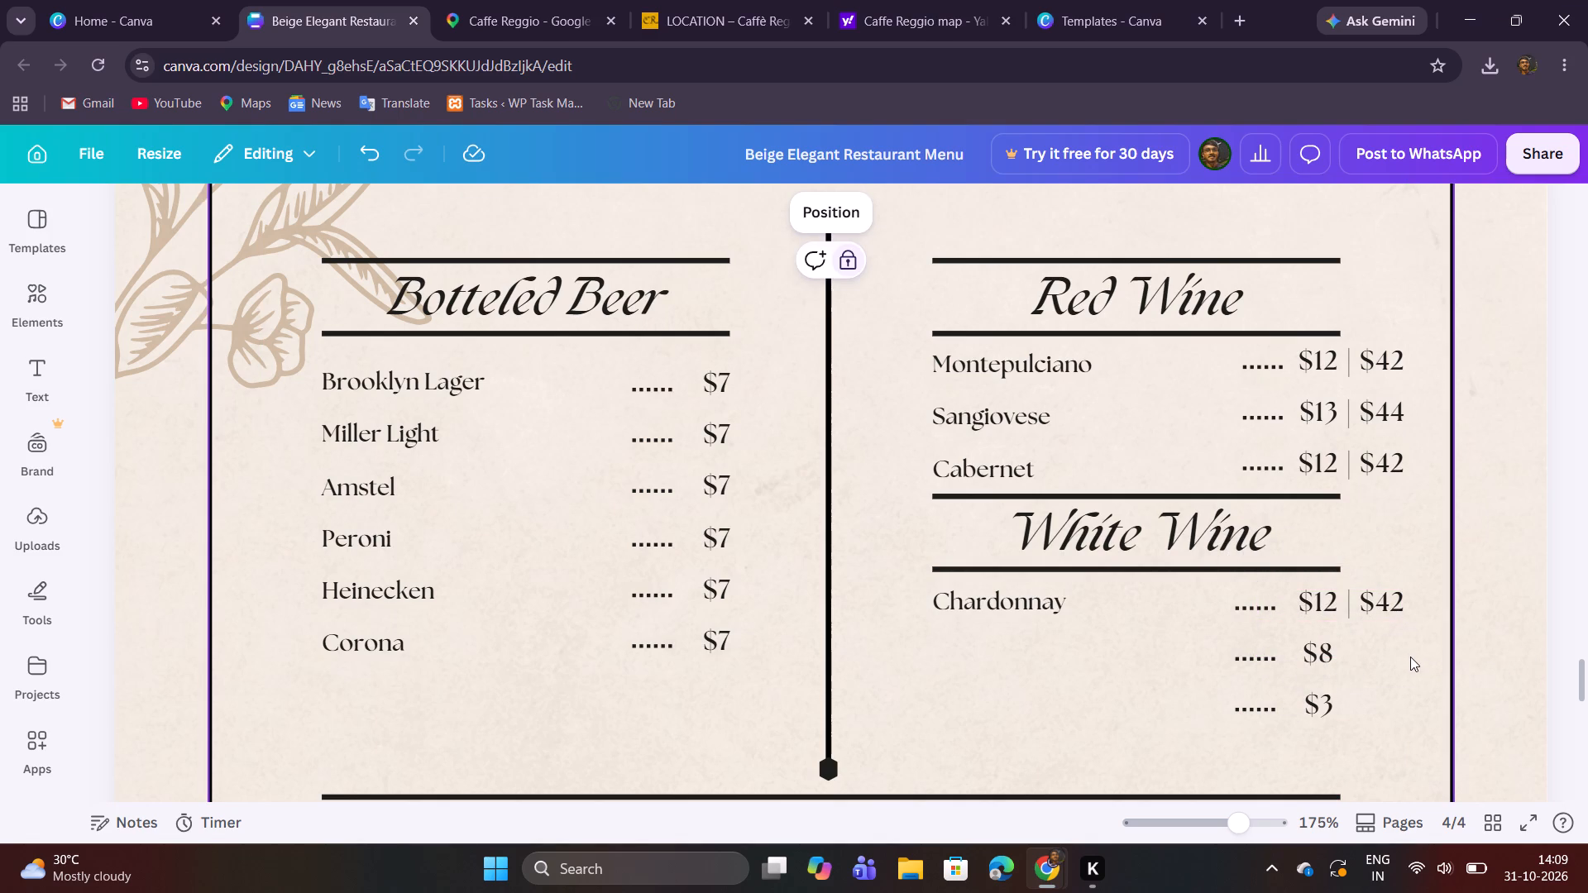
# Add Pinot Grigio on a new line below Chardonnay in the White Wine list, checking its spelling against the menu photo.
pyautogui.click(458, 0)
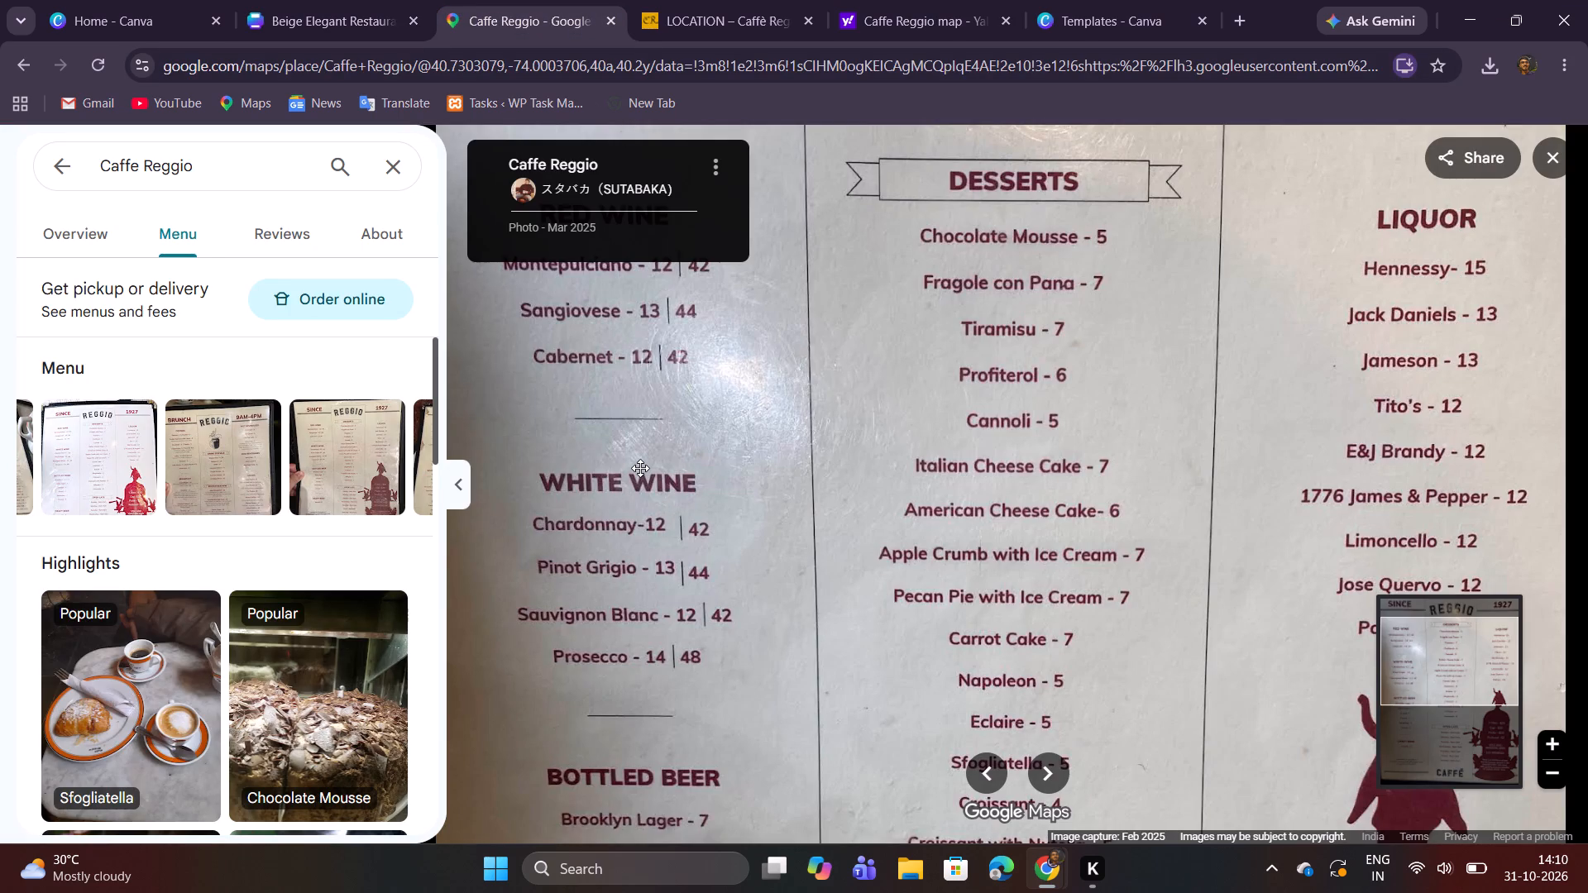
pyautogui.click(357, 12)
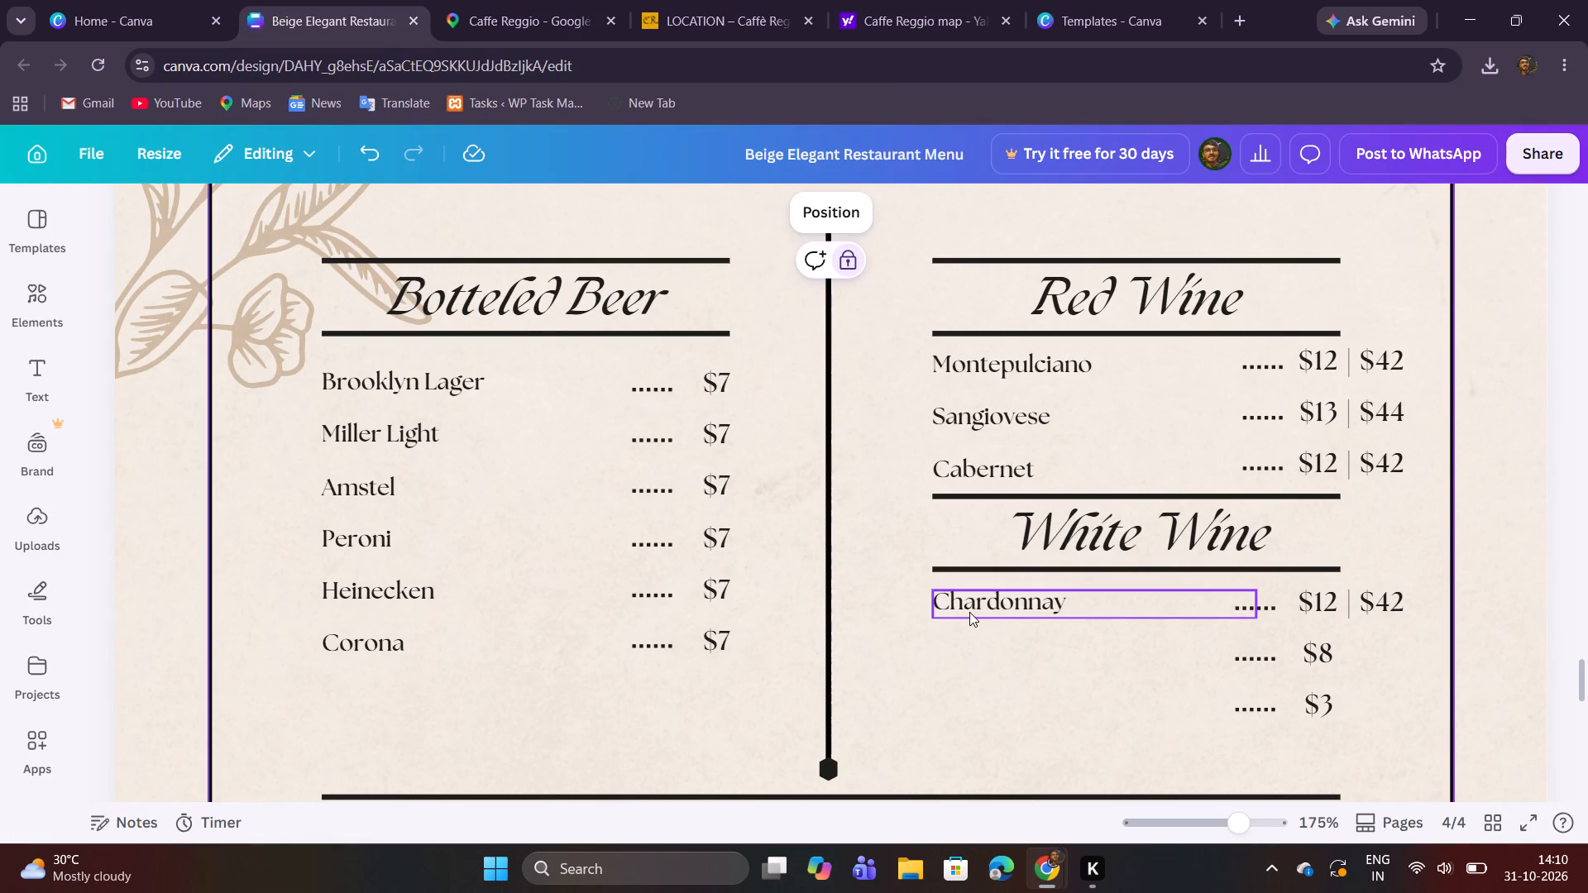
pyautogui.click(969, 612)
pyautogui.doubleClick(1116, 612)
pyautogui.click(1115, 599)
pyautogui.click(1097, 609)
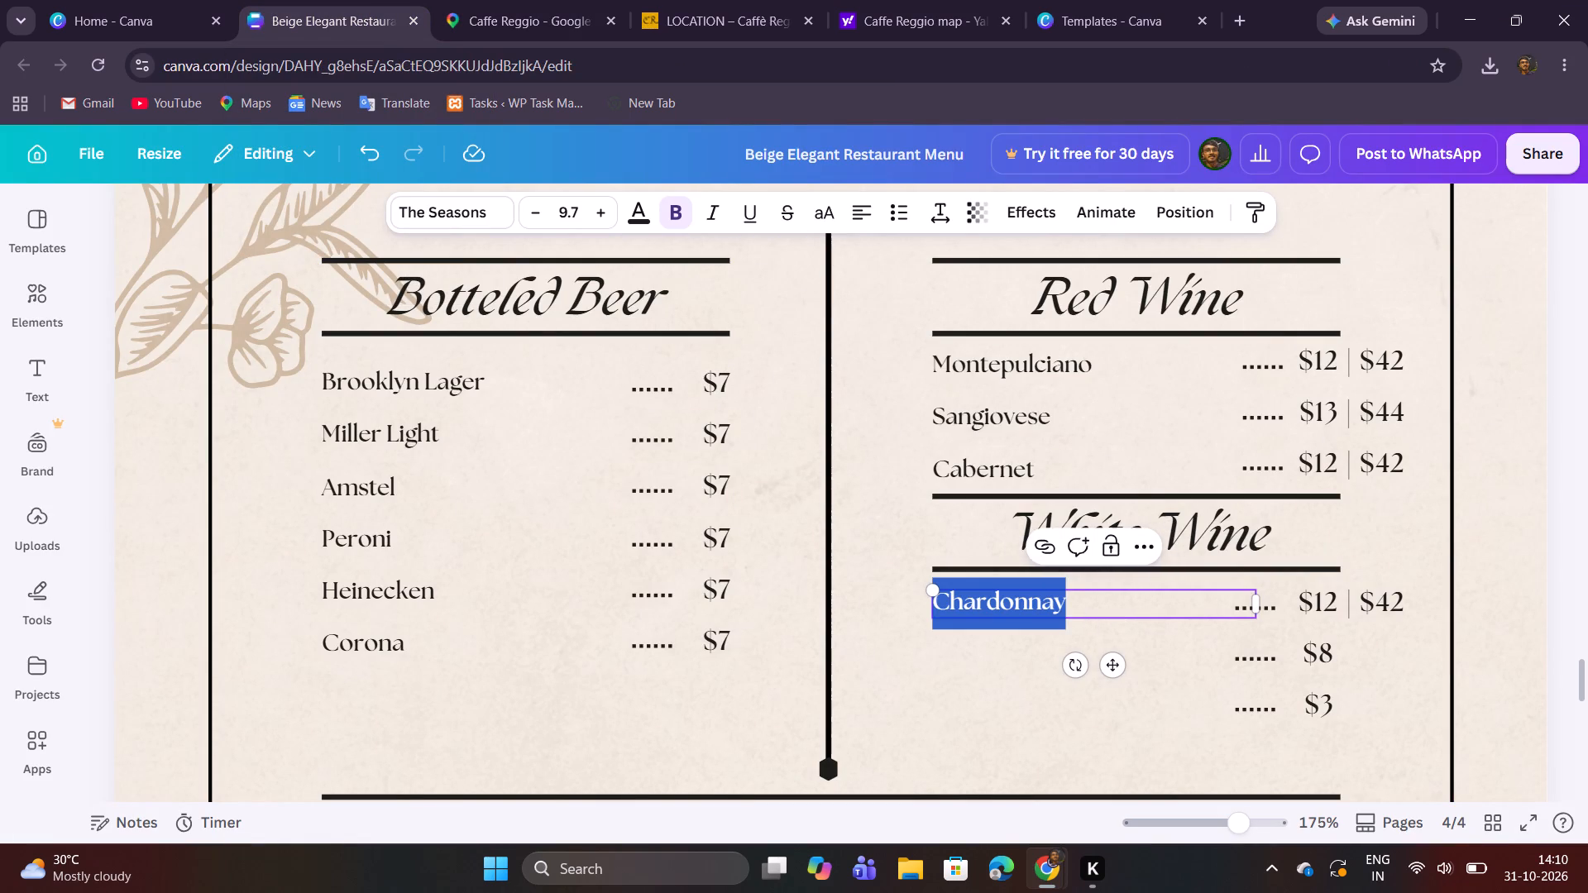
pyautogui.click(1069, 601)
pyautogui.press('Return')
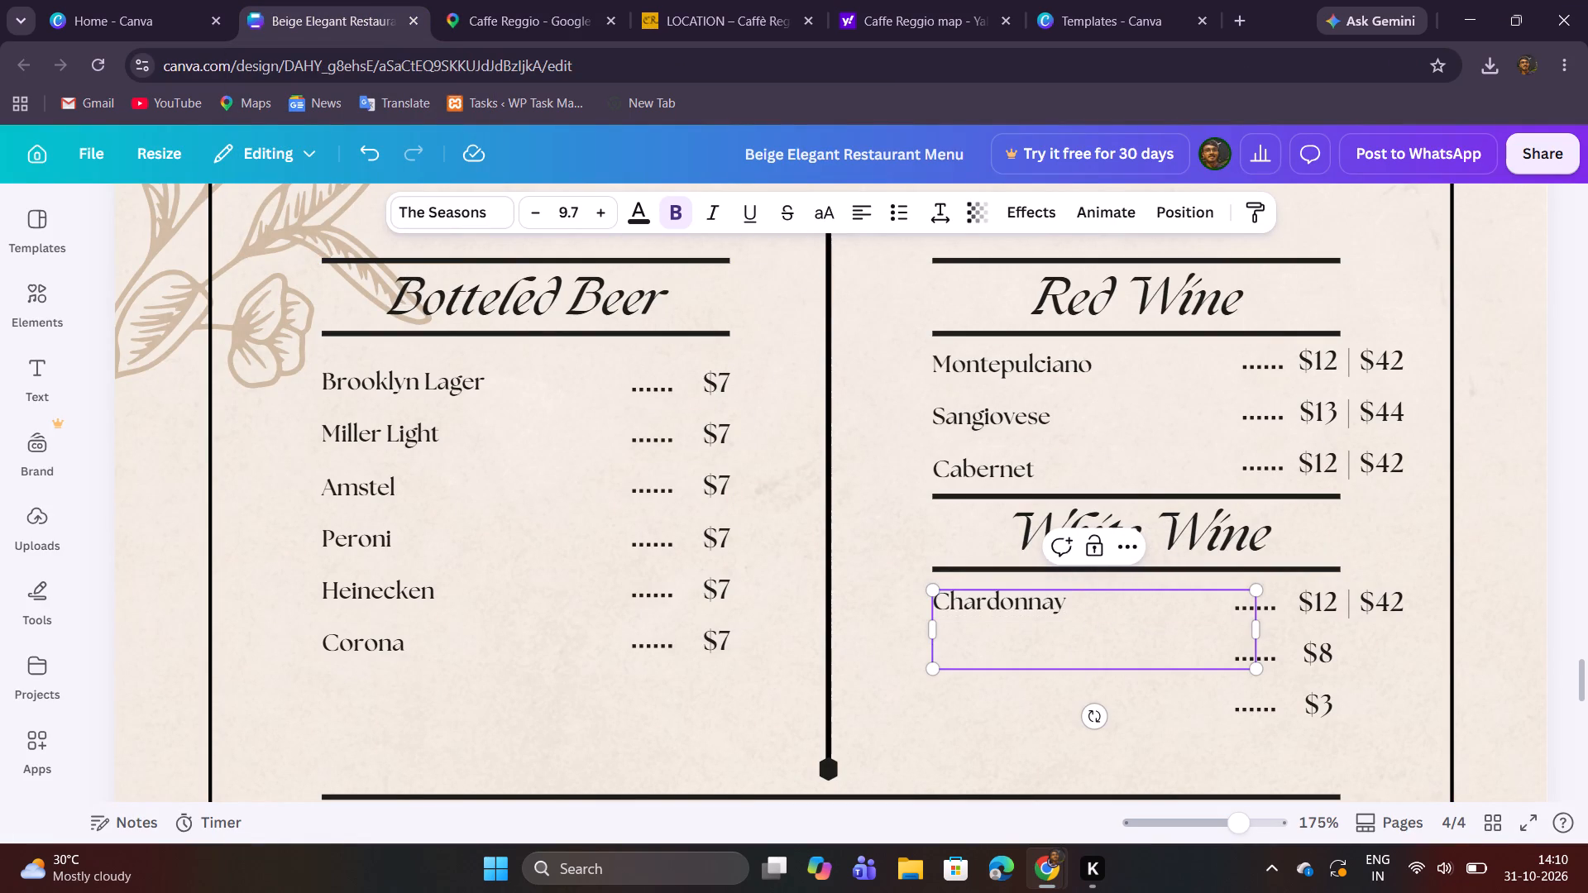
pyautogui.press('p')
pyautogui.press('BackSpace')
pyautogui.hotkey('shift', 'p')
pyautogui.write('irot')
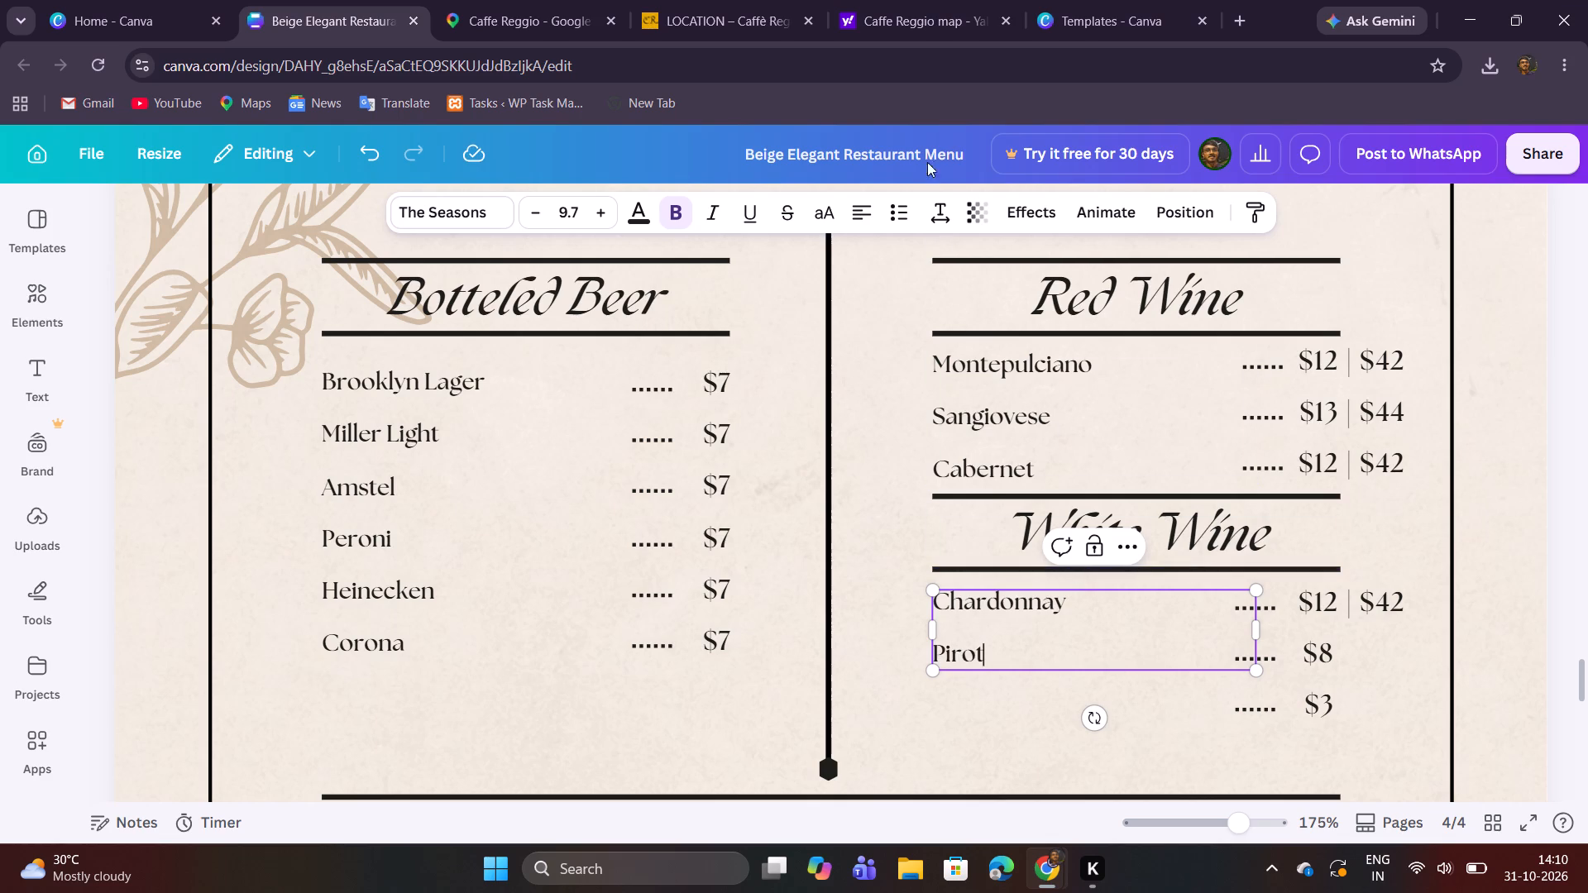
pyautogui.click(552, 0)
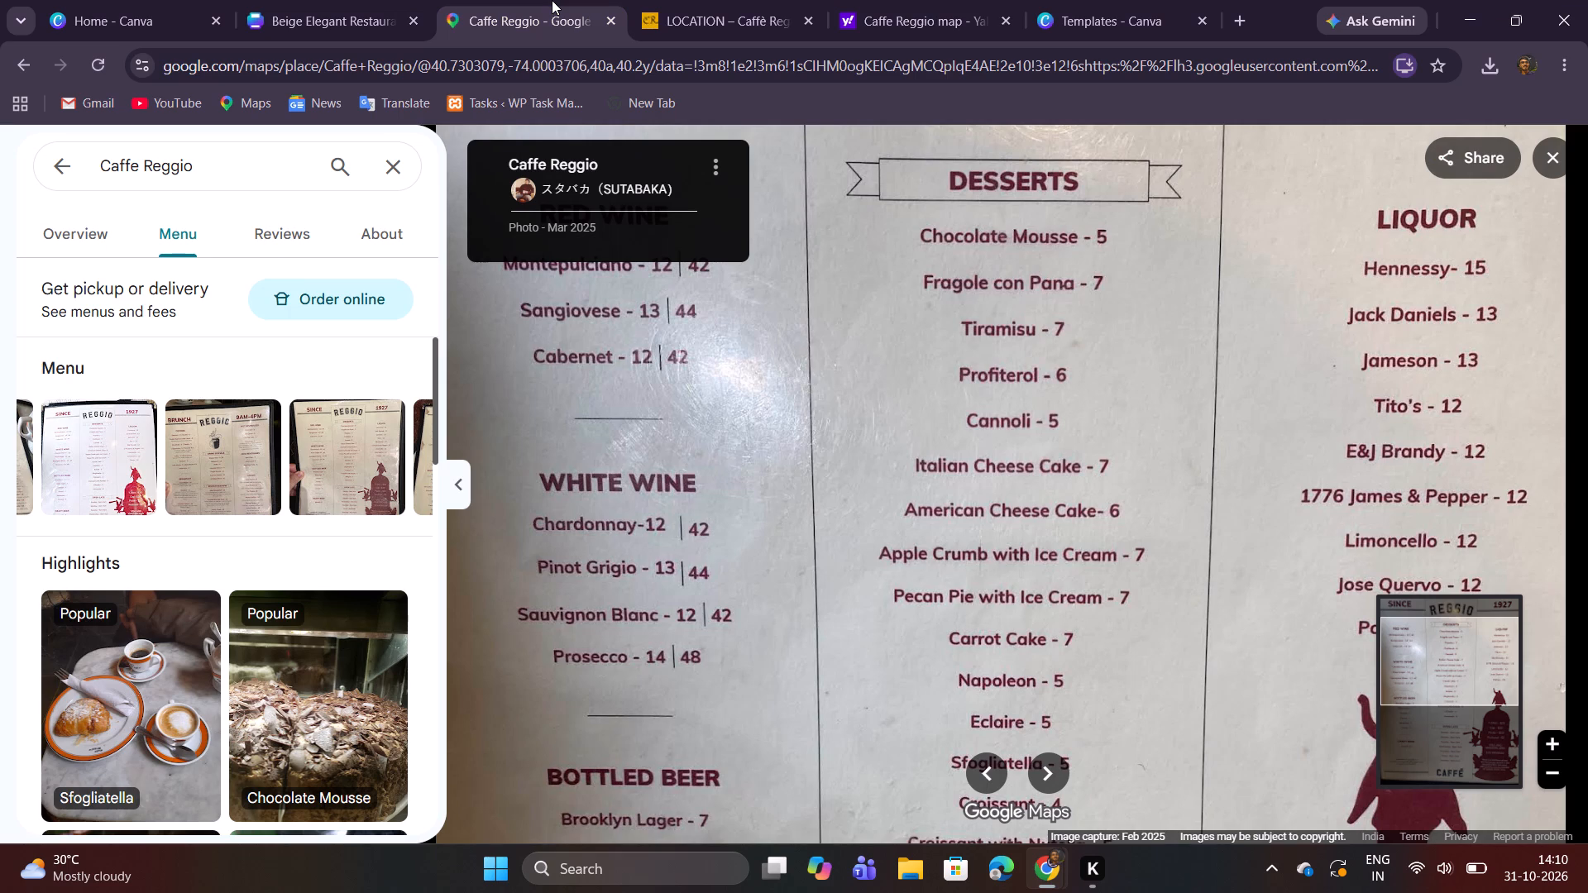
pyautogui.click(264, 0)
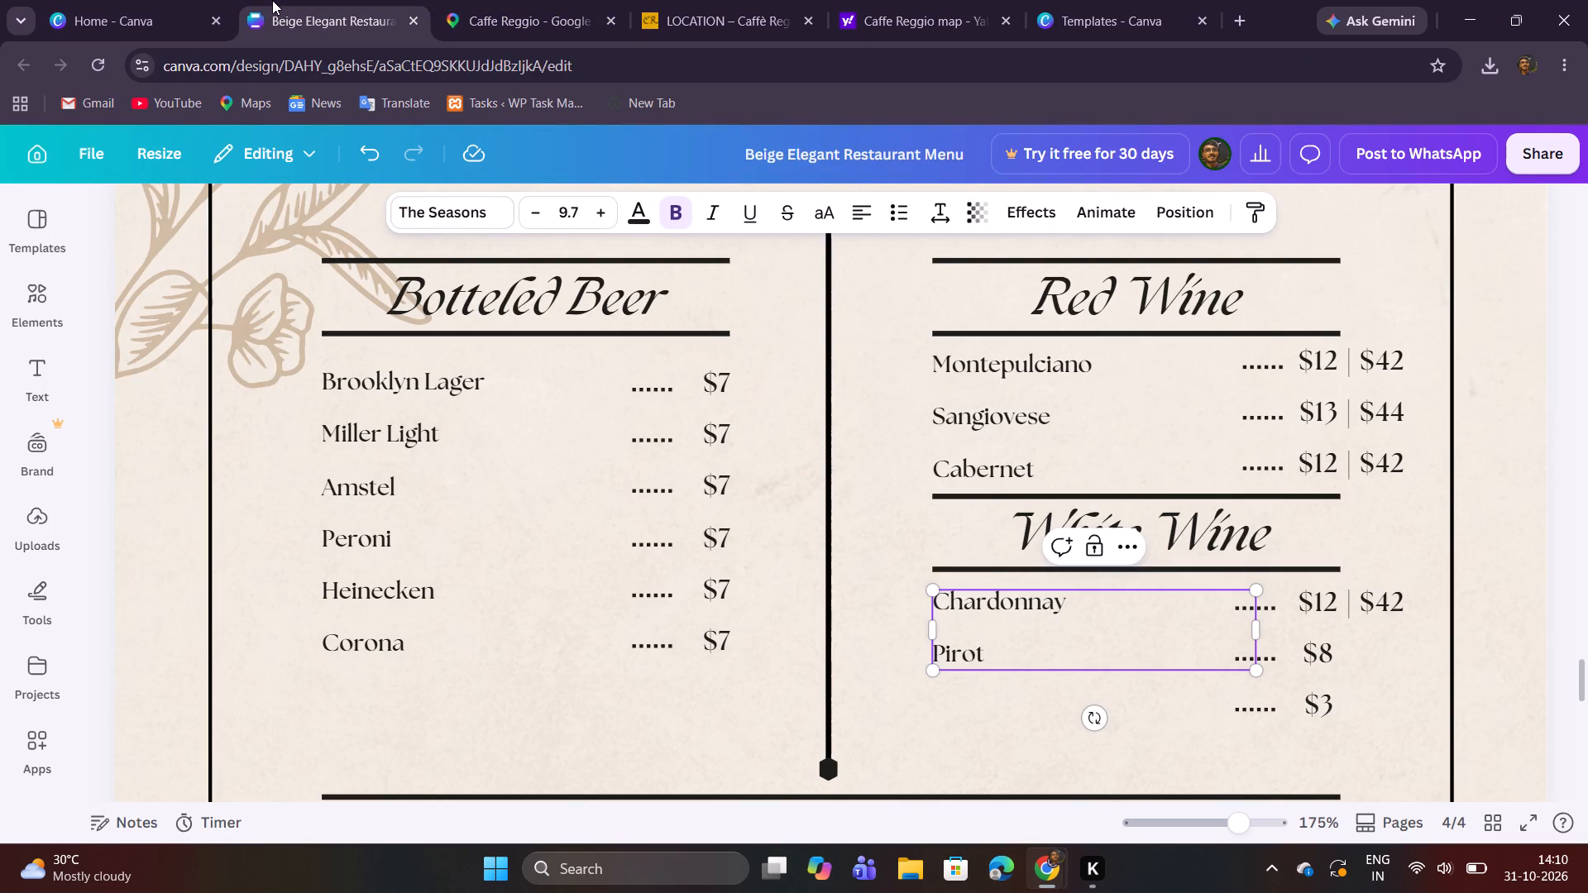
pyautogui.press('BackSpace')
pyautogui.press('BackSpace')
pyautogui.press('BackSpace')
pyautogui.write('not')
pyautogui.press('space')
pyautogui.write('Gri')
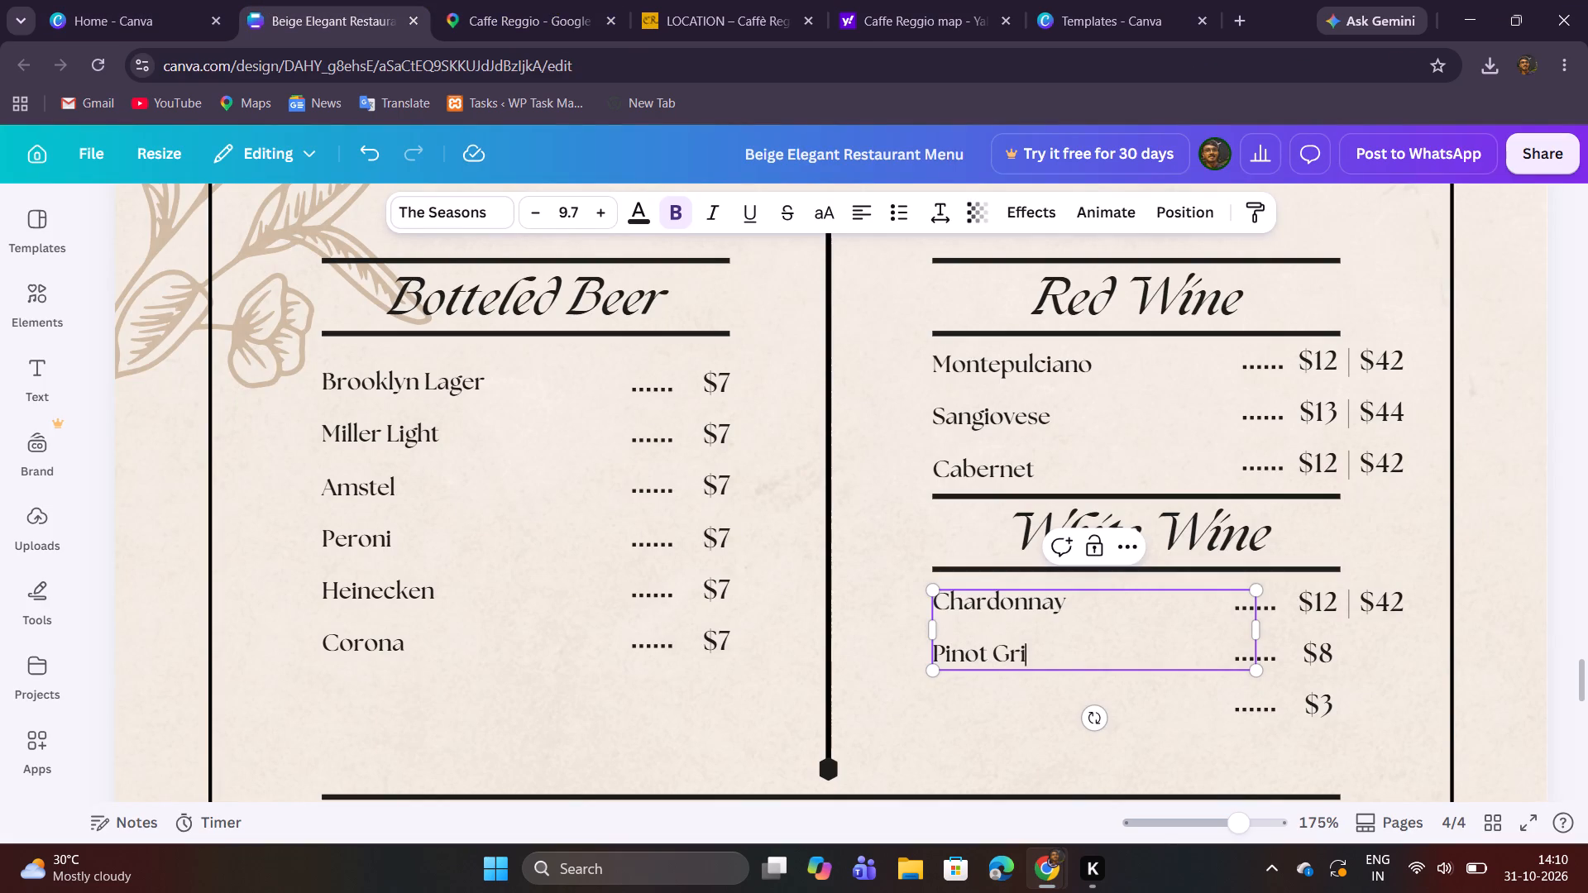
pyautogui.click(518, 0)
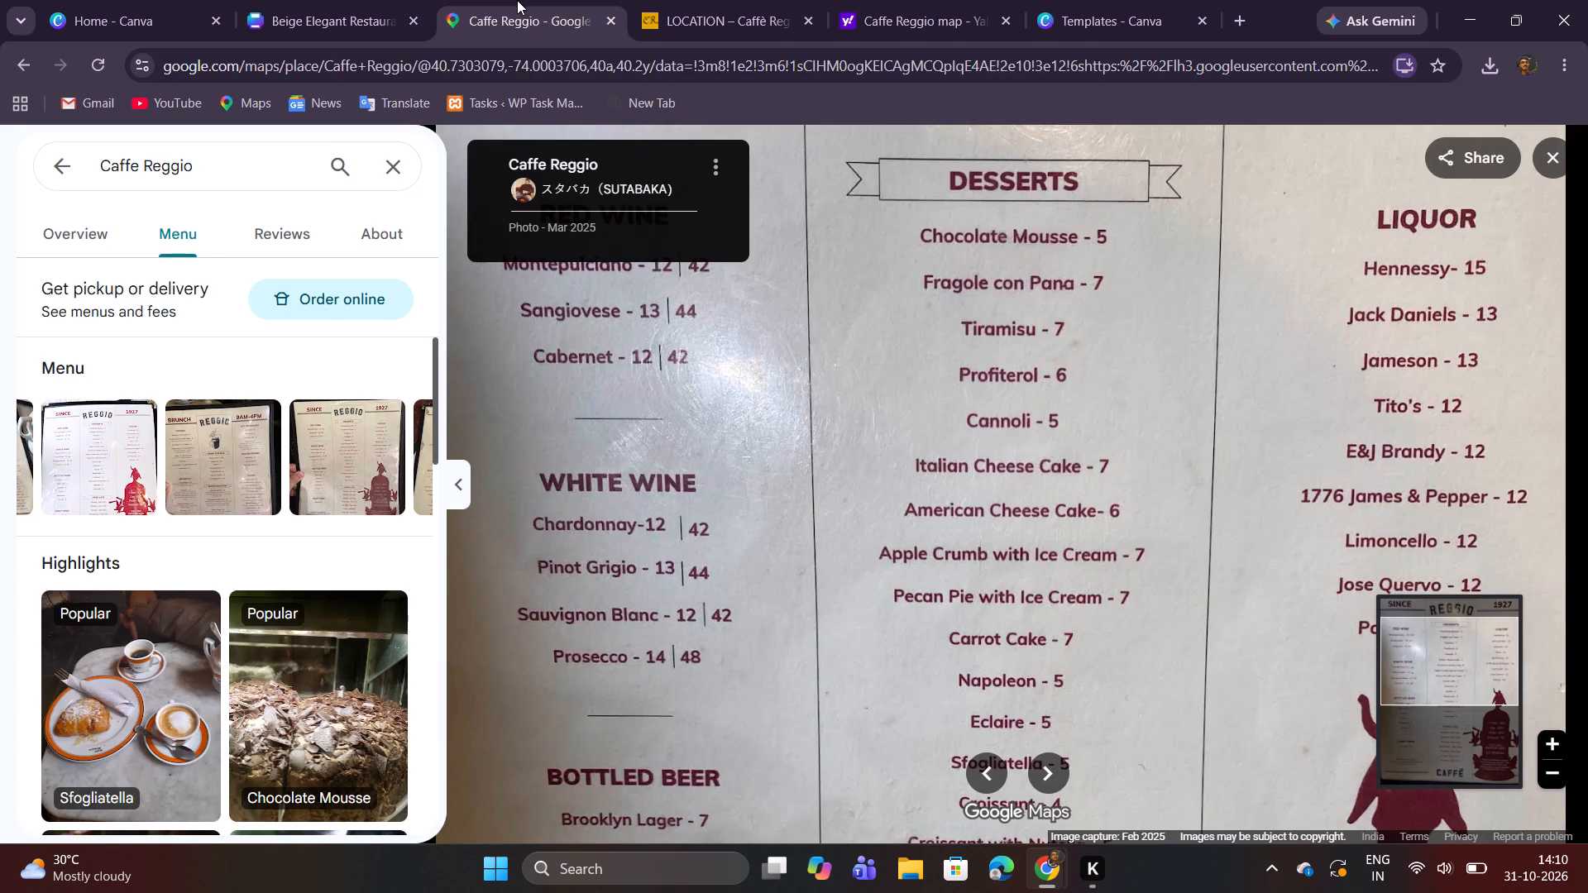
pyautogui.click(376, 0)
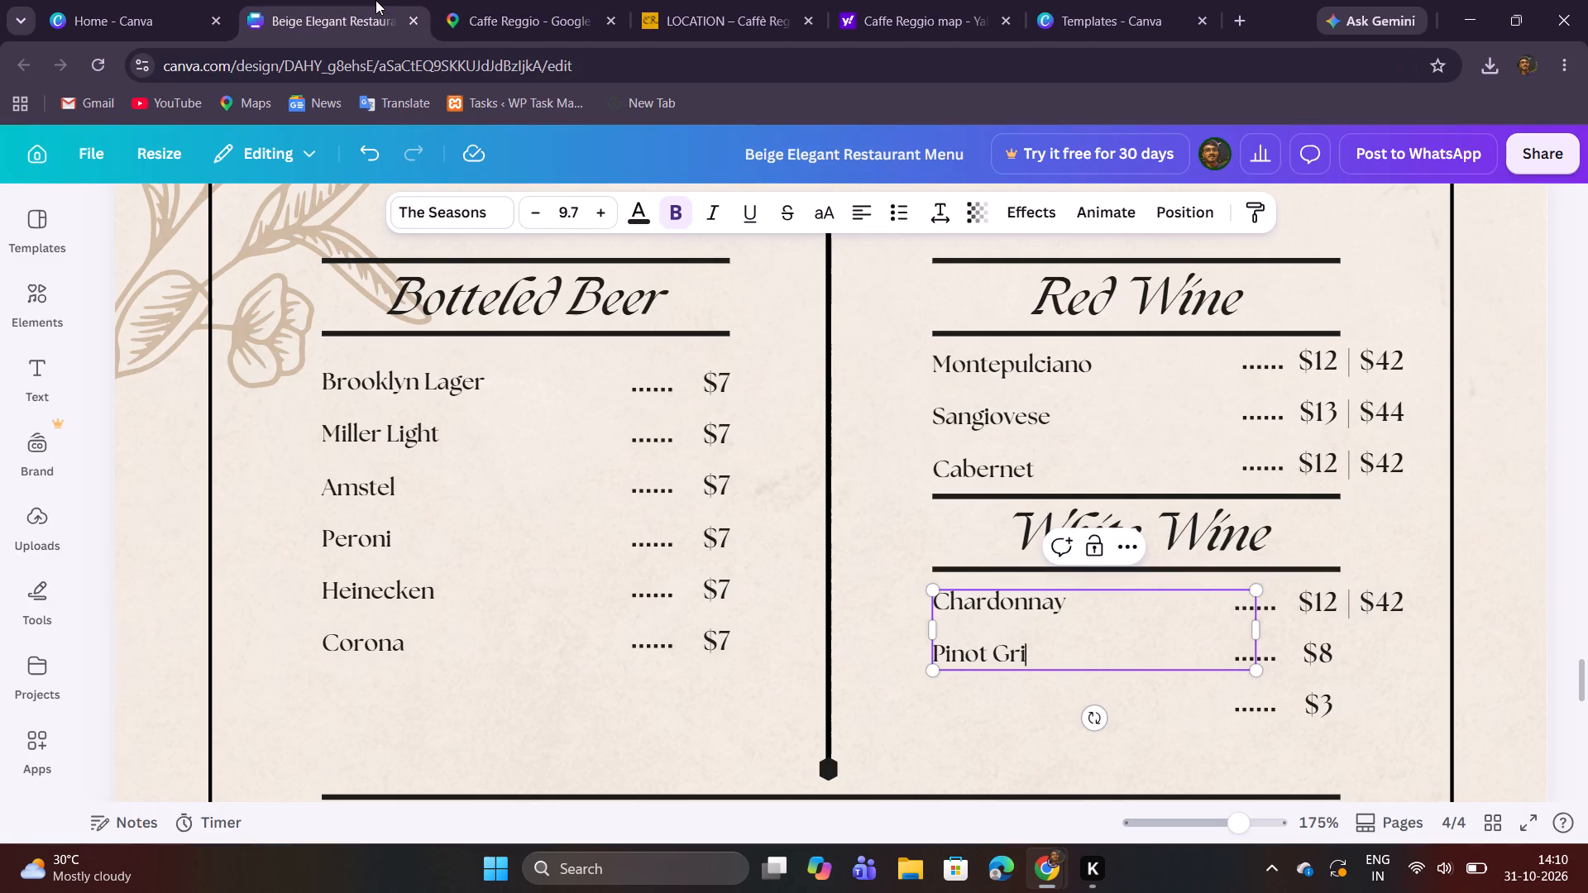
pyautogui.write('gio')
# Replace the price beside Pinot Grigio with a copy of Sangiovese's $13 | $44 and widen its box to fit one line.
pyautogui.click(481, 5)
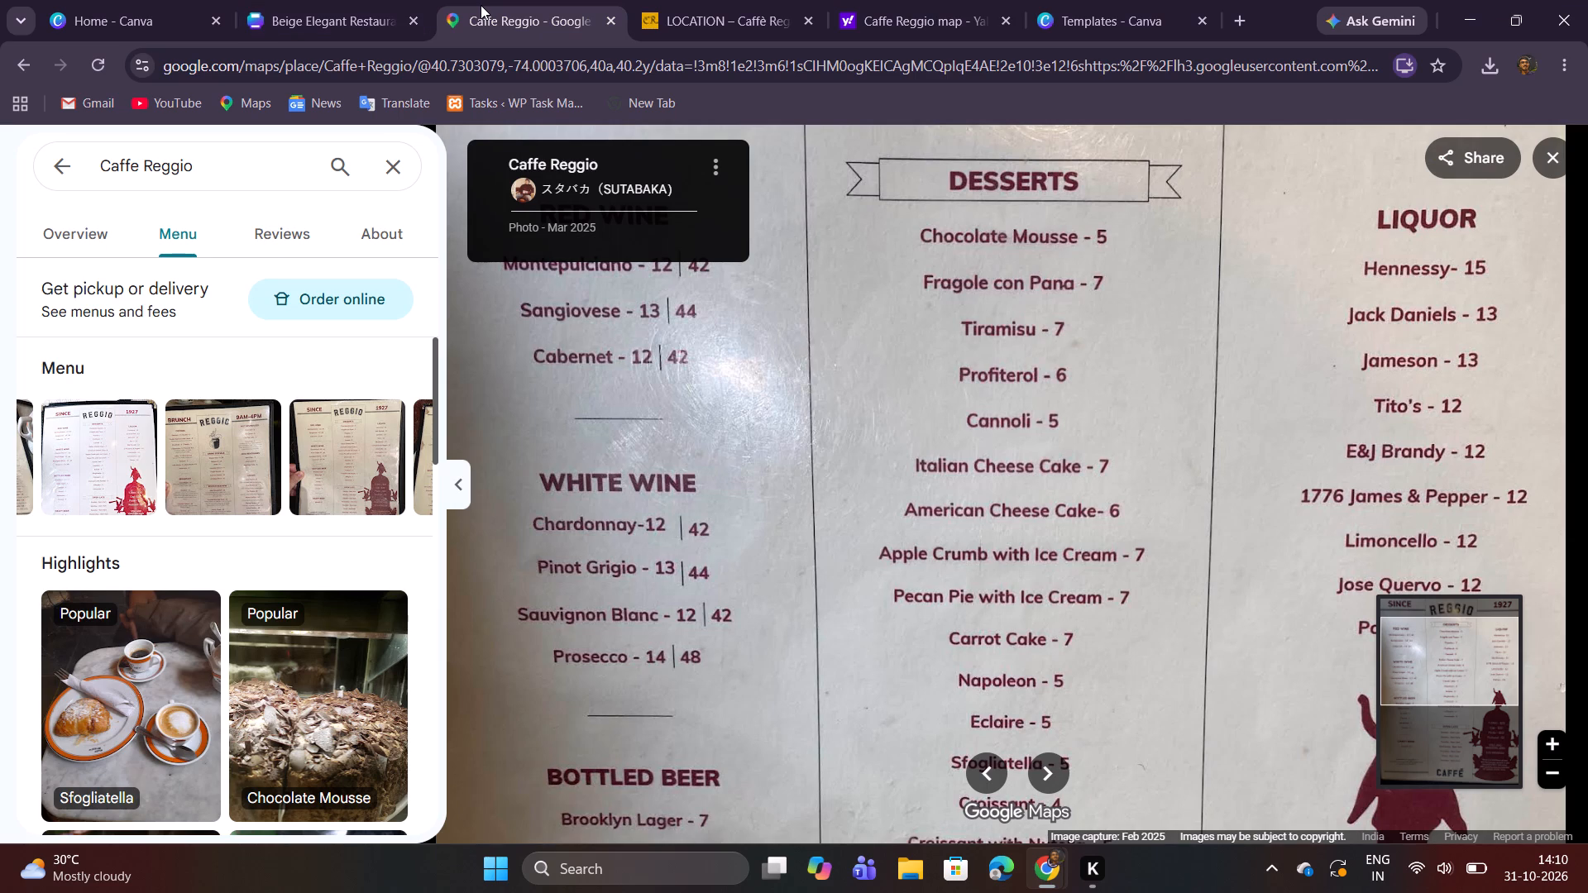
pyautogui.click(360, 0)
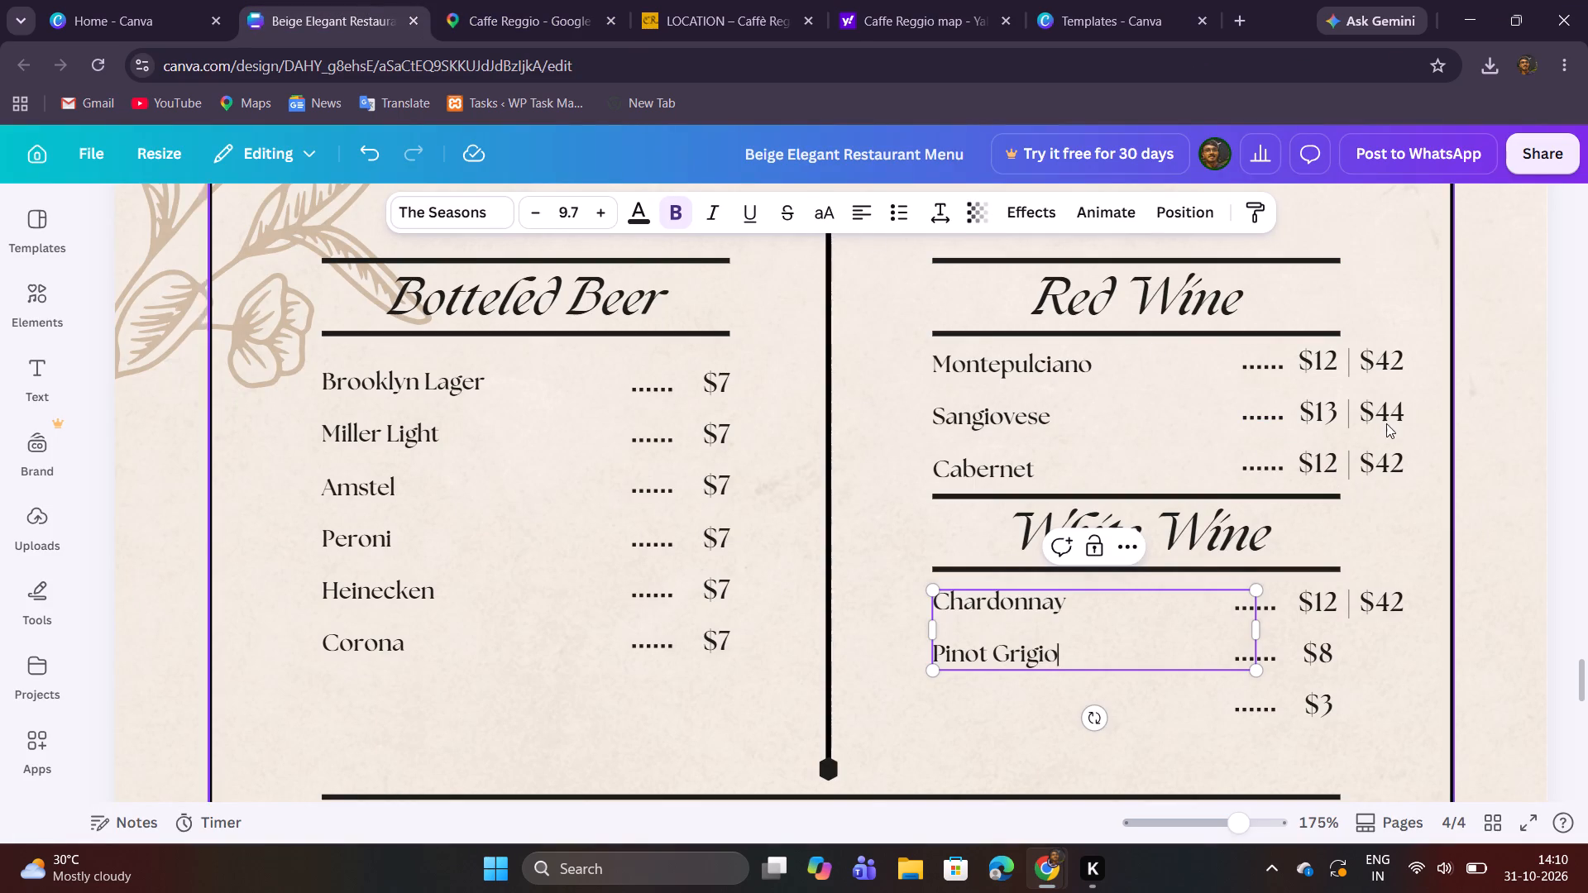
pyautogui.doubleClick(1365, 410)
pyautogui.doubleClick(1365, 410)
pyautogui.hotkey('ctrl', 'c')
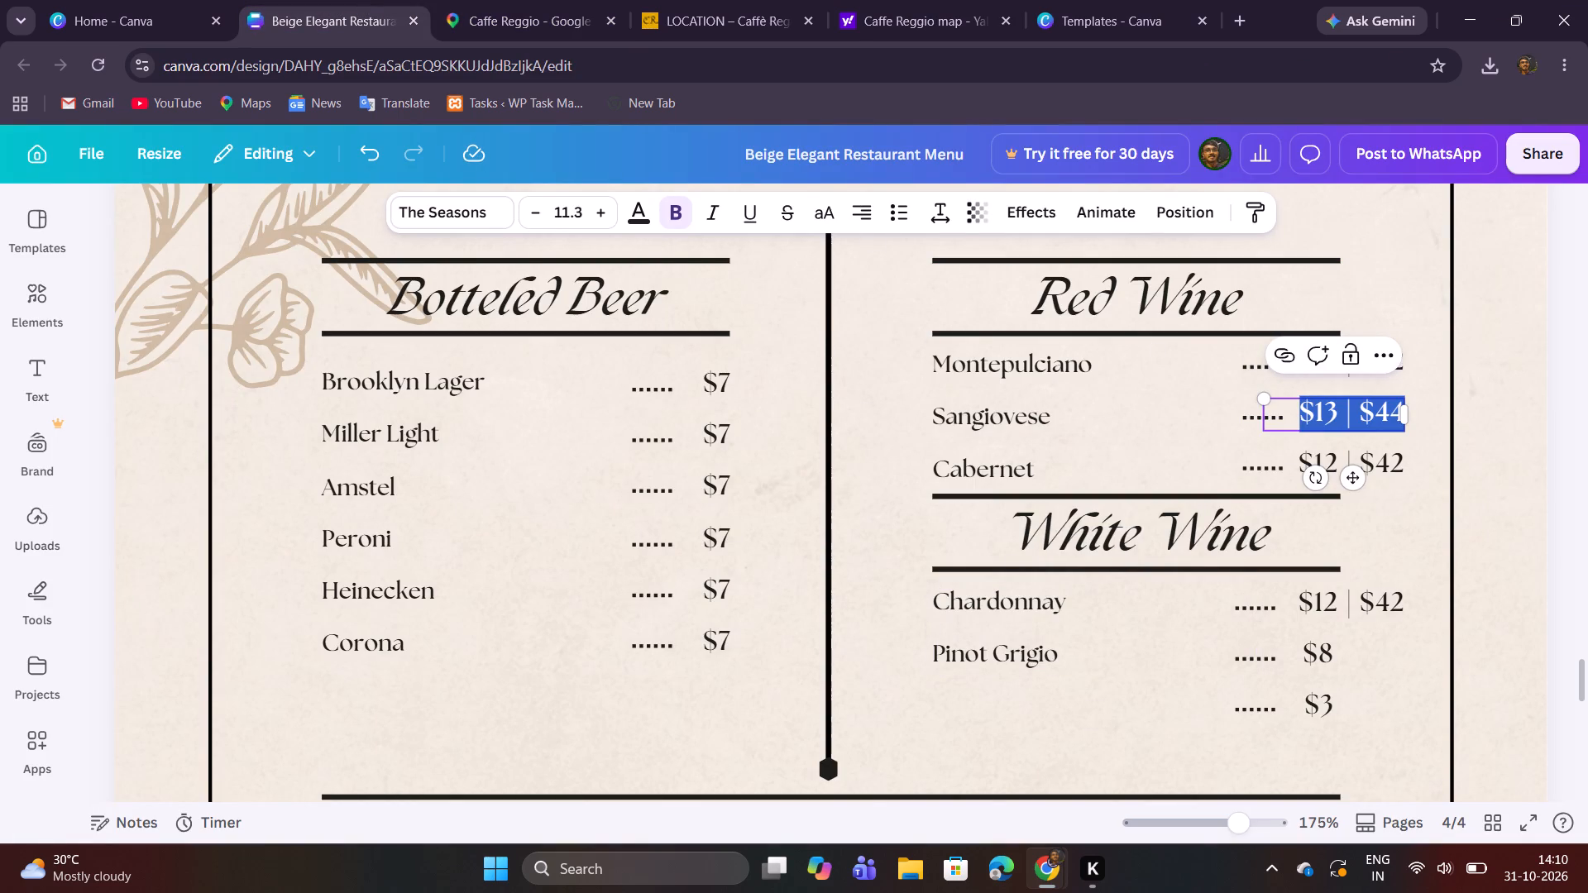
pyautogui.doubleClick(1322, 656)
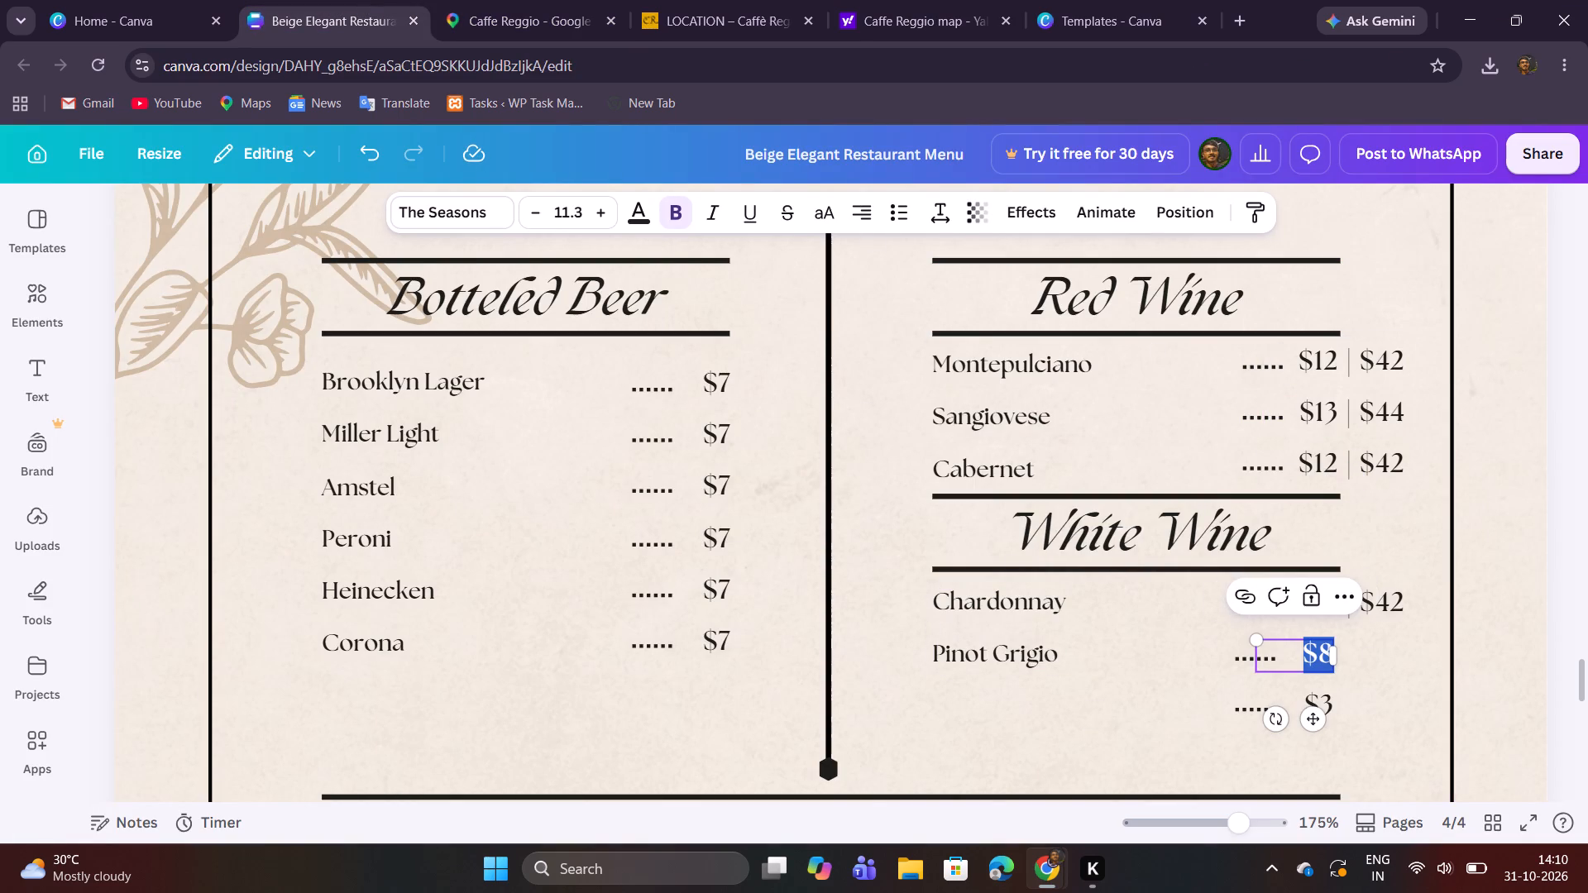
pyautogui.hotkey('ctrl', 'v')
pyautogui.moveTo(1341, 672); pyautogui.dragTo(1404, 671)
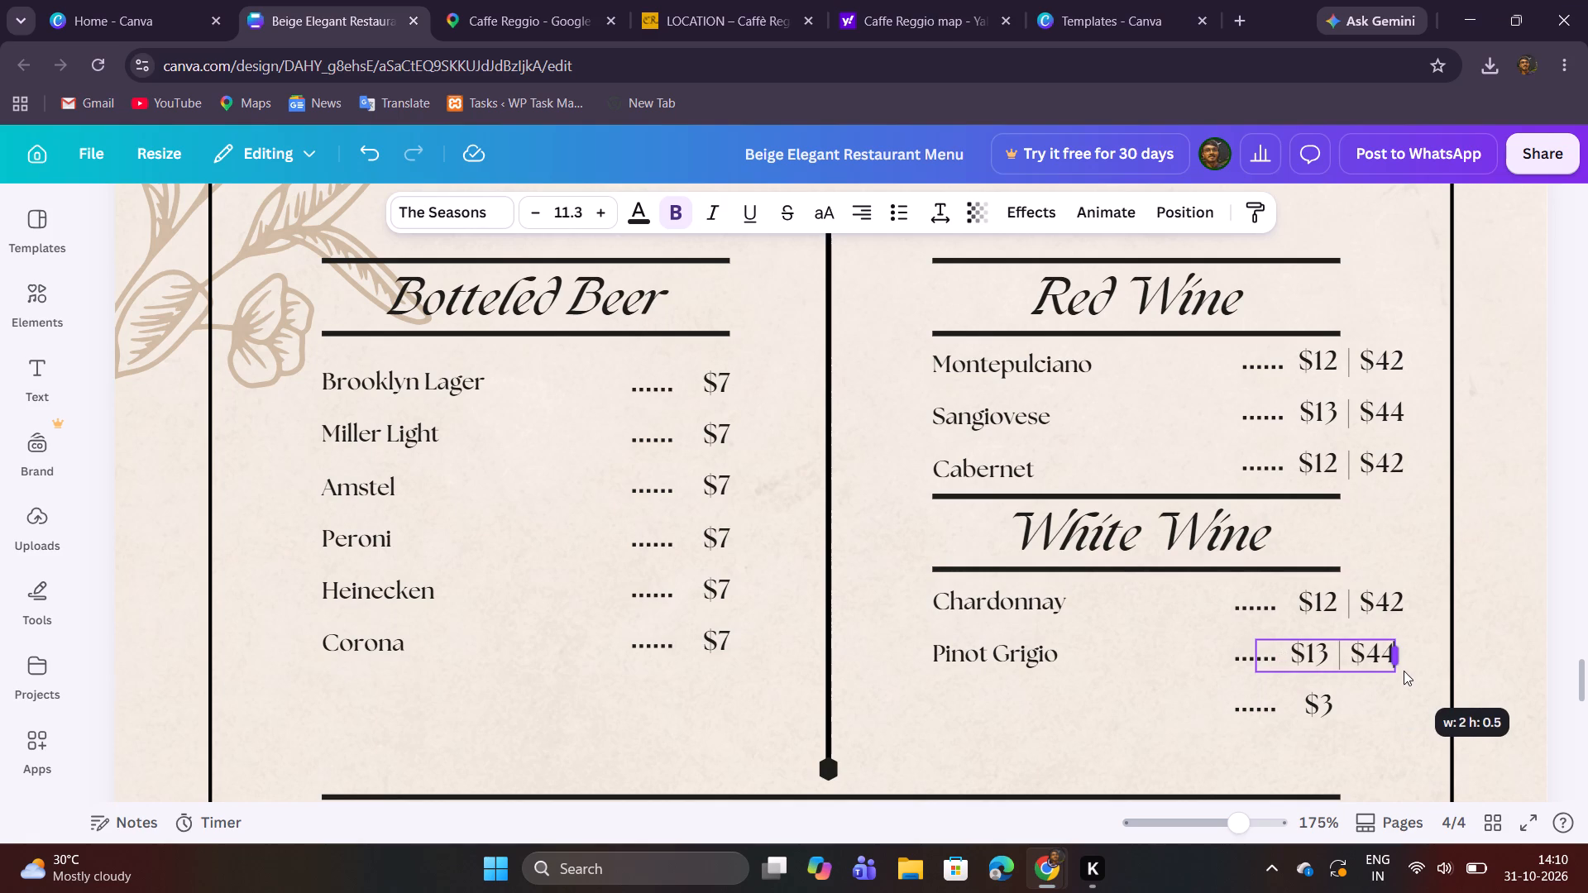
pyautogui.moveTo(1404, 671); pyautogui.dragTo(1406, 671)
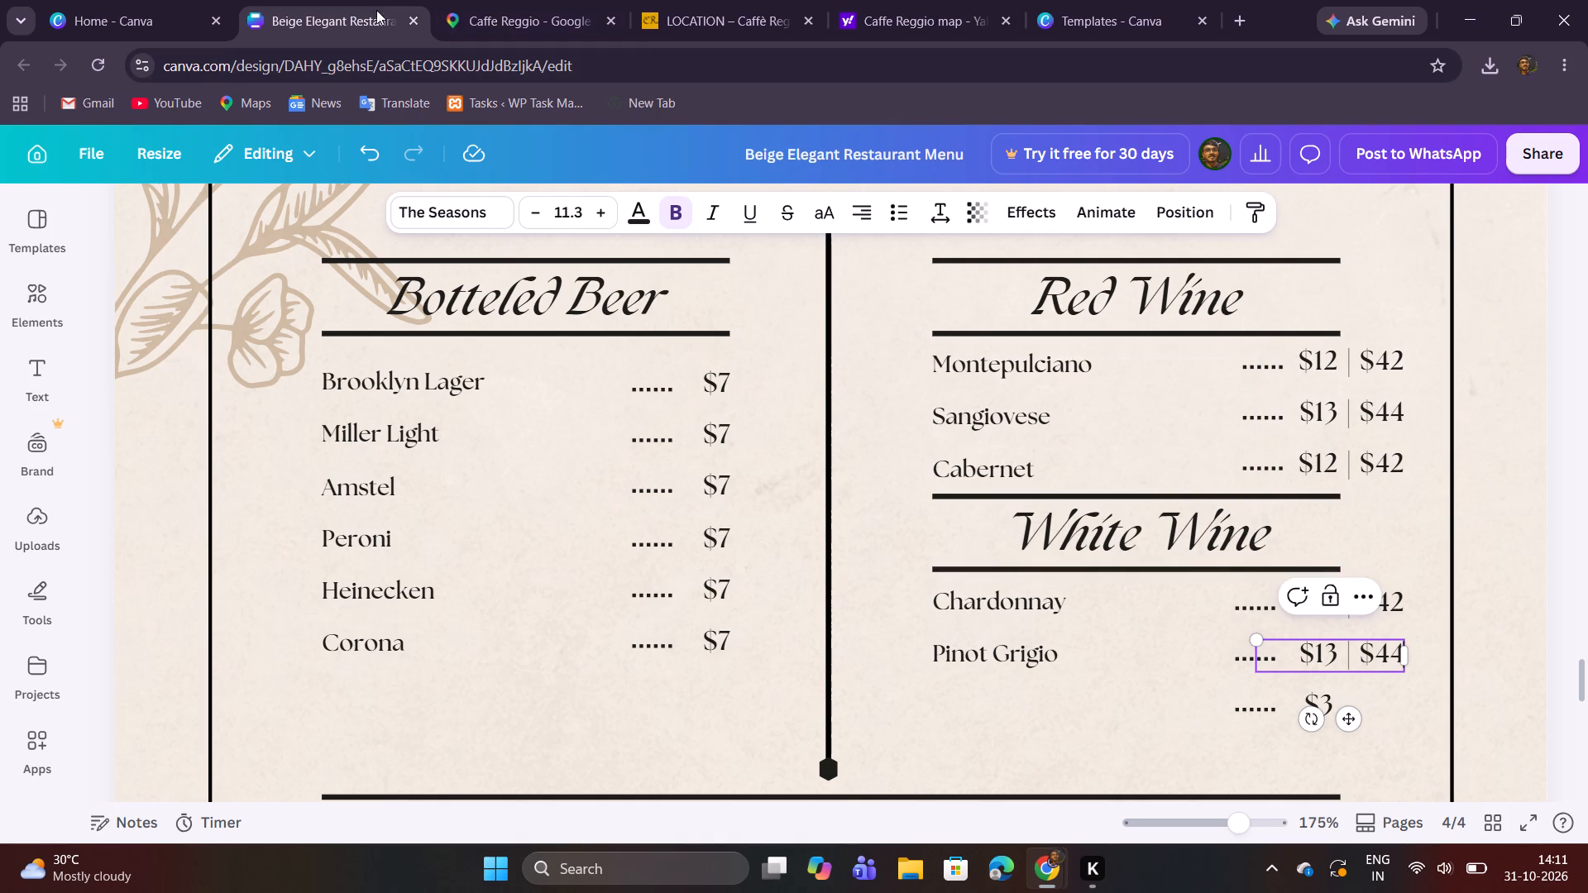
# Add the third white wine below Pinot Grigio as Sauvignon Blanch, consulting the menu photo for the name.
pyautogui.click(496, 12)
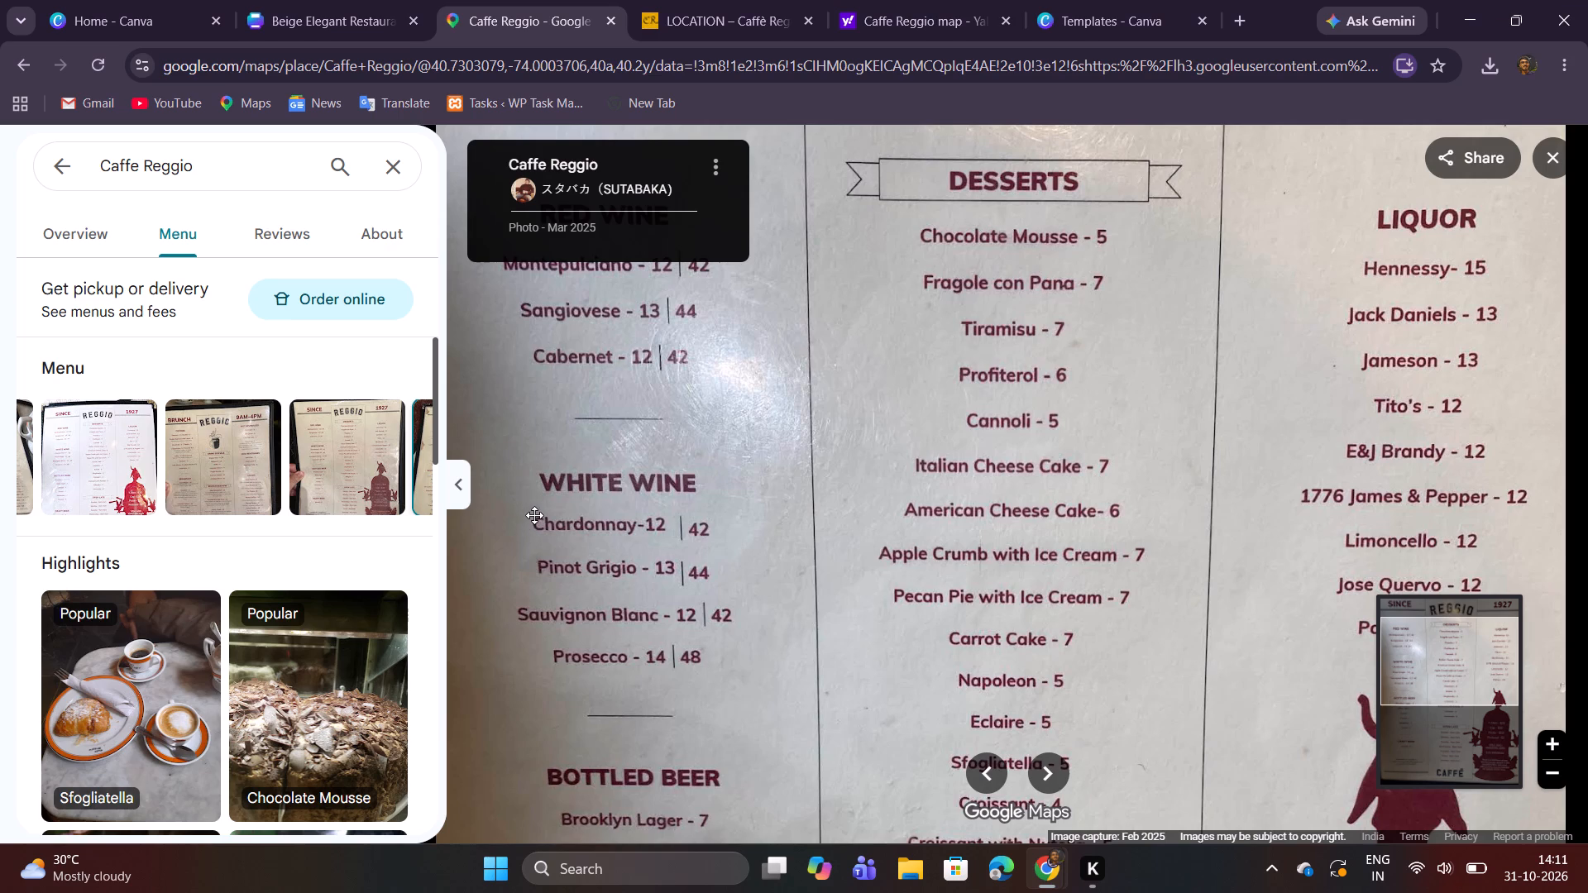
pyautogui.click(312, 0)
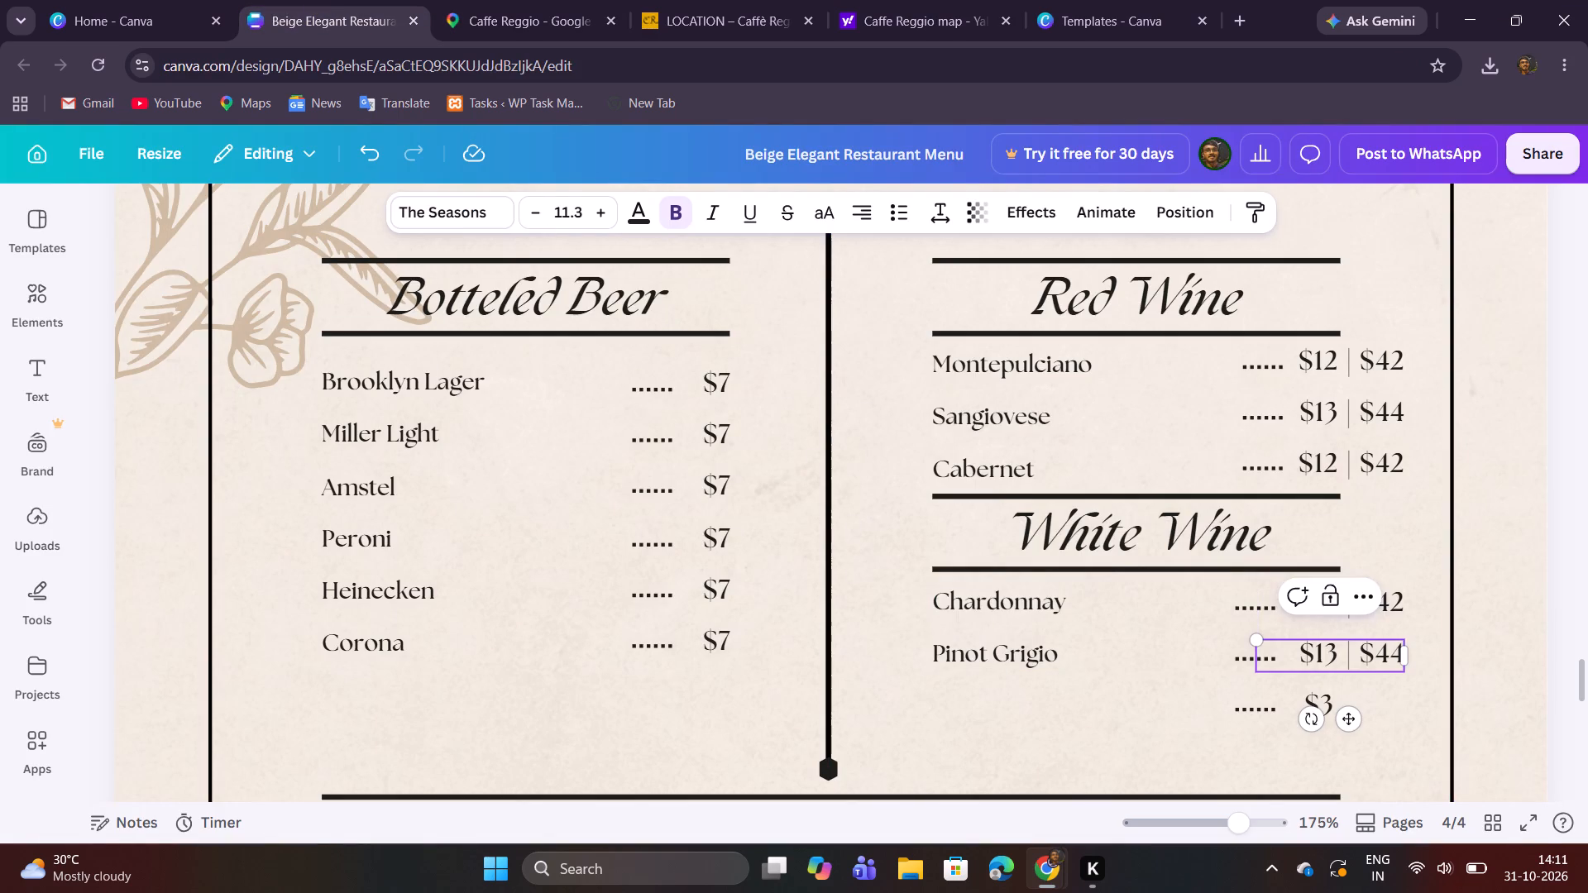
pyautogui.click(513, 0)
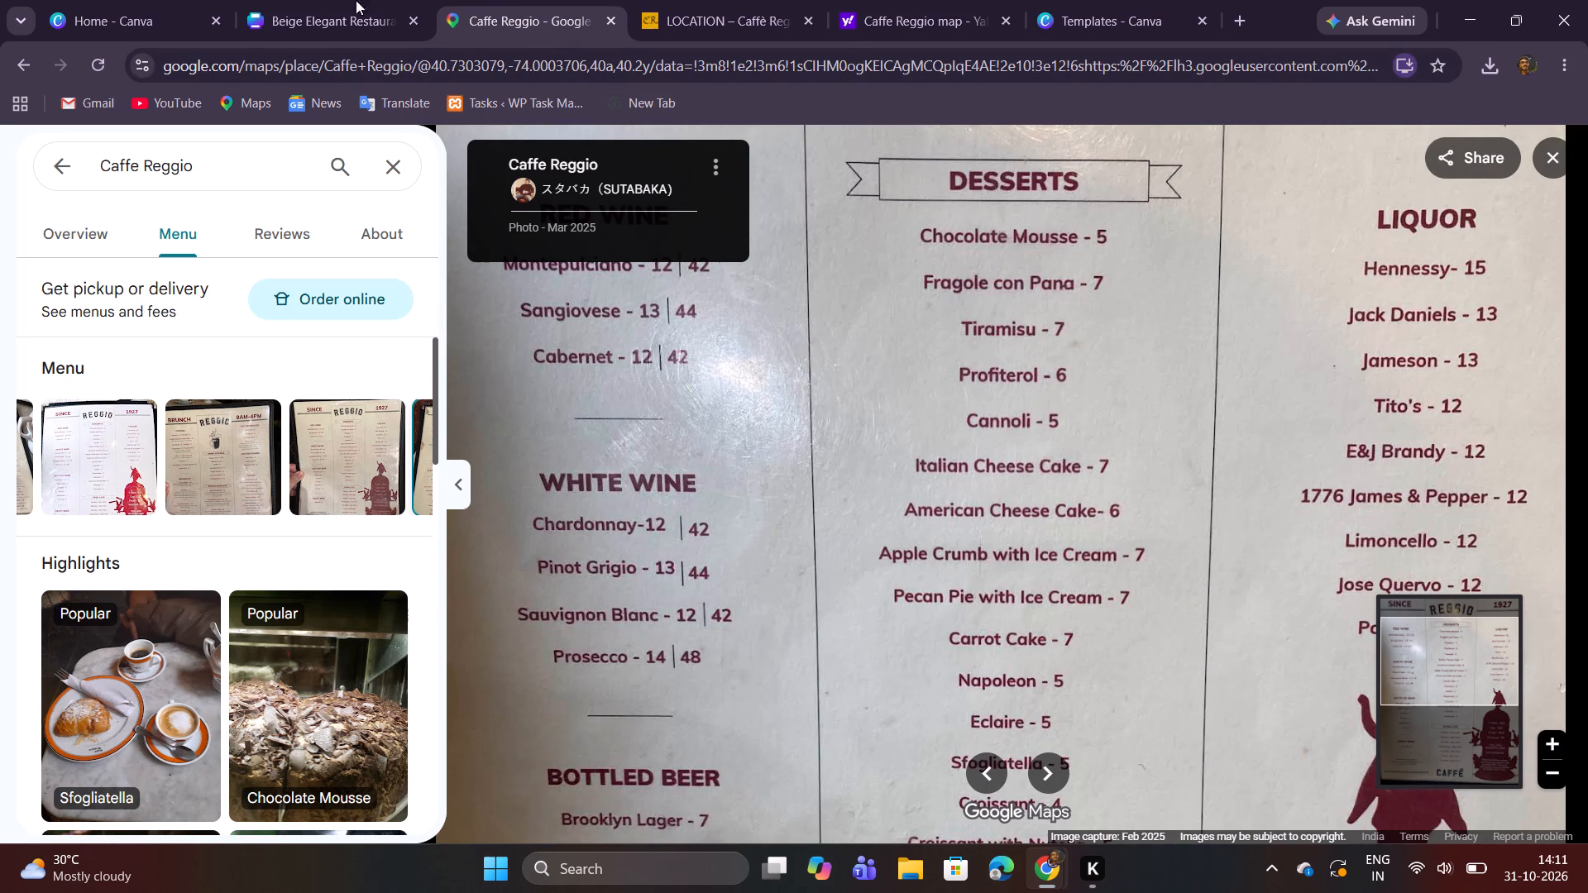
pyautogui.click(277, 0)
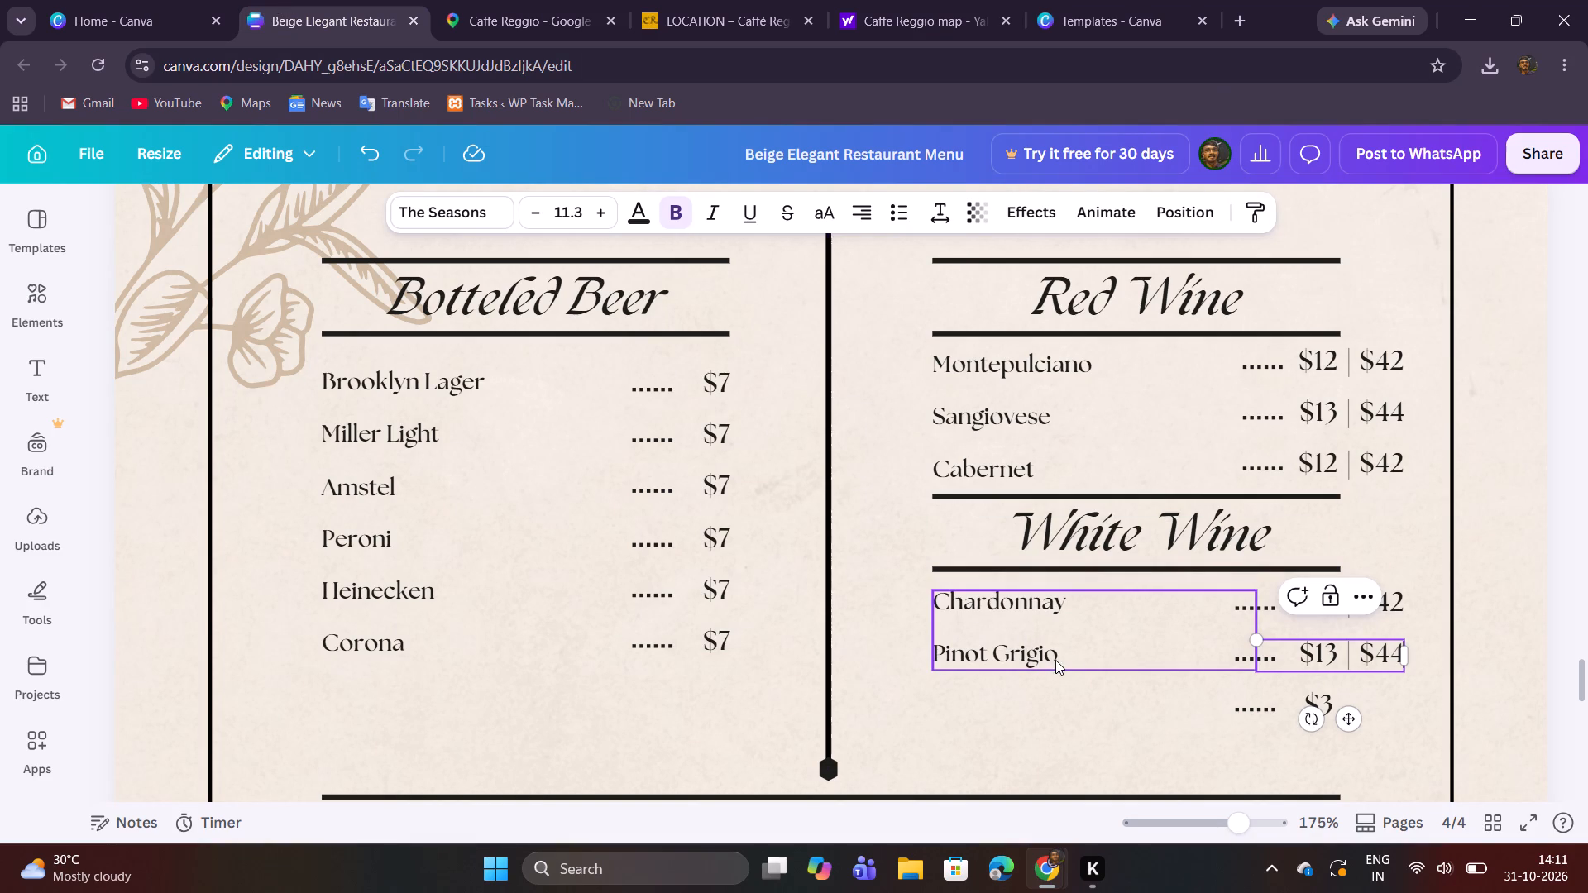
pyautogui.doubleClick(1069, 652)
pyautogui.click(1077, 652)
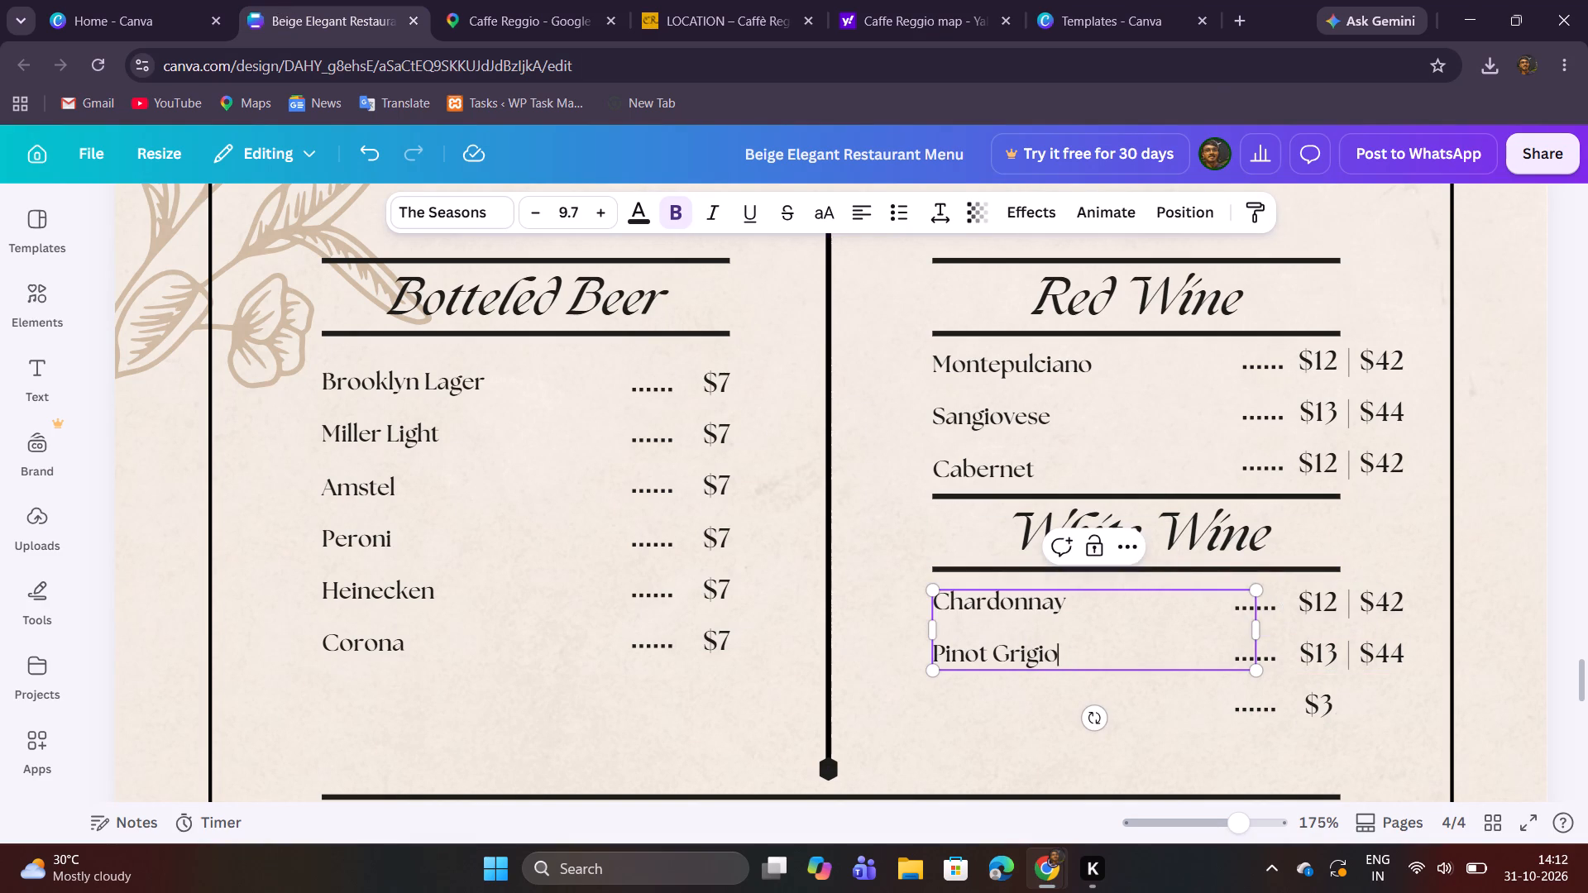
pyautogui.press('Return')
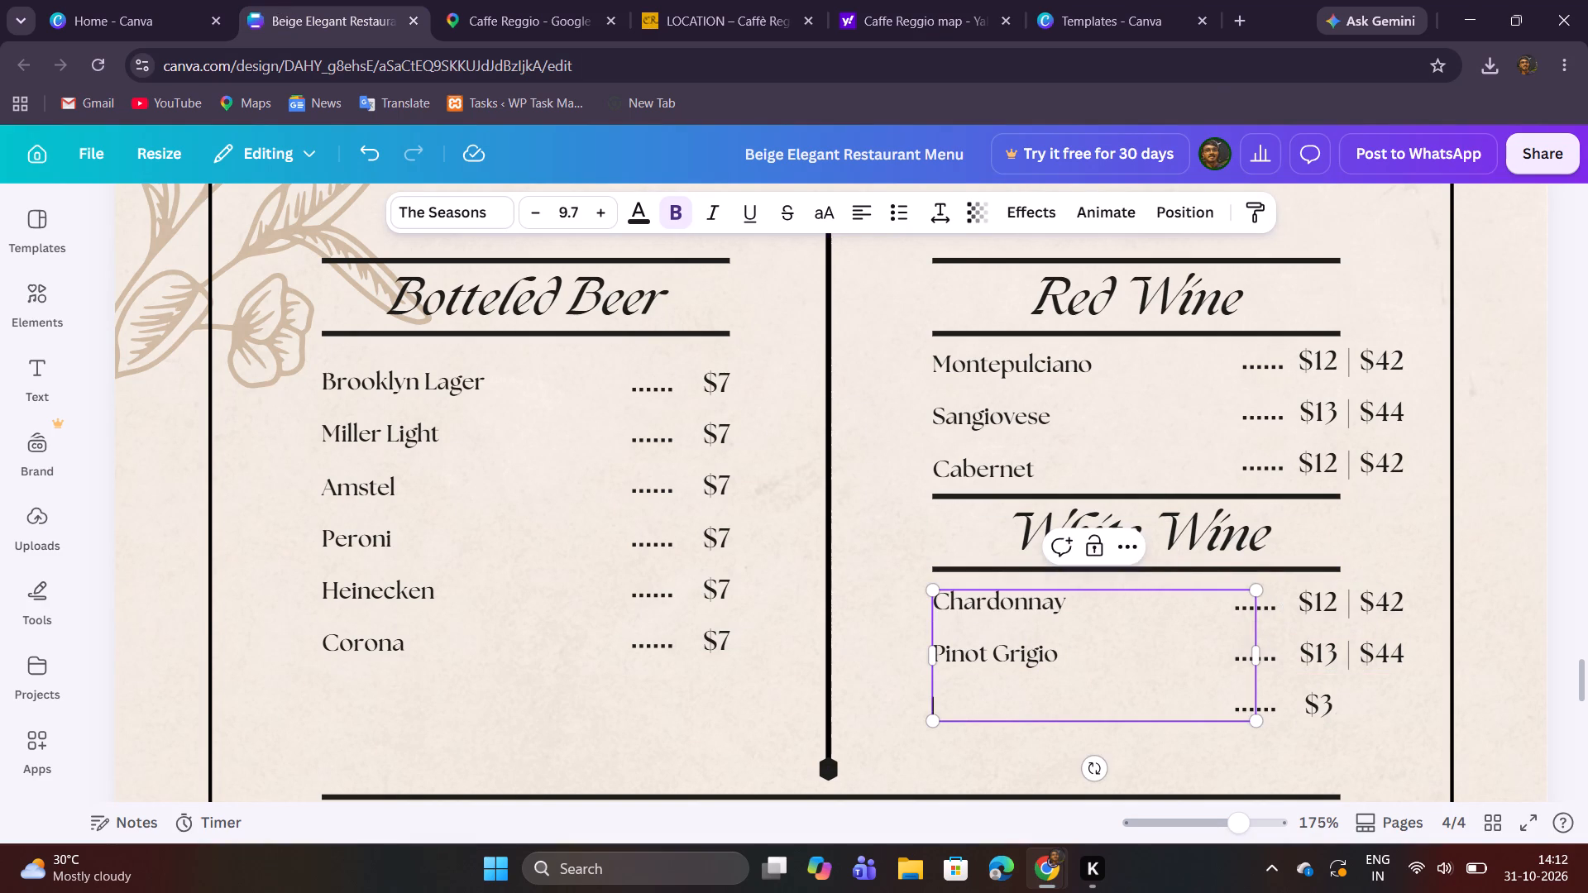
pyautogui.write('Sau')
pyautogui.click(572, 3)
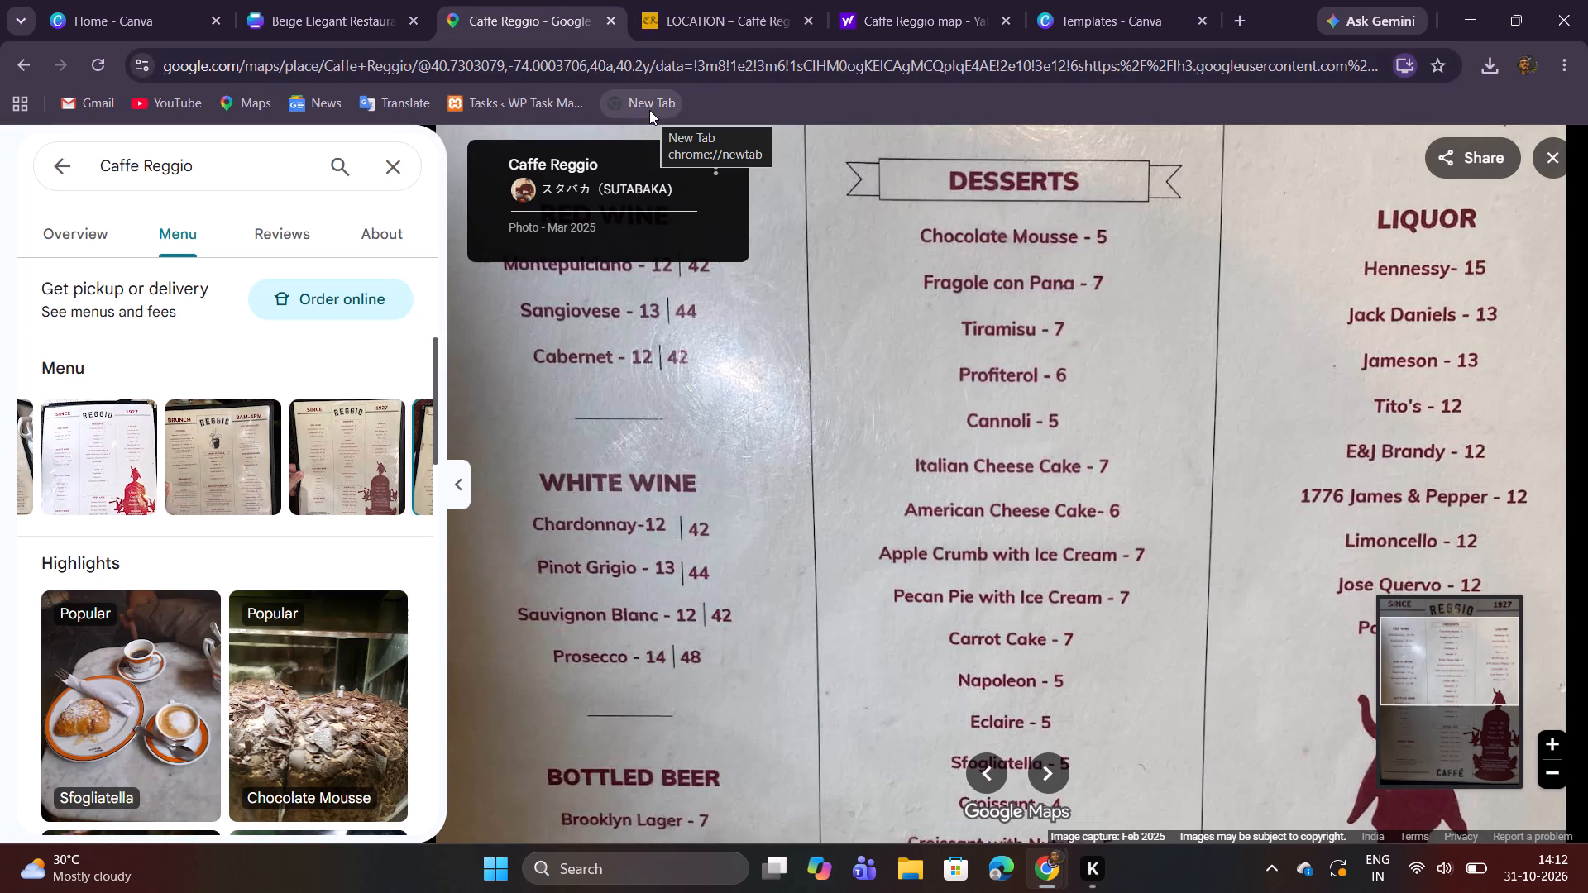
pyautogui.click(294, 0)
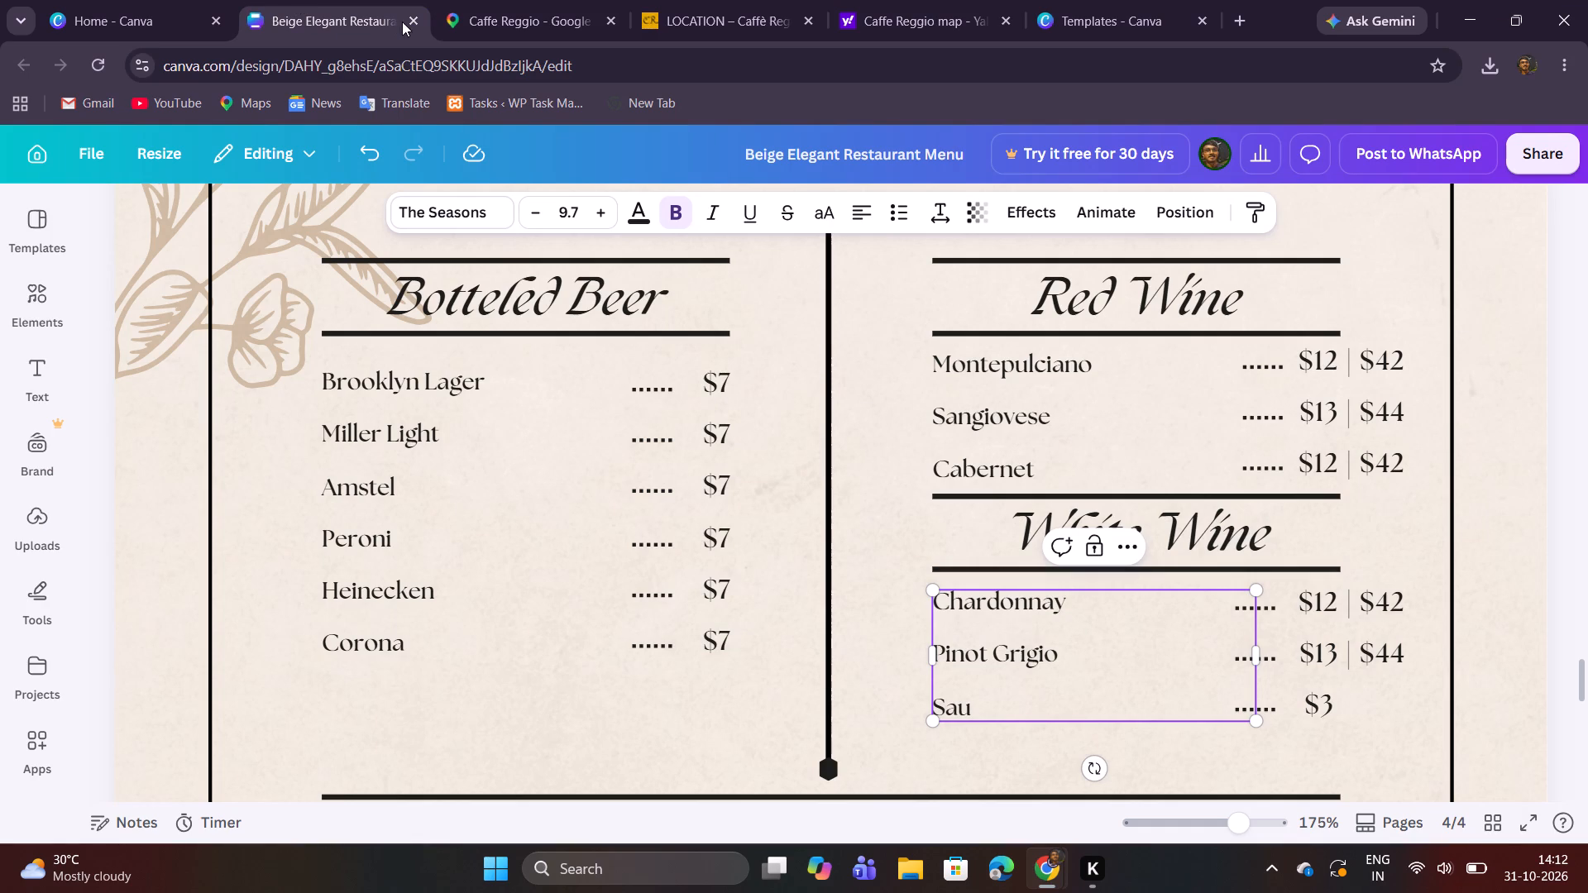
pyautogui.write('vign')
pyautogui.write('on')
pyautogui.click(460, 9)
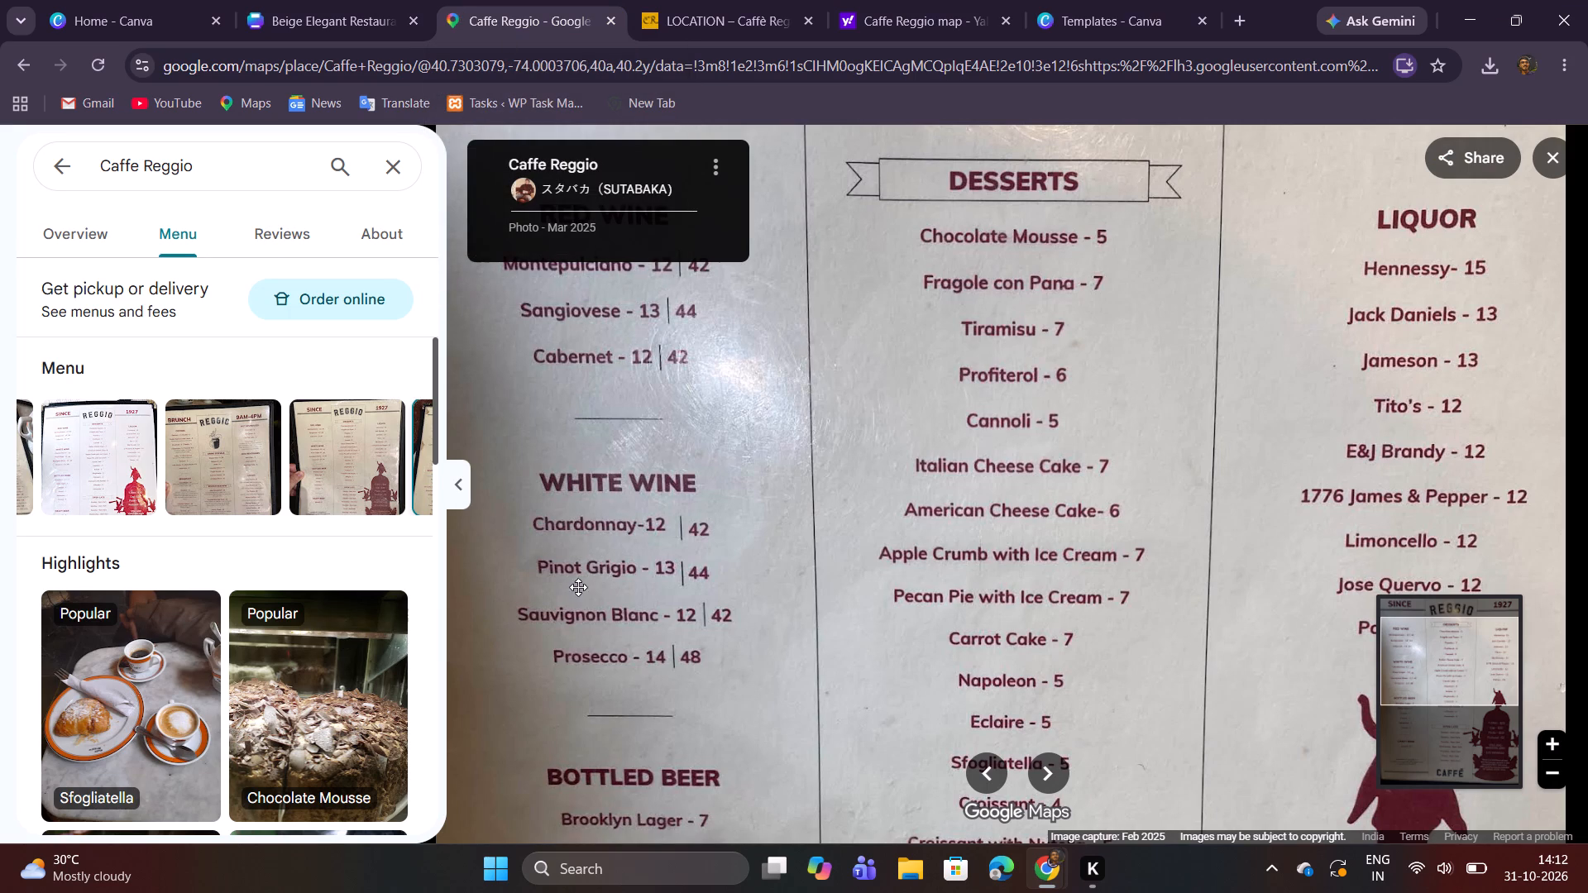
pyautogui.click(280, 19)
pyautogui.press('space')
pyautogui.write('Blanch')
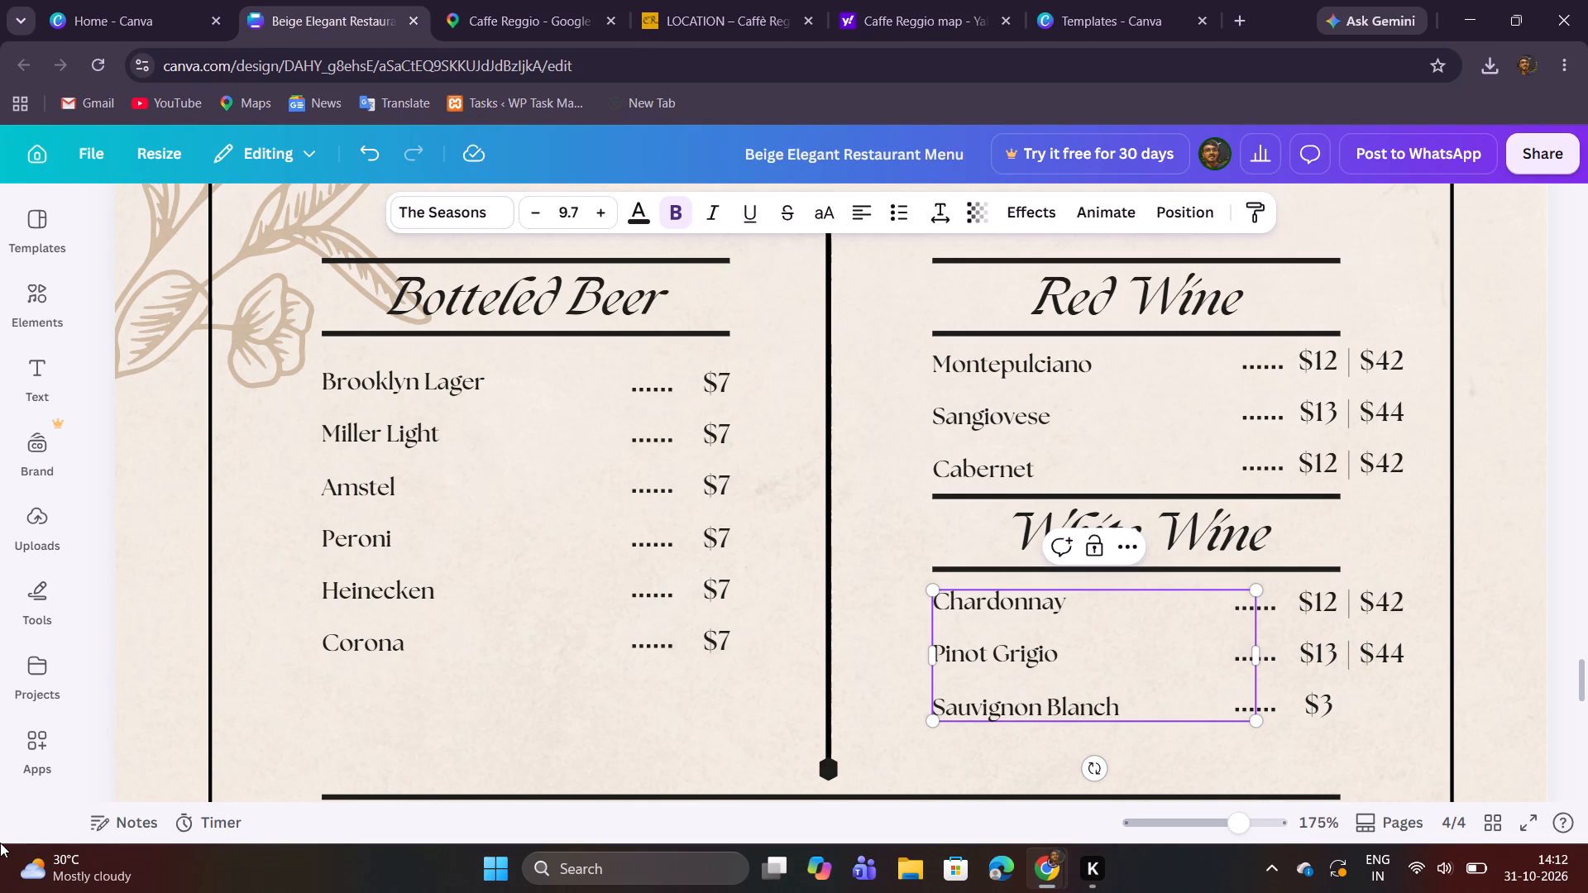
# Add Prosecco as the fourth white wine on a new line below Sauvignon Blanch, checking it against the menu photo.
pyautogui.press('Return')
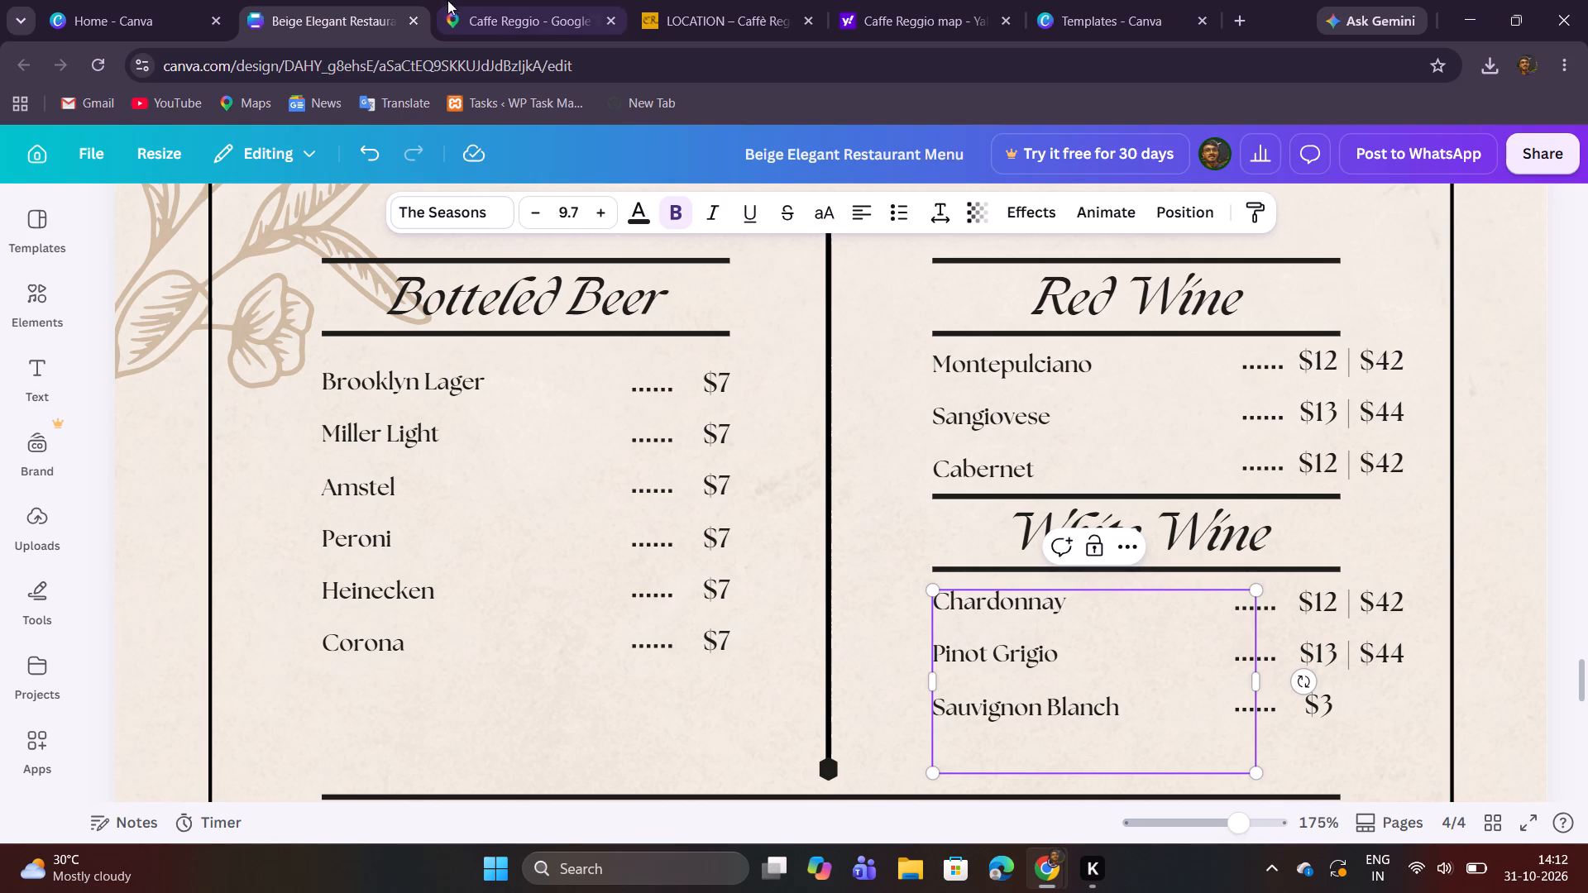
pyautogui.click(475, 4)
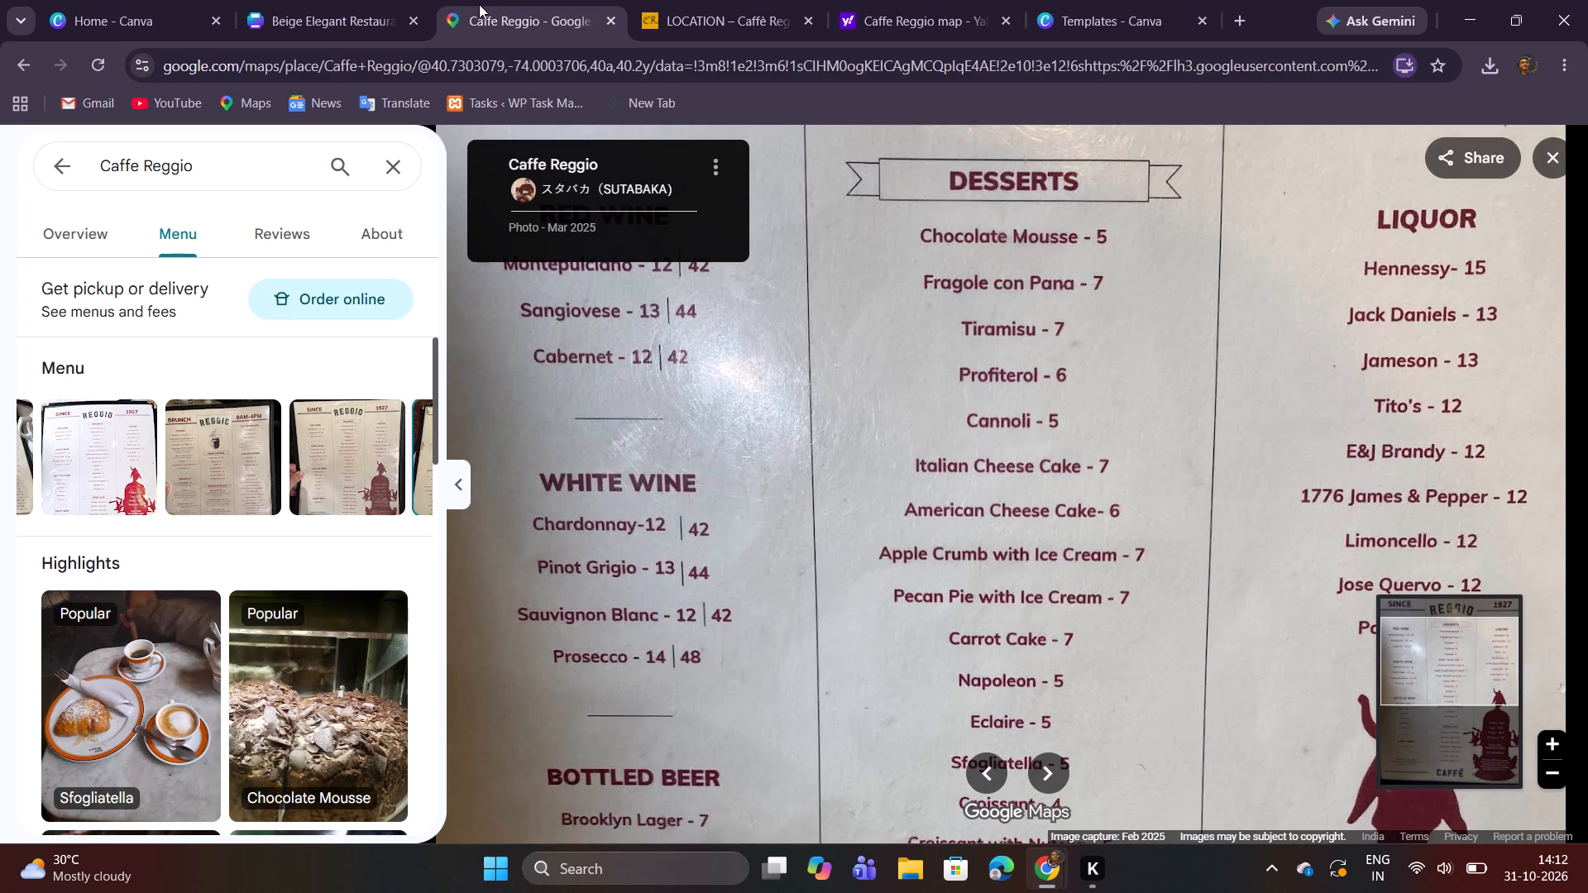
pyautogui.click(348, 26)
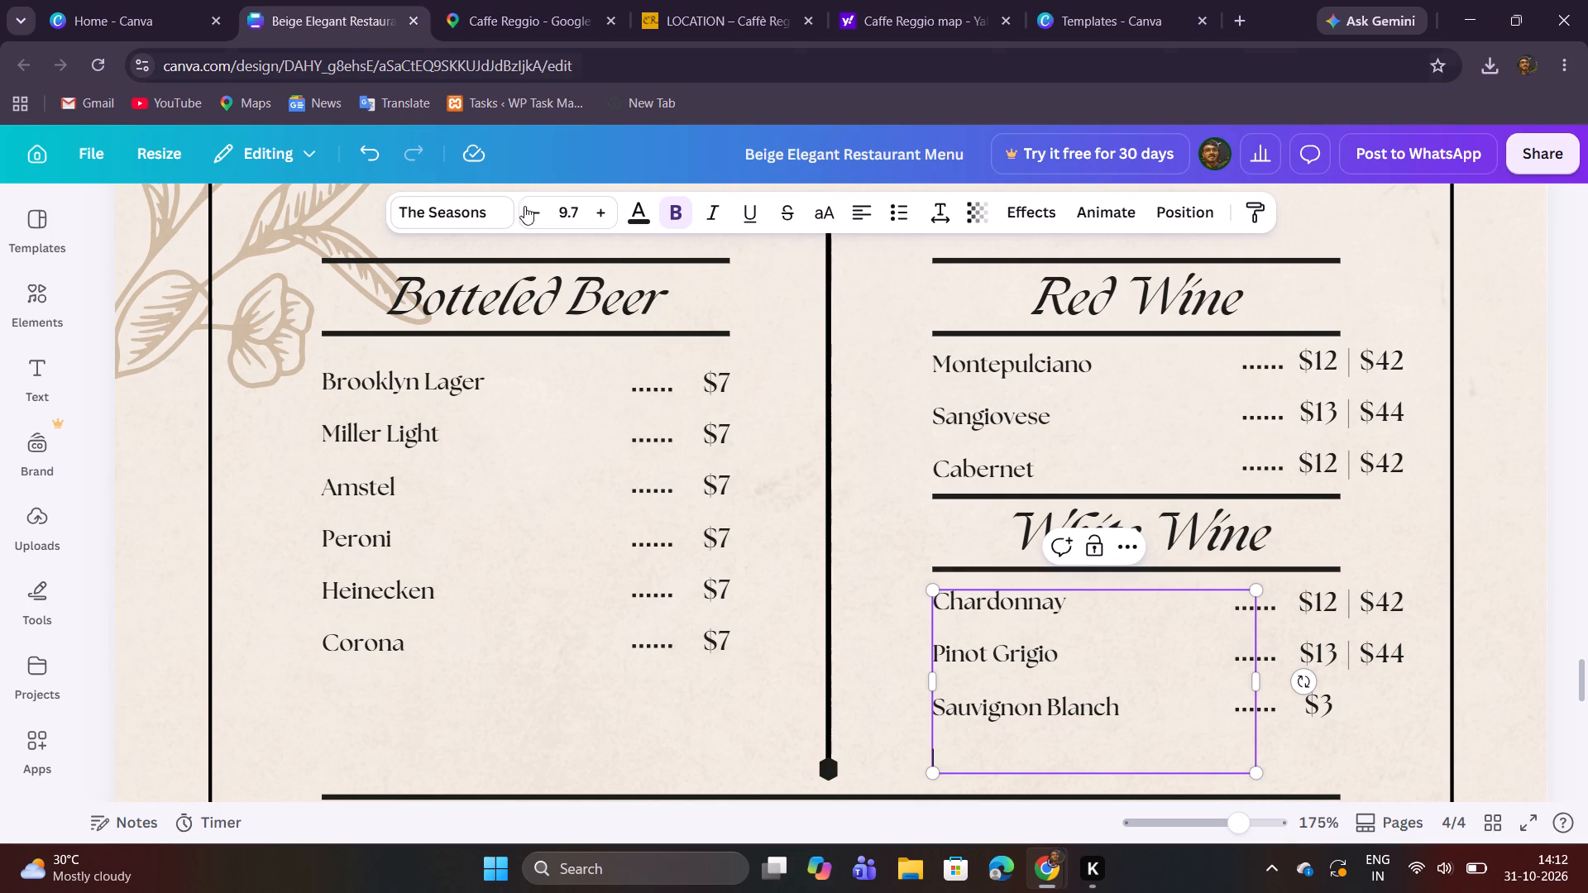
pyautogui.write('Pro')
pyautogui.write('secco')
pyautogui.click(562, 22)
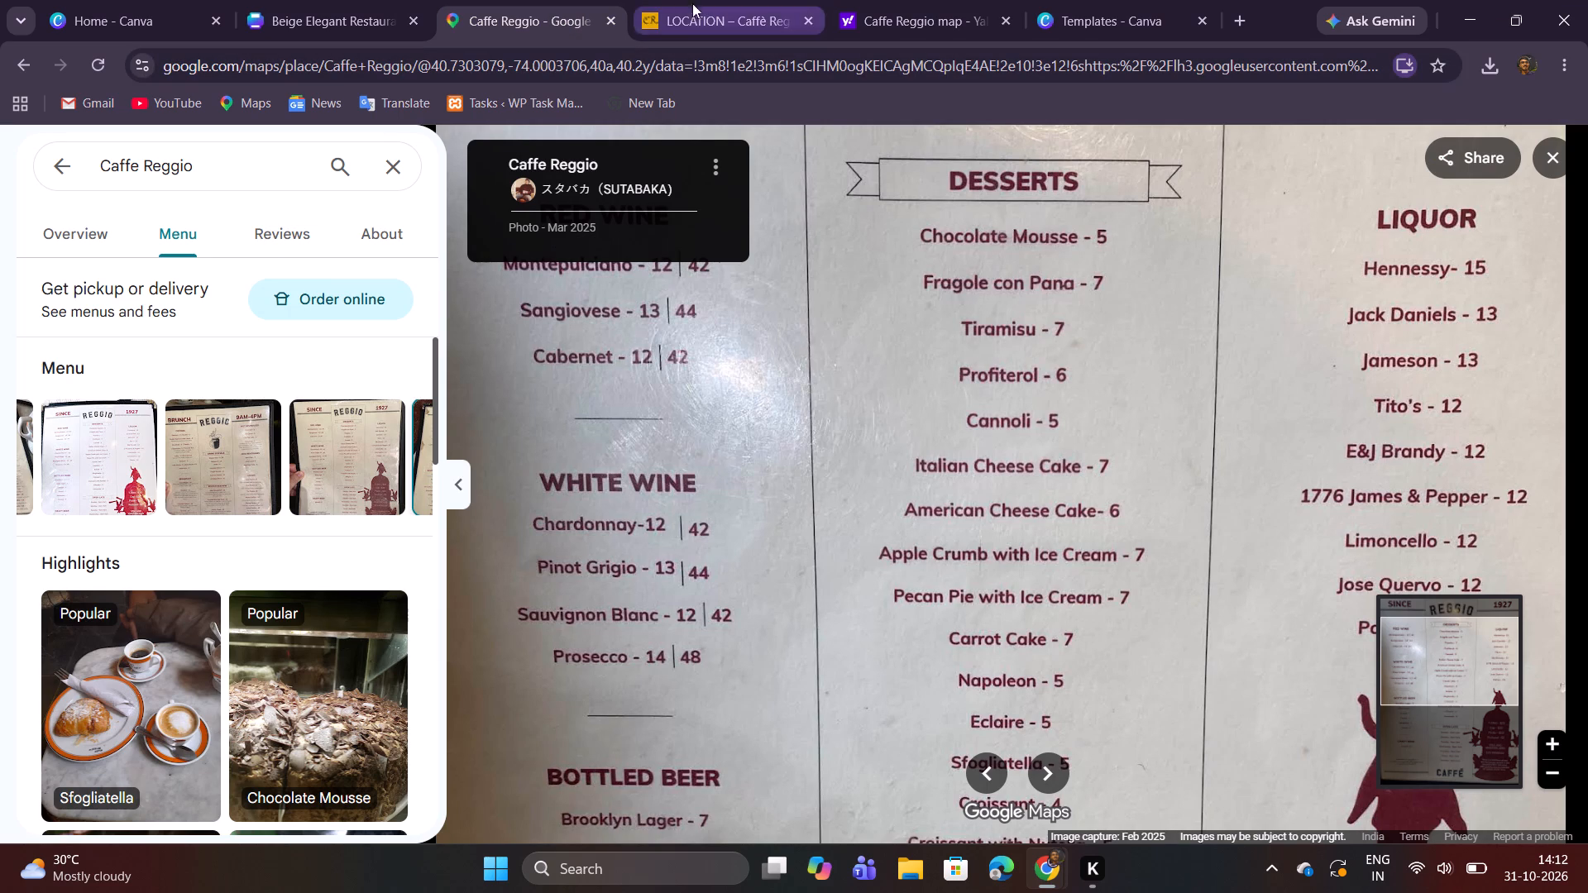
# Replace the price beside Sauvignon Blanch with a copy of Chardonnay's $12 | $42, widening its box to one line and consulting the menu photo.
pyautogui.click(269, 7)
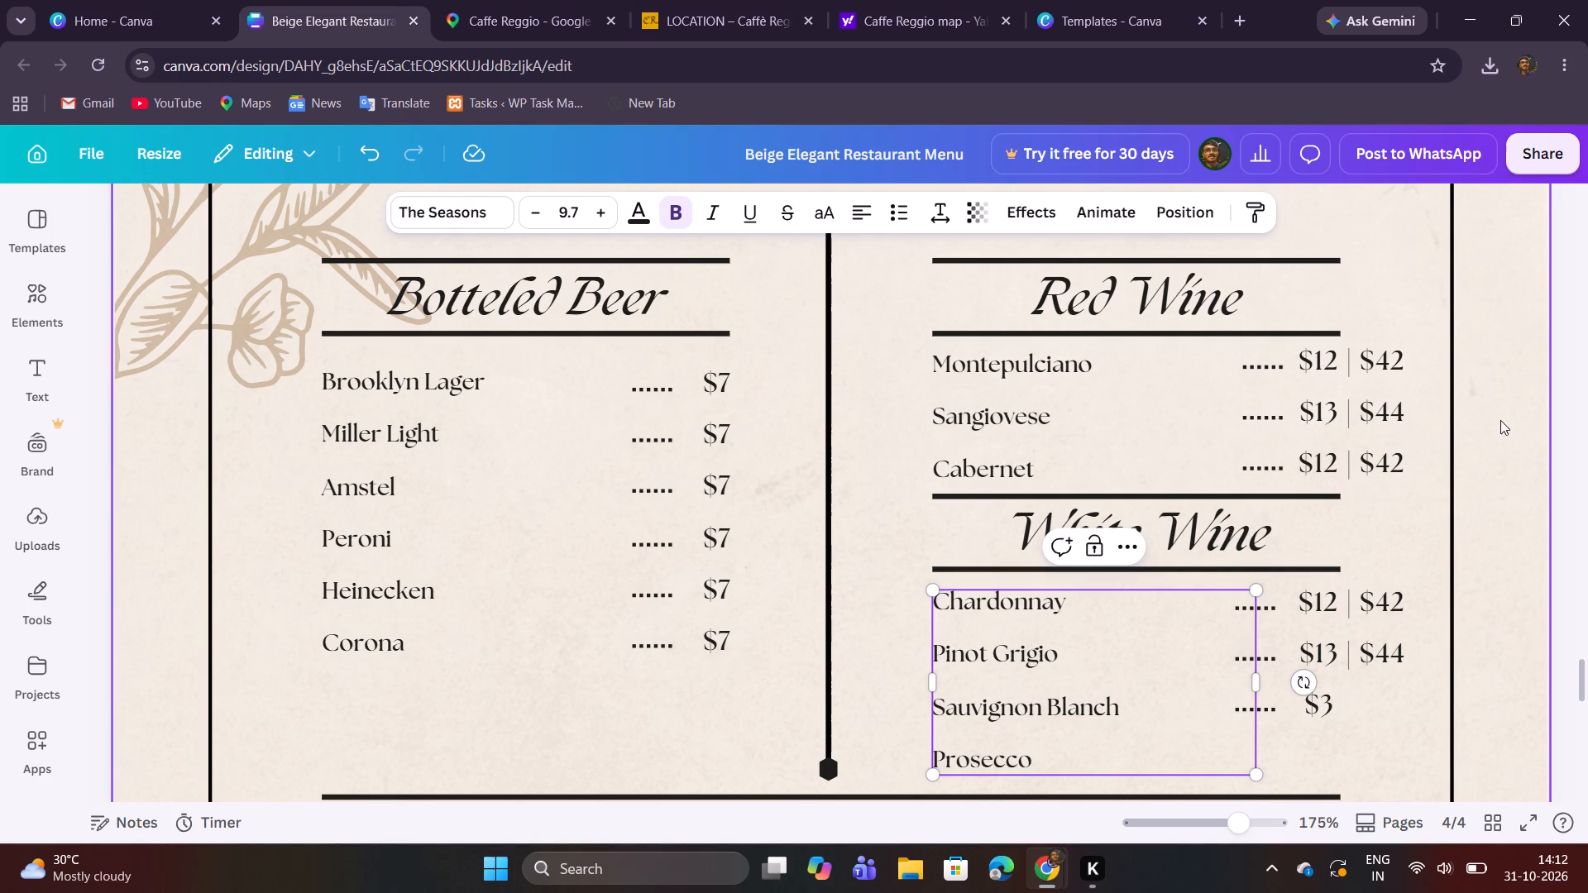
pyautogui.click(533, 0)
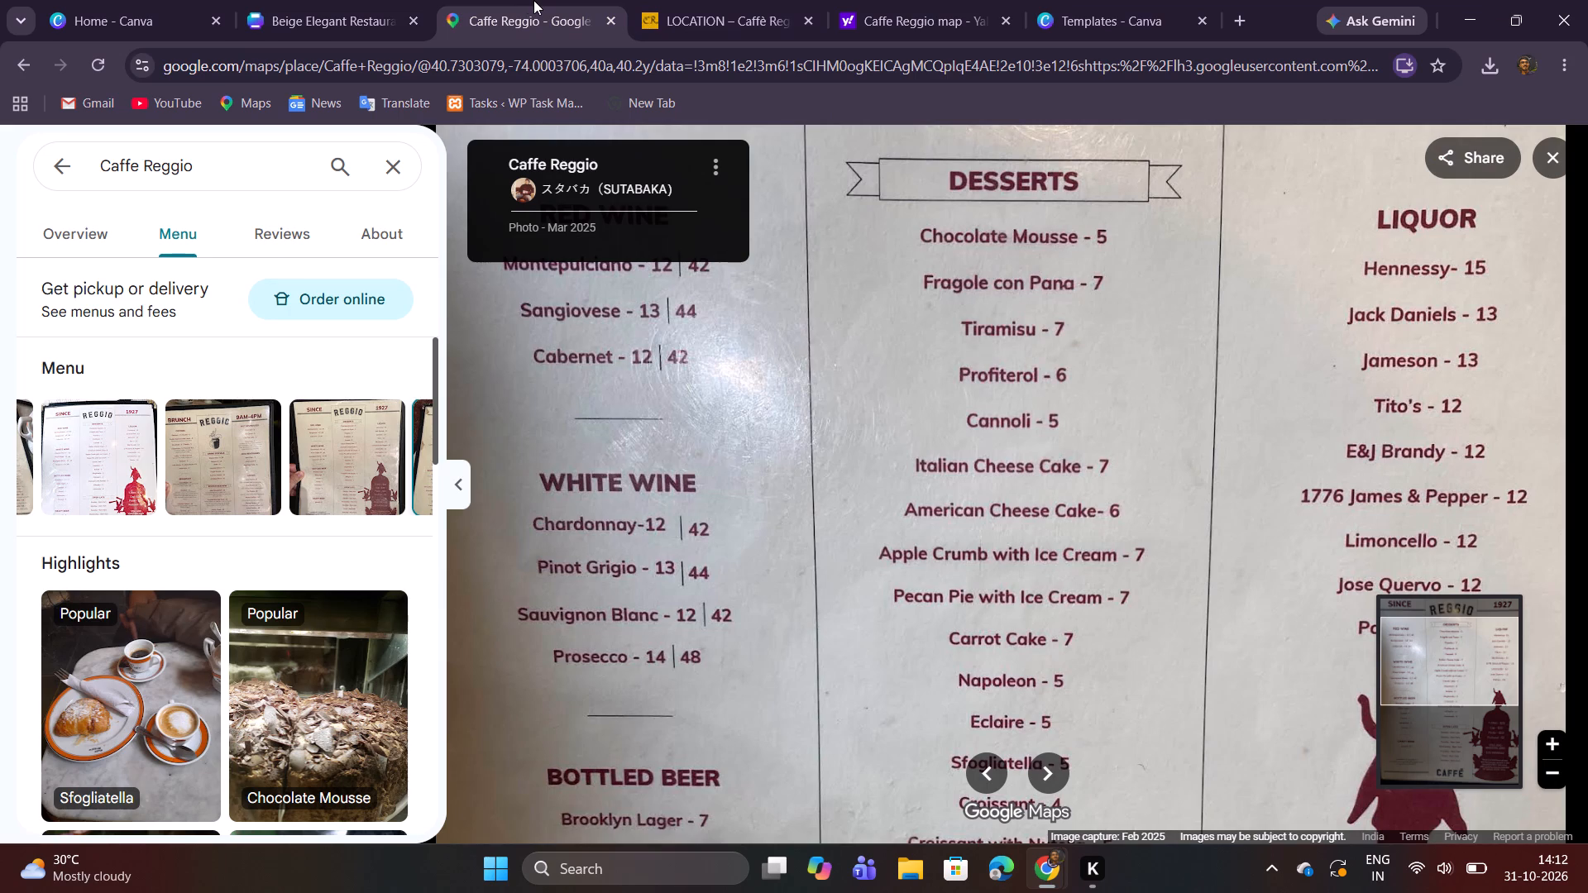
pyautogui.click(413, 0)
pyautogui.doubleClick(1342, 416)
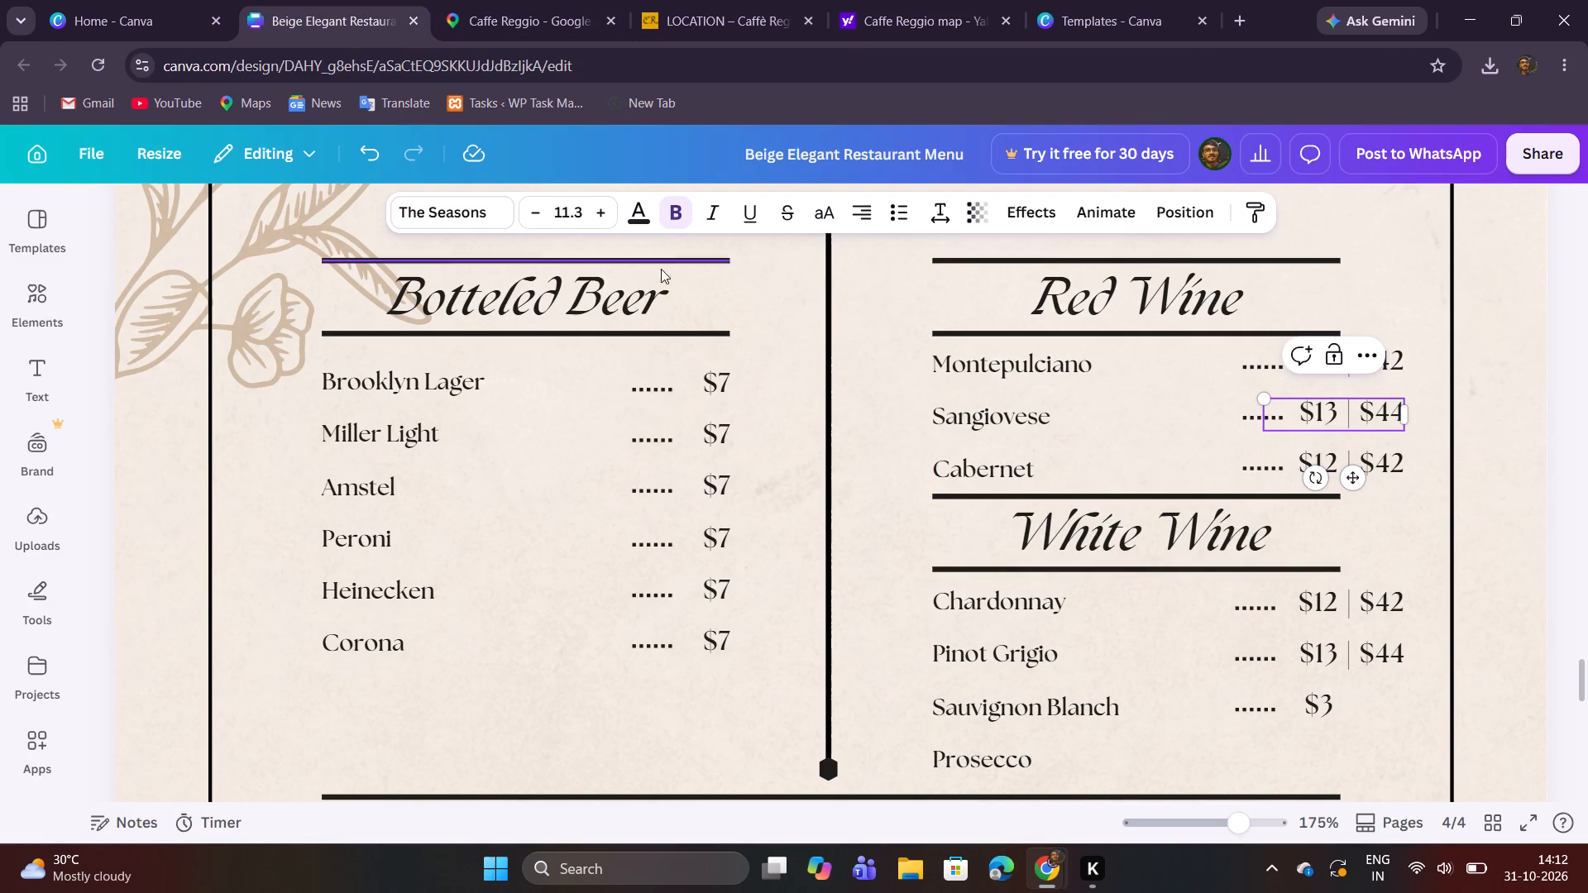
pyautogui.doubleClick(1360, 598)
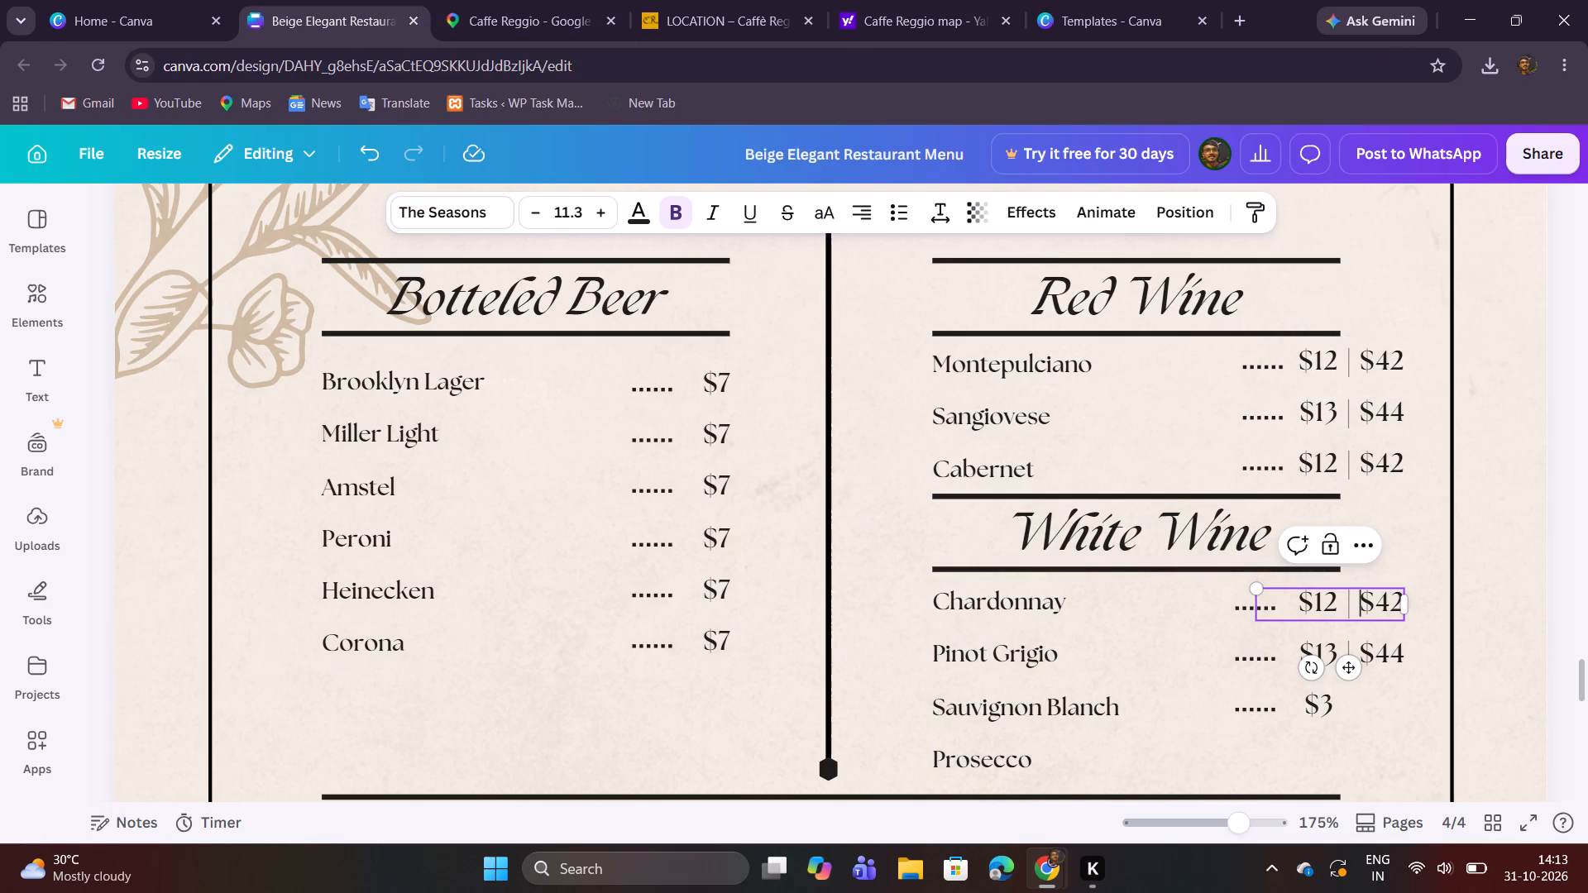
pyautogui.hotkey('ctrl', 'a')
pyautogui.hotkey('ctrl', 'c')
pyautogui.doubleClick(1330, 695)
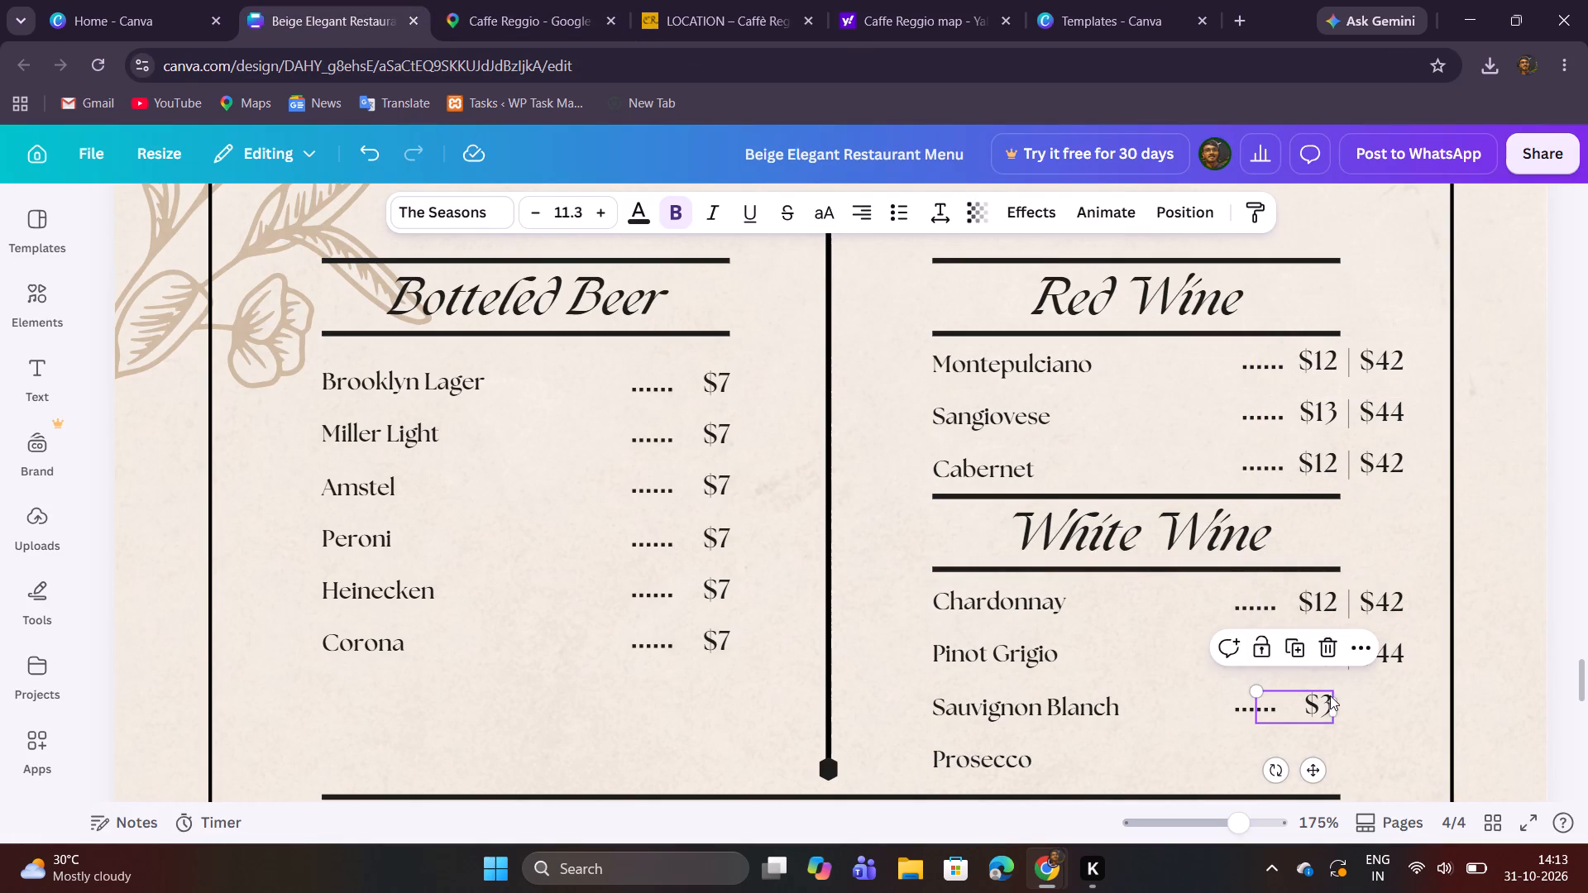
pyautogui.hotkey('ctrl', 'v')
pyautogui.moveTo(1332, 727); pyautogui.dragTo(1334, 727)
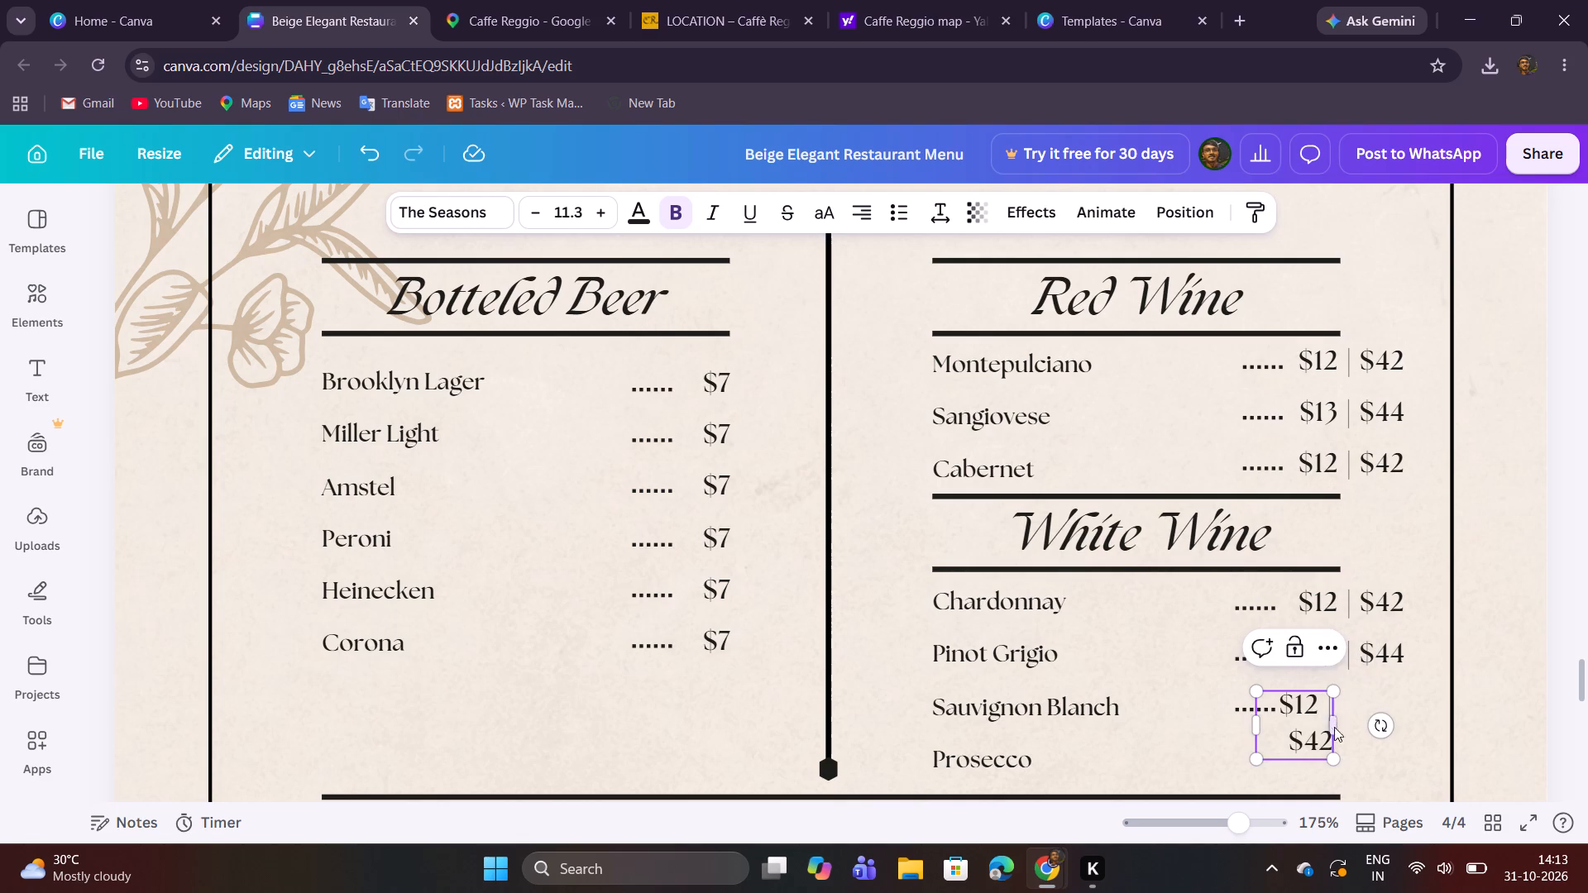
pyautogui.moveTo(1334, 727); pyautogui.dragTo(1346, 723)
pyautogui.hotkey('ctrl', 'z')
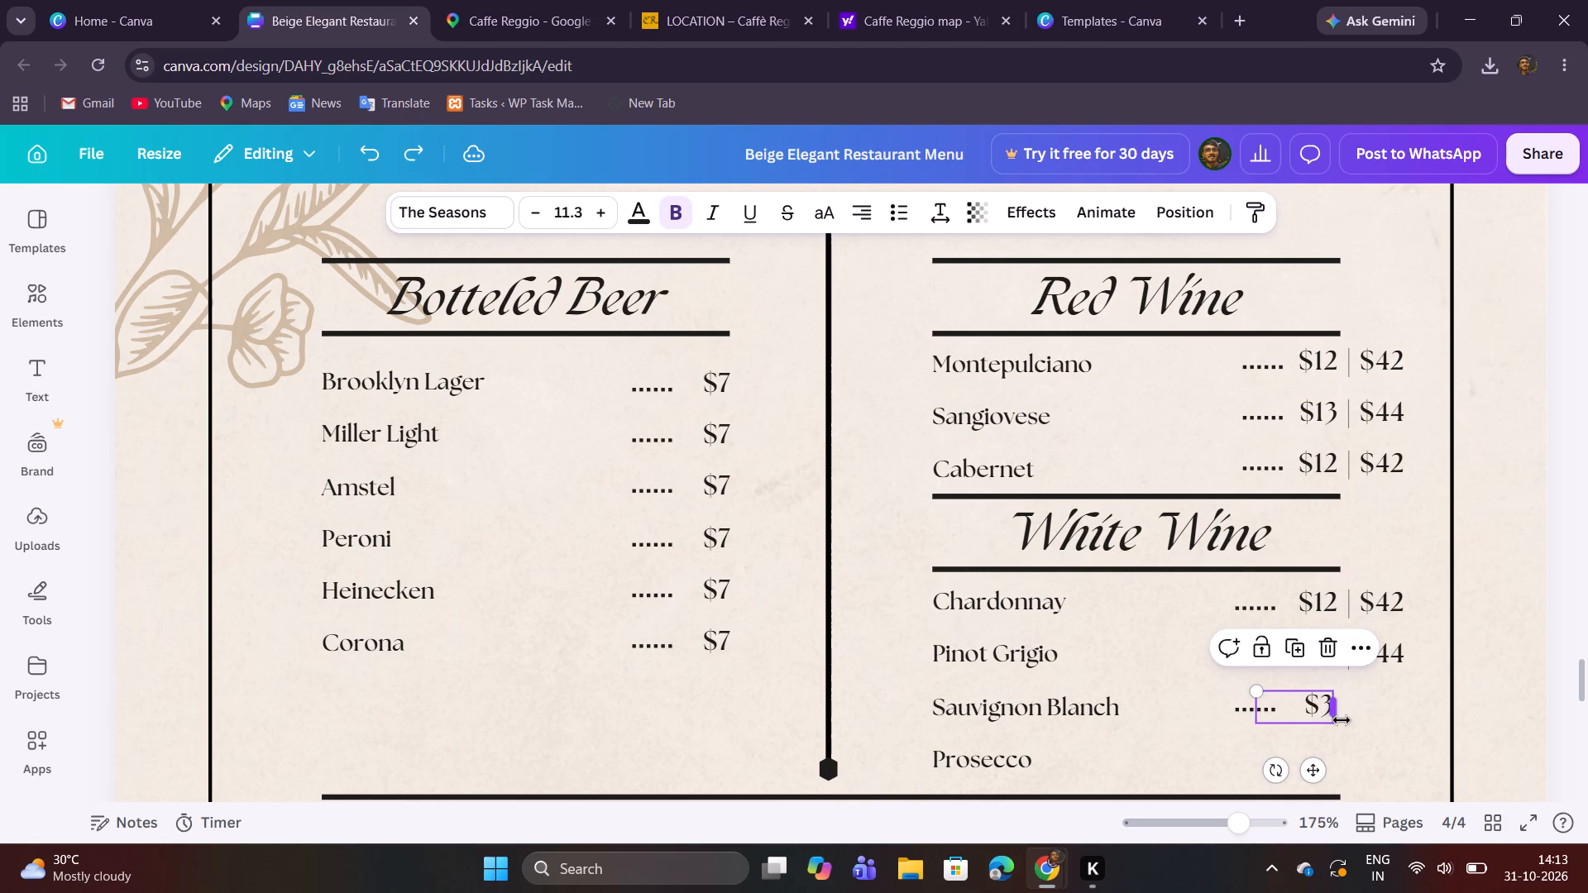
pyautogui.doubleClick(1299, 710)
pyautogui.hotkey('ctrl', 'v')
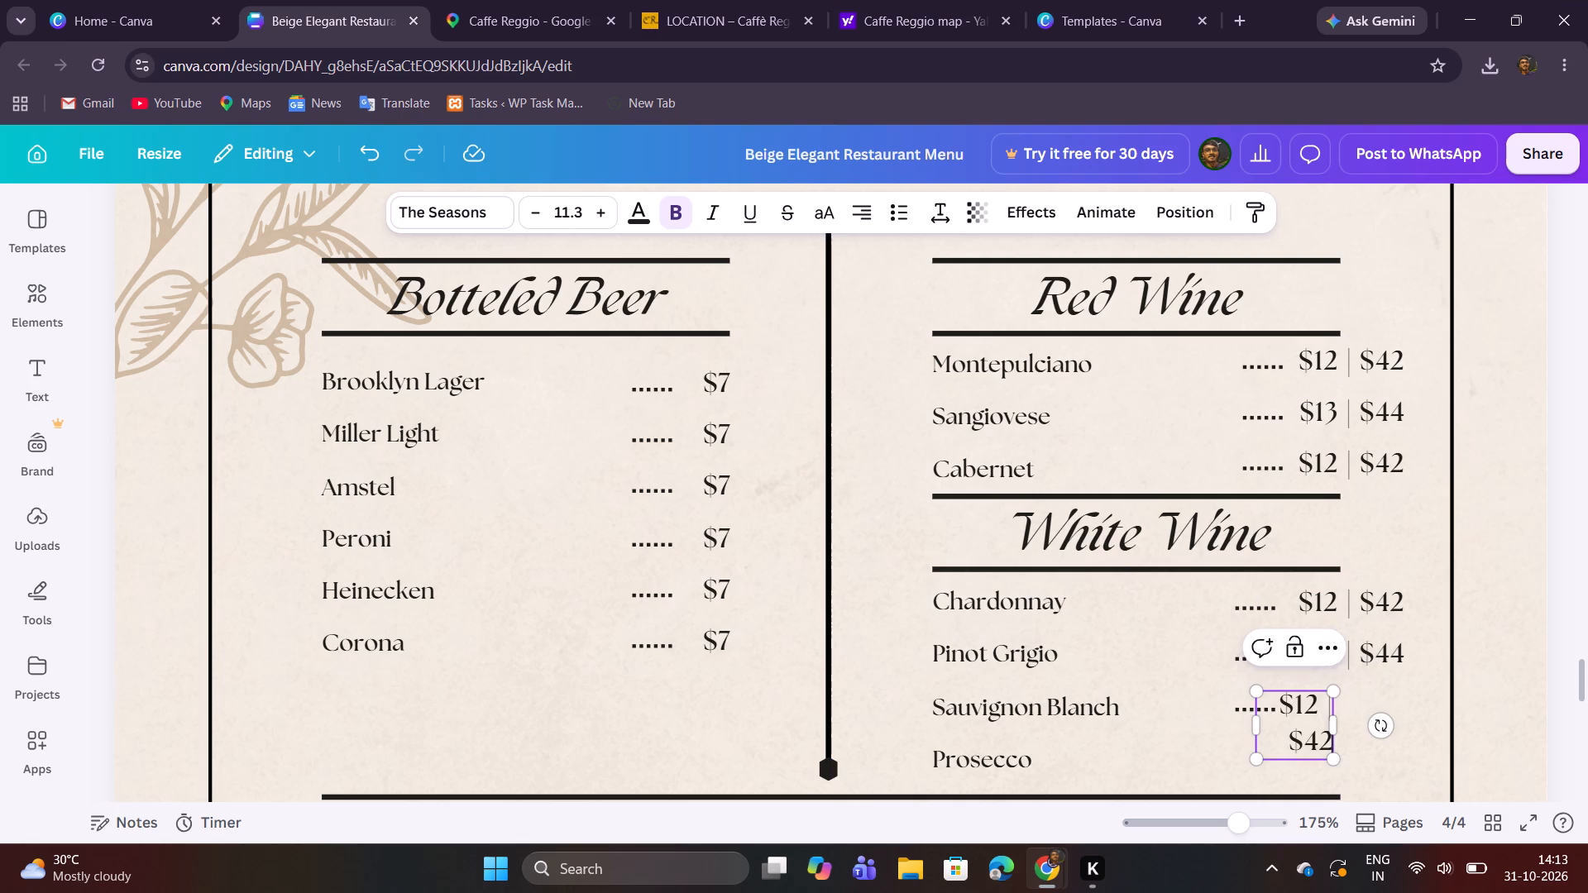
pyautogui.moveTo(1335, 723); pyautogui.dragTo(1375, 714)
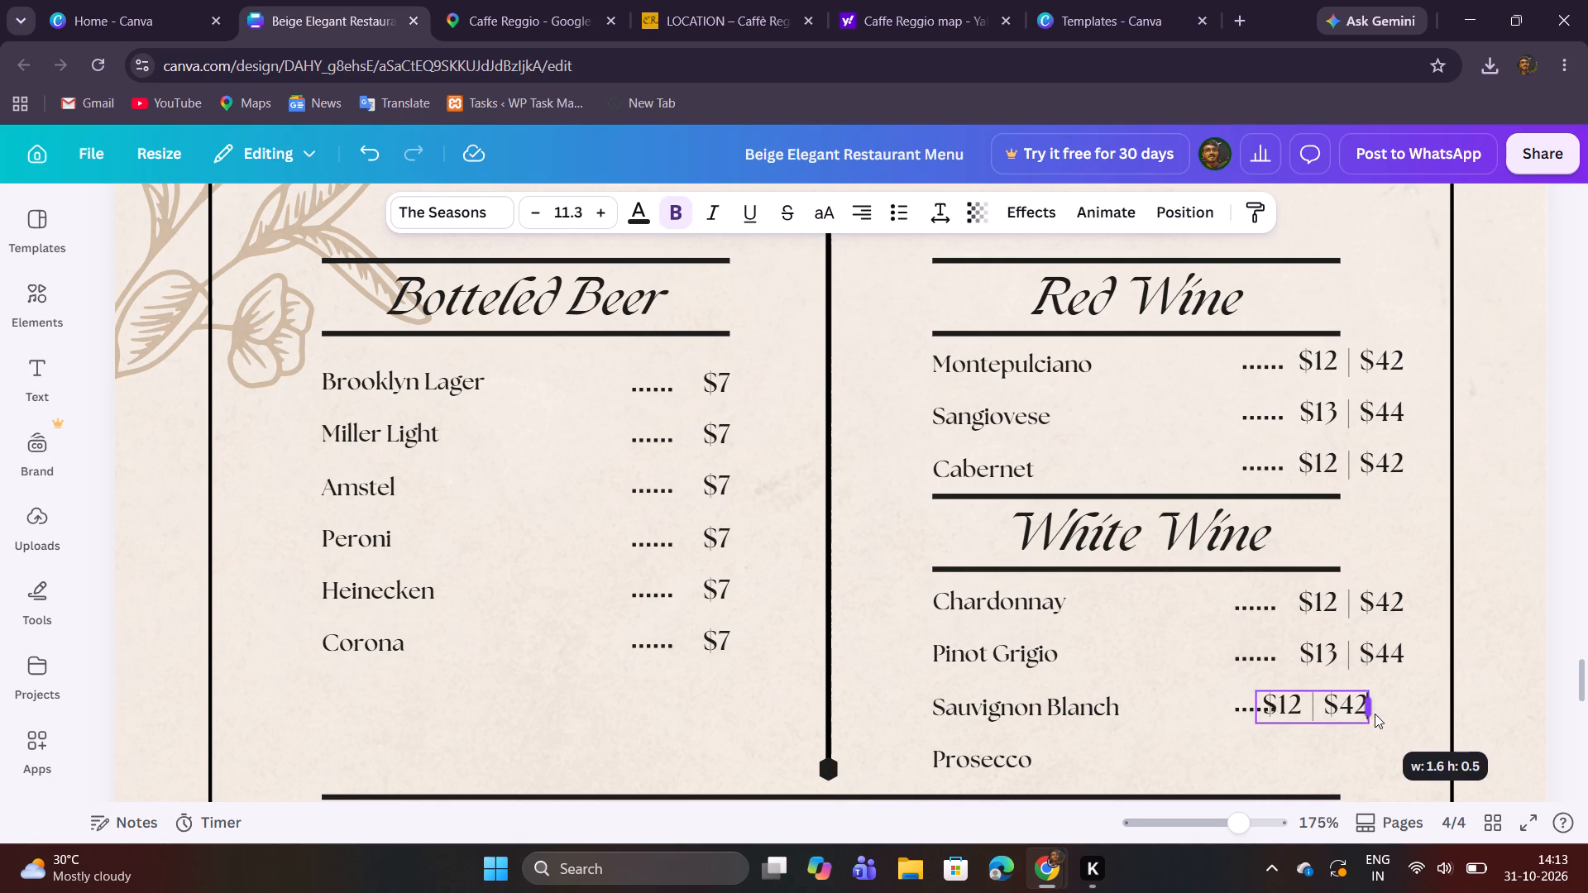
pyautogui.moveTo(1375, 714); pyautogui.dragTo(1406, 708)
pyautogui.click(1442, 700)
# Duplicate Sauvignon Blanch's dotted leader and price and place the copy beside Prosecco, aligned with the column above.
pyautogui.scroll(-2, 1498, 617)
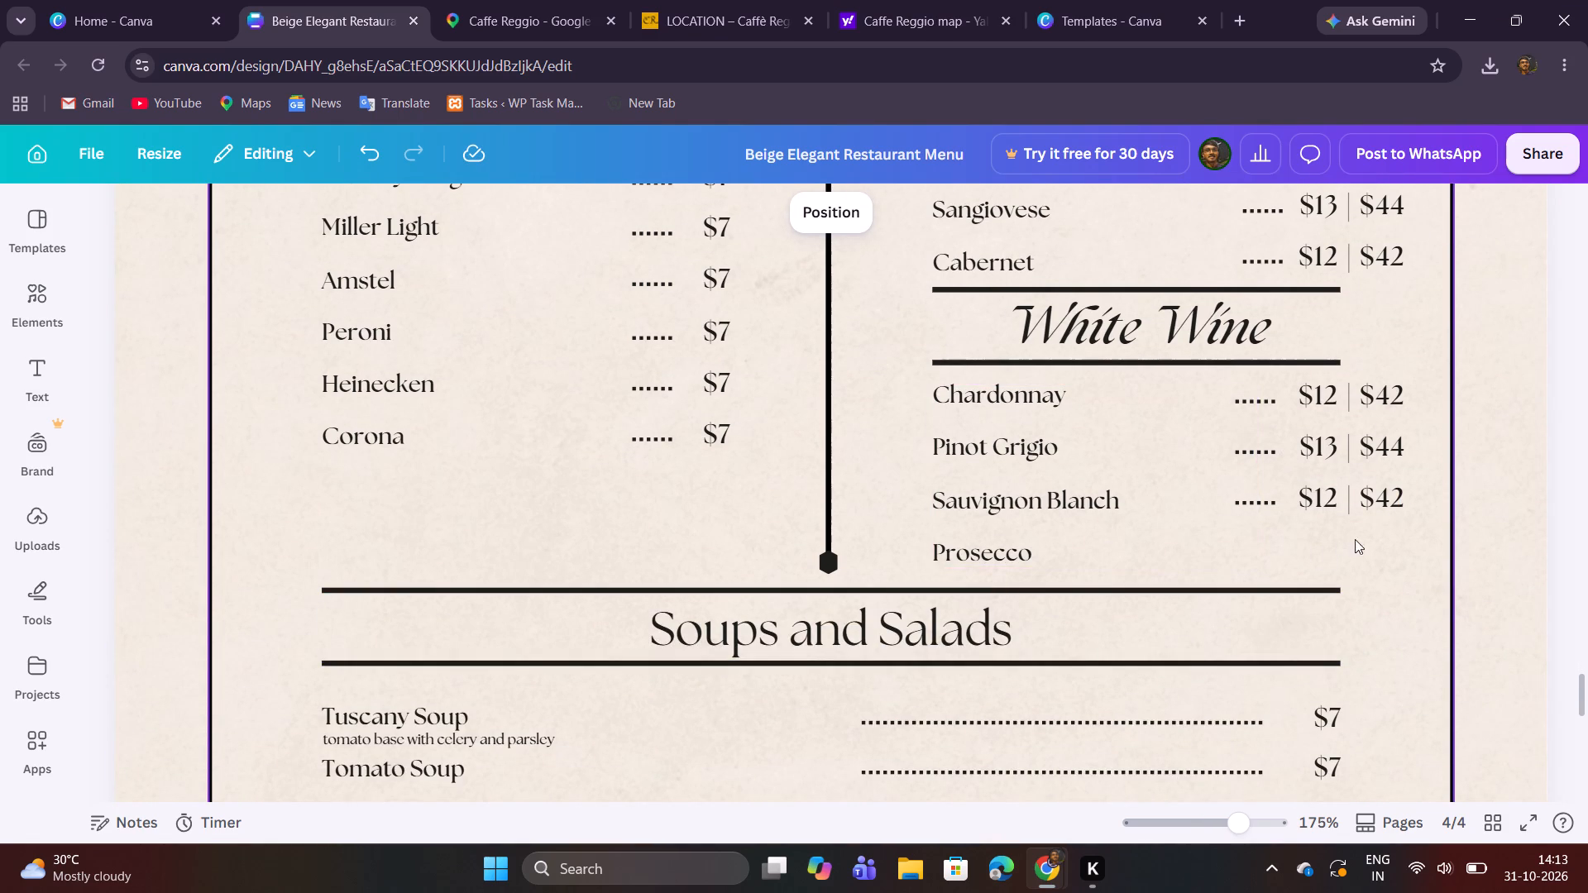
pyautogui.moveTo(1396, 525); pyautogui.dragTo(1266, 504)
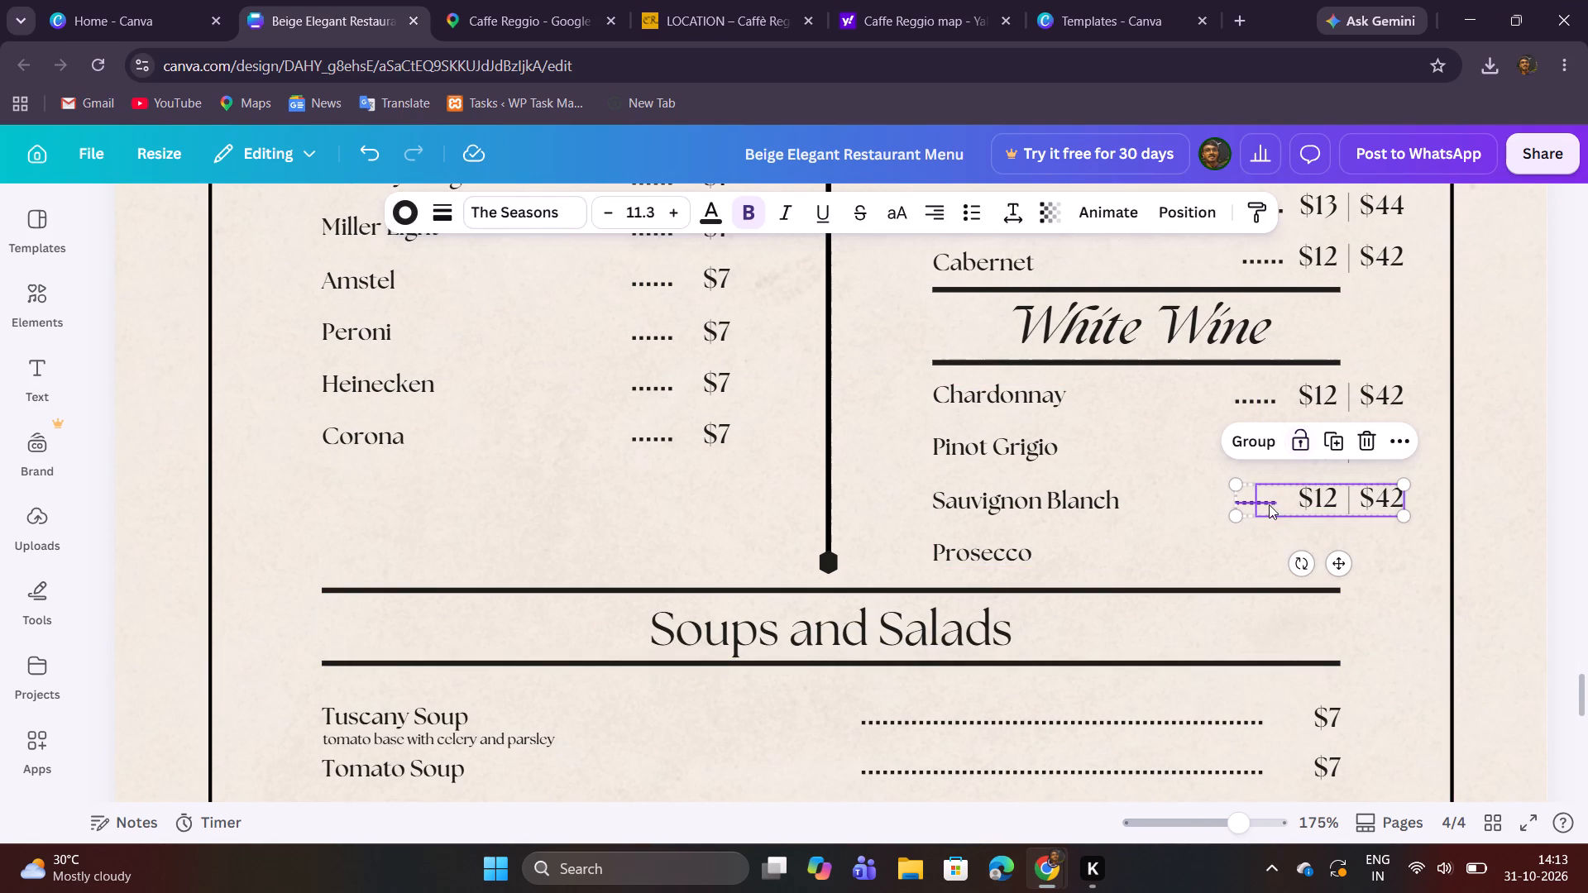
pyautogui.click(1333, 446)
pyautogui.moveTo(1363, 586); pyautogui.dragTo(1364, 586)
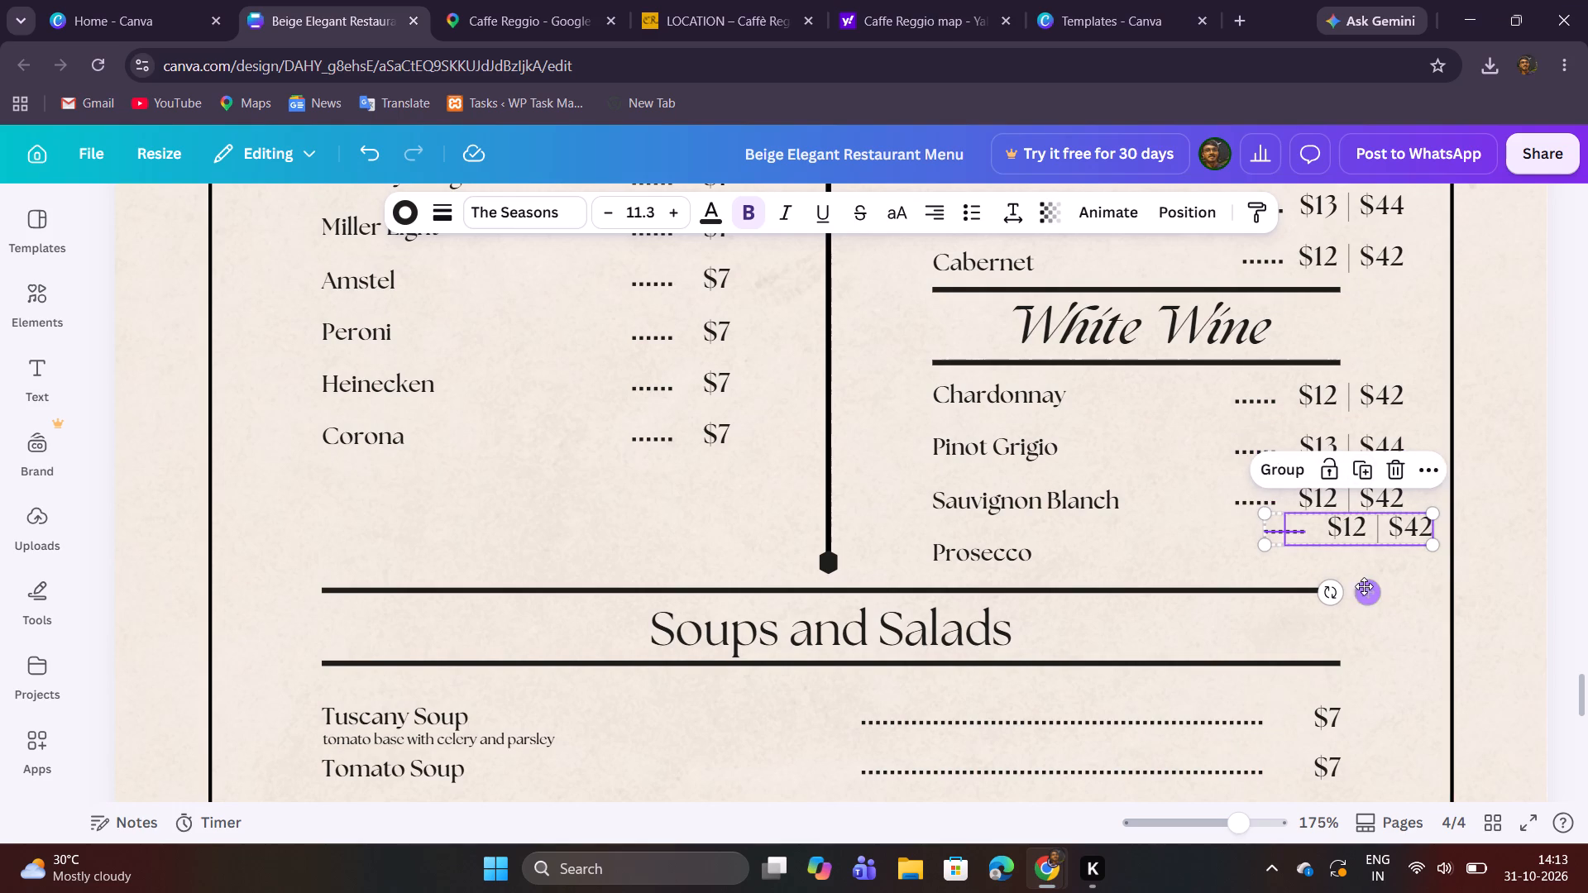
pyautogui.moveTo(1364, 586); pyautogui.dragTo(1333, 604)
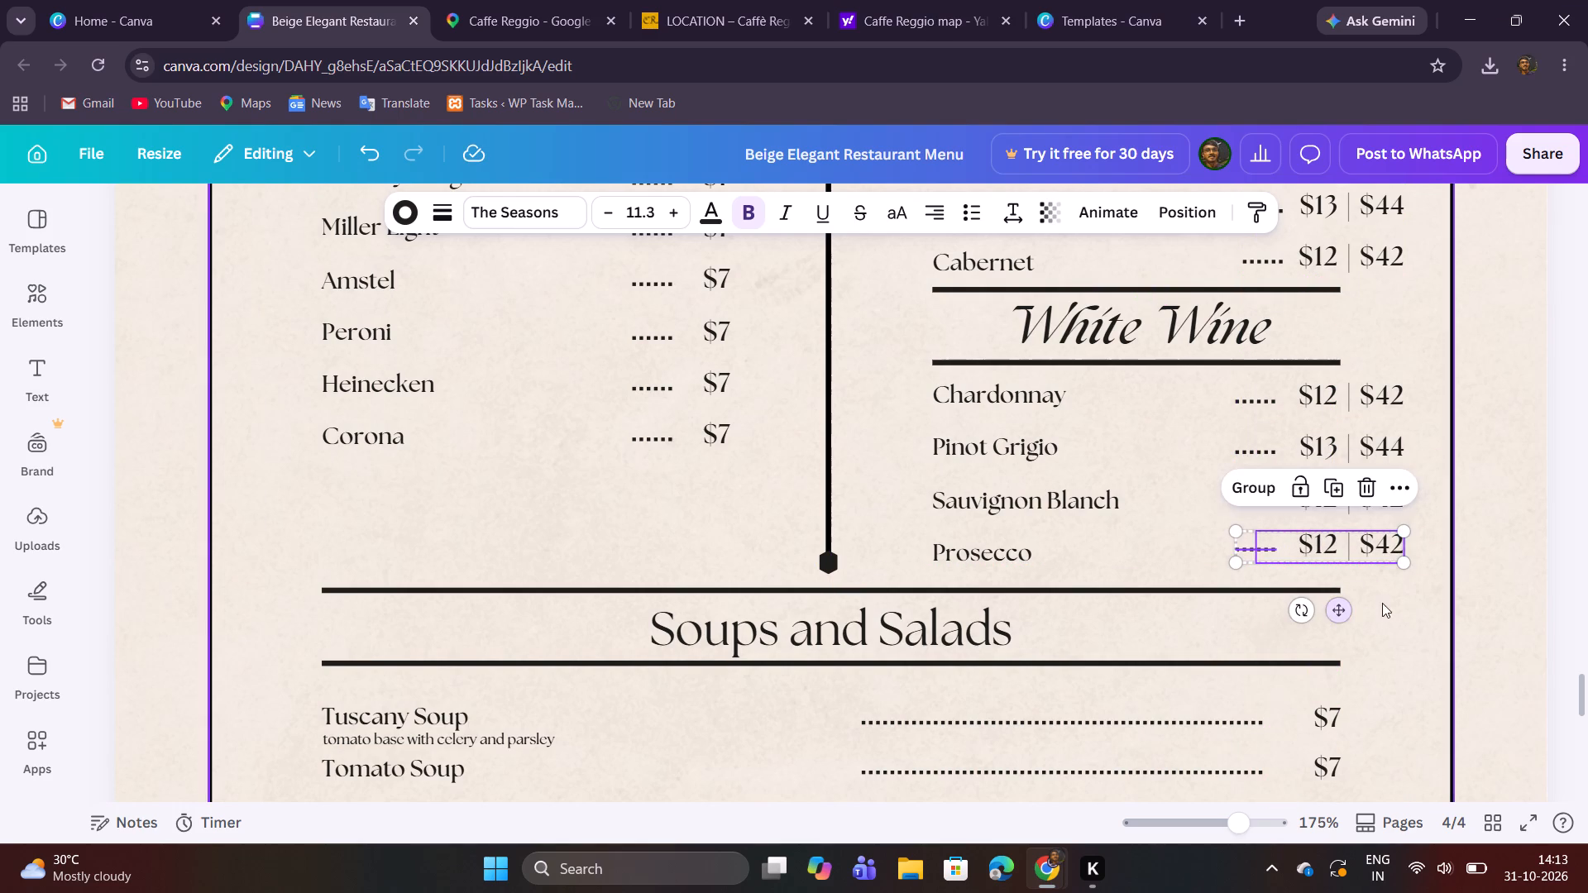
pyautogui.click(1386, 604)
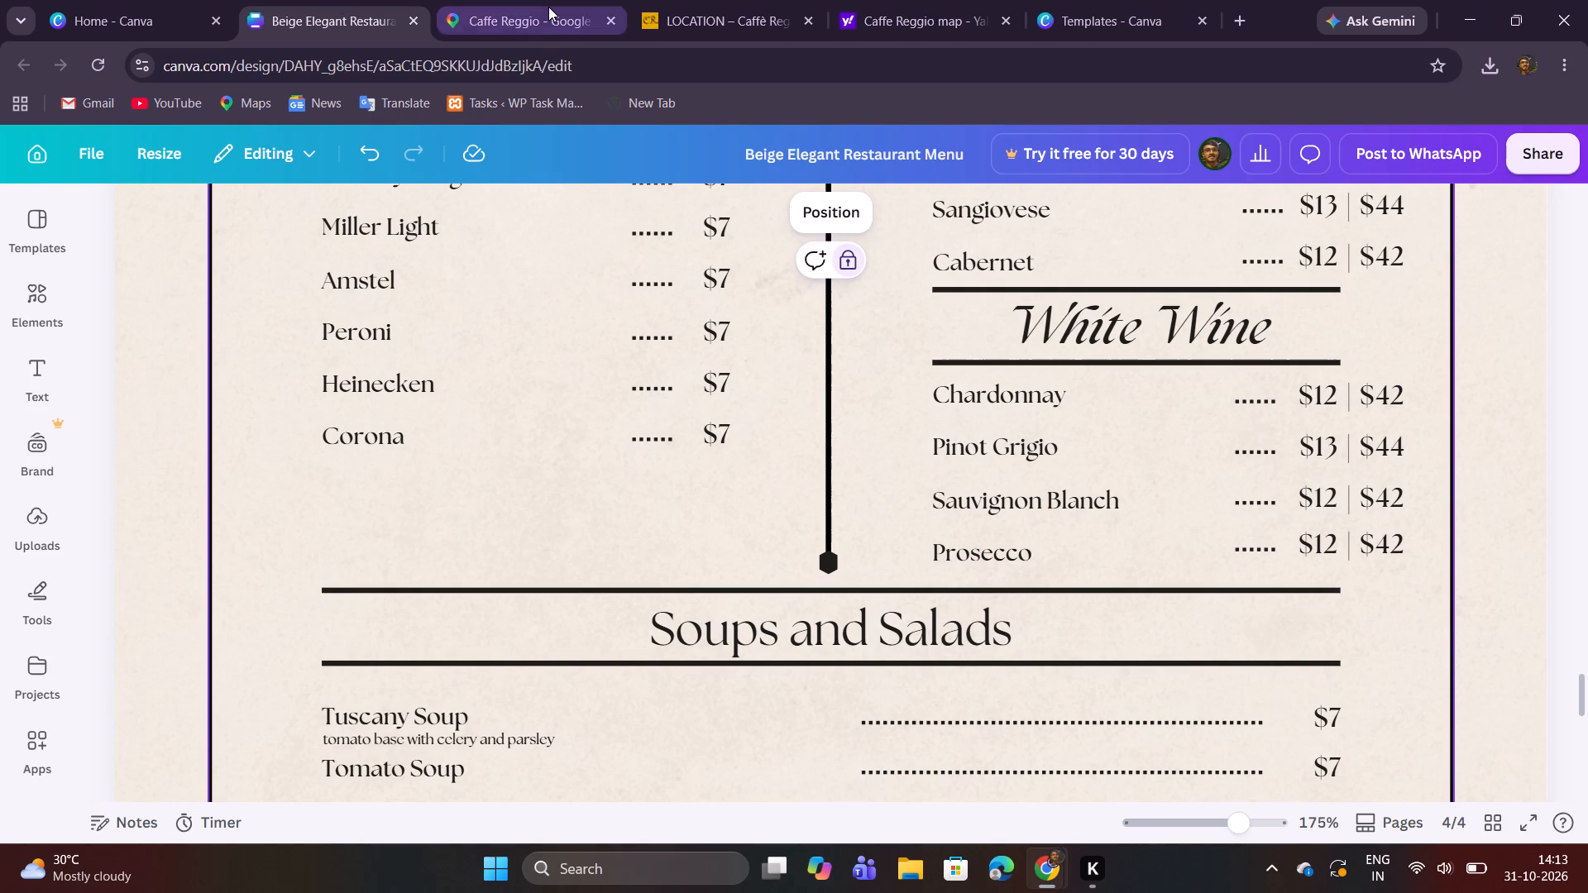
# Set Prosecco's price to $14 | $48, checking it against the menu photo.
pyautogui.click(548, 5)
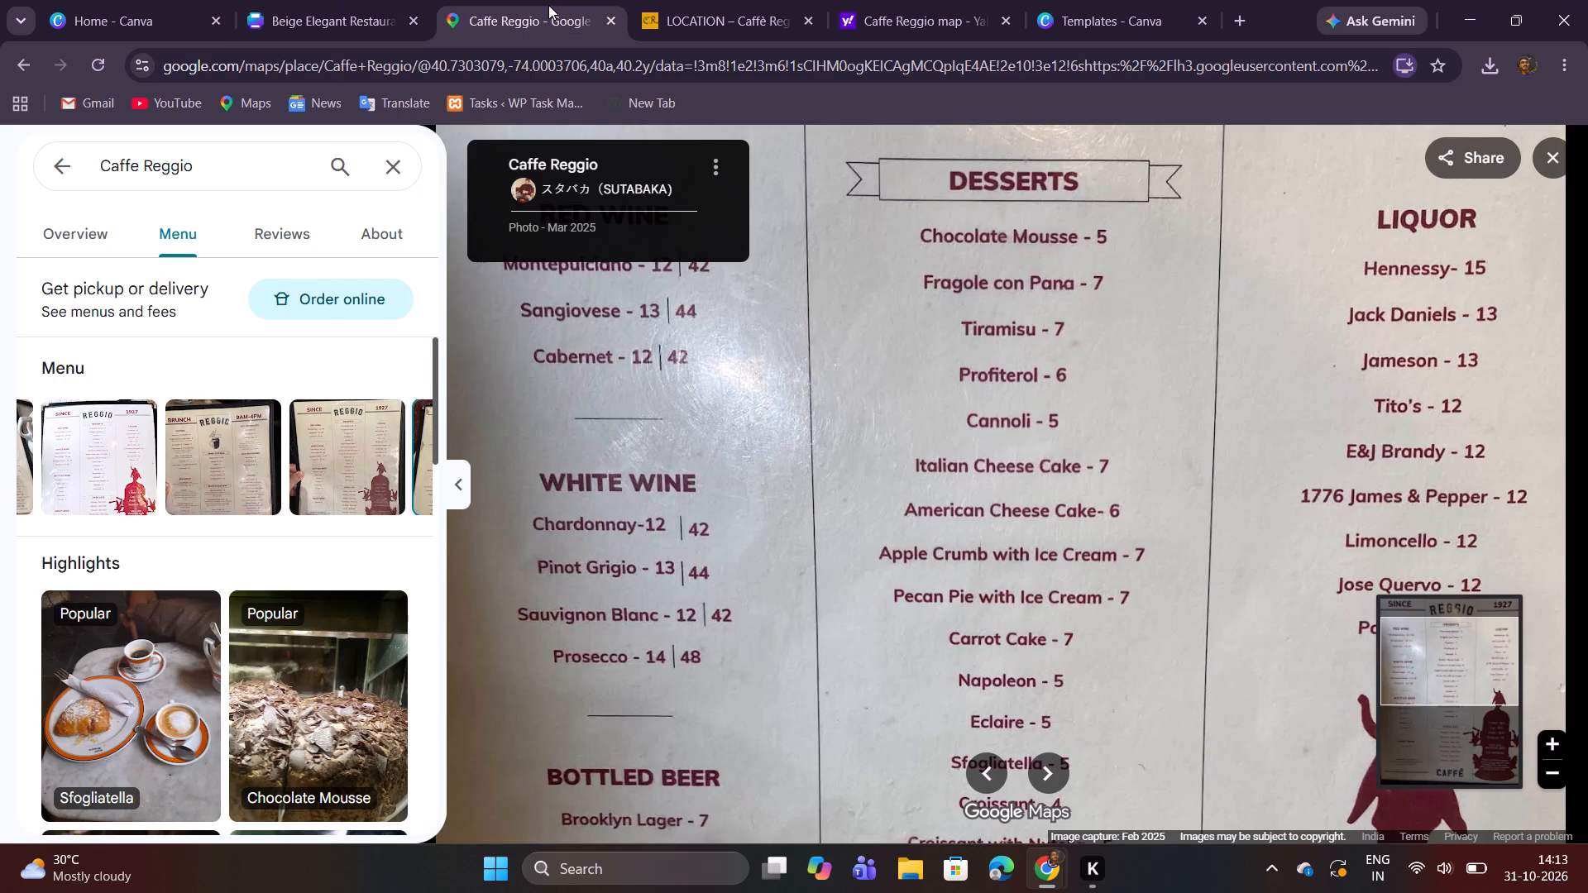
pyautogui.click(328, 14)
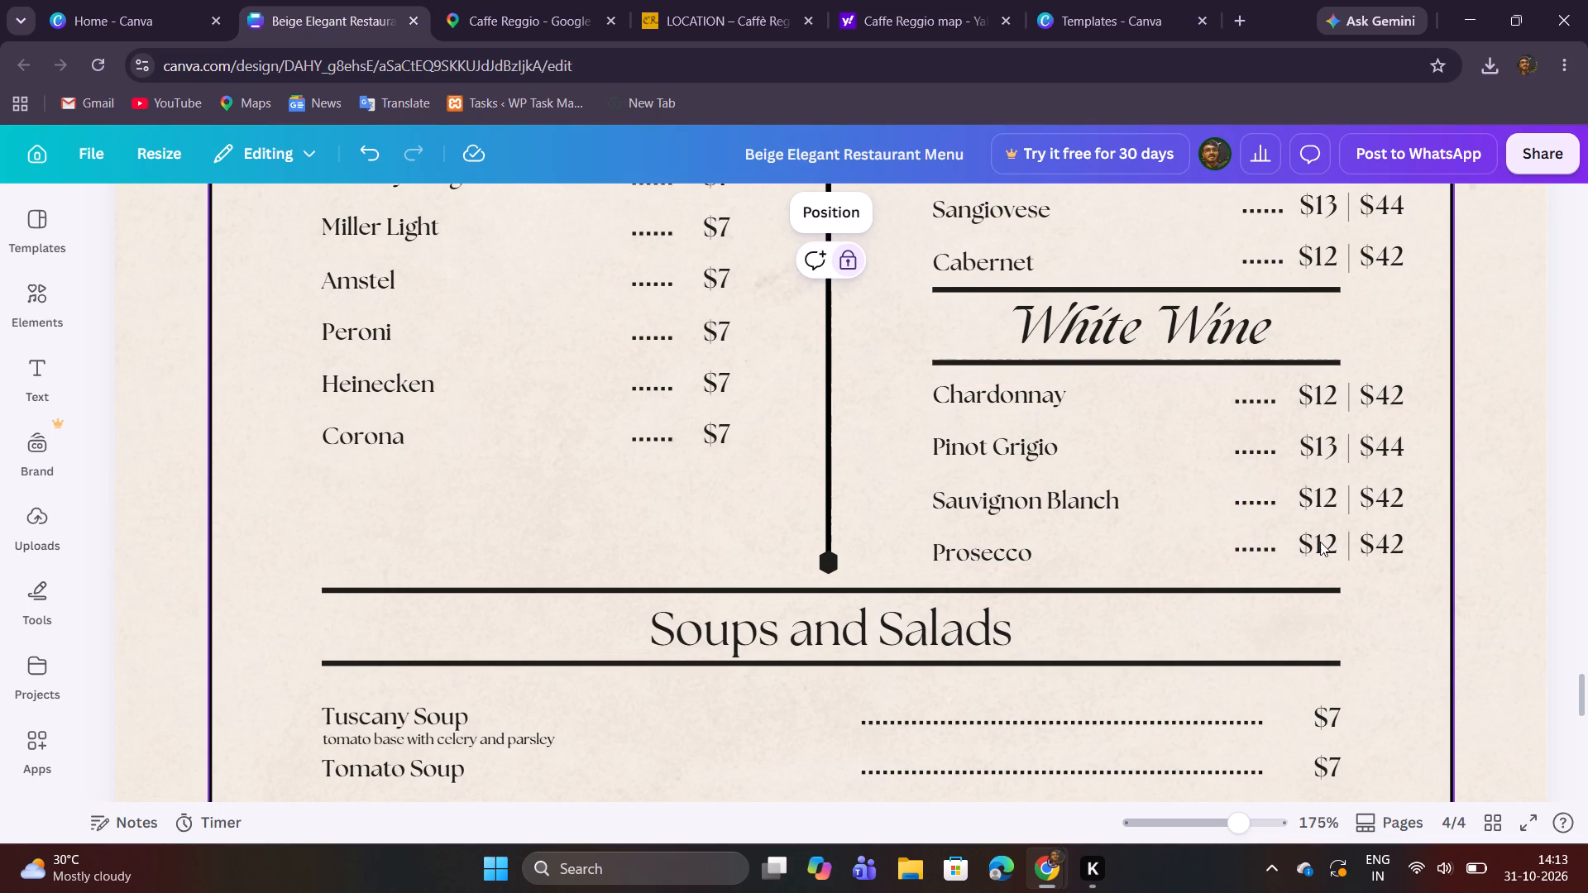
pyautogui.doubleClick(1323, 545)
pyautogui.click(1336, 548)
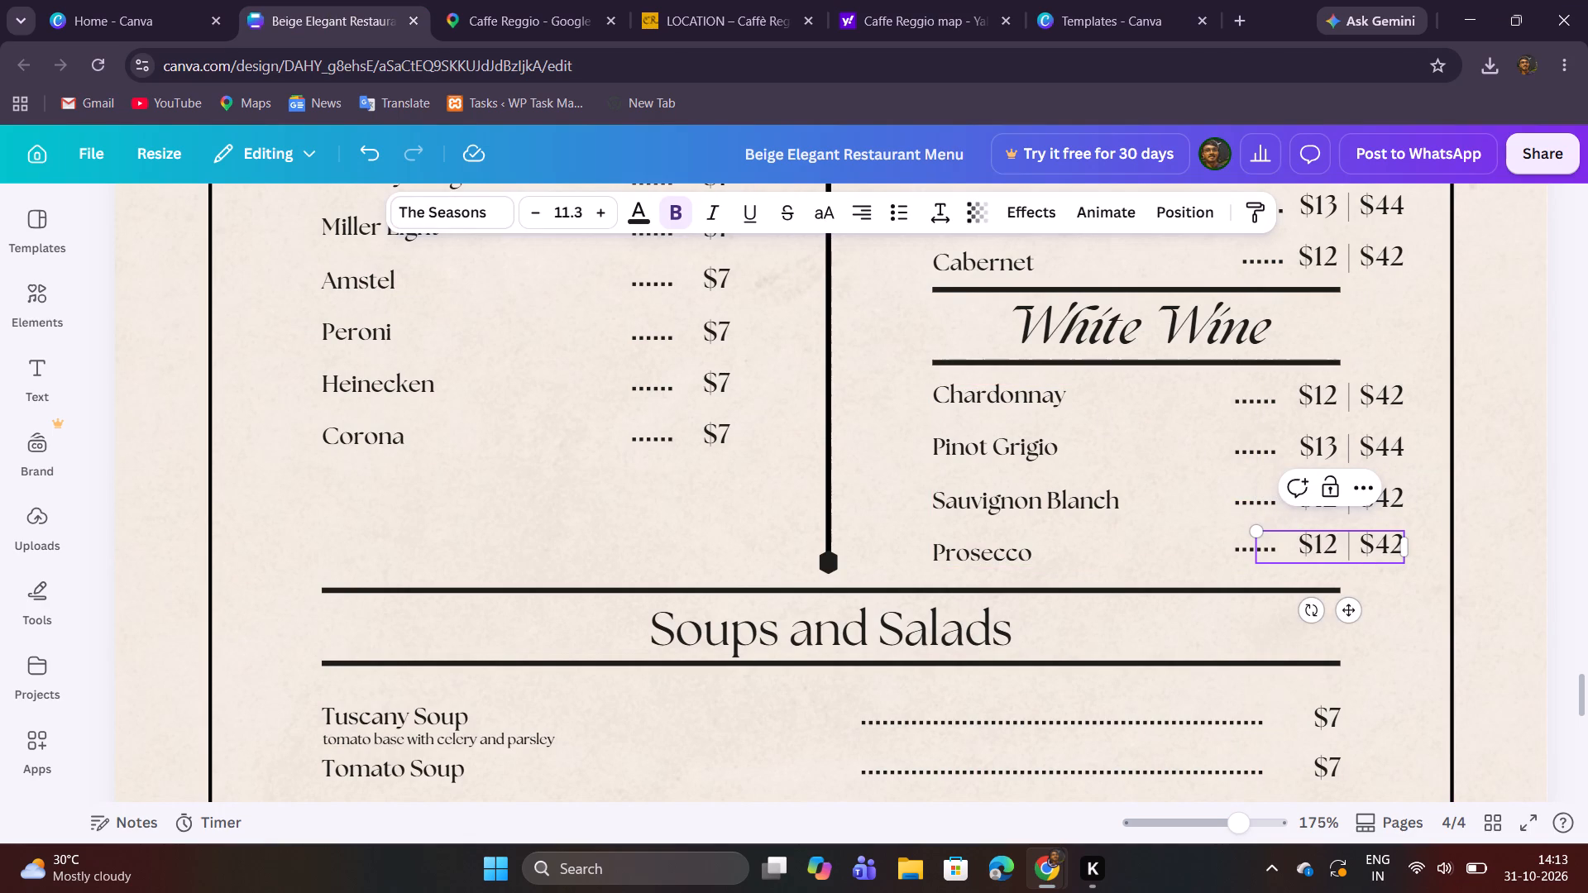
pyautogui.press('BackSpace')
pyautogui.press('4')
pyautogui.click(1390, 543)
pyautogui.press('Right')
pyautogui.press('BackSpace')
pyautogui.press('8')
pyautogui.click(1392, 611)
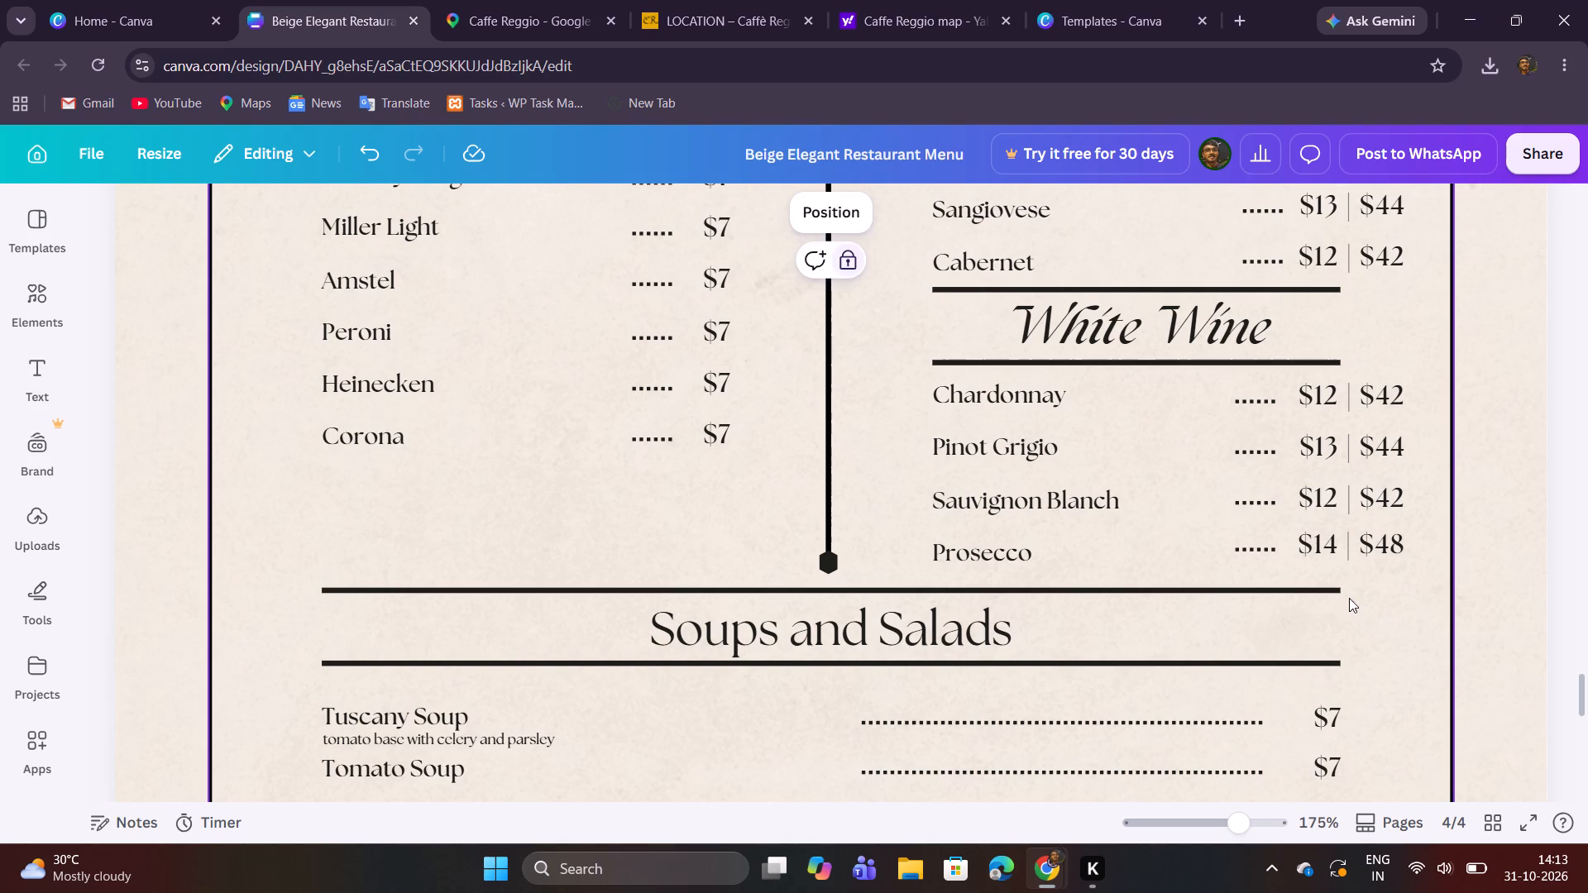
# Look over the beer and wine sections on page 4 and examine the menu photo for the section after Bottled Beer.
pyautogui.scroll(-2, 921, 477)
pyautogui.scroll(3, 921, 475)
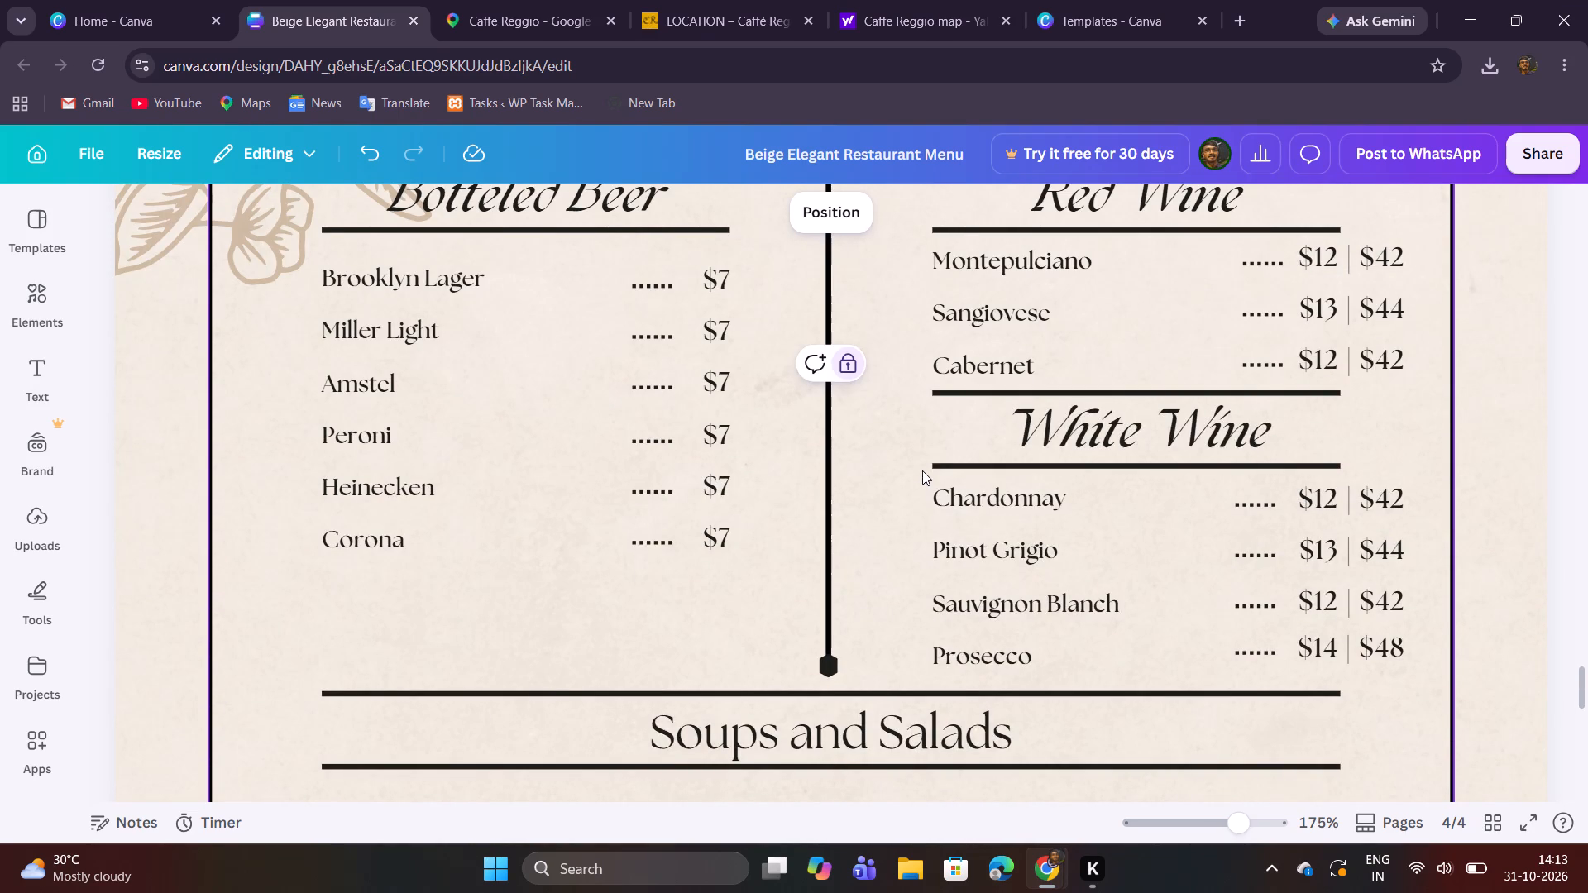
pyautogui.scroll(-2, 826, 490)
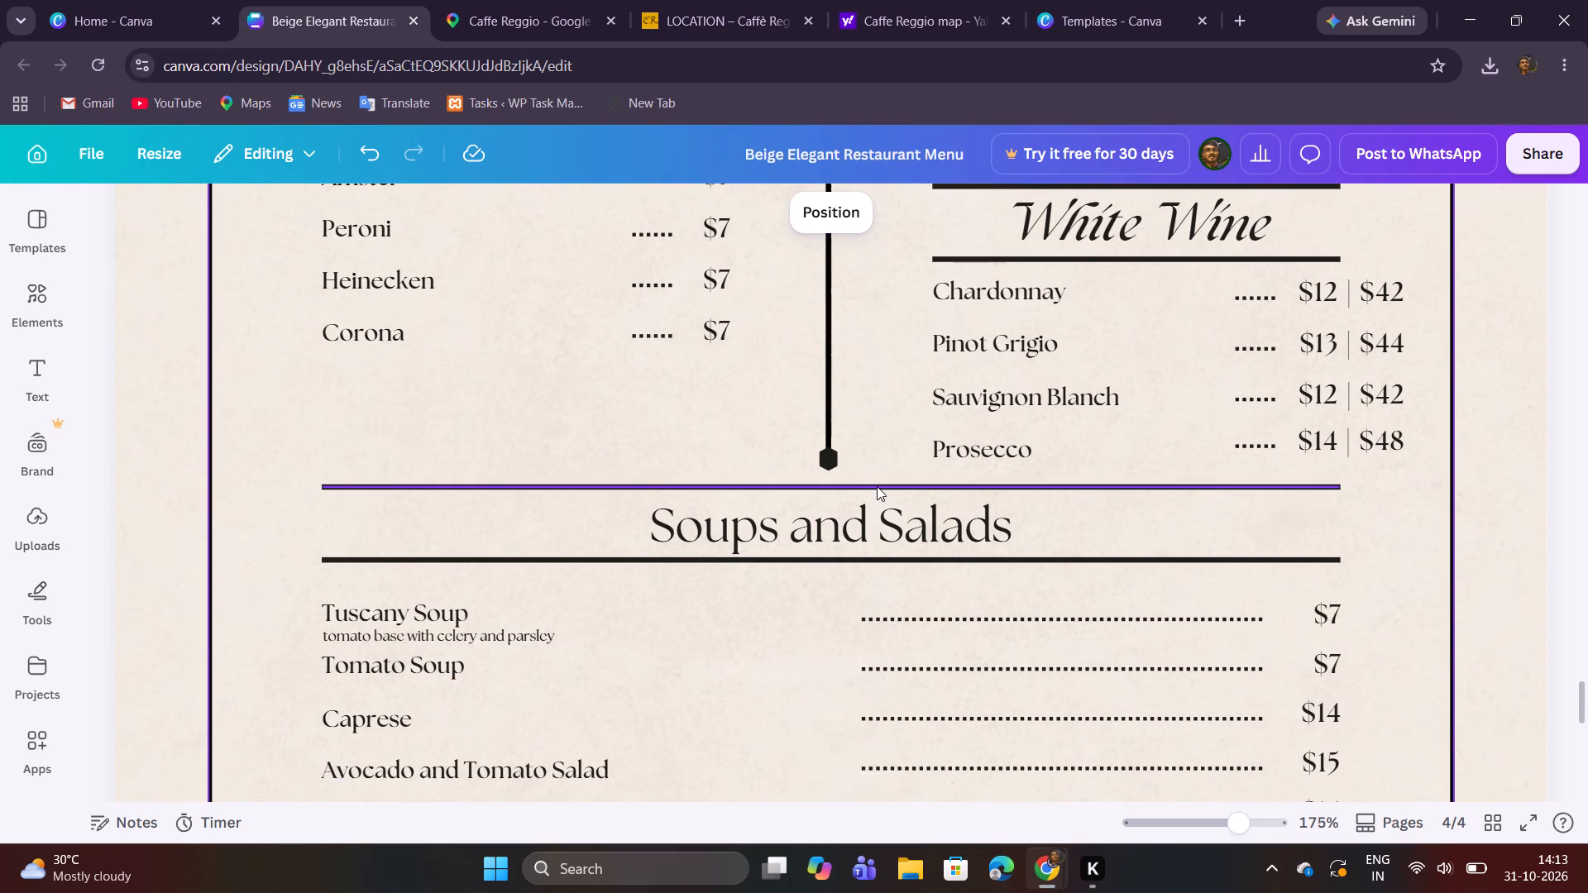
pyautogui.scroll(3, 882, 480)
pyautogui.scroll(-2, 882, 480)
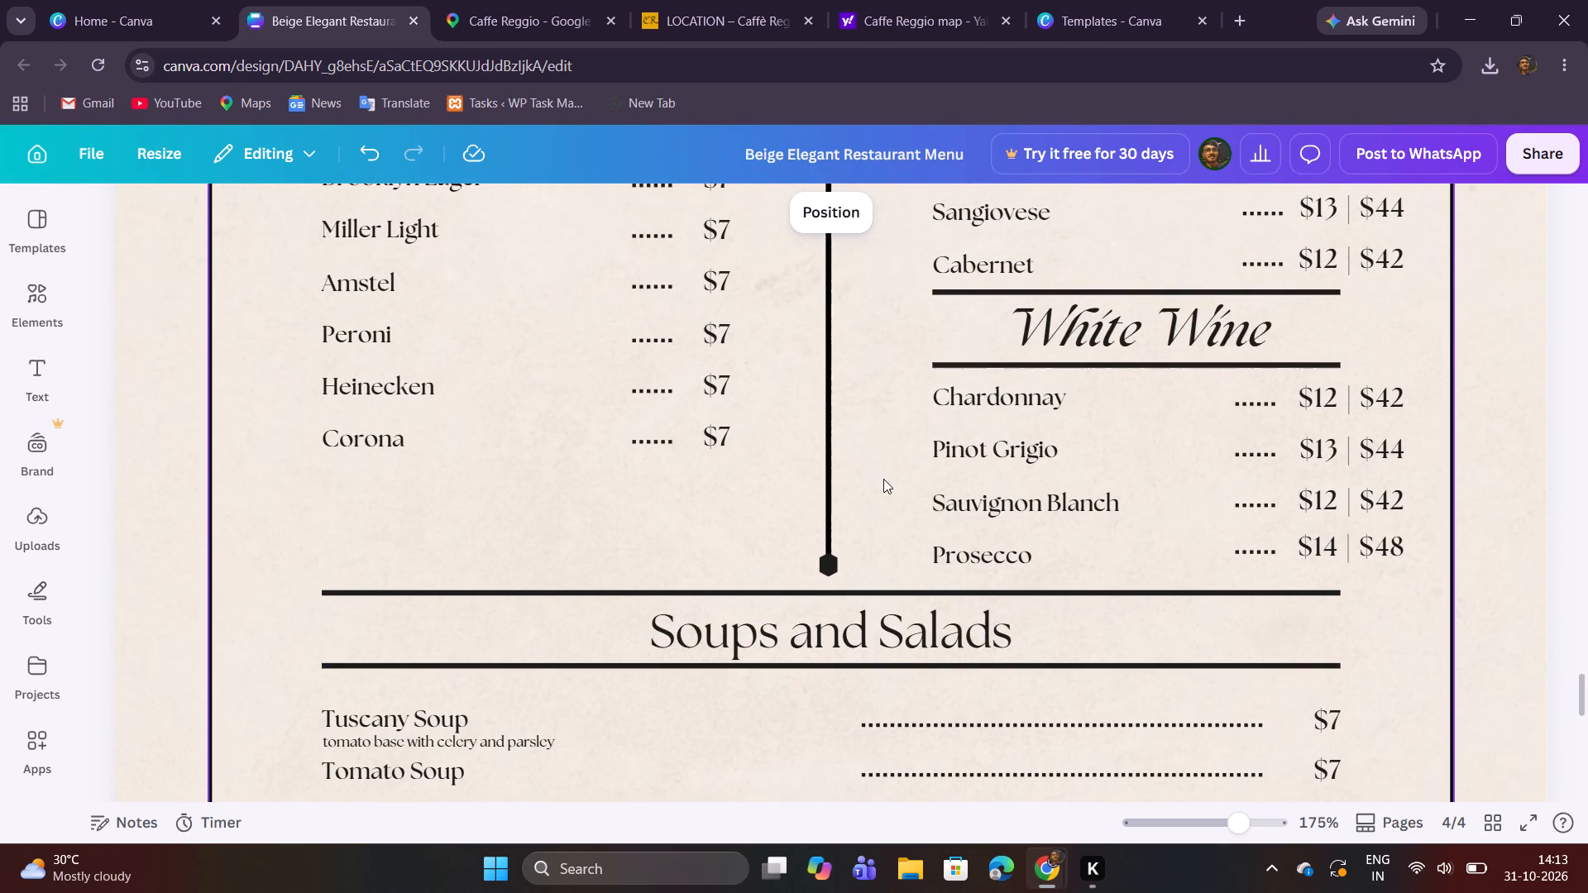
pyautogui.click(480, 0)
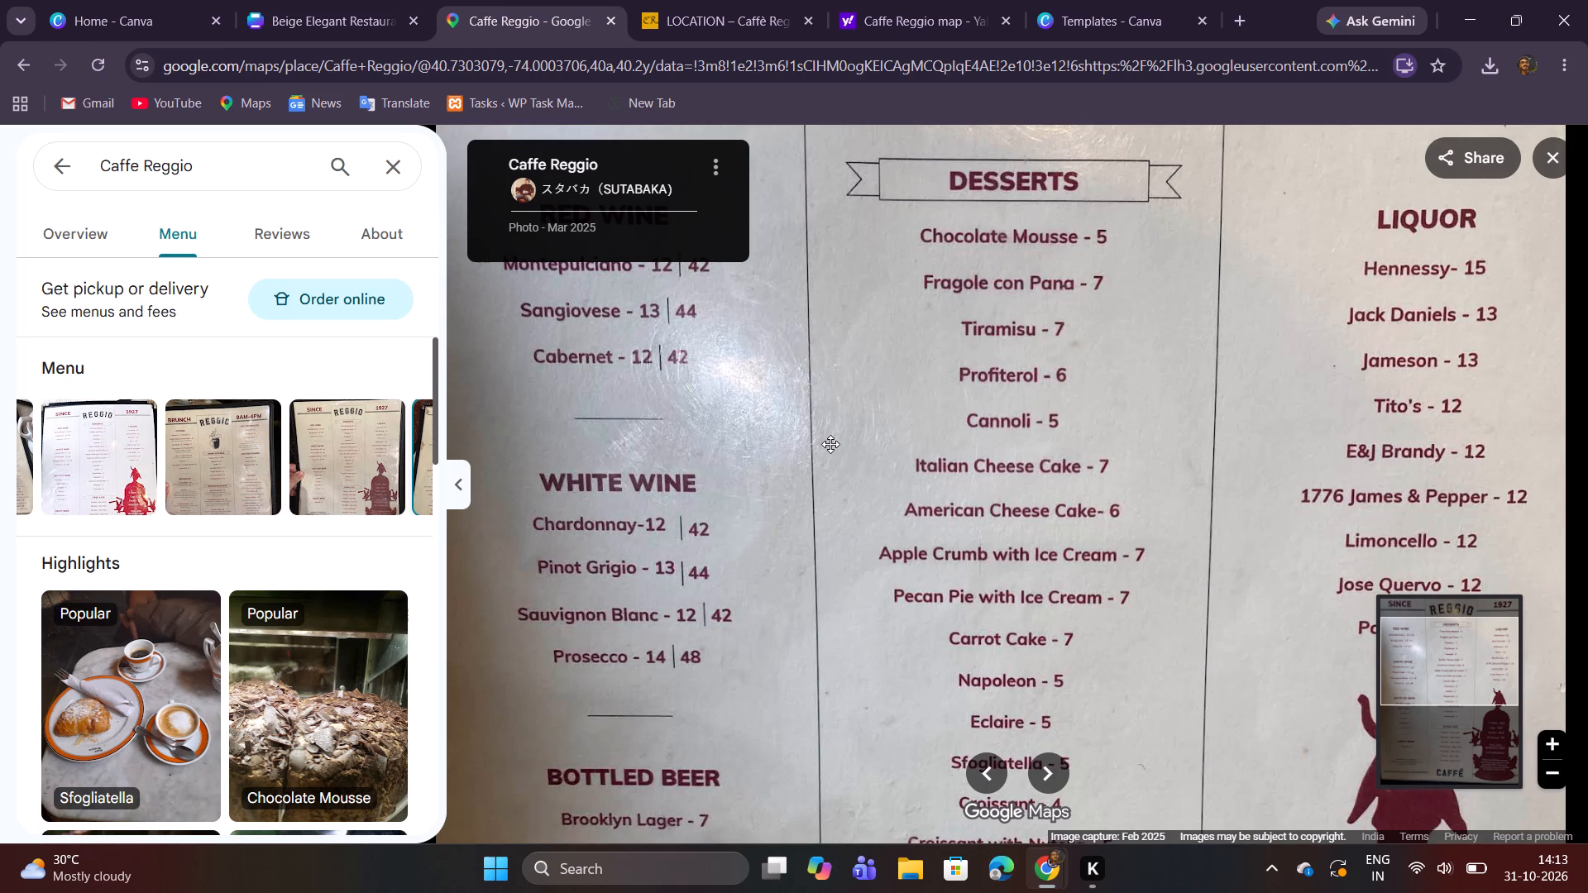
pyautogui.moveTo(832, 446); pyautogui.dragTo(850, 188)
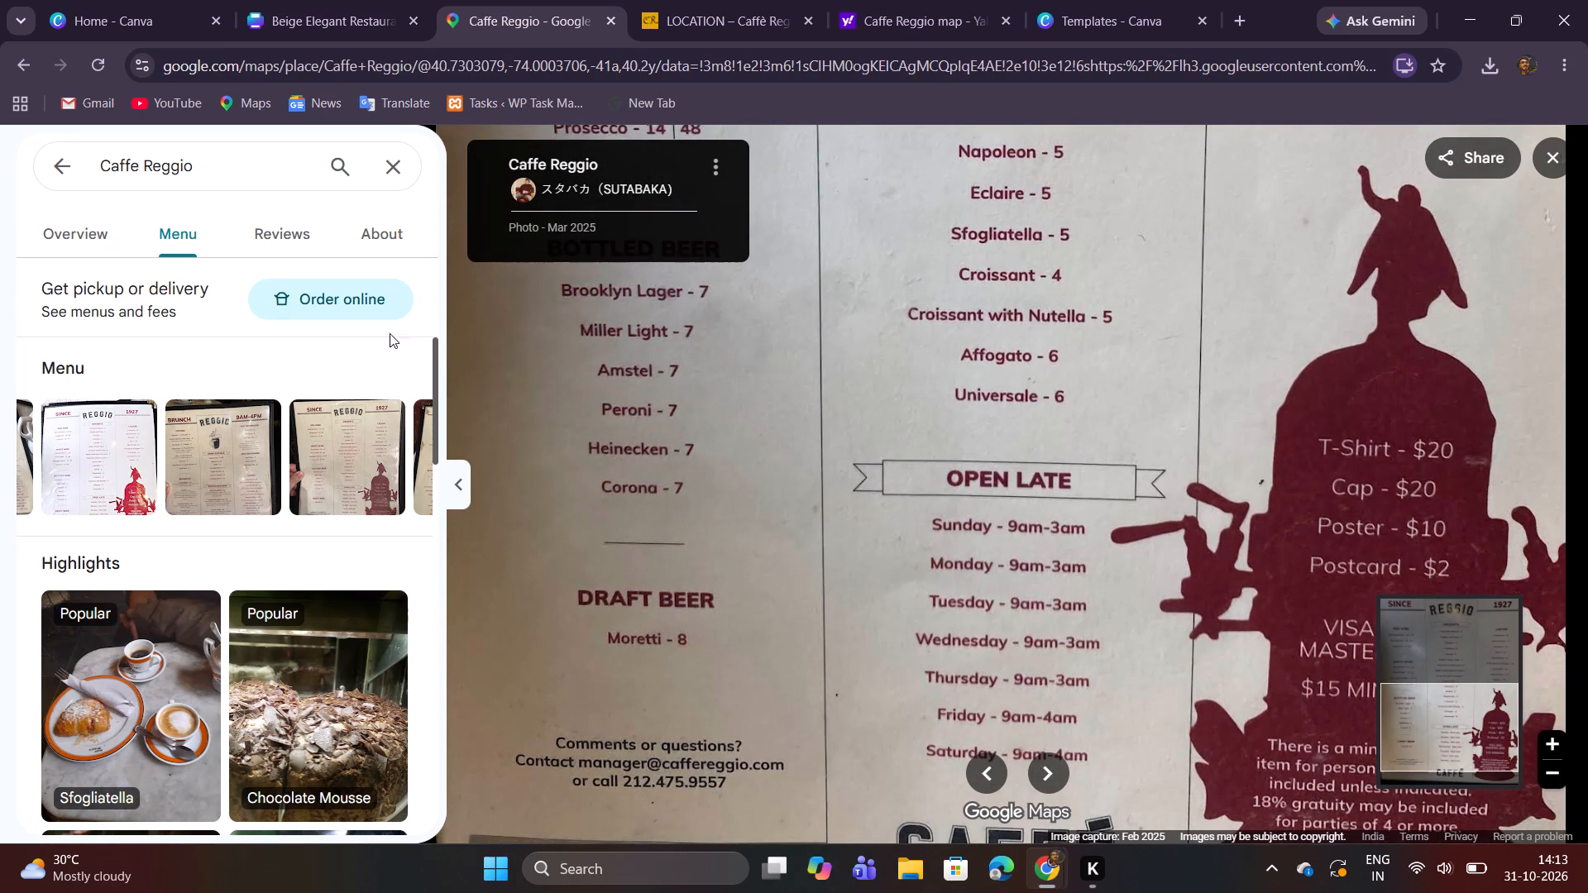
pyautogui.click(289, 7)
pyautogui.moveTo(875, 444); pyautogui.dragTo(874, 511)
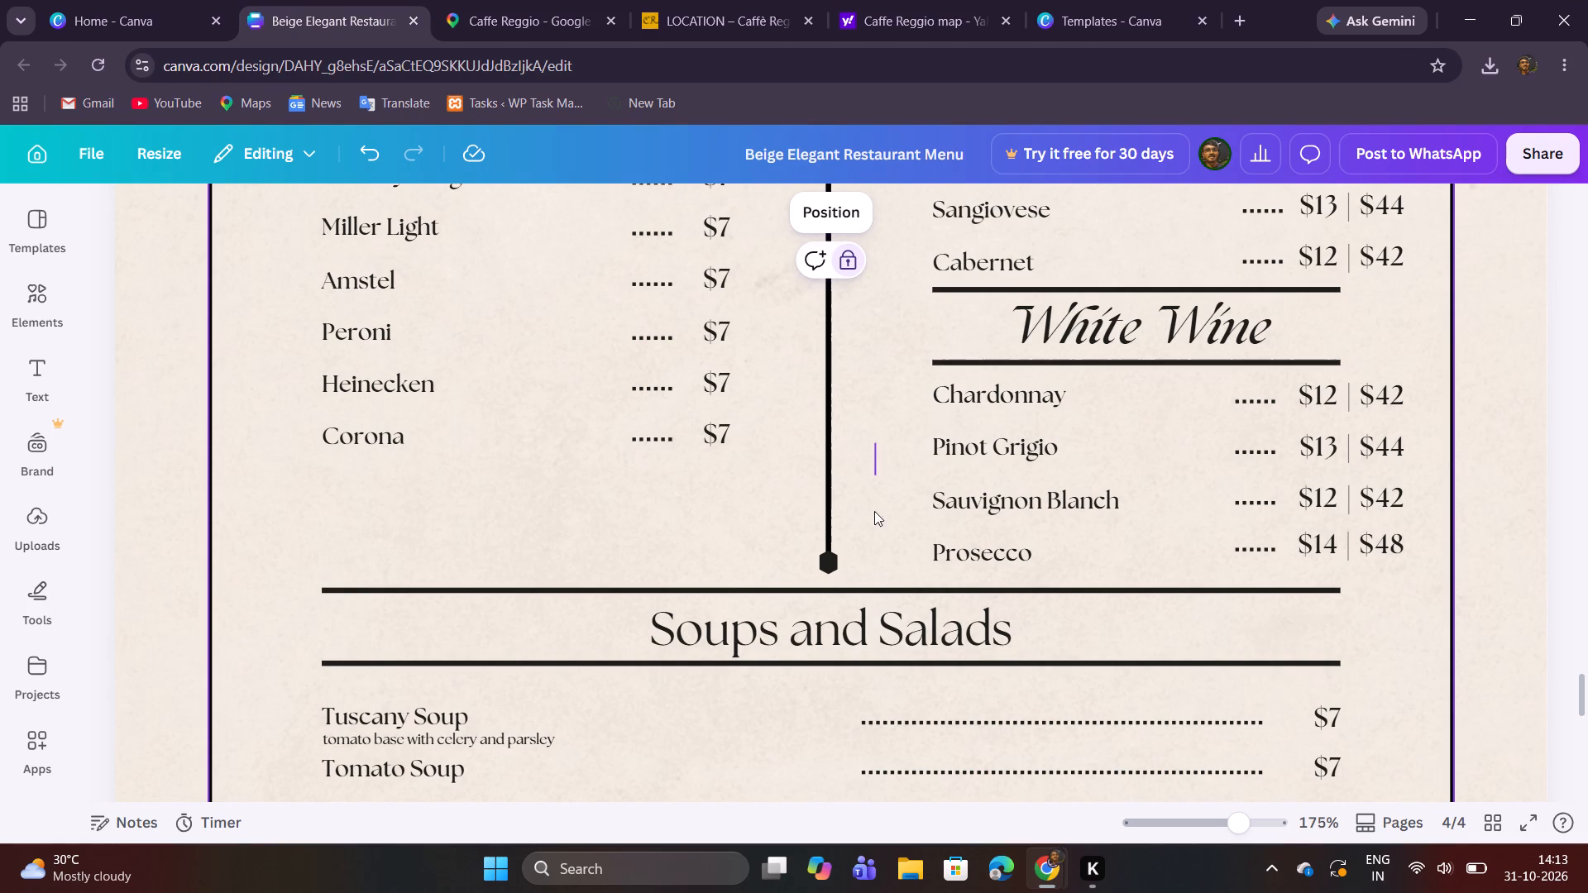
pyautogui.moveTo(874, 511); pyautogui.dragTo(876, 542)
# Move the whole bottled beer list, with its leaders and prices, up closer beneath the Botteled Beer heading.
pyautogui.scroll(3, 886, 452)
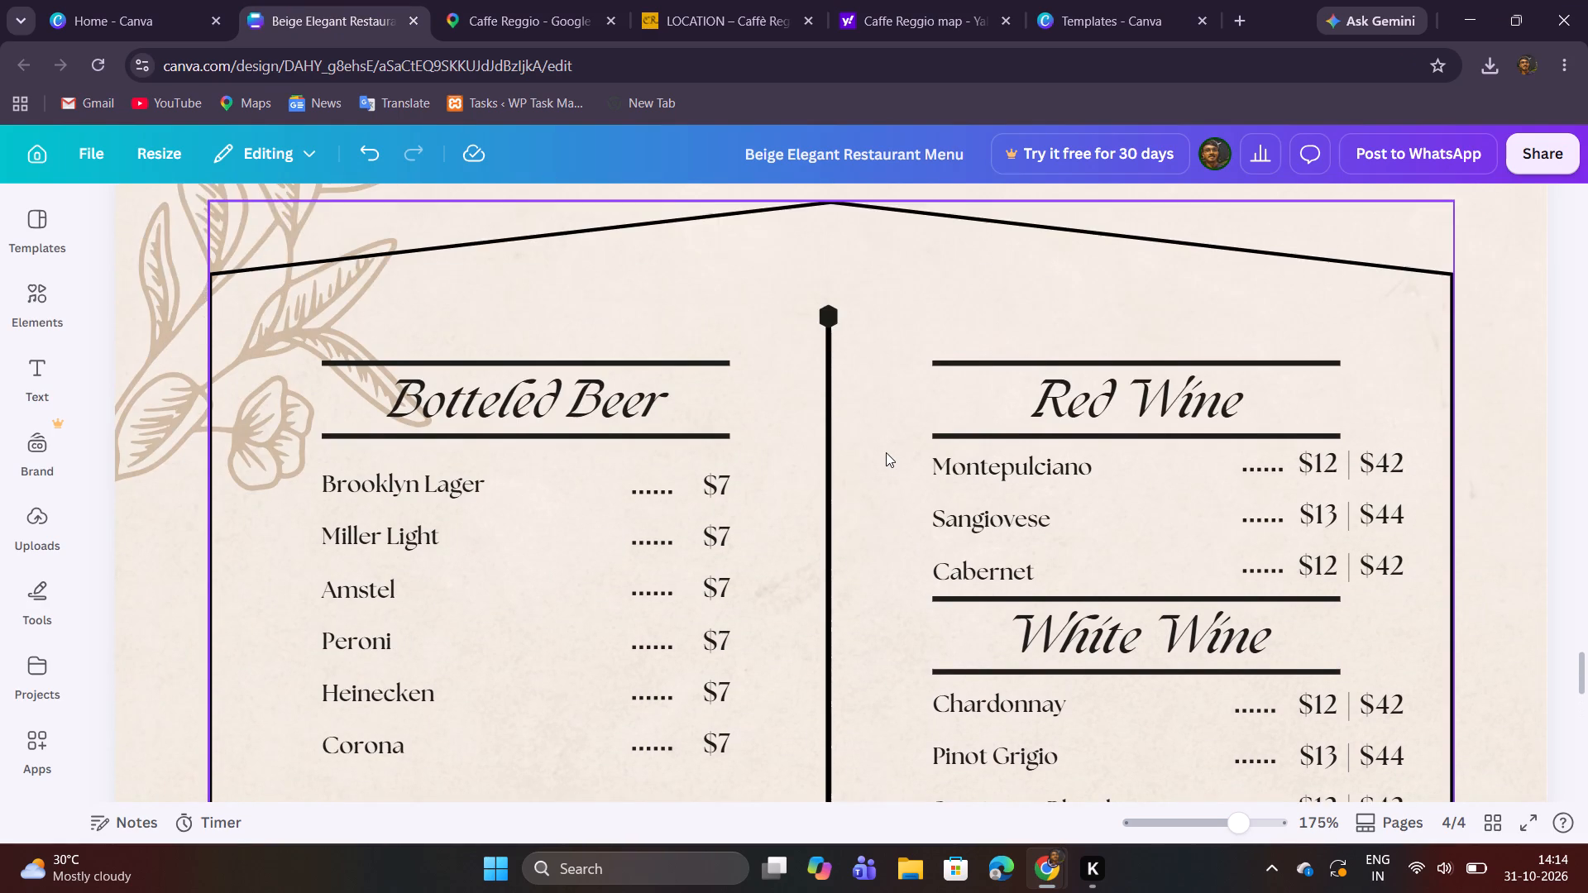
pyautogui.scroll(-1, 886, 452)
pyautogui.moveTo(770, 680); pyautogui.dragTo(447, 461)
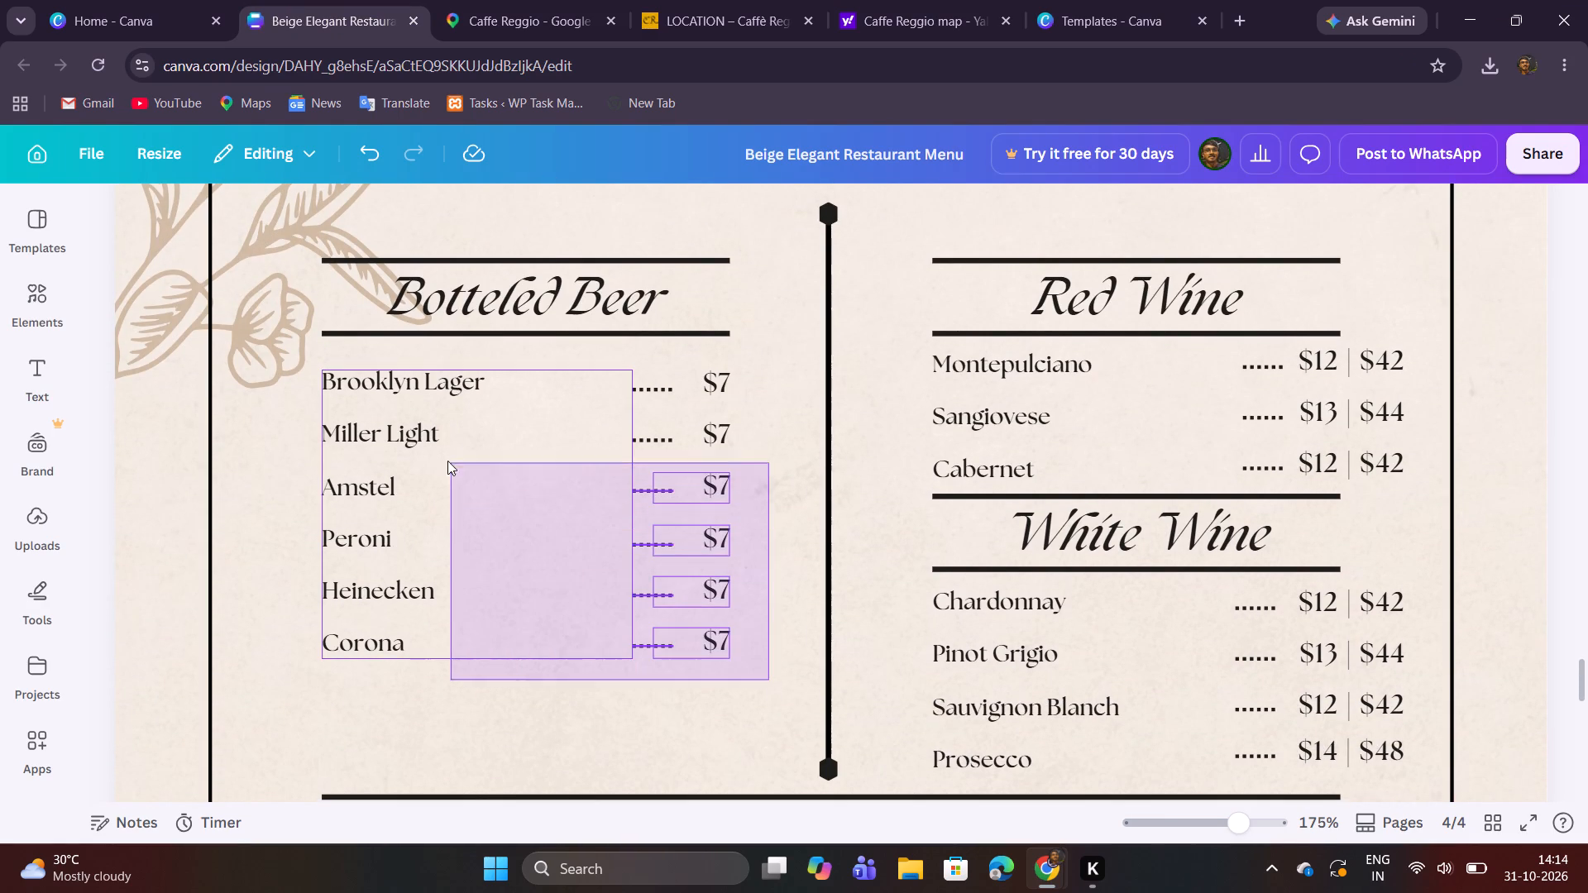
pyautogui.moveTo(447, 461); pyautogui.dragTo(419, 375)
pyautogui.click(538, 528)
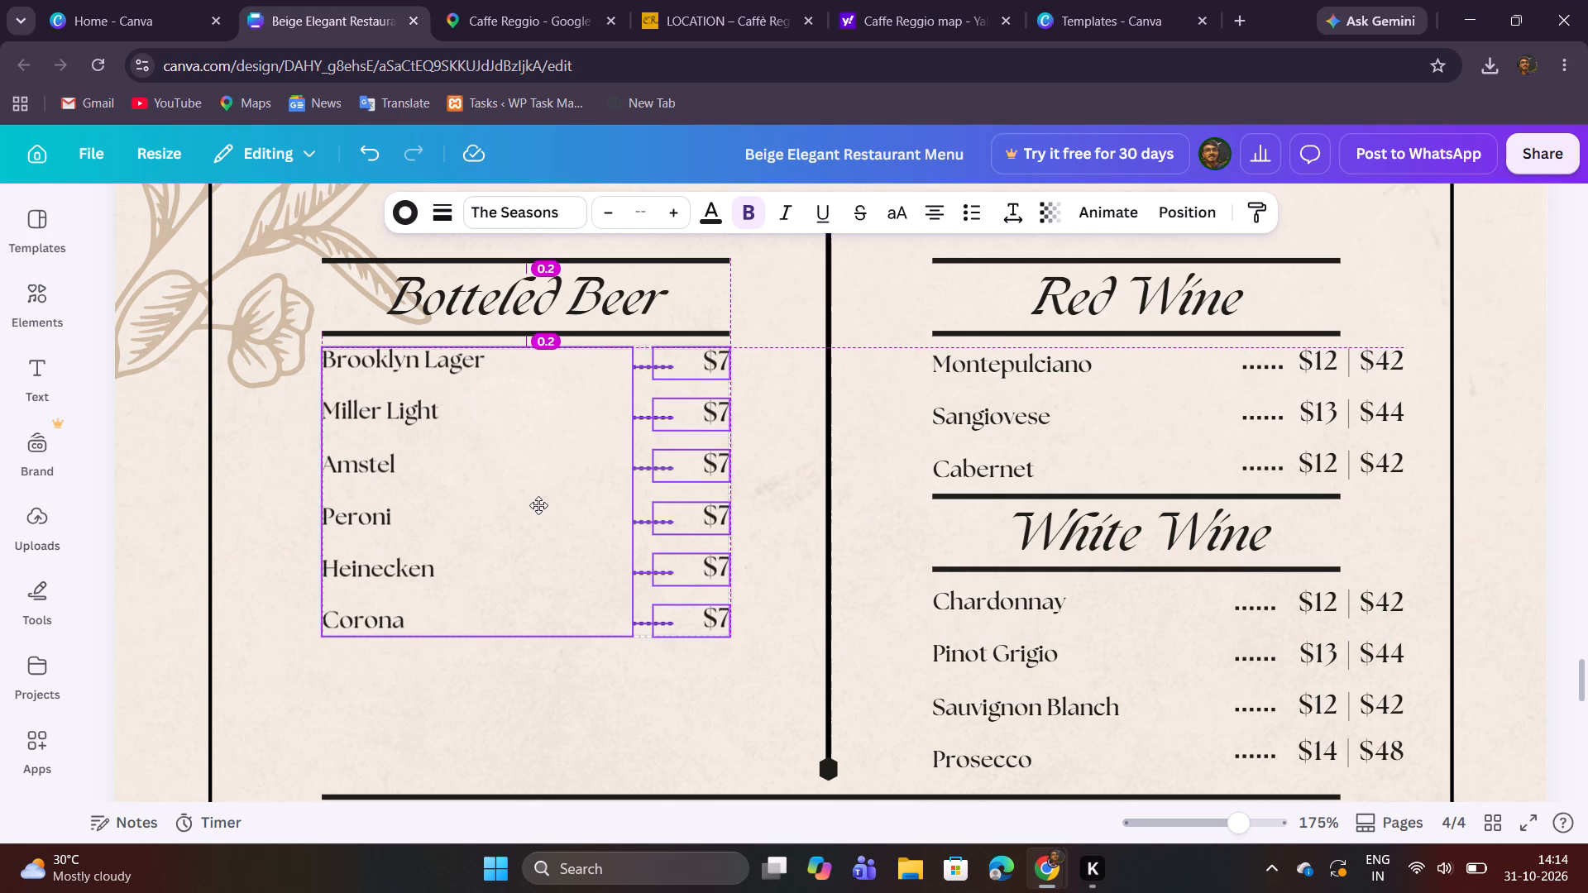
pyautogui.click(793, 618)
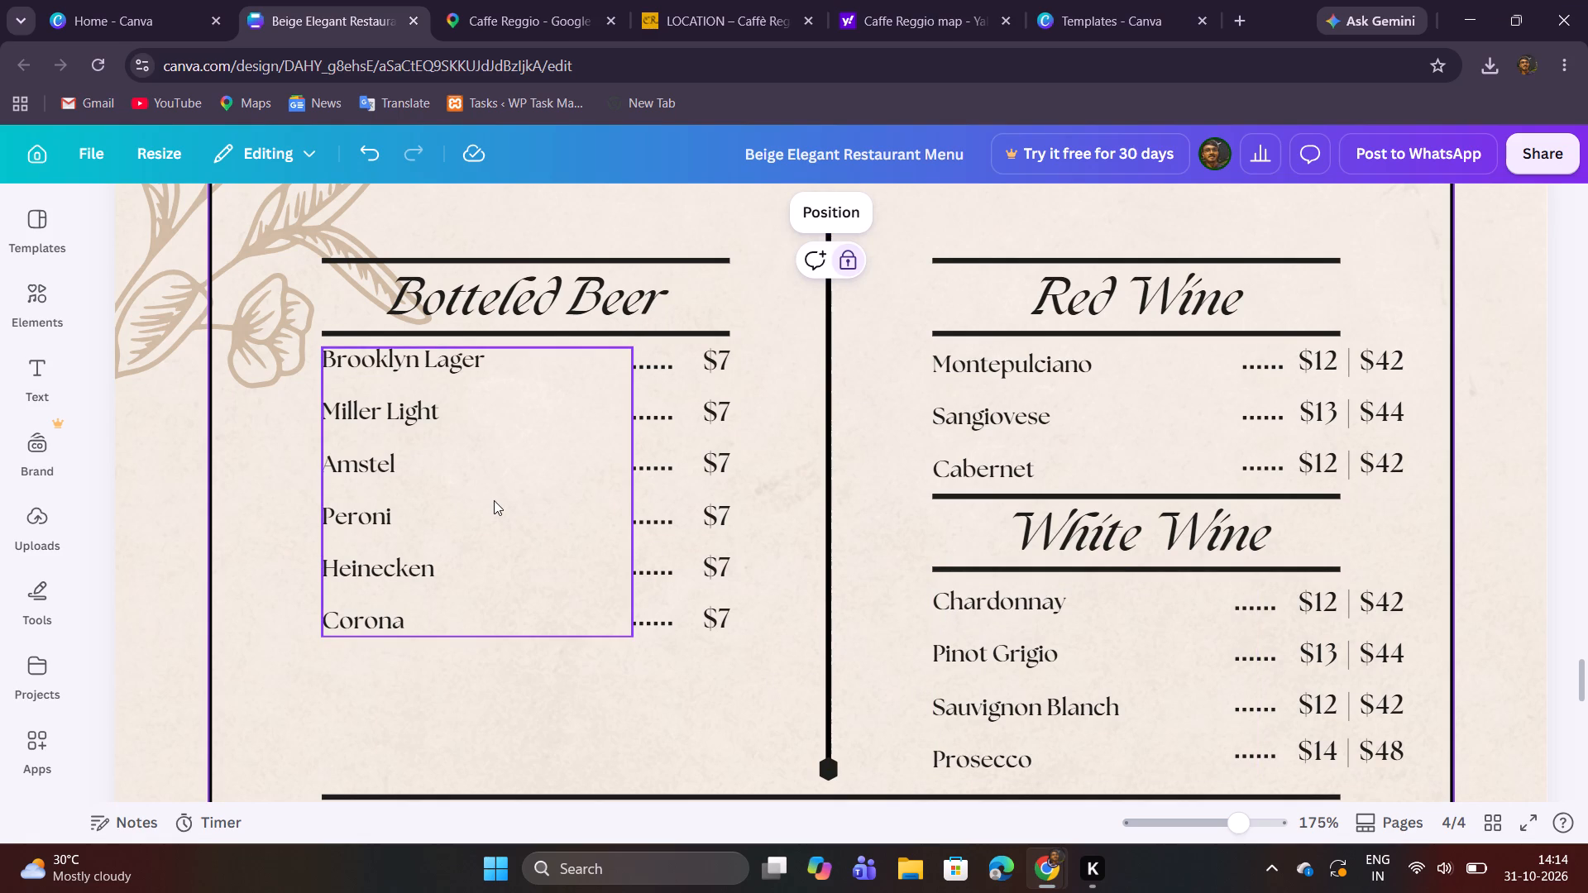
# Duplicate the Botteled Beer heading with its two rules and place the copy beneath the Corona row.
pyautogui.scroll(-2, 795, 504)
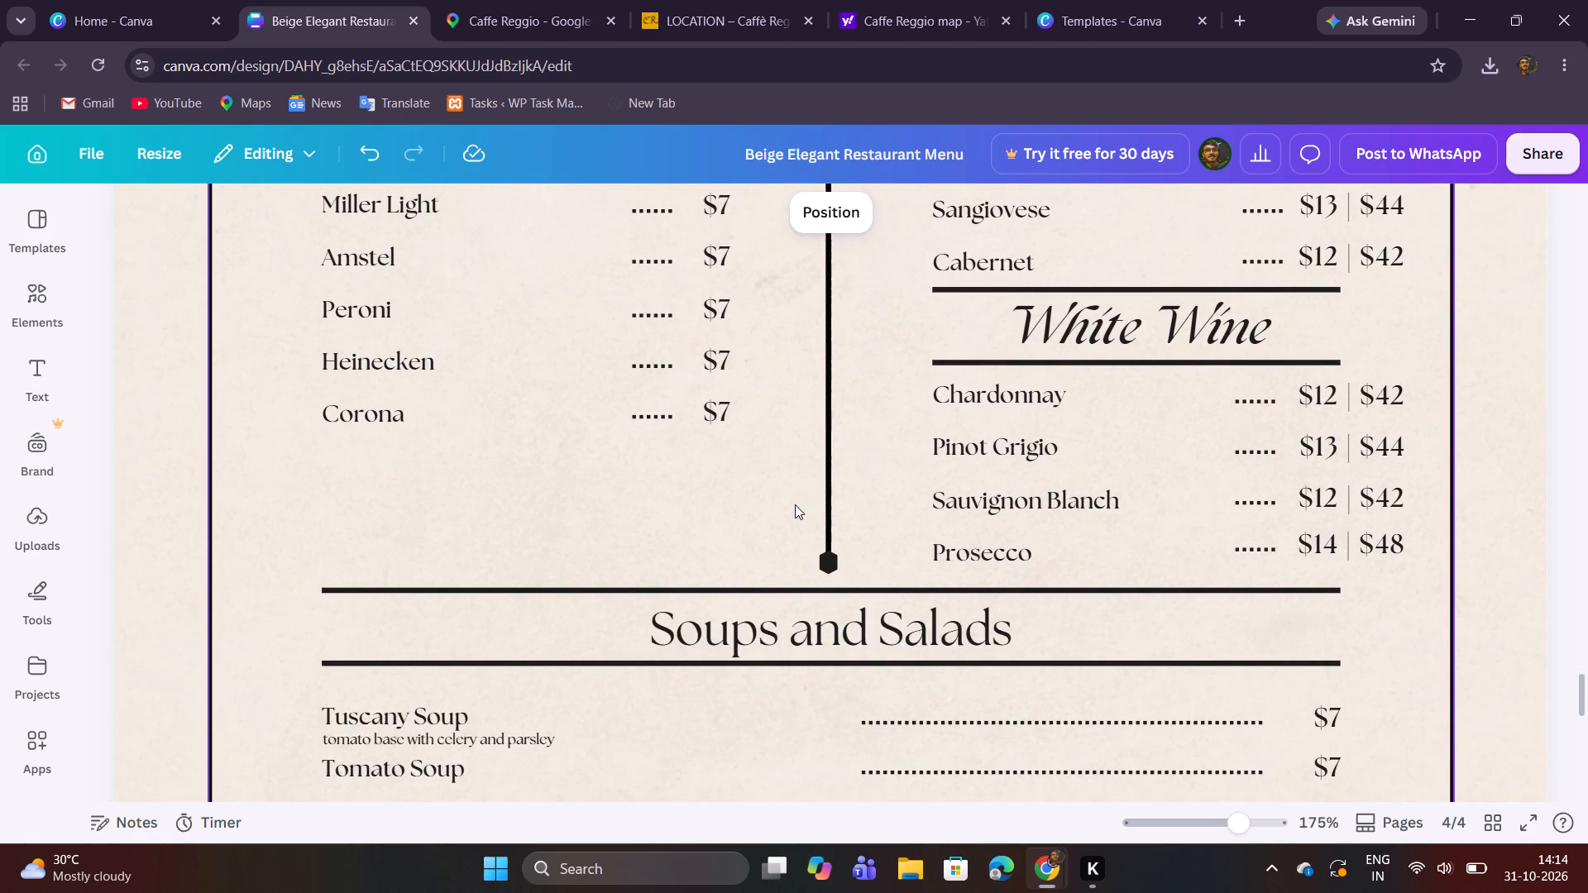
pyautogui.scroll(2, 795, 504)
pyautogui.moveTo(770, 336); pyautogui.dragTo(578, 267)
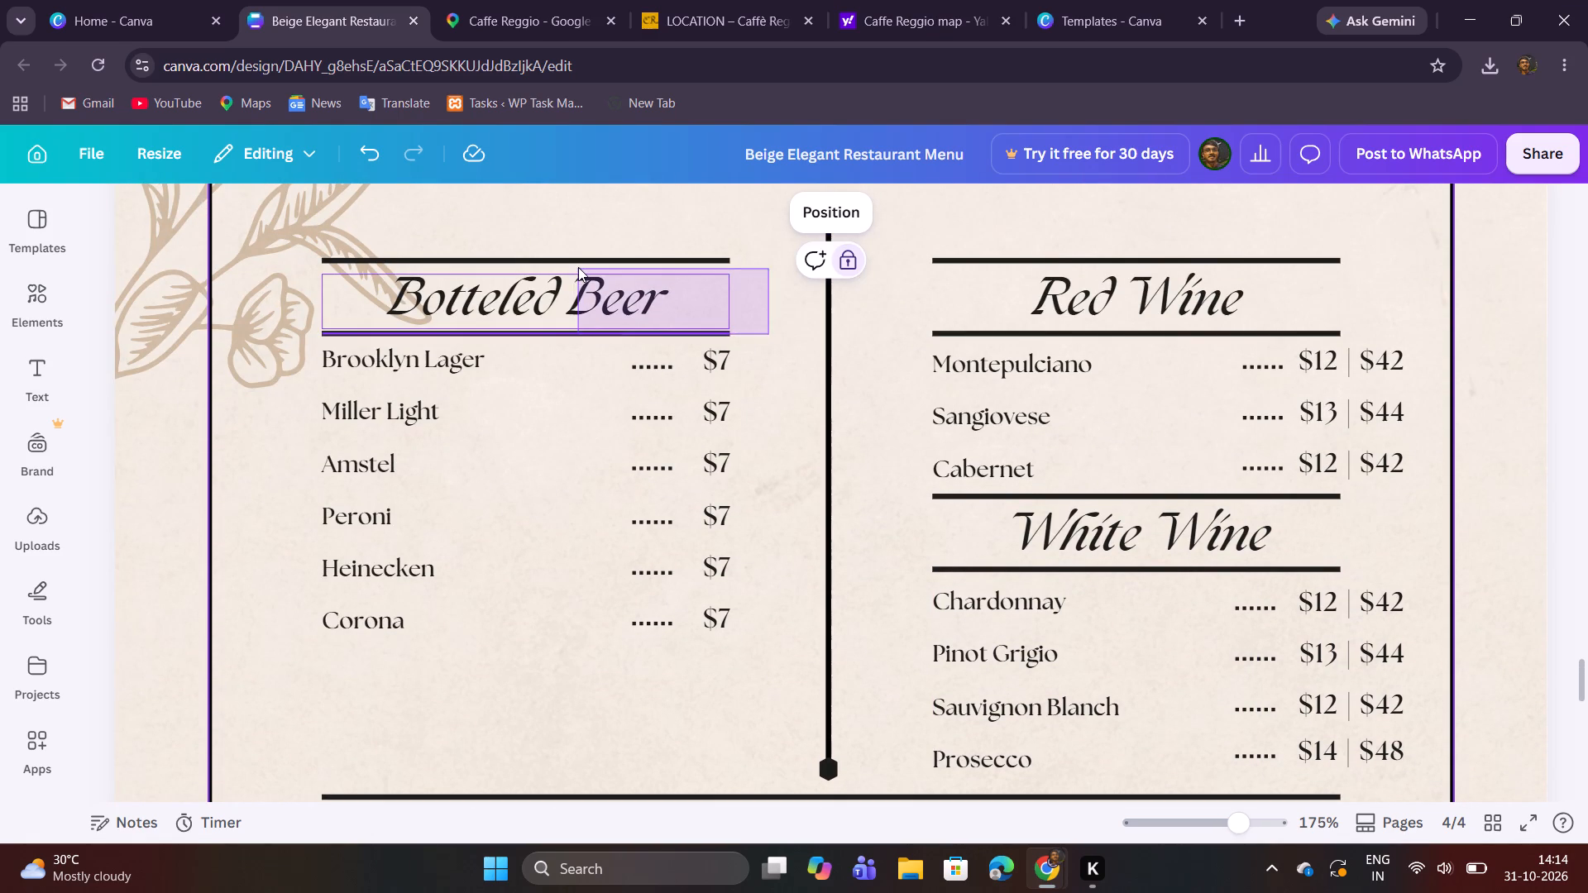
pyautogui.moveTo(578, 267); pyautogui.dragTo(576, 262)
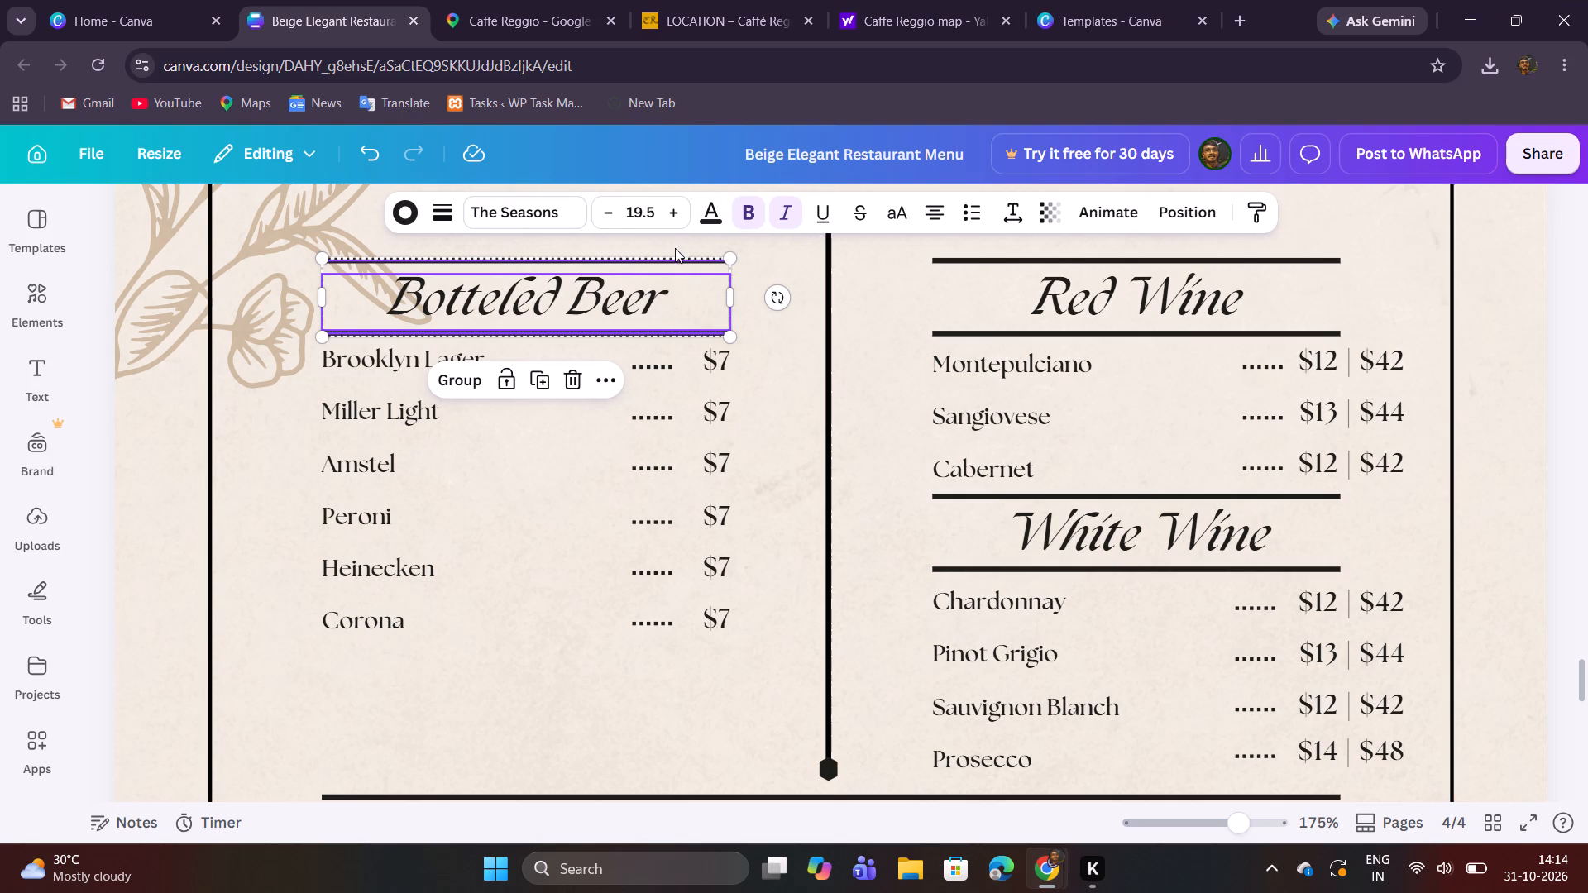
pyautogui.click(539, 382)
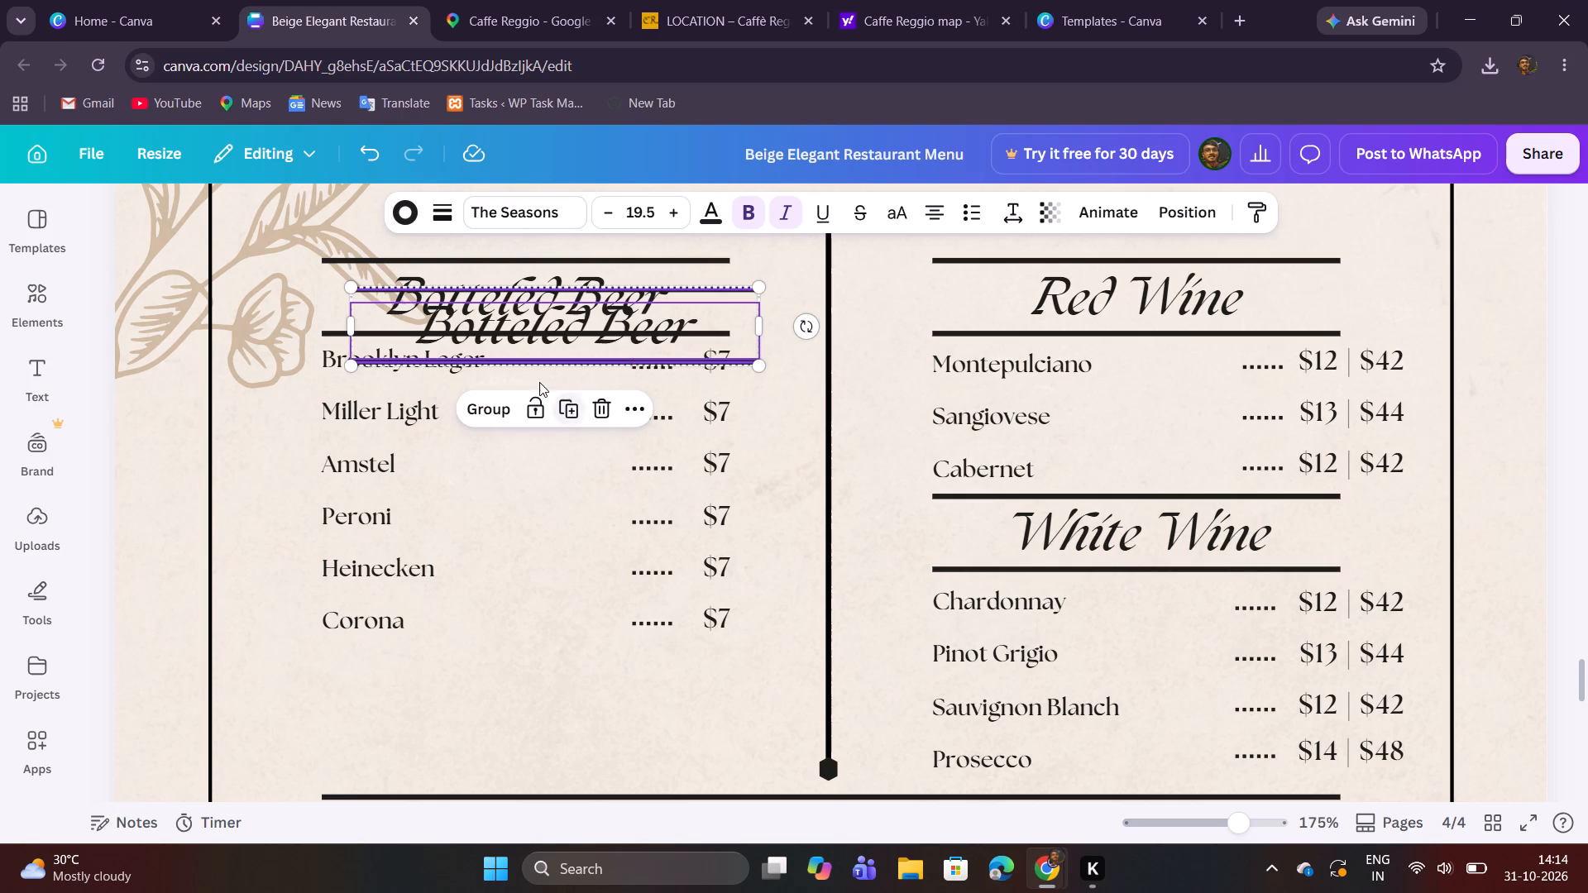
pyautogui.click(739, 332)
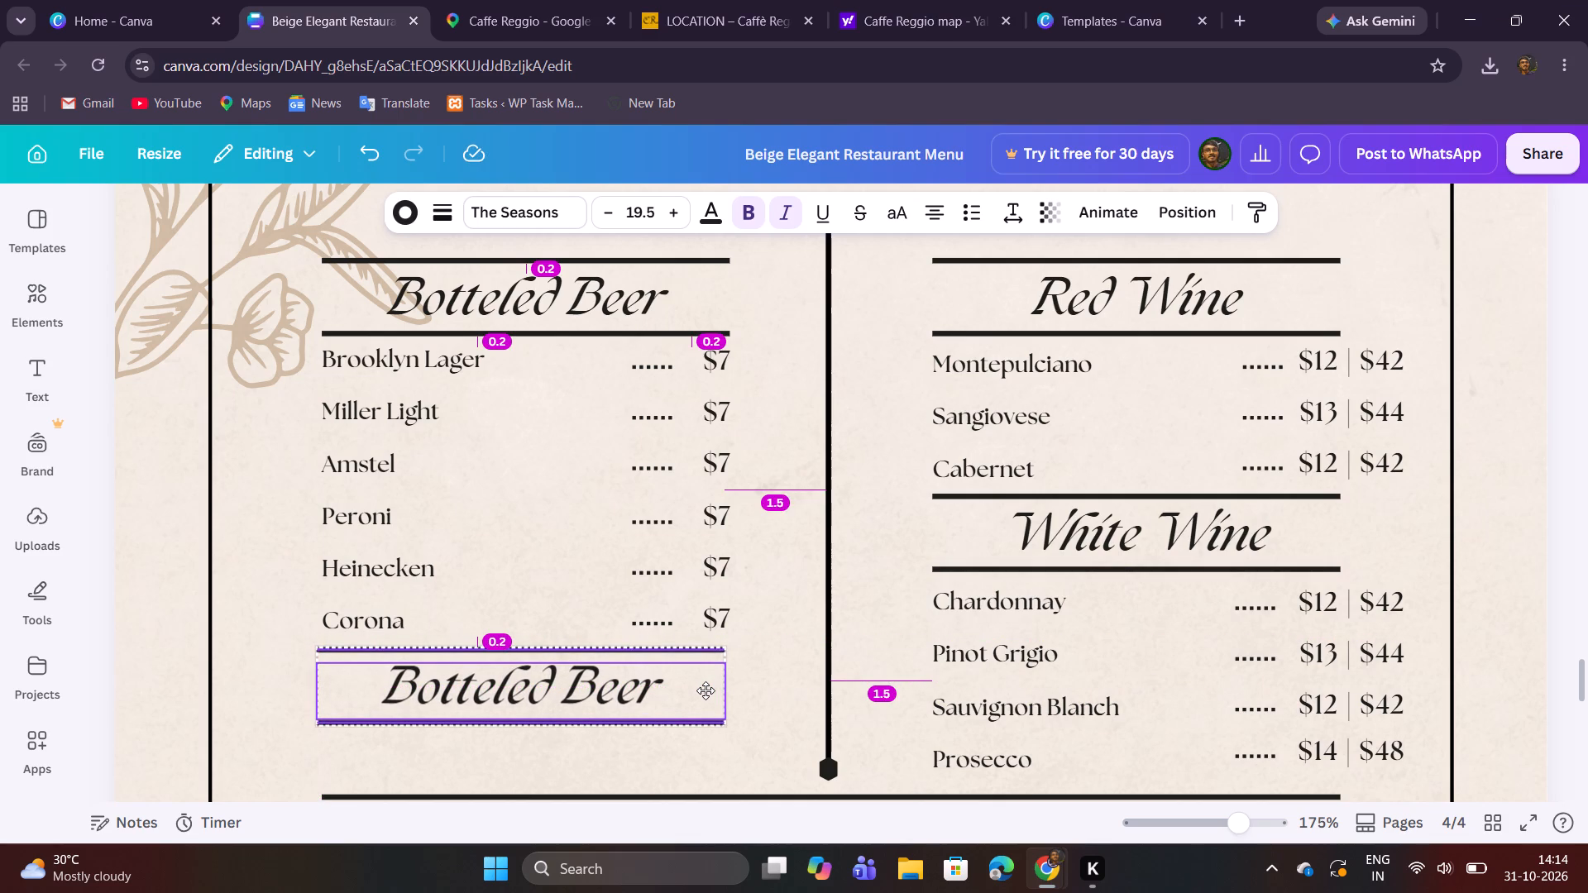
pyautogui.click(786, 652)
# Change the copied heading under Corona to "Draft Beer", checking the section name against the menu photo.
pyautogui.scroll(-1, 791, 614)
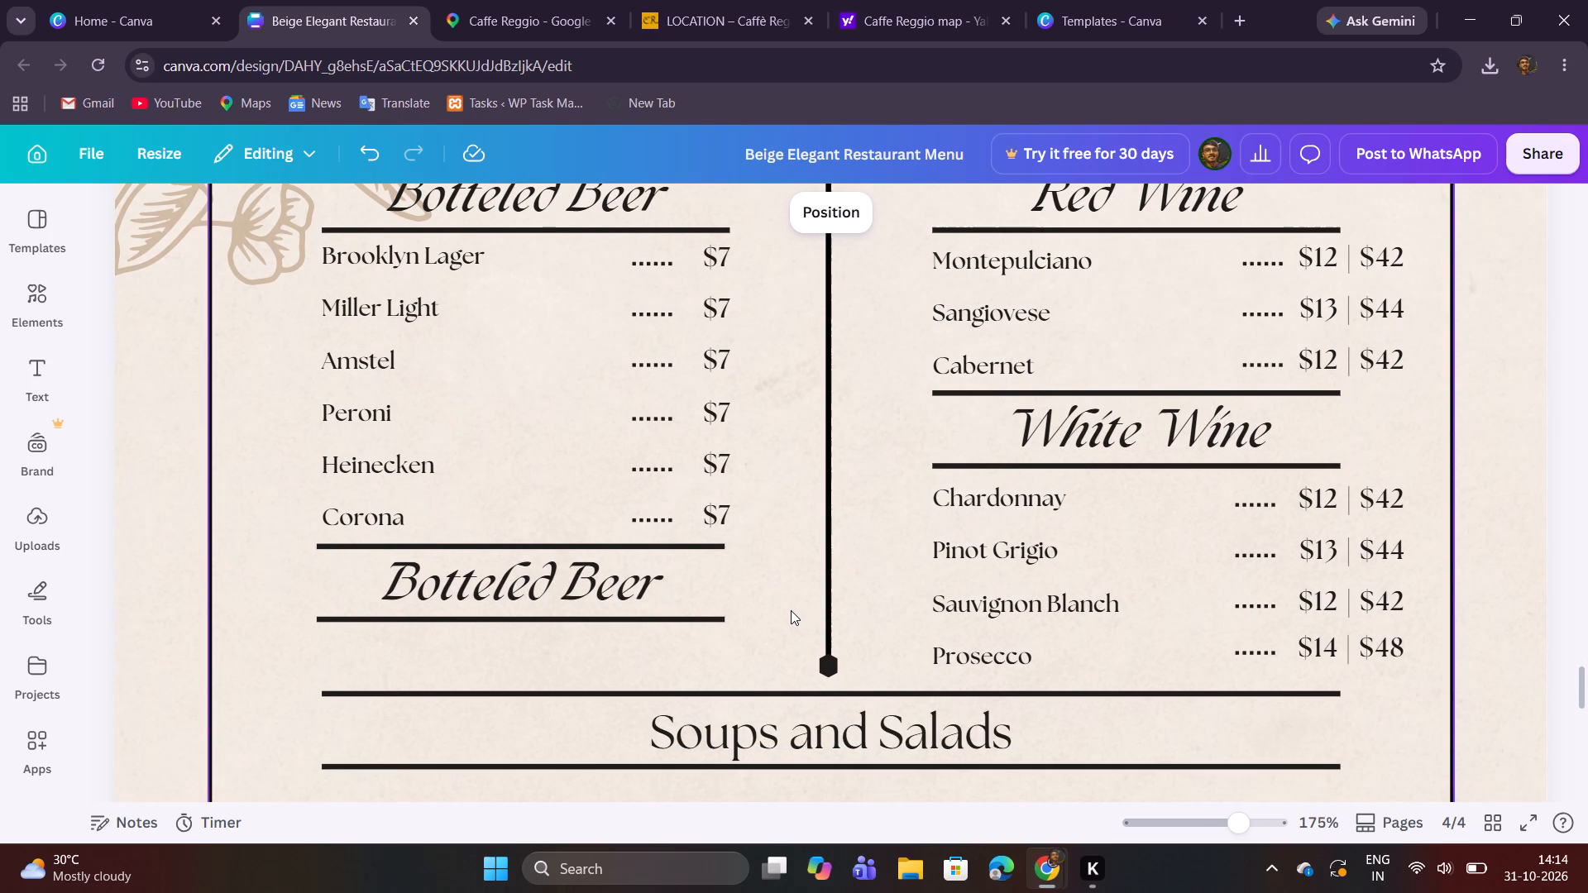
pyautogui.click(450, 0)
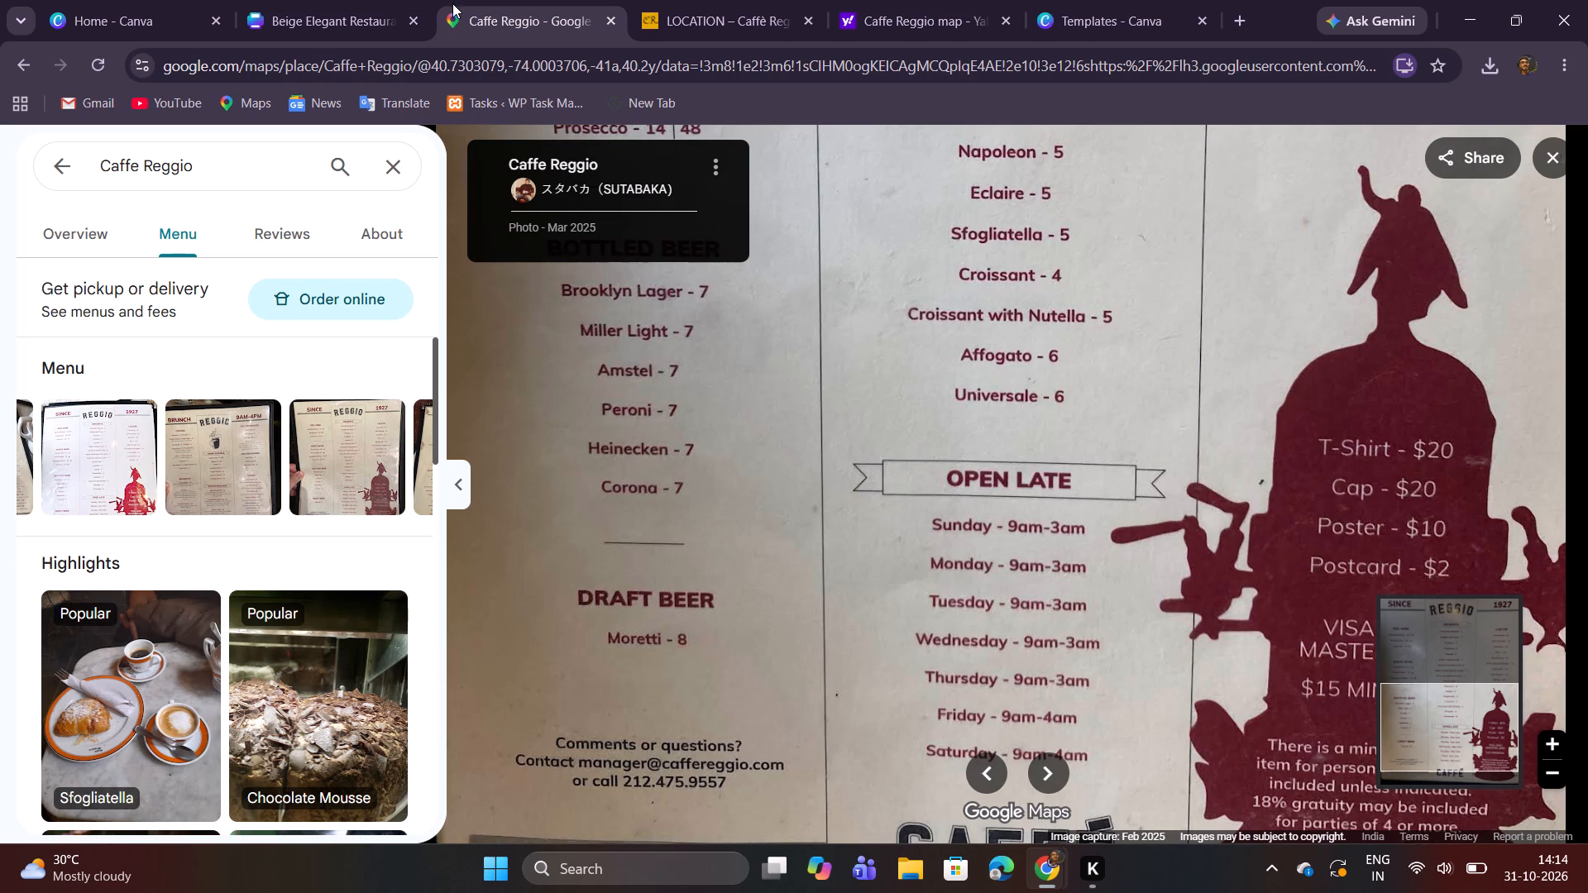
pyautogui.click(371, 0)
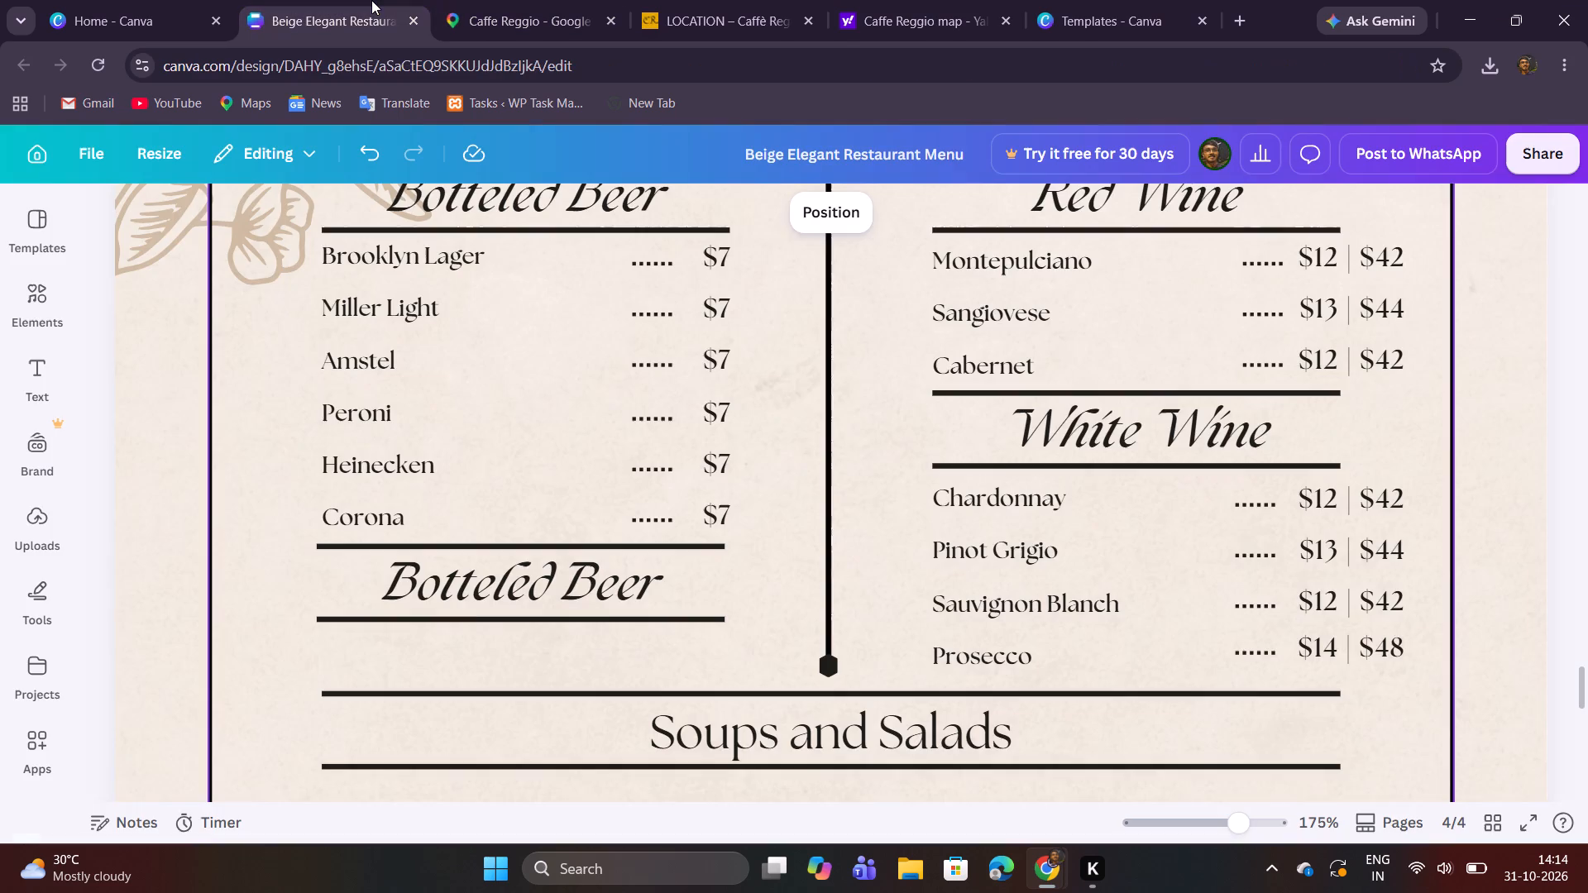
pyautogui.doubleClick(467, 602)
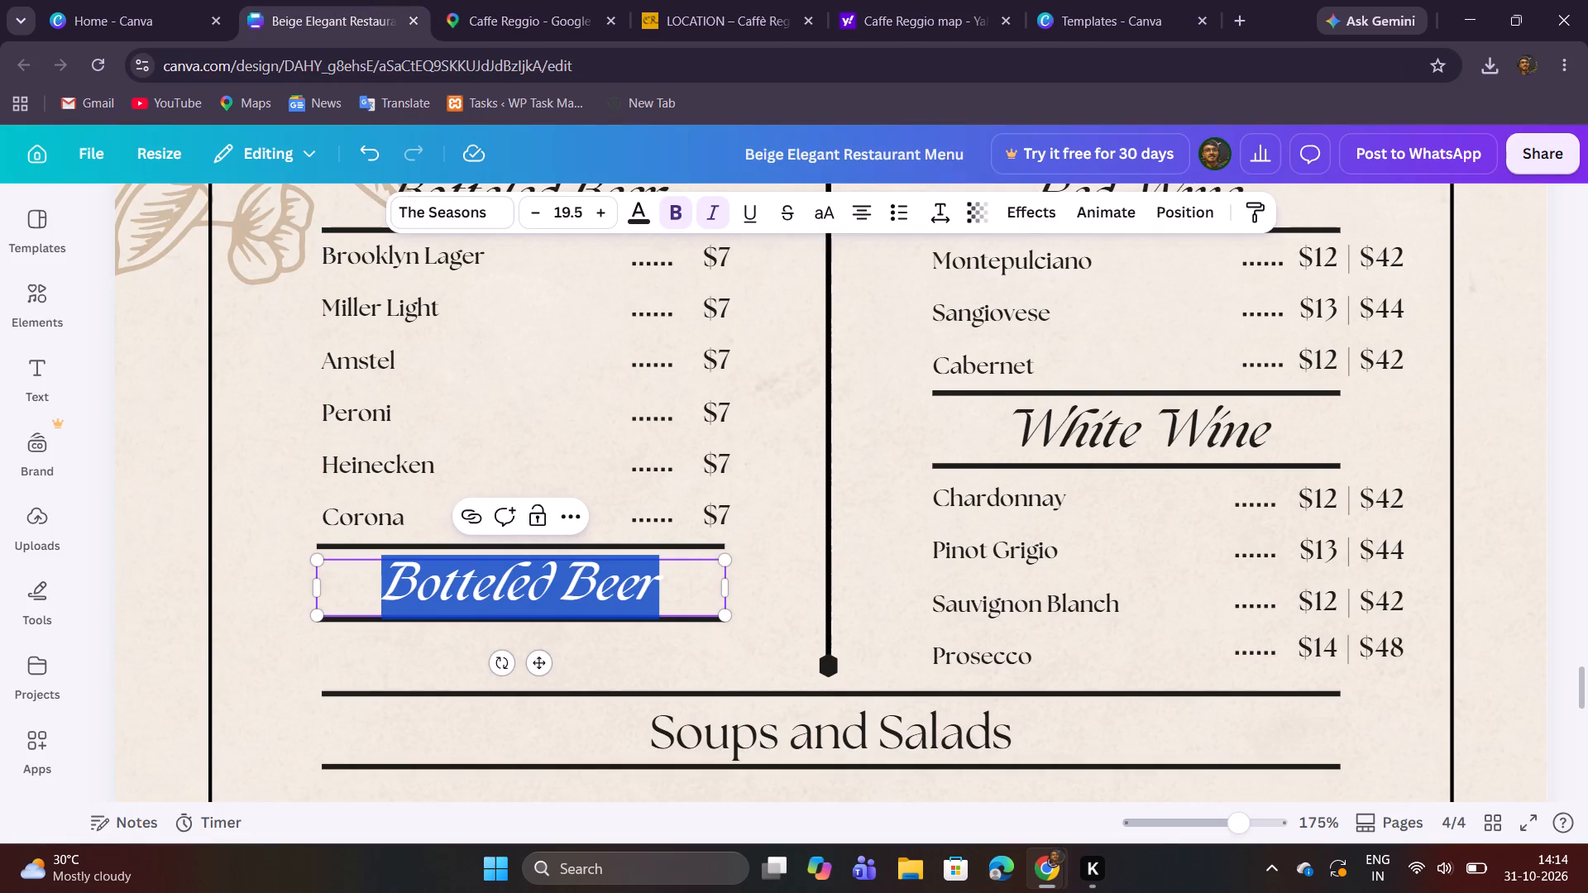
pyautogui.write('Dra')
pyautogui.write('ft Bee')
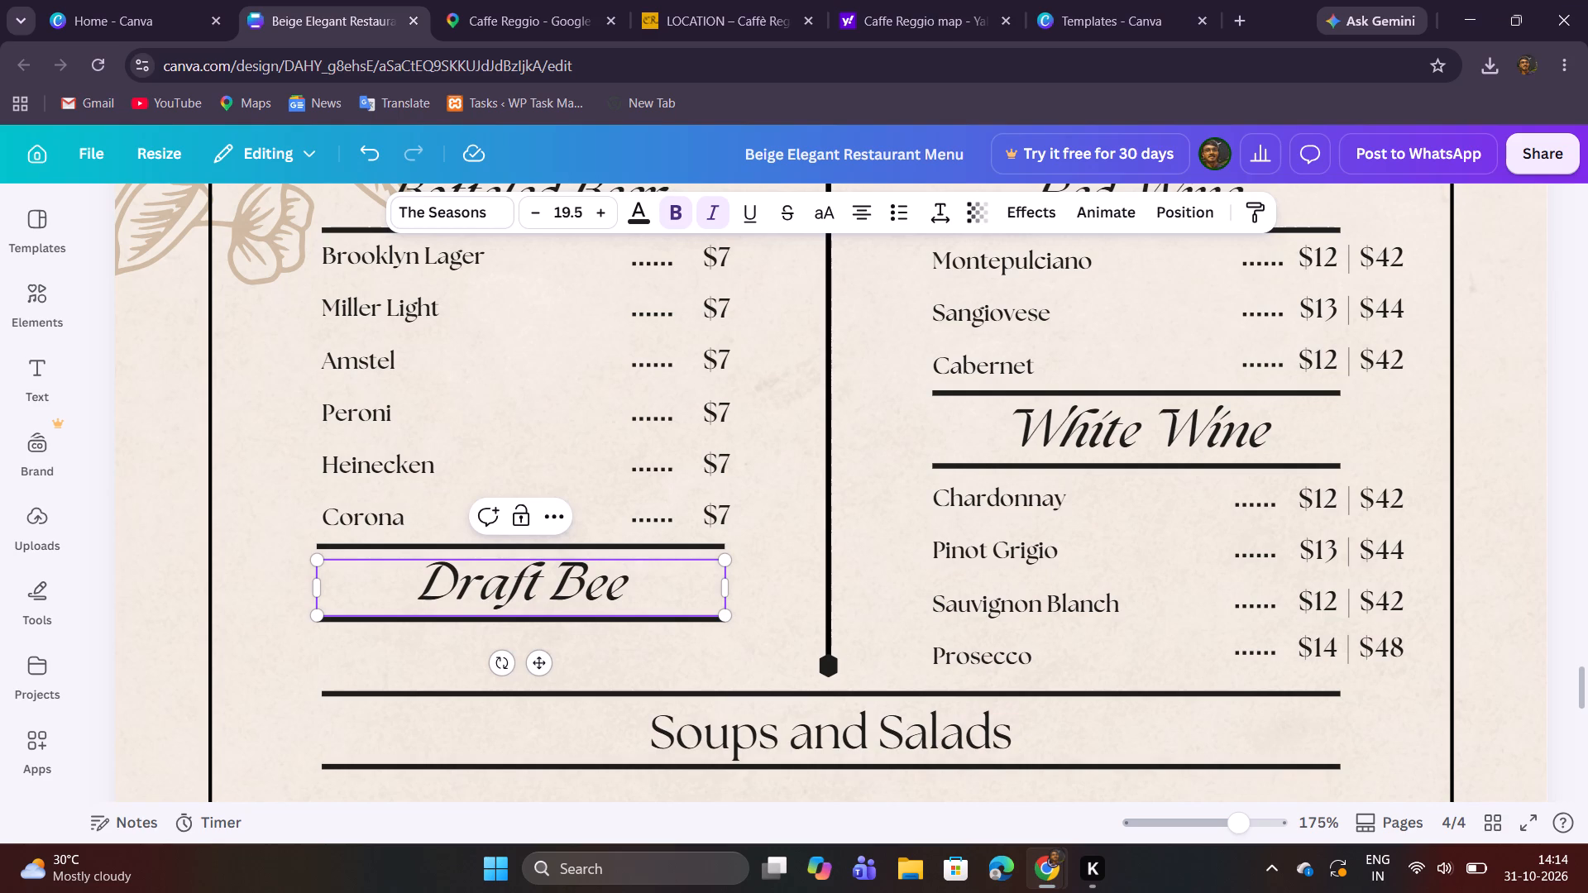
pyautogui.press('r')
pyautogui.click(823, 590)
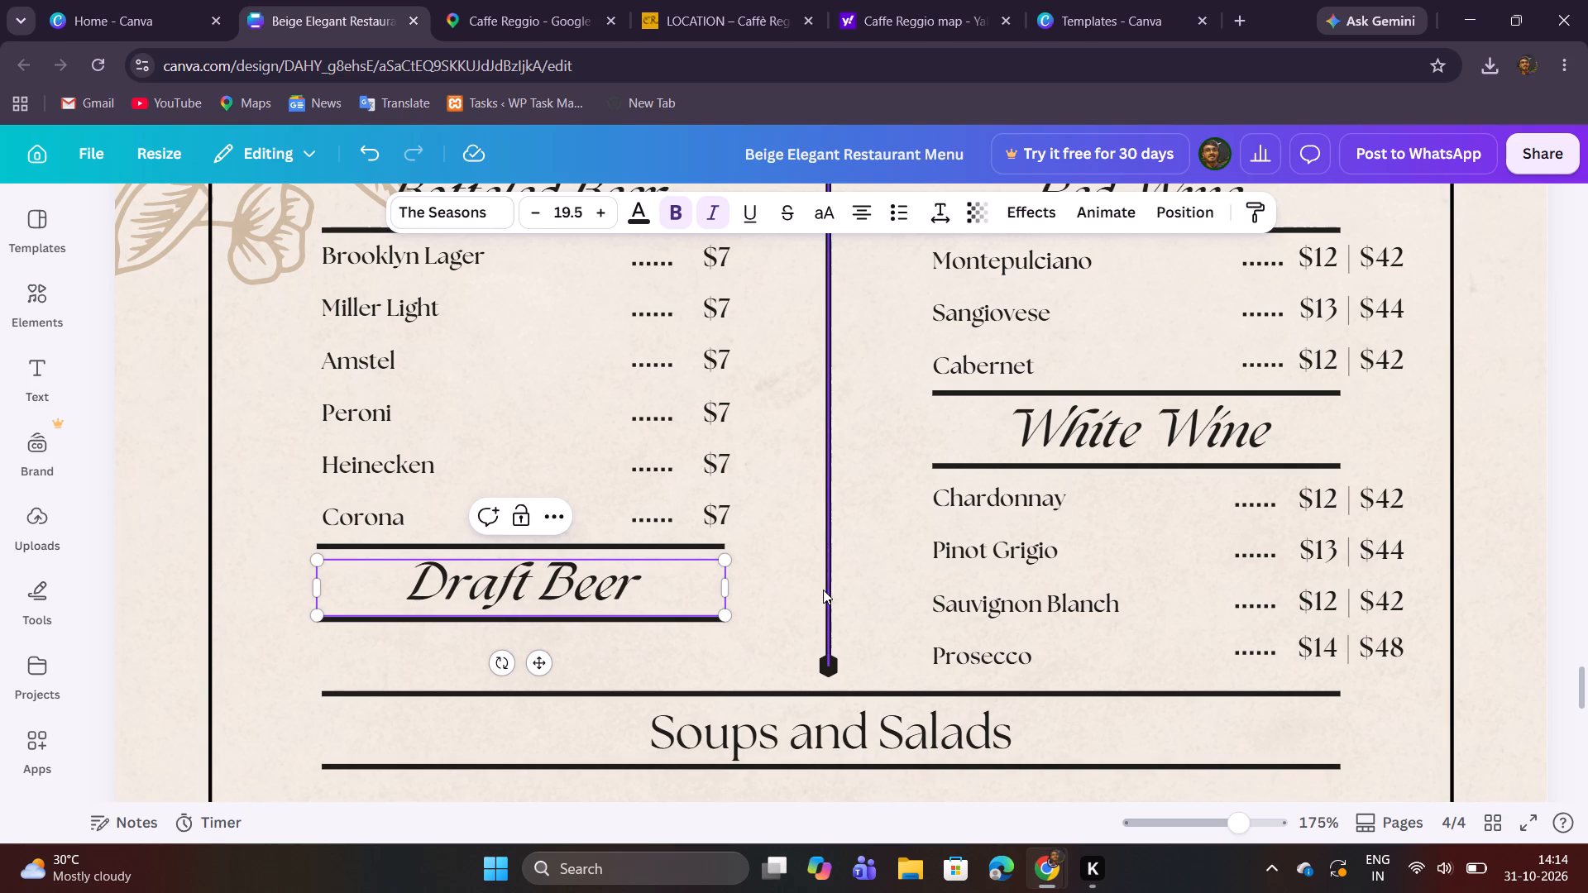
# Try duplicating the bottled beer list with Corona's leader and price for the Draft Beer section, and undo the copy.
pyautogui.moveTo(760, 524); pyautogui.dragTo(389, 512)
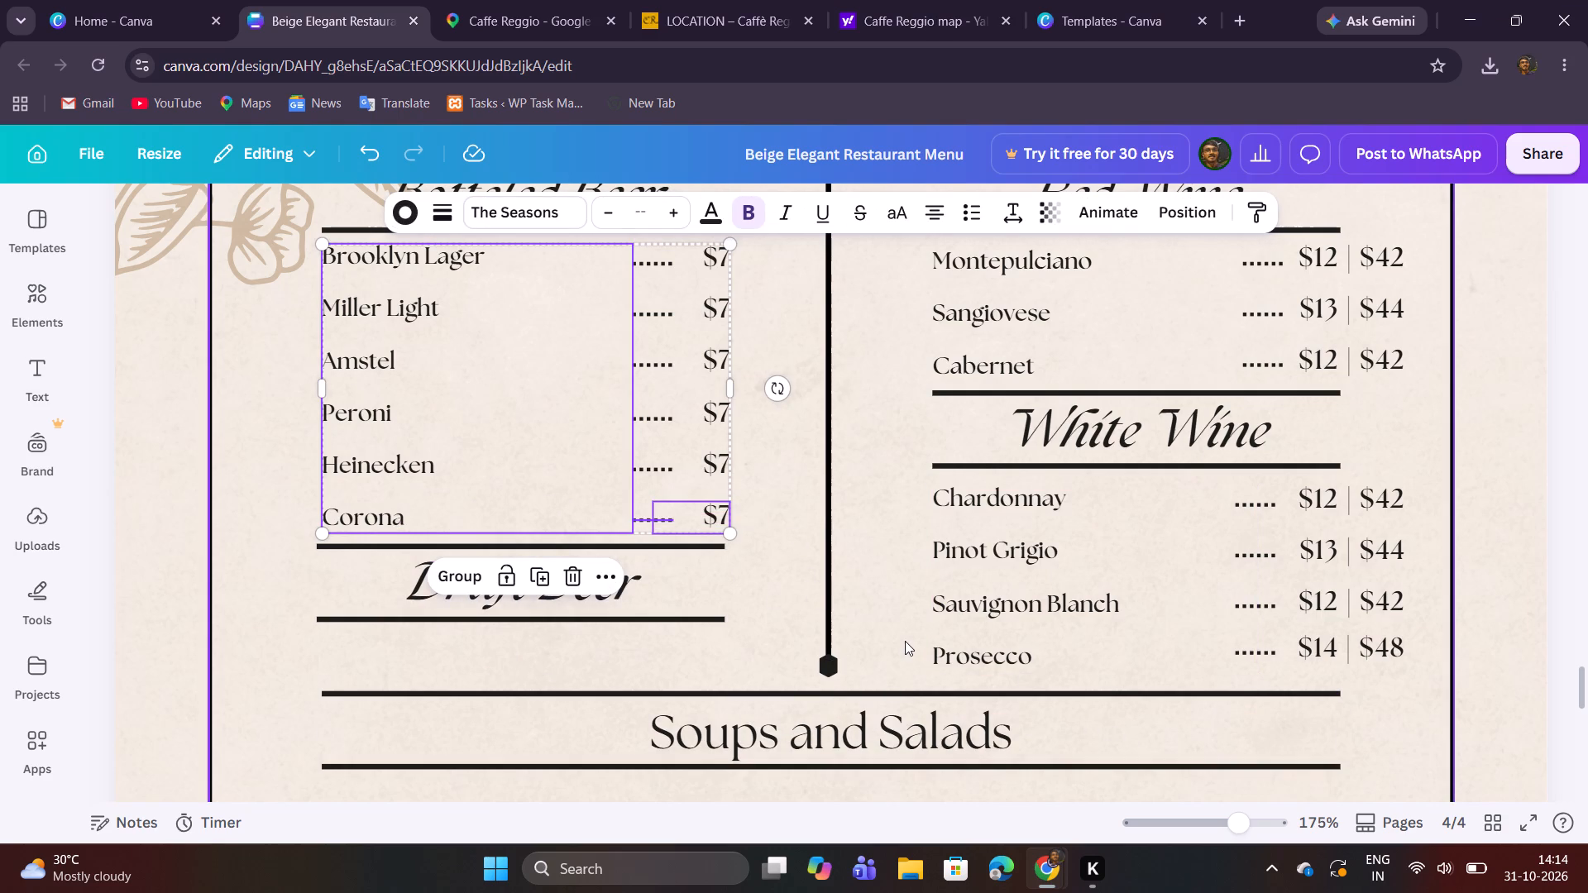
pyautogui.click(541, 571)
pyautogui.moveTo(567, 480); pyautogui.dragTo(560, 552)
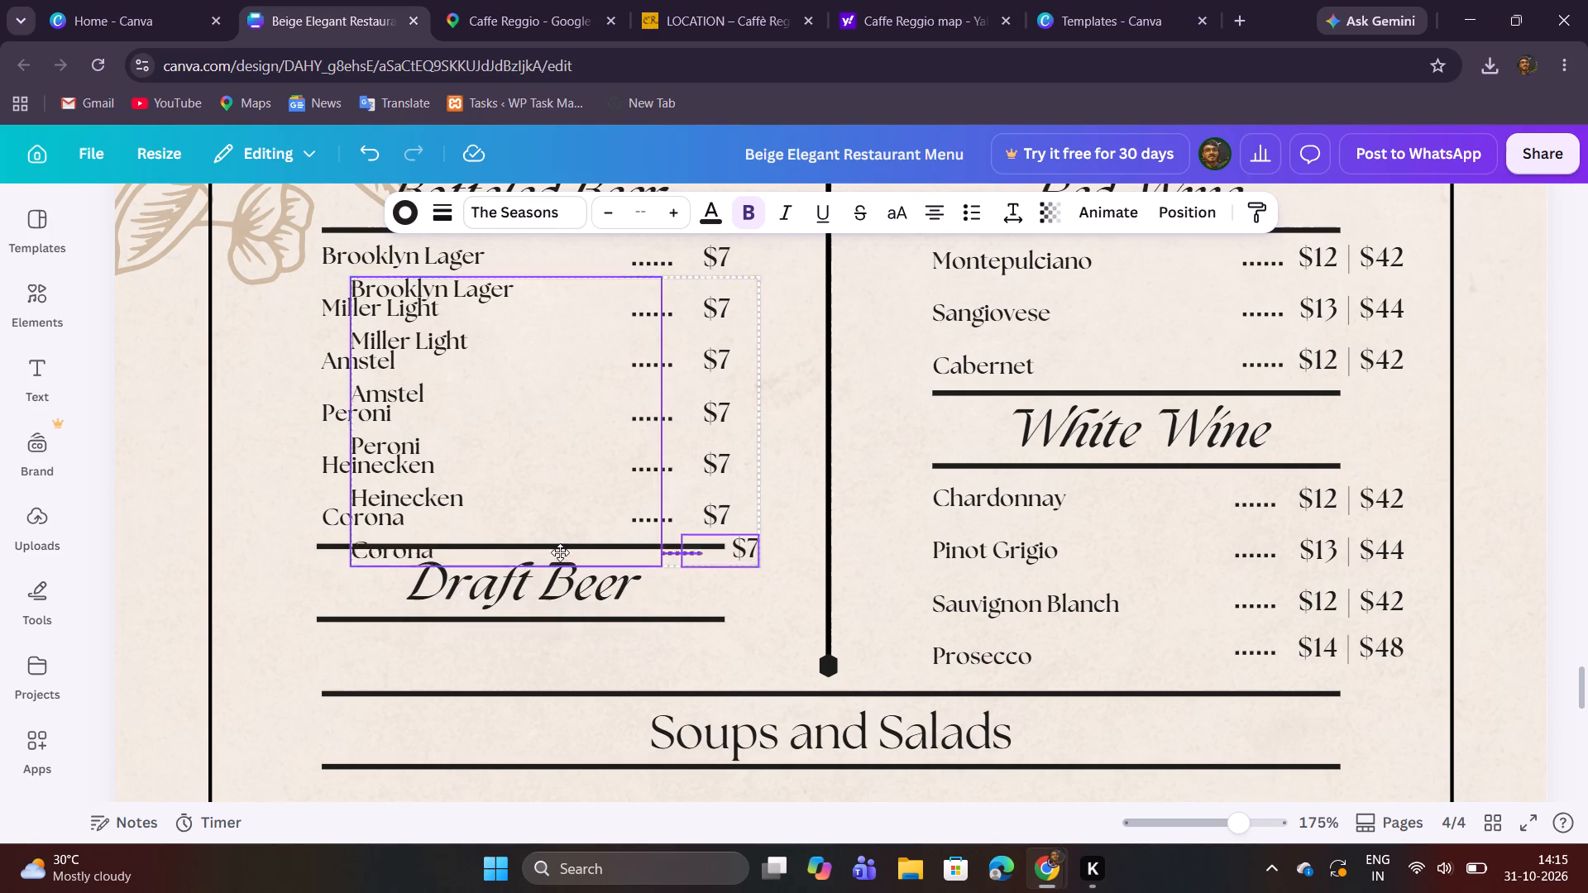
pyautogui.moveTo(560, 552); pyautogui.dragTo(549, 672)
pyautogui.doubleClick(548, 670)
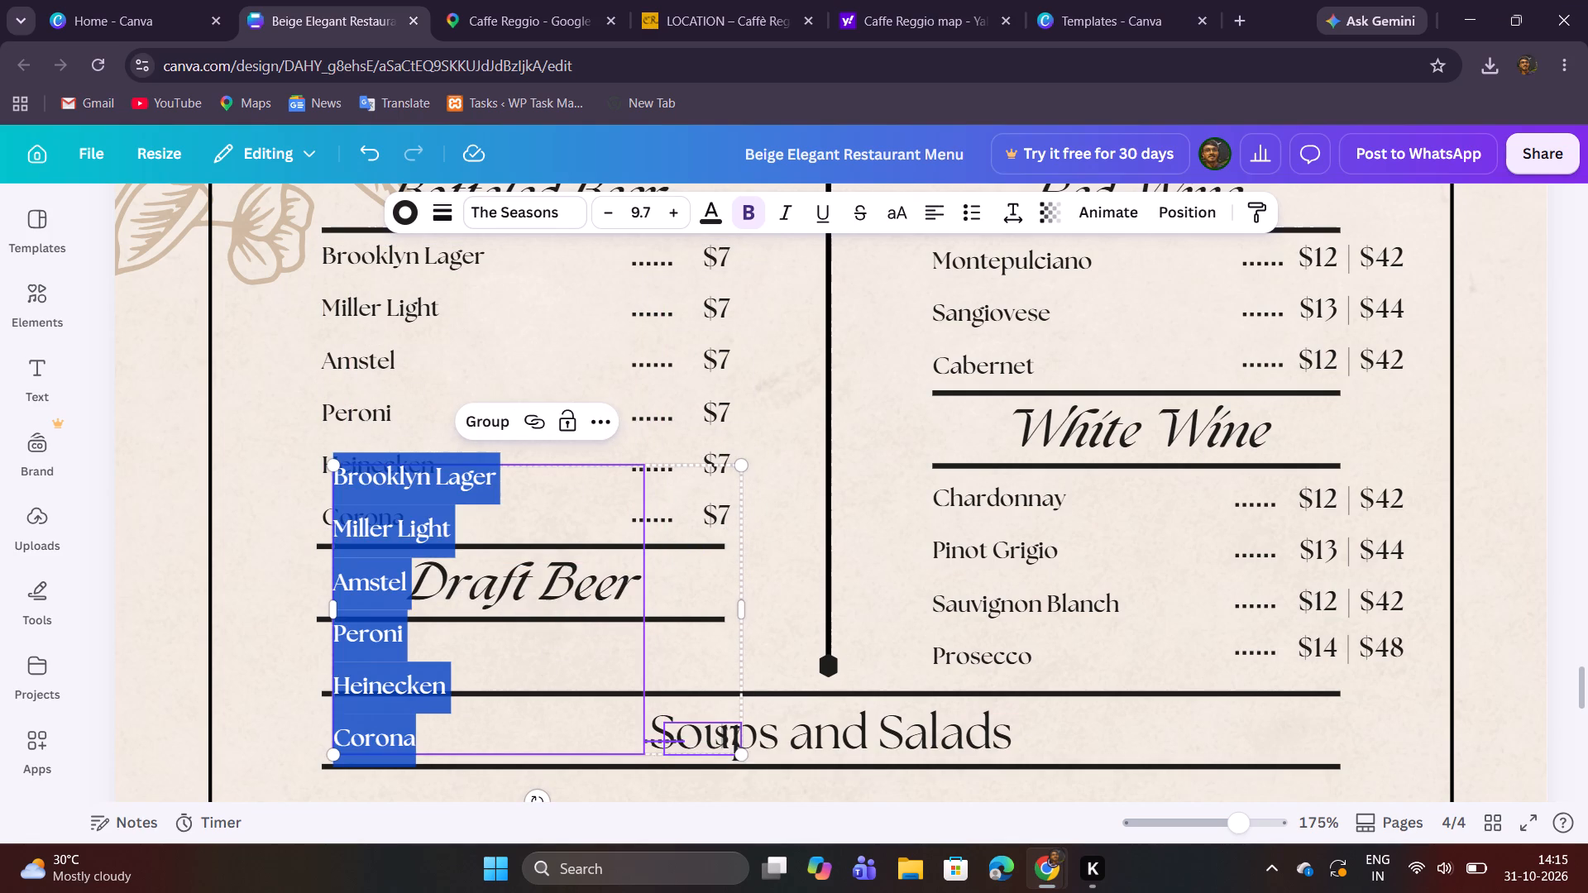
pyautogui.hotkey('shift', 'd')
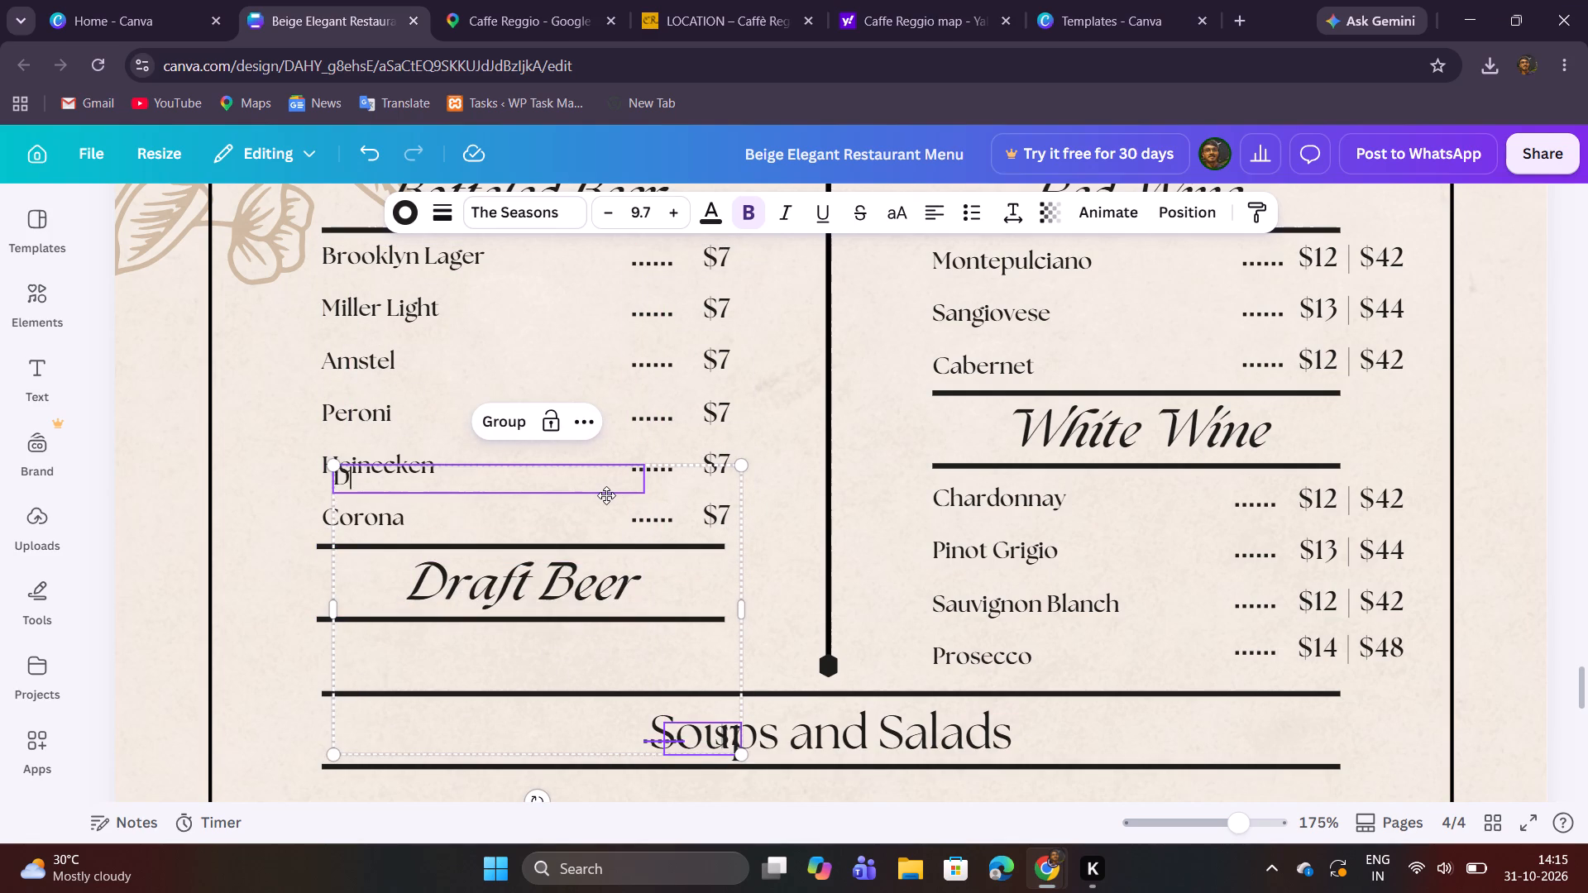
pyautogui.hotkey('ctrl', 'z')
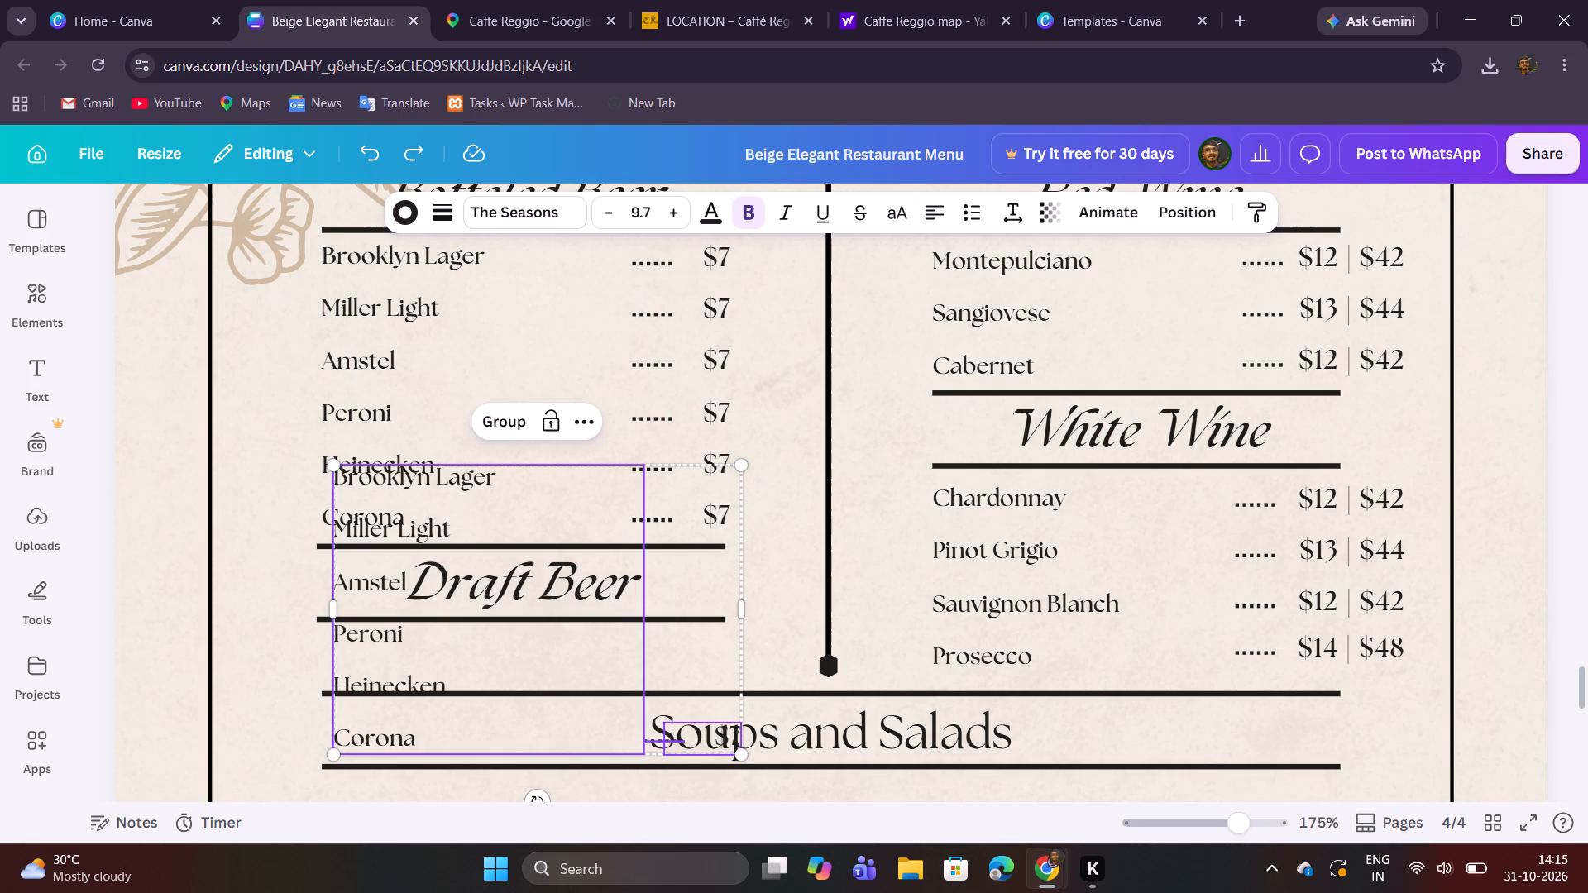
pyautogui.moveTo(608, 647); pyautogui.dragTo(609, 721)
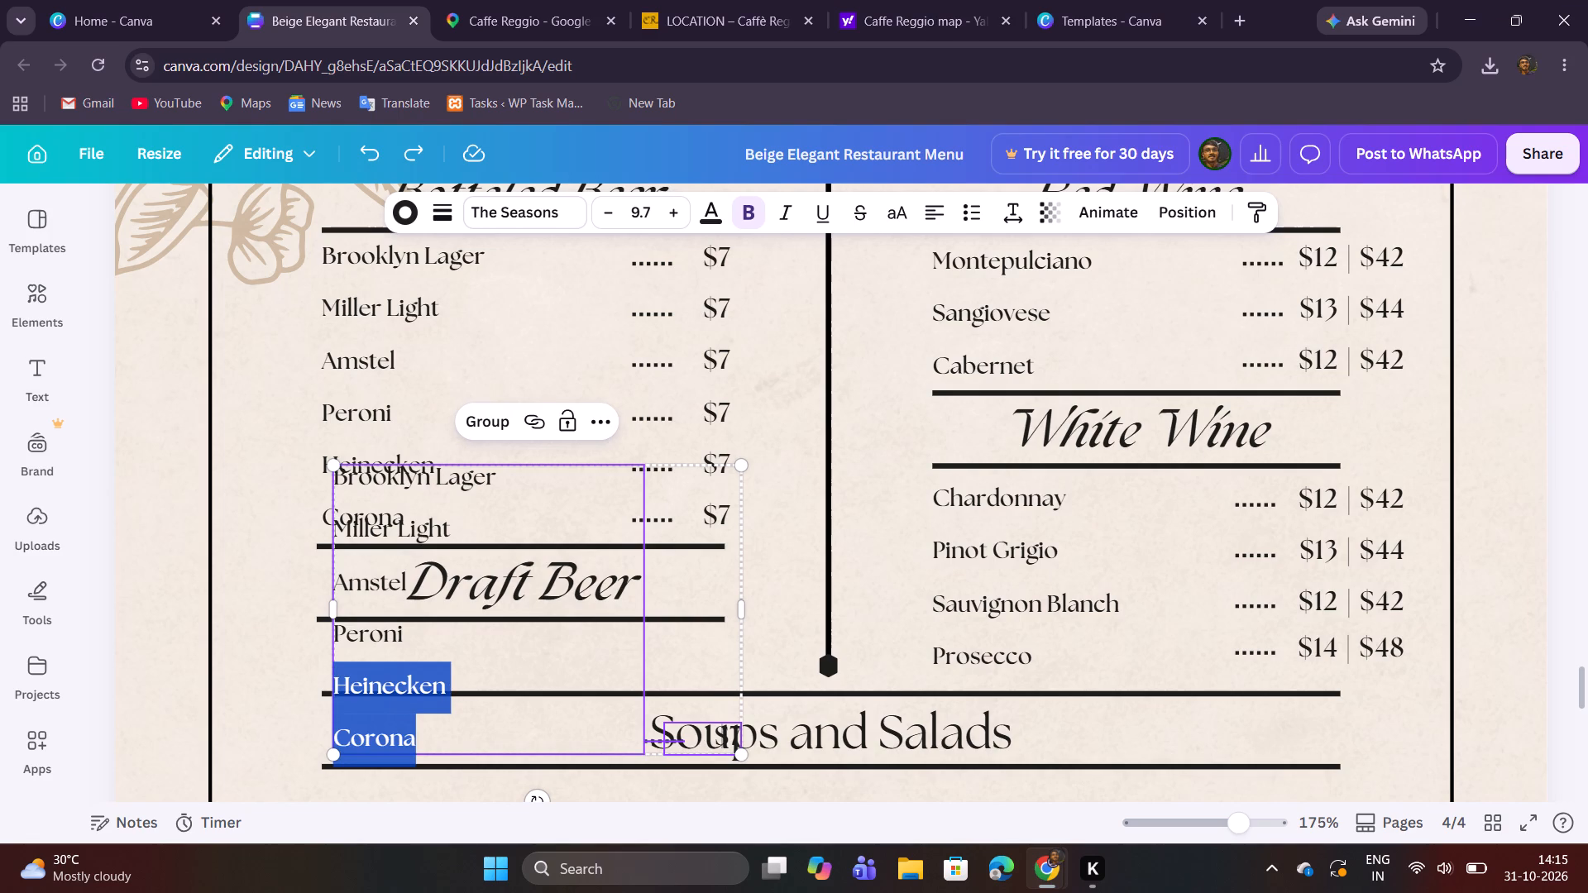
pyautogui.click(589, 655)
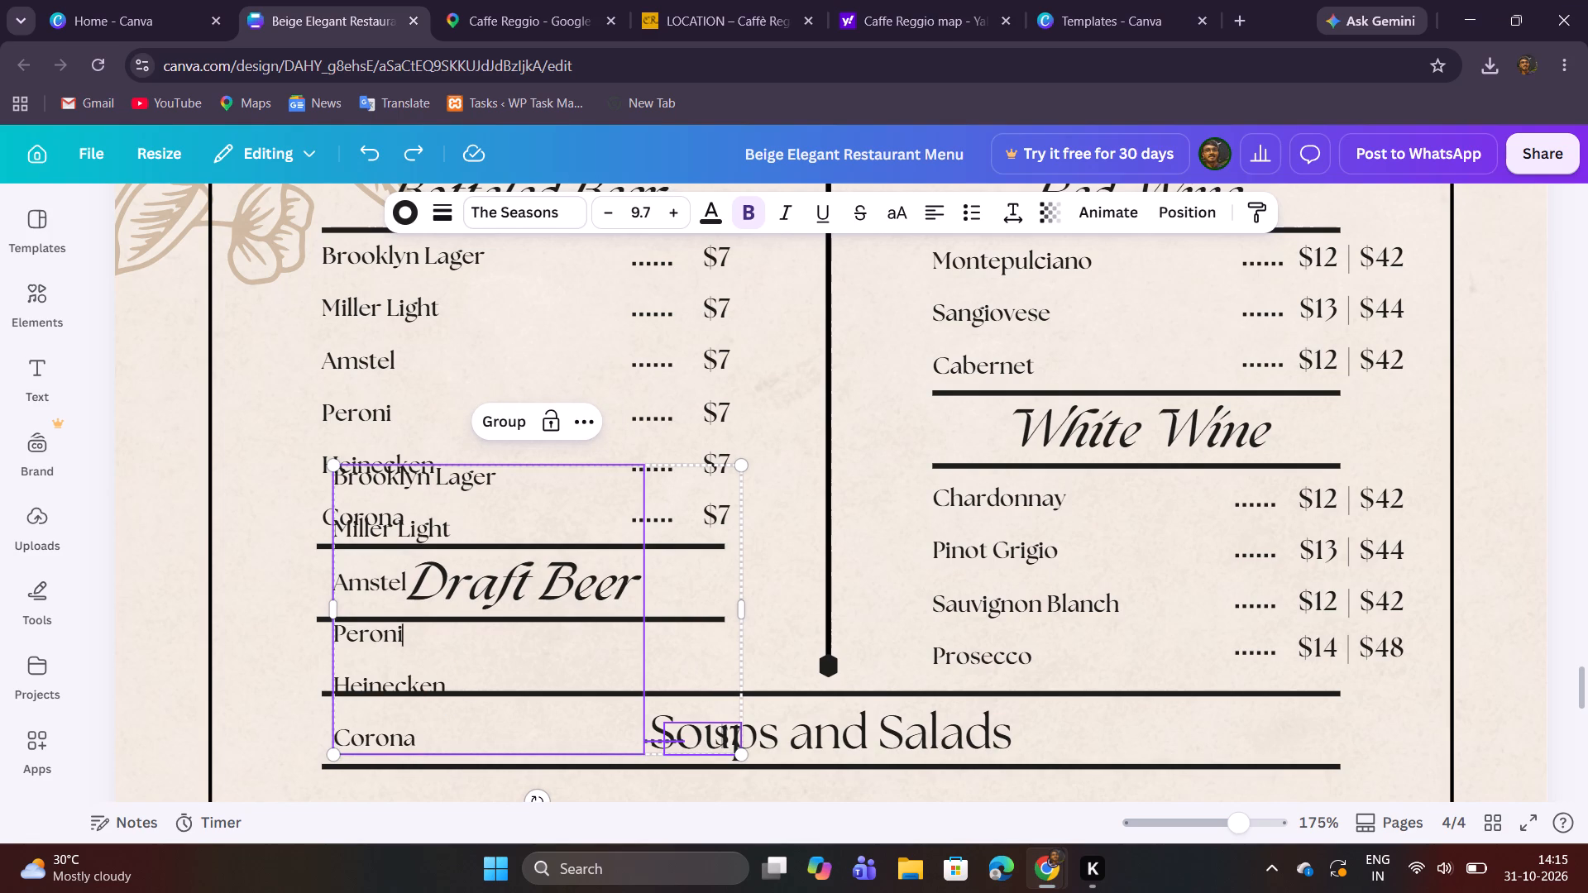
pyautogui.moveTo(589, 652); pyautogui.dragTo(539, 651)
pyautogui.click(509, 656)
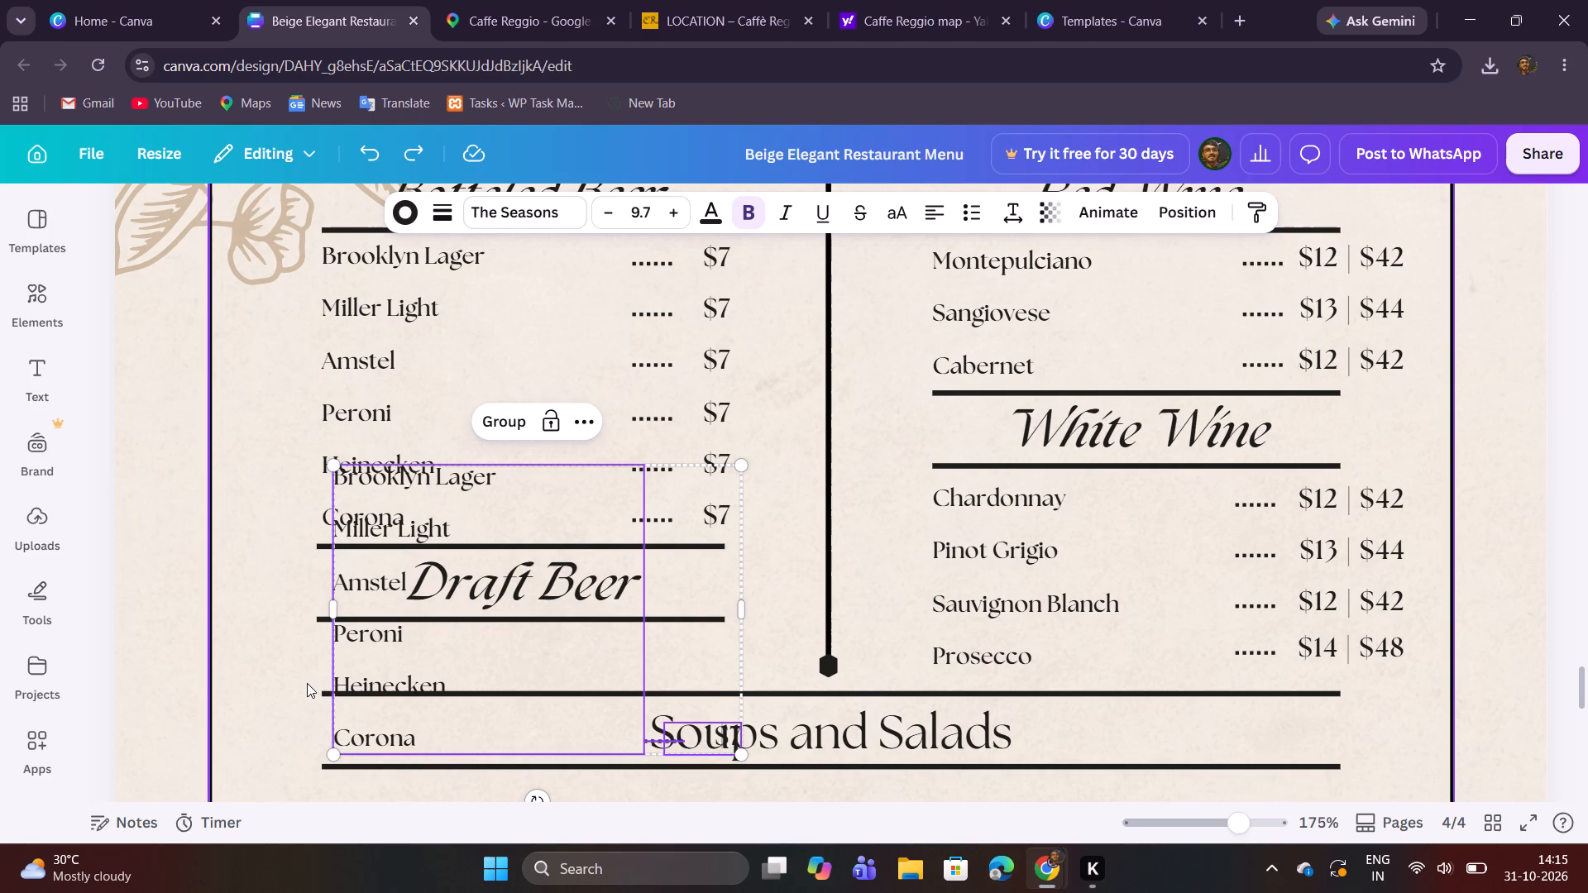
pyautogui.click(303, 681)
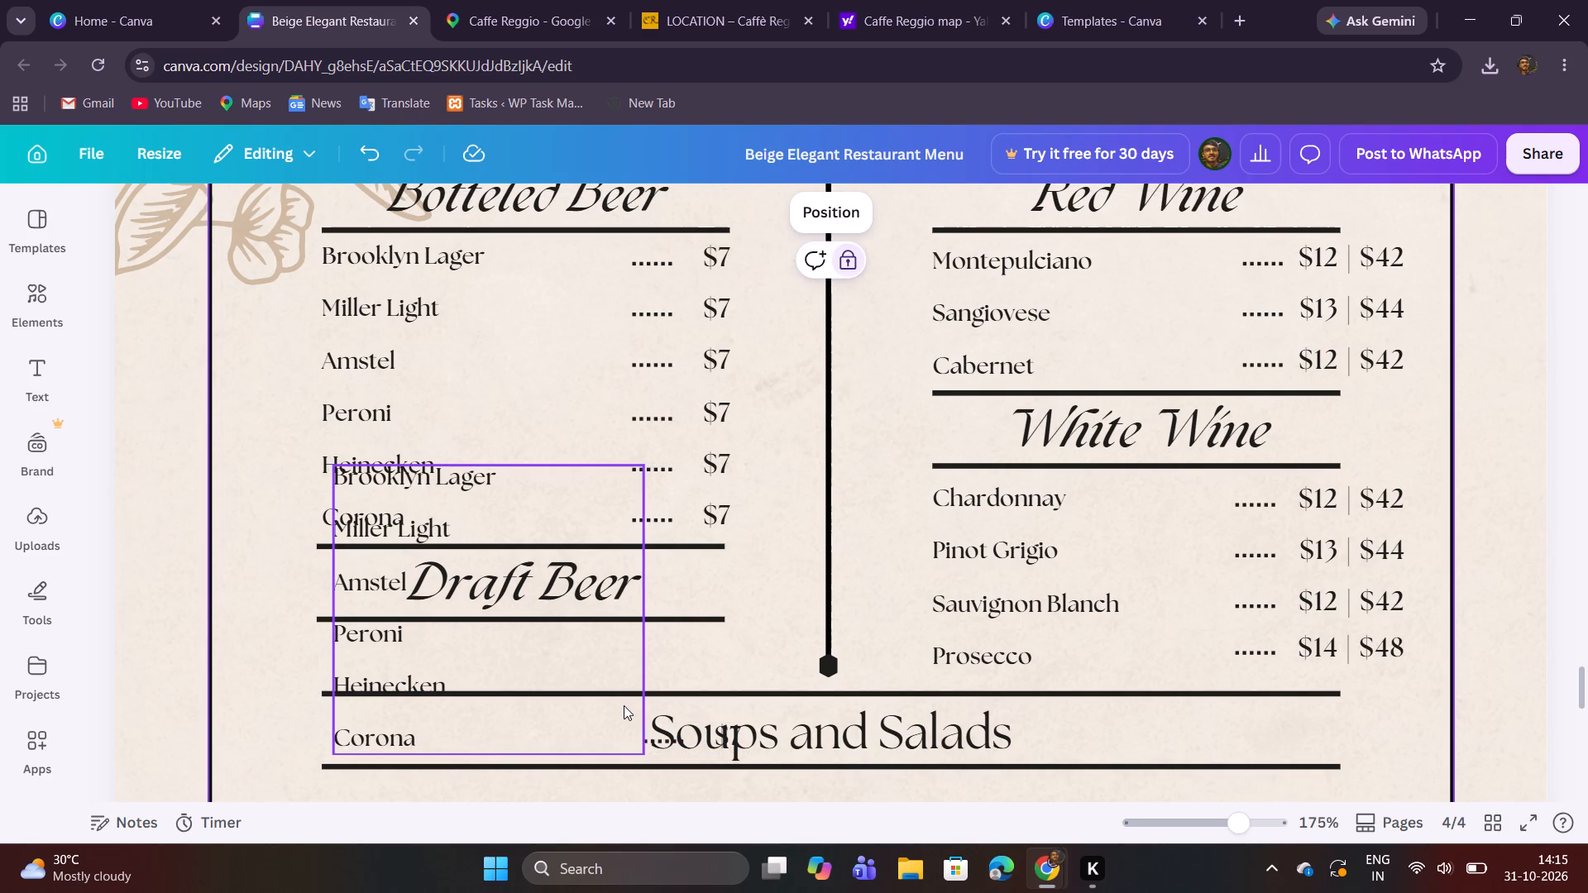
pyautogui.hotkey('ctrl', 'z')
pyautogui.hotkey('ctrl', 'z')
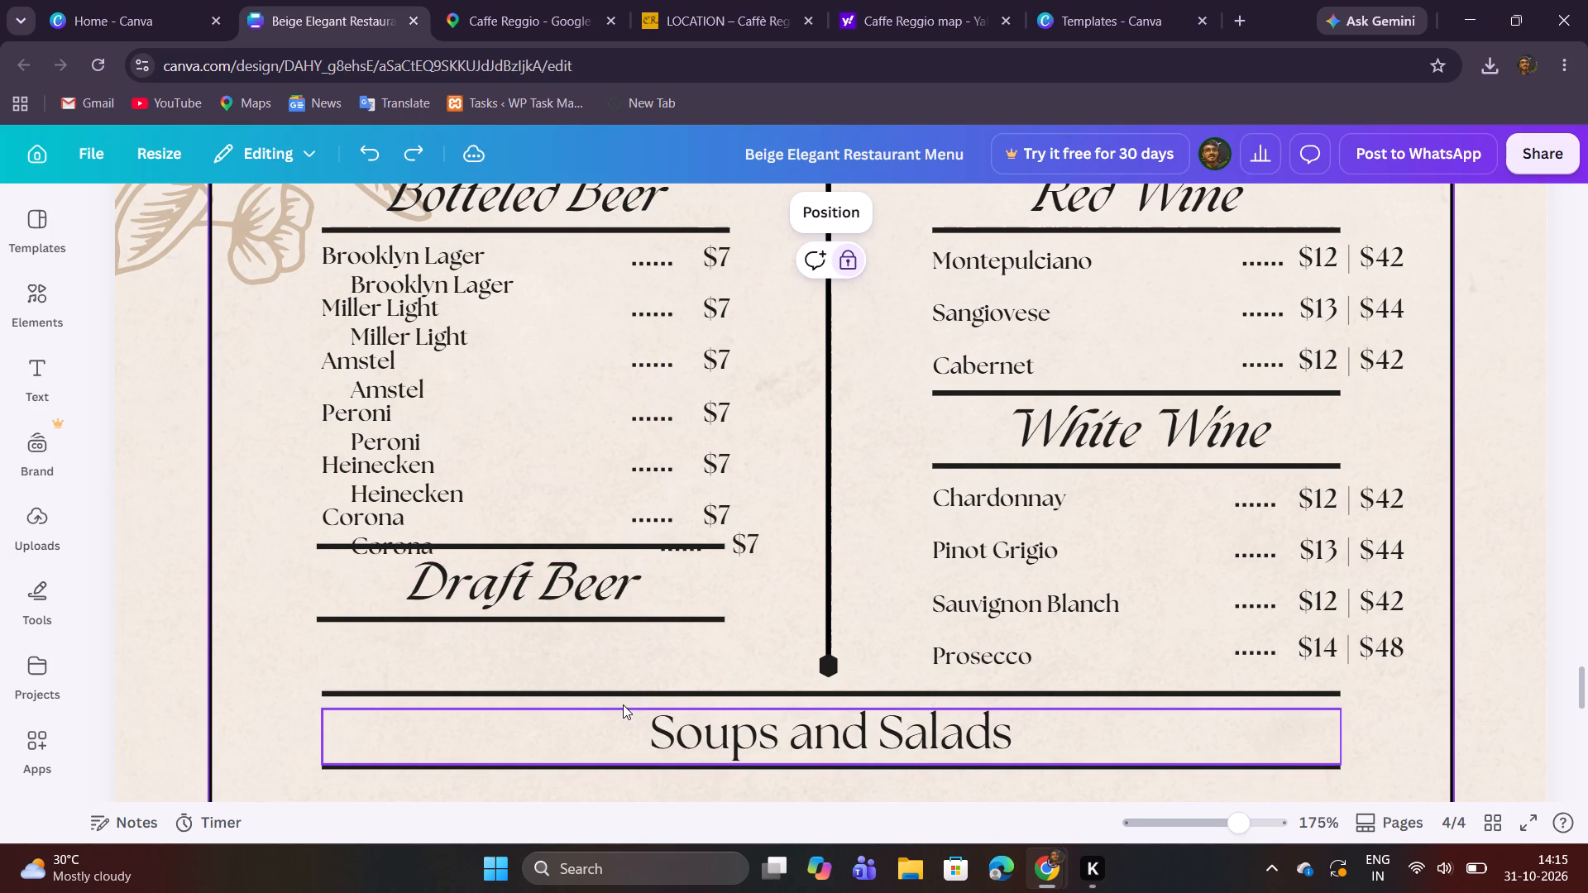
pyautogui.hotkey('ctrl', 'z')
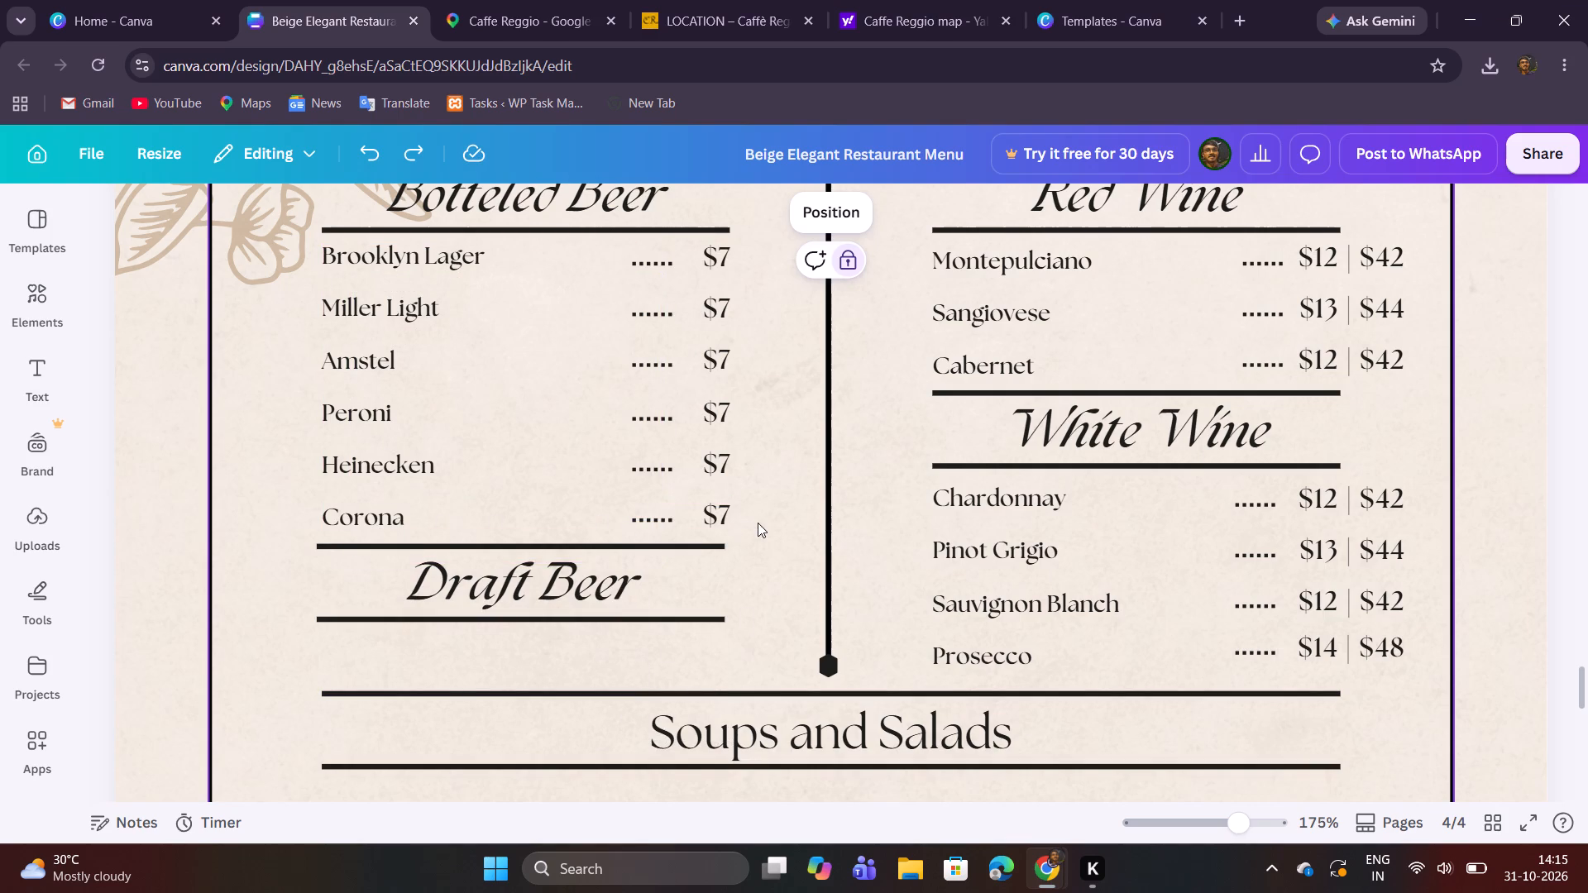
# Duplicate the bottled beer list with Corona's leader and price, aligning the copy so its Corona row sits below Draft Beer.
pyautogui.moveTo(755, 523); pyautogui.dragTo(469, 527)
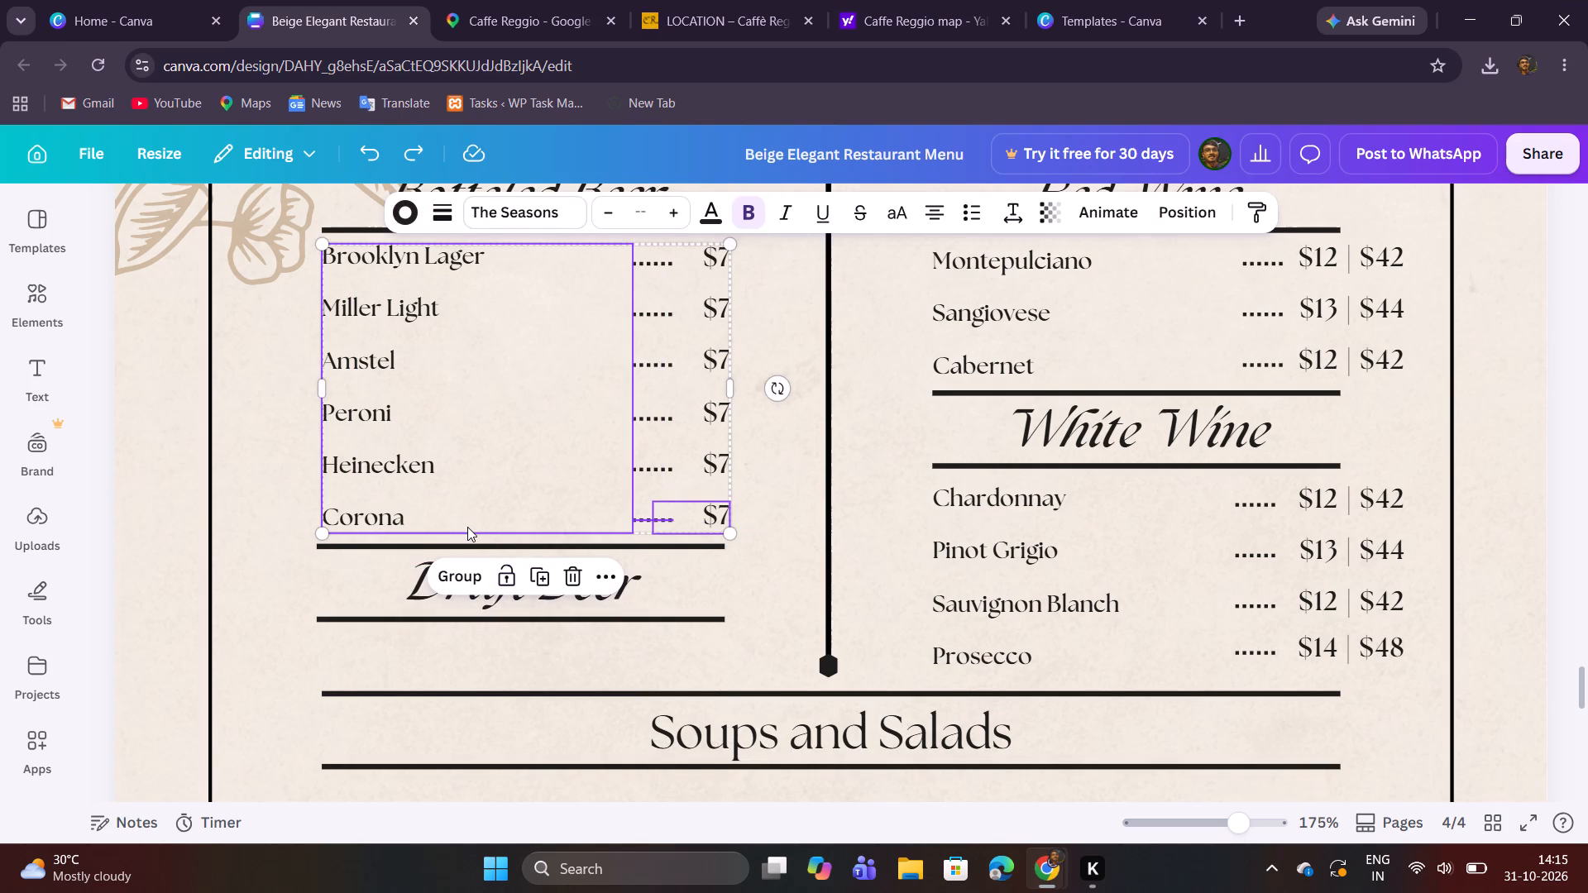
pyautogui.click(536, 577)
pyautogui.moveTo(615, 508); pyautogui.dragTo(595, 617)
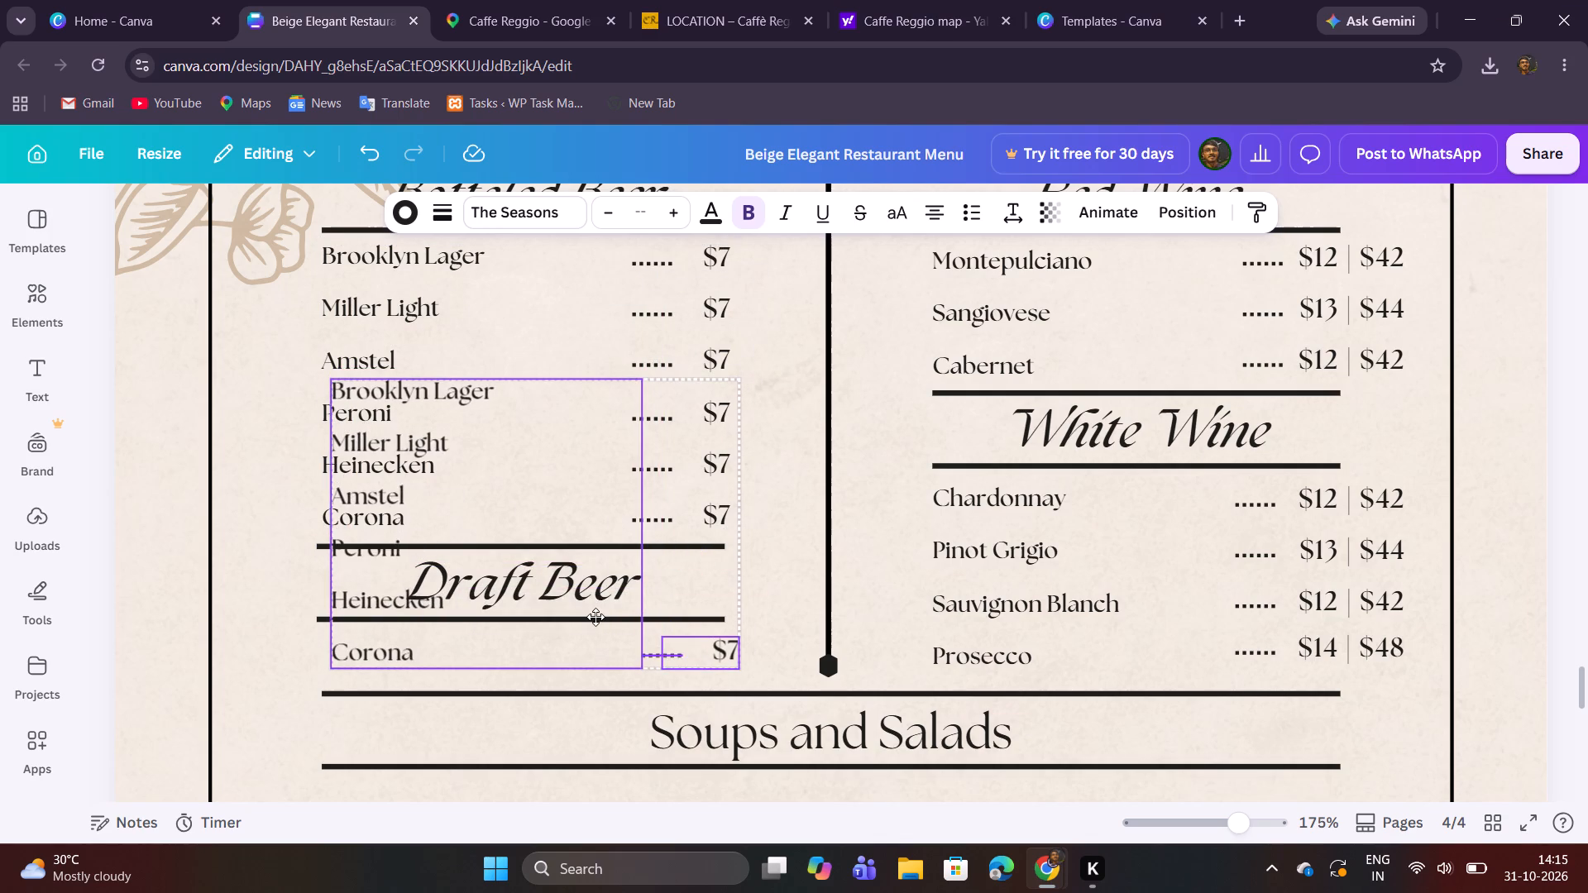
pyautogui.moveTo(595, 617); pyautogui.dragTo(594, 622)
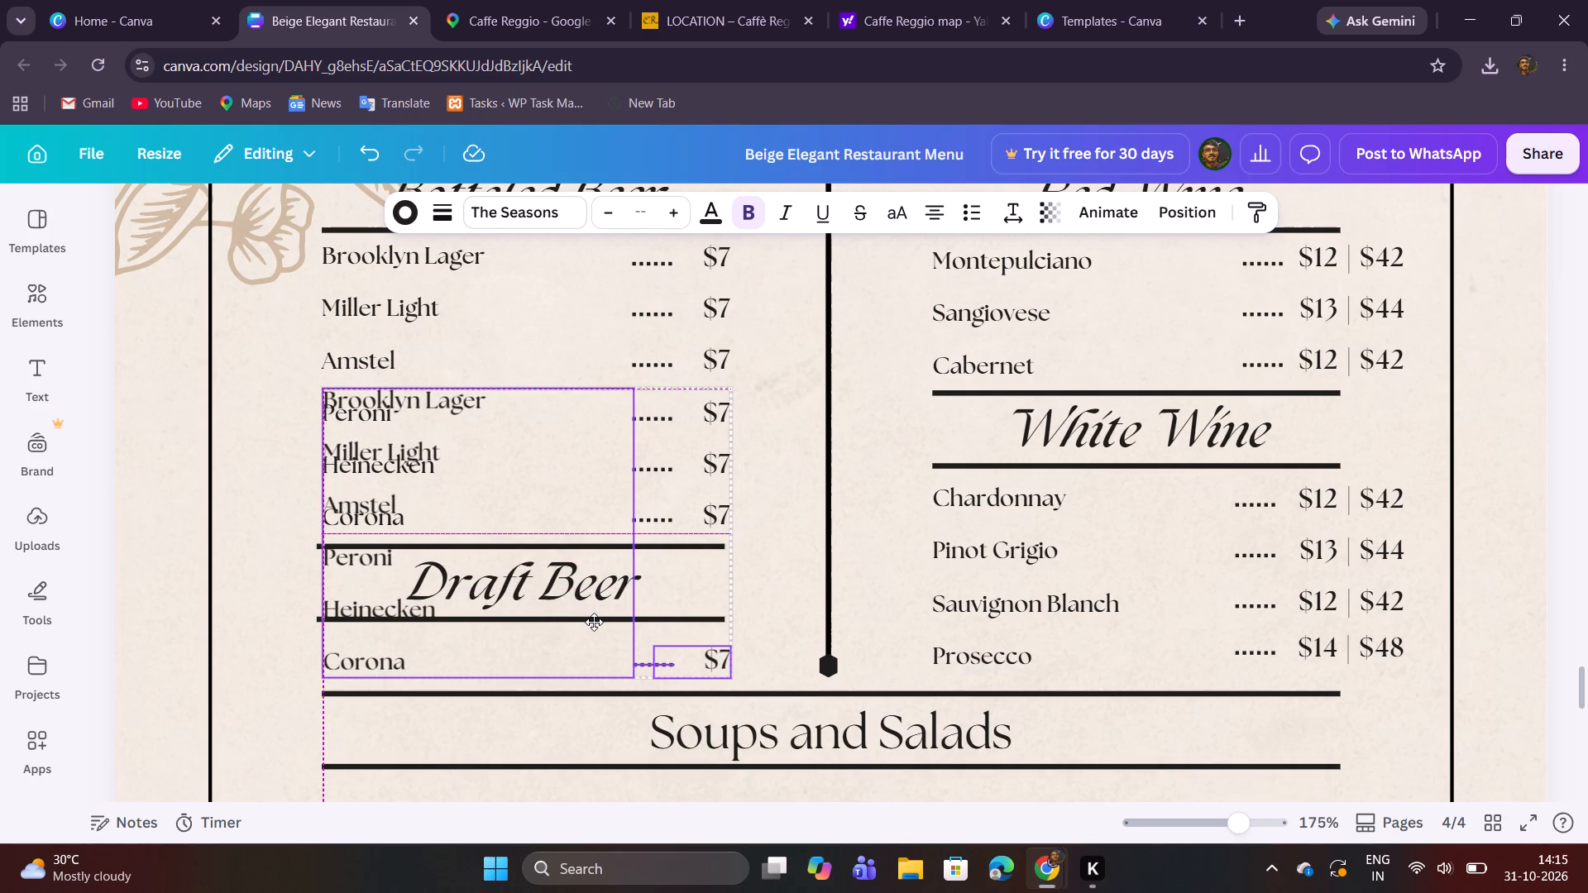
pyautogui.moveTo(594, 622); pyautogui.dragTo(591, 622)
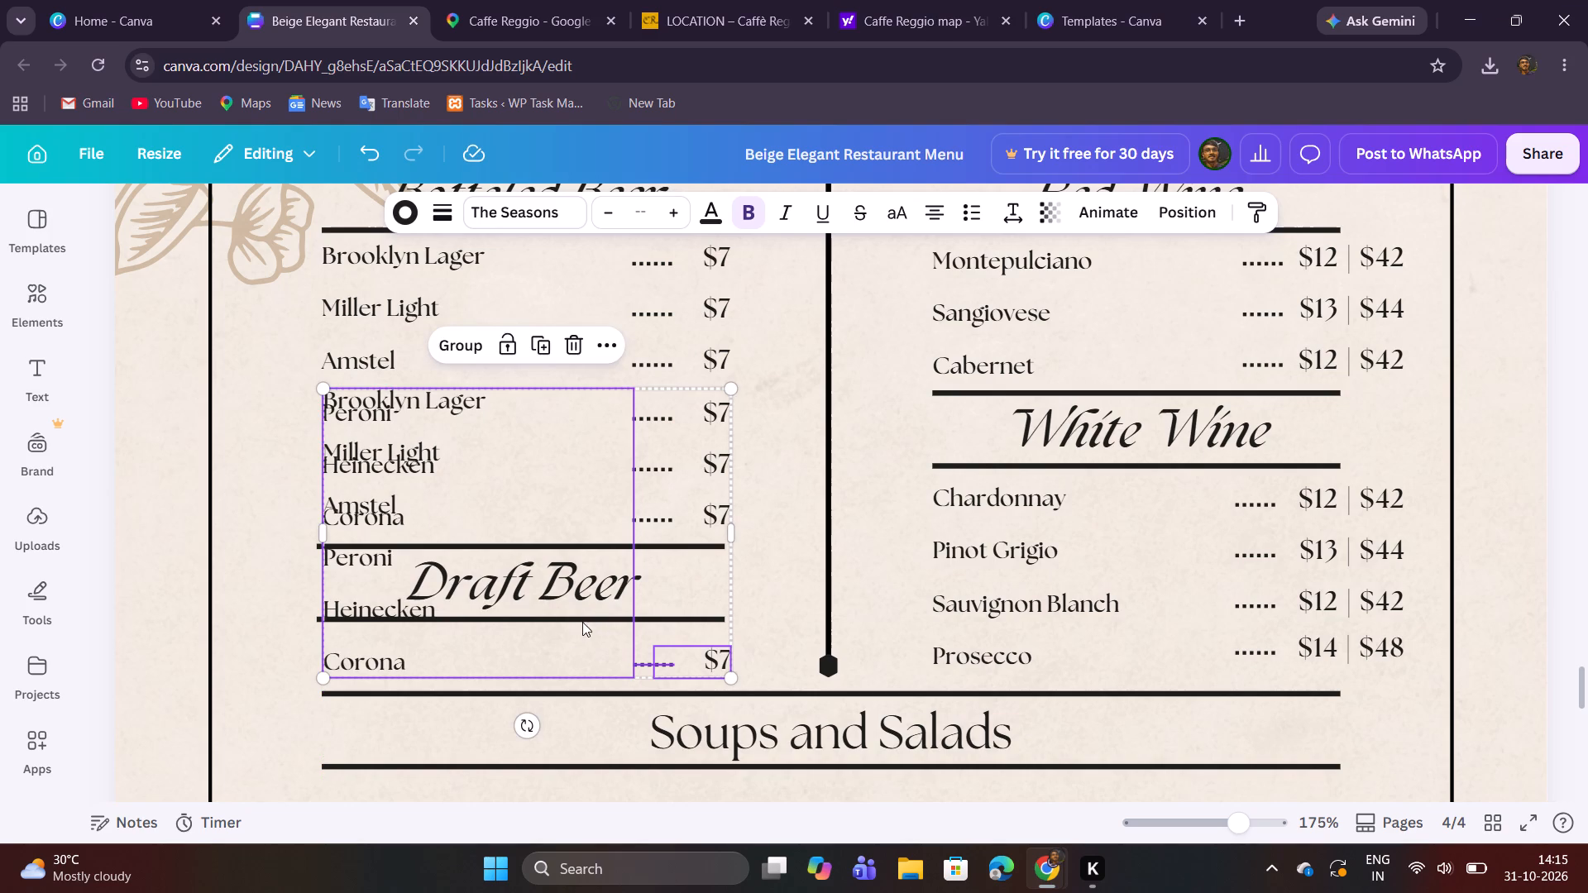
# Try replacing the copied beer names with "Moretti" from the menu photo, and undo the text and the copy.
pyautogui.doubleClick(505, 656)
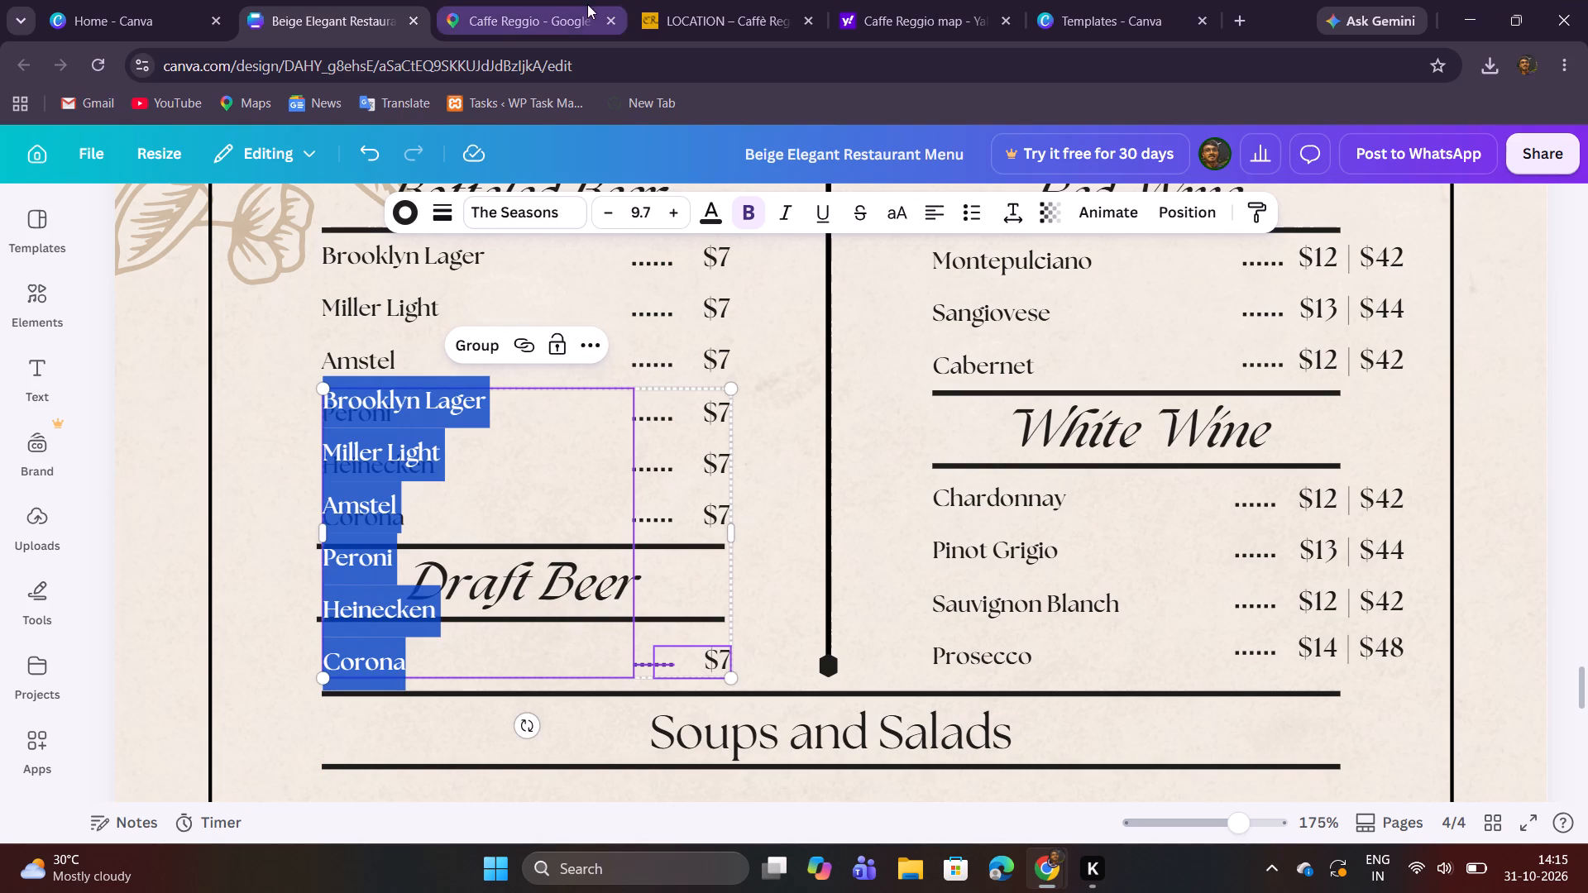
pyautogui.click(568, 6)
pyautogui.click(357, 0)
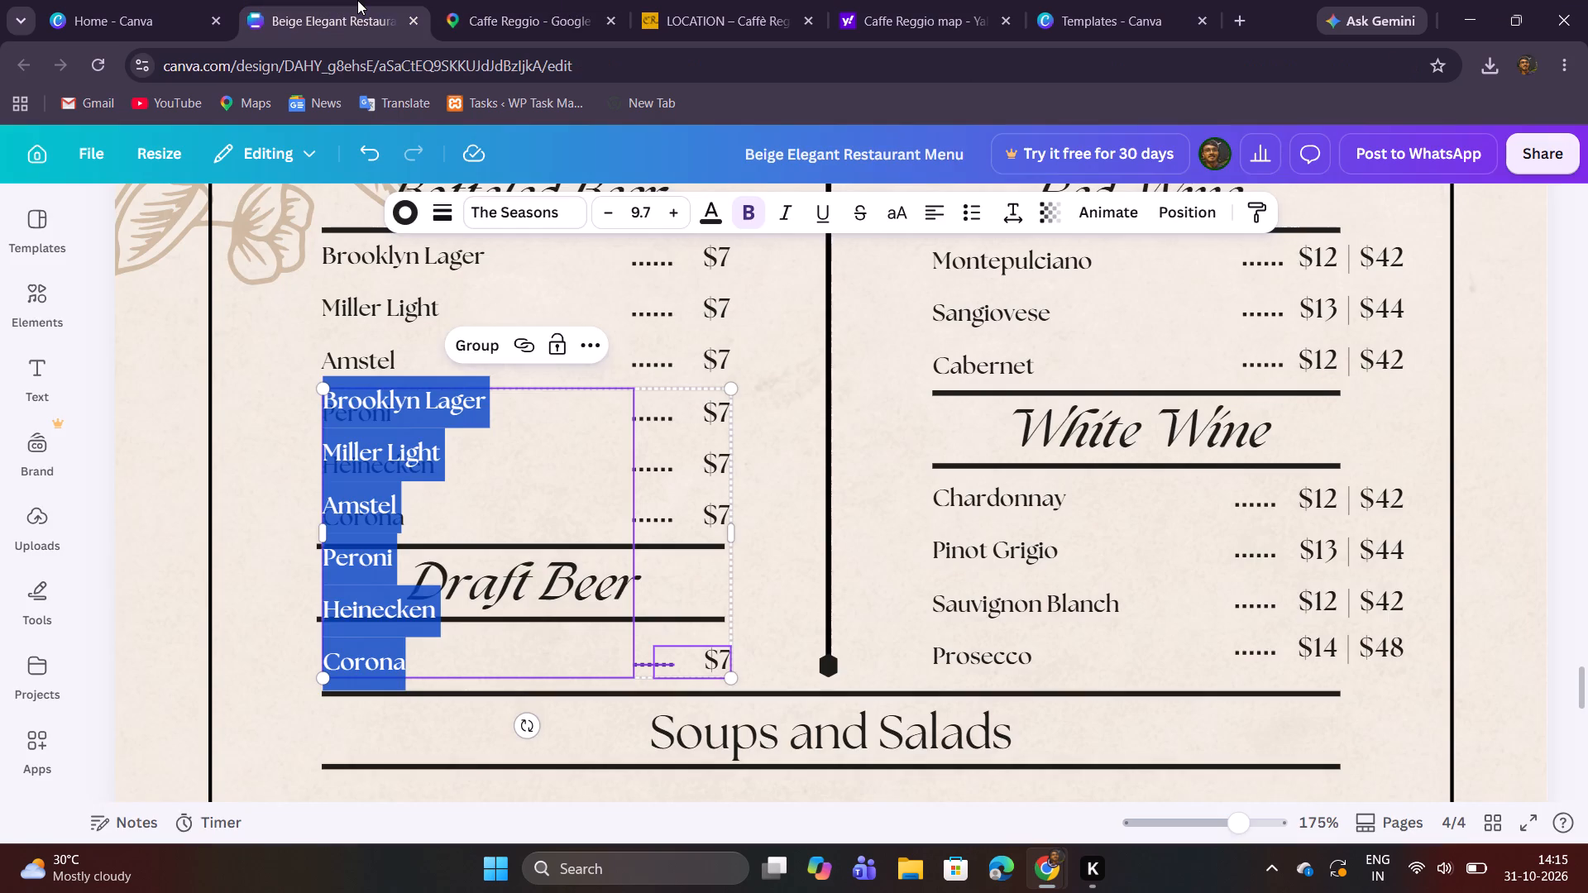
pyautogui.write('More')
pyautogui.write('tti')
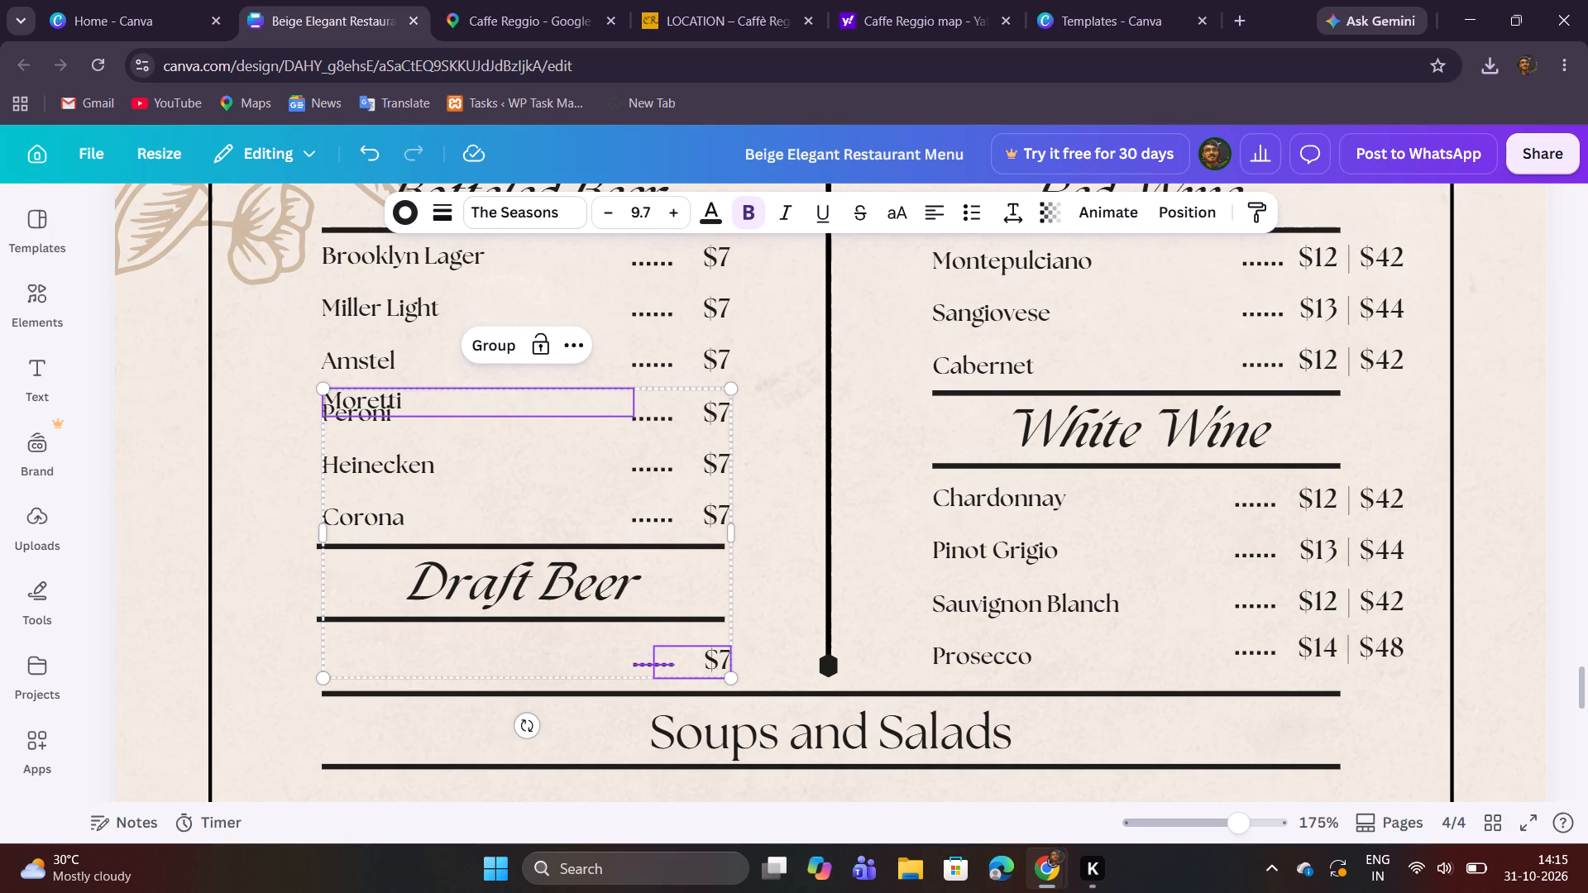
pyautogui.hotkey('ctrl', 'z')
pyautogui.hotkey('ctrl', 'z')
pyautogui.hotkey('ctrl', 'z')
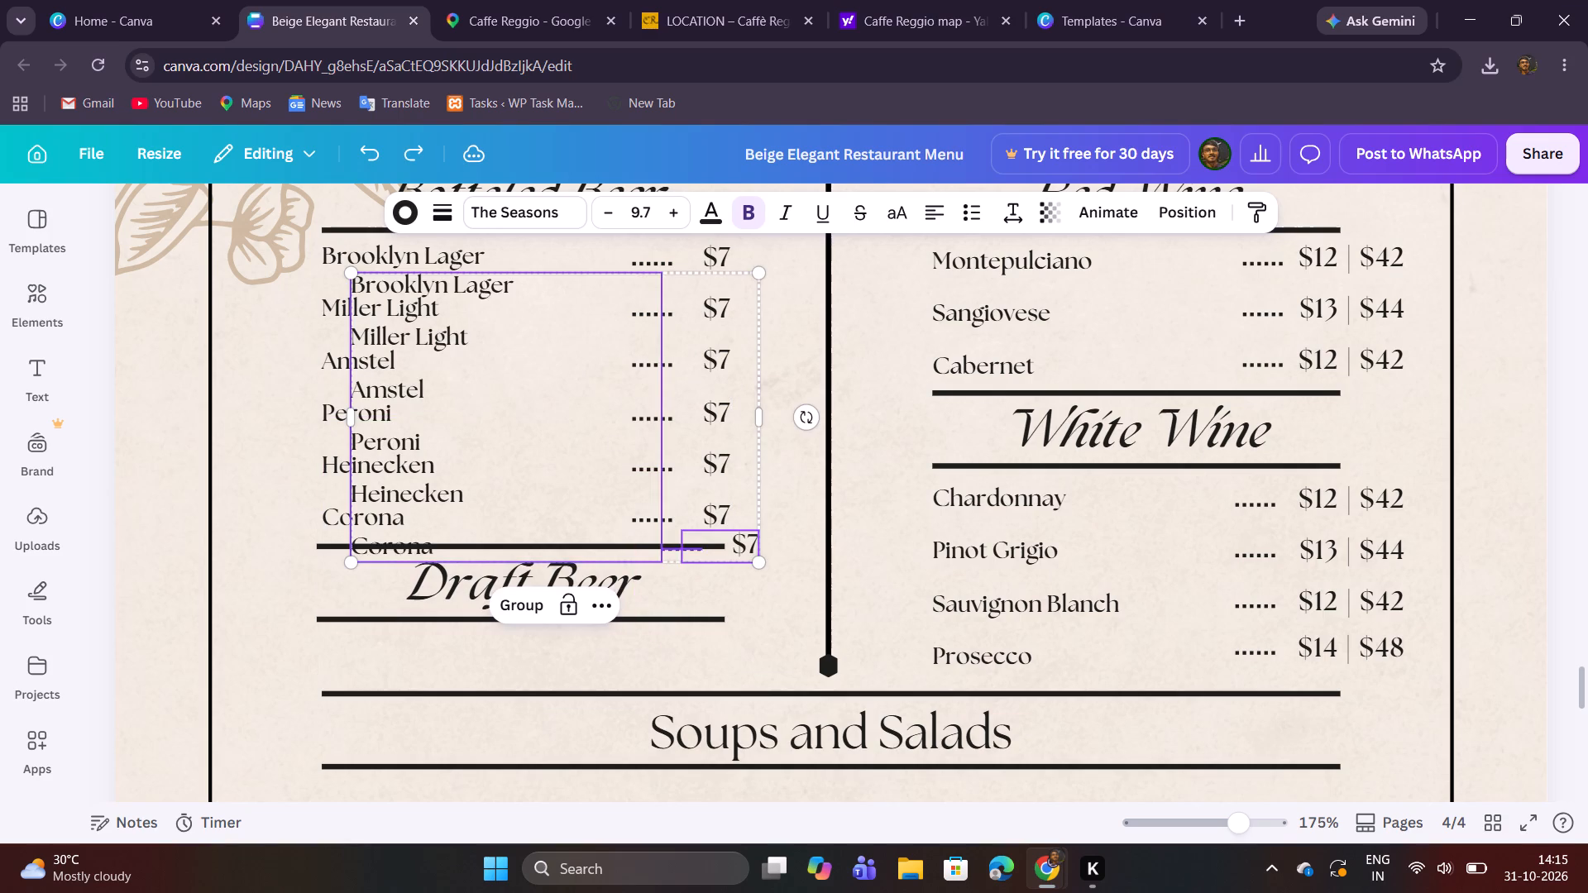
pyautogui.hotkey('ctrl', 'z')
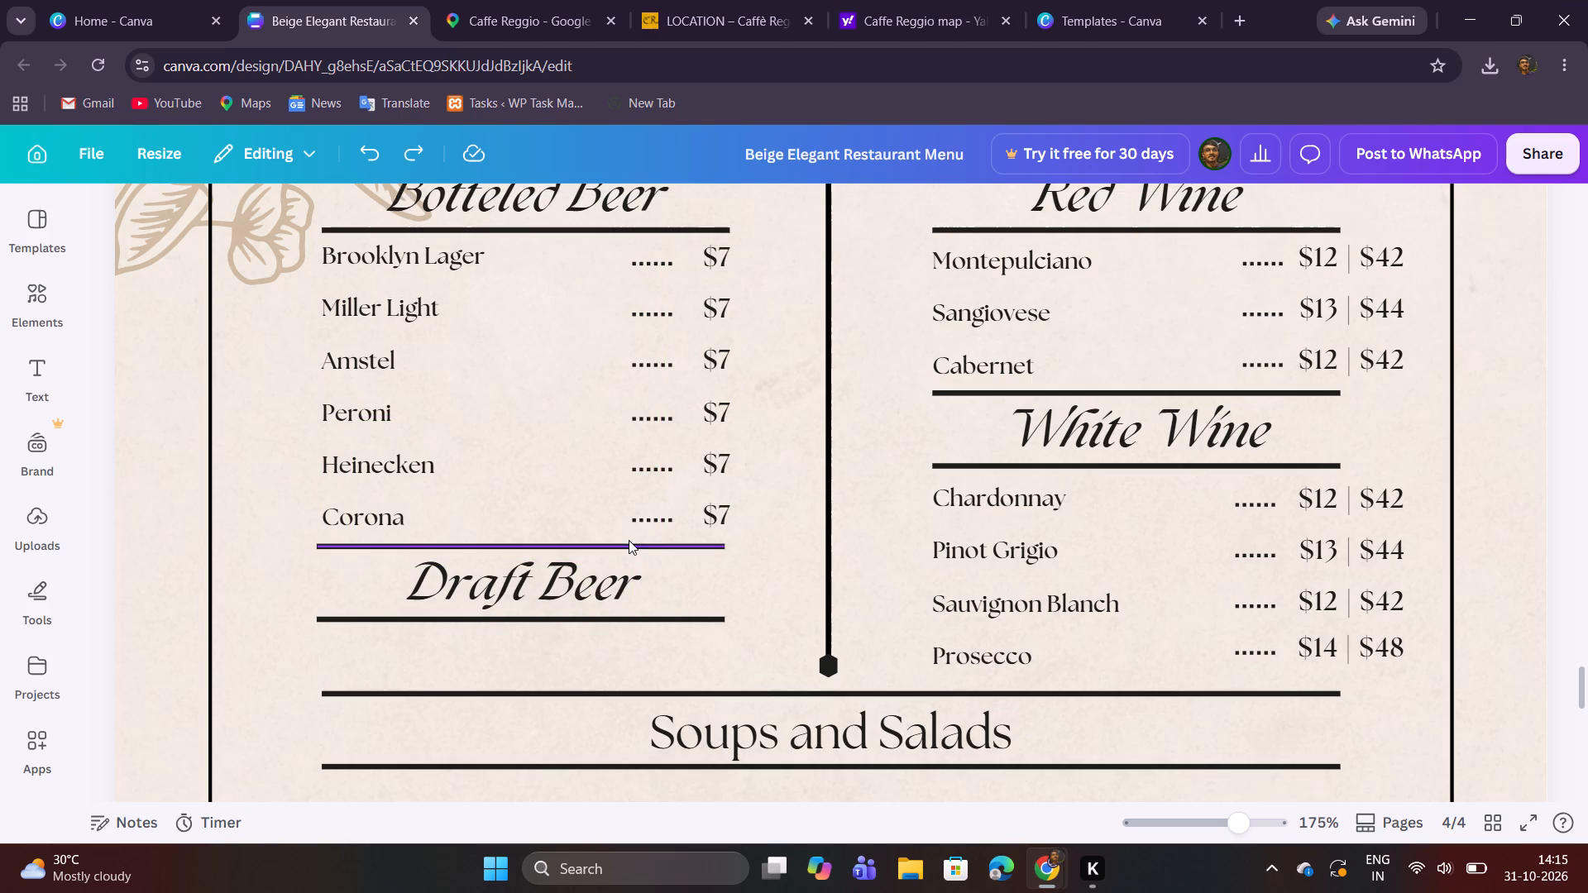
# Duplicate the bottled beer list with Brooklyn Lager's leader and price, placing the copy's first row just beneath the Draft Beer heading.
pyautogui.moveTo(760, 256); pyautogui.dragTo(581, 255)
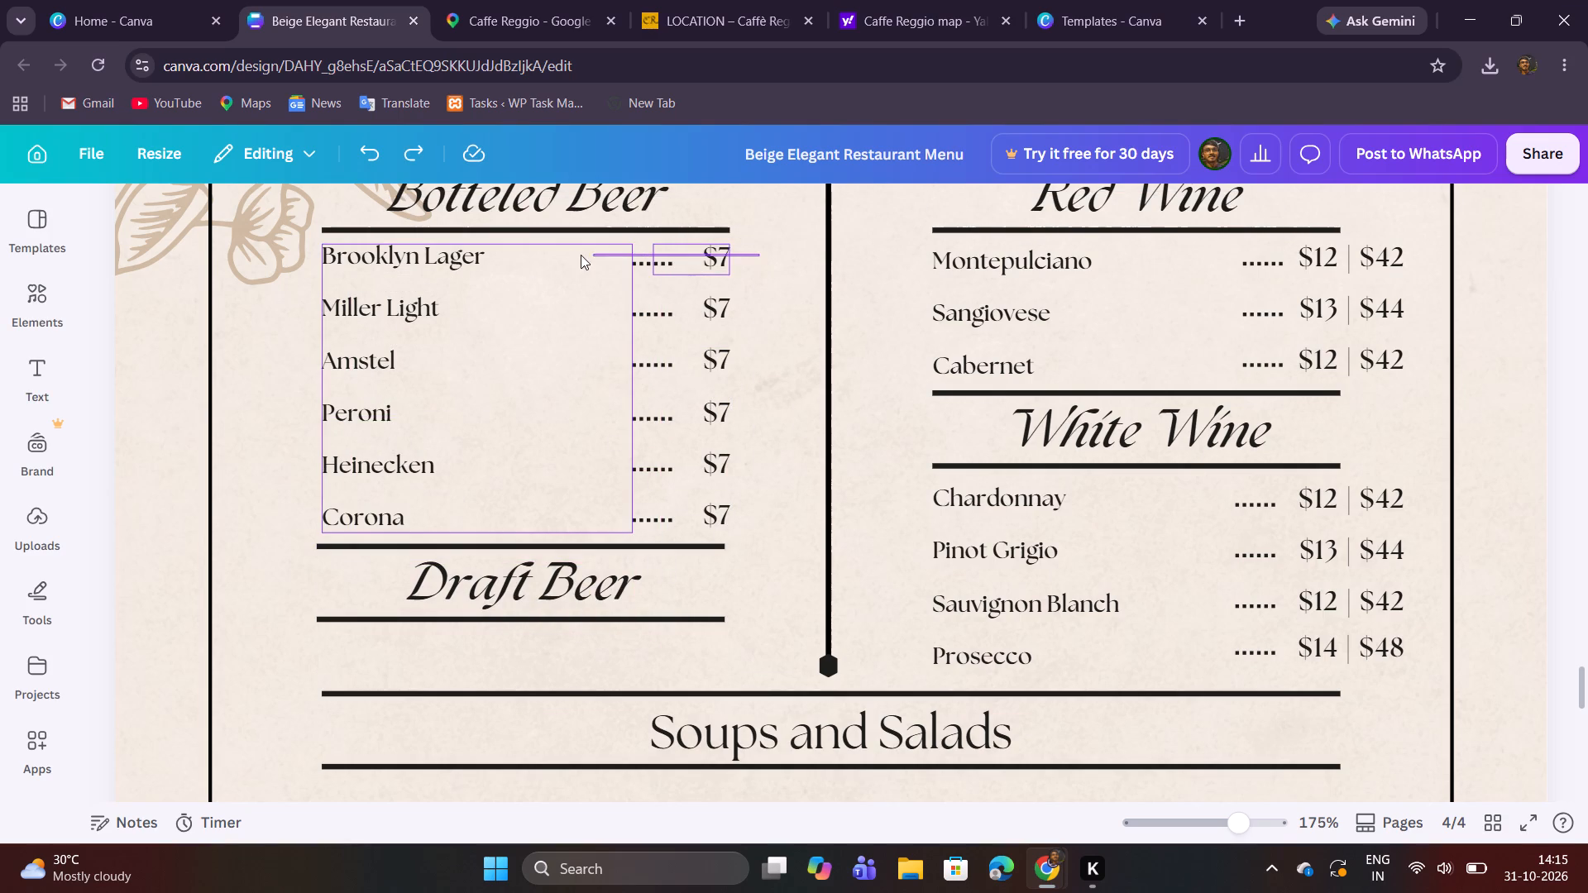
pyautogui.moveTo(581, 255); pyautogui.dragTo(411, 270)
pyautogui.click(542, 582)
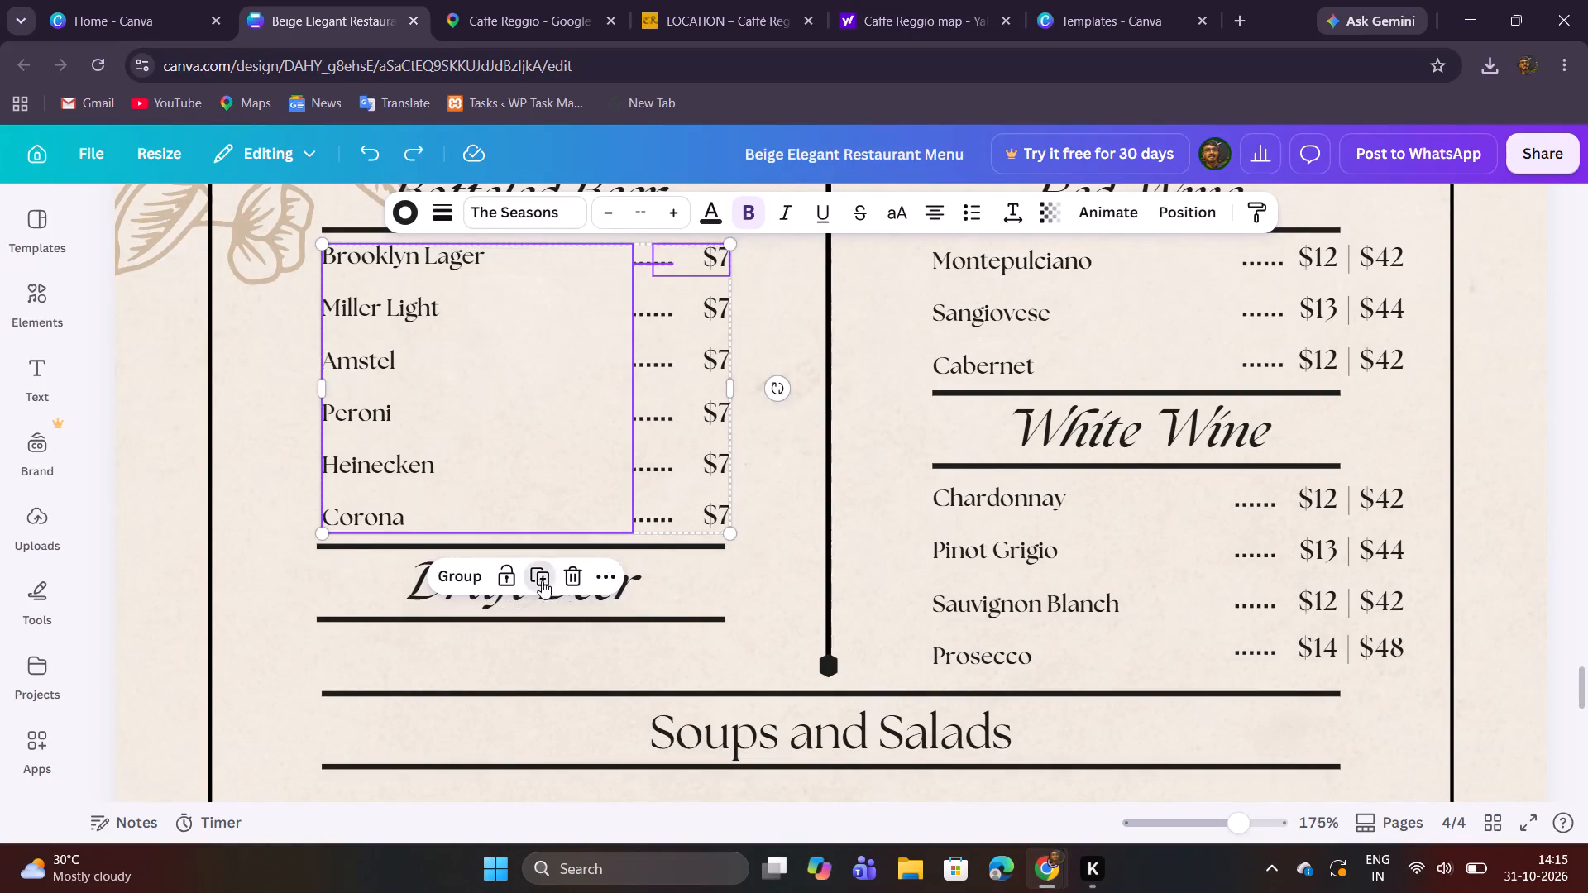
pyautogui.moveTo(545, 452); pyautogui.dragTo(515, 819)
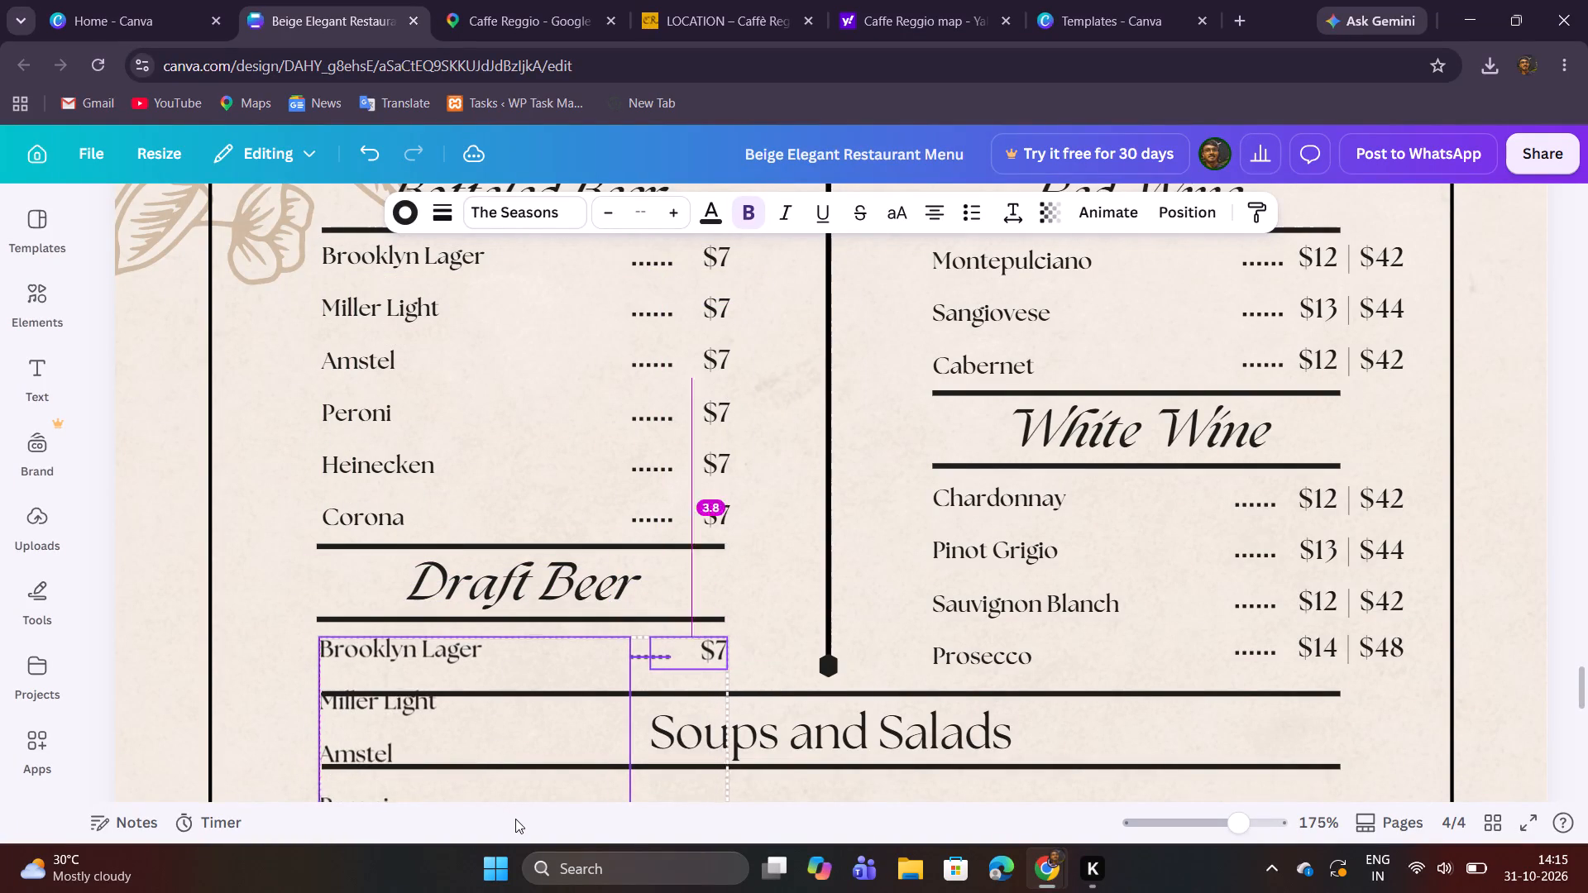
# Align the copied beer list, leader and price with the bottled beer columns, just beneath the Draft Beer heading.
pyautogui.moveTo(515, 819); pyautogui.dragTo(511, 820)
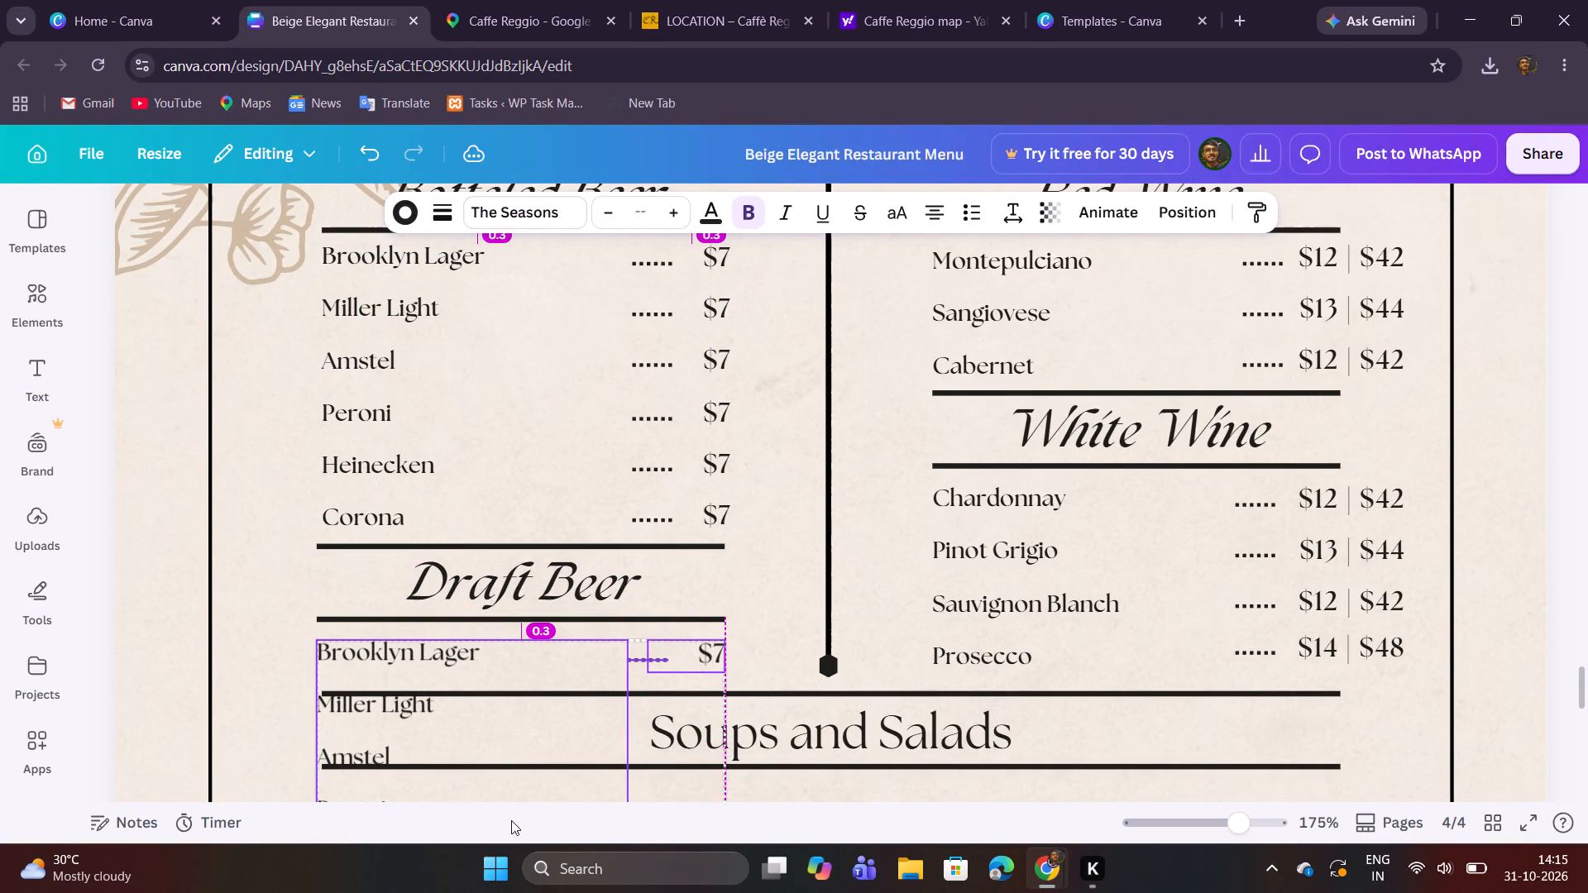
pyautogui.moveTo(511, 820); pyautogui.dragTo(516, 820)
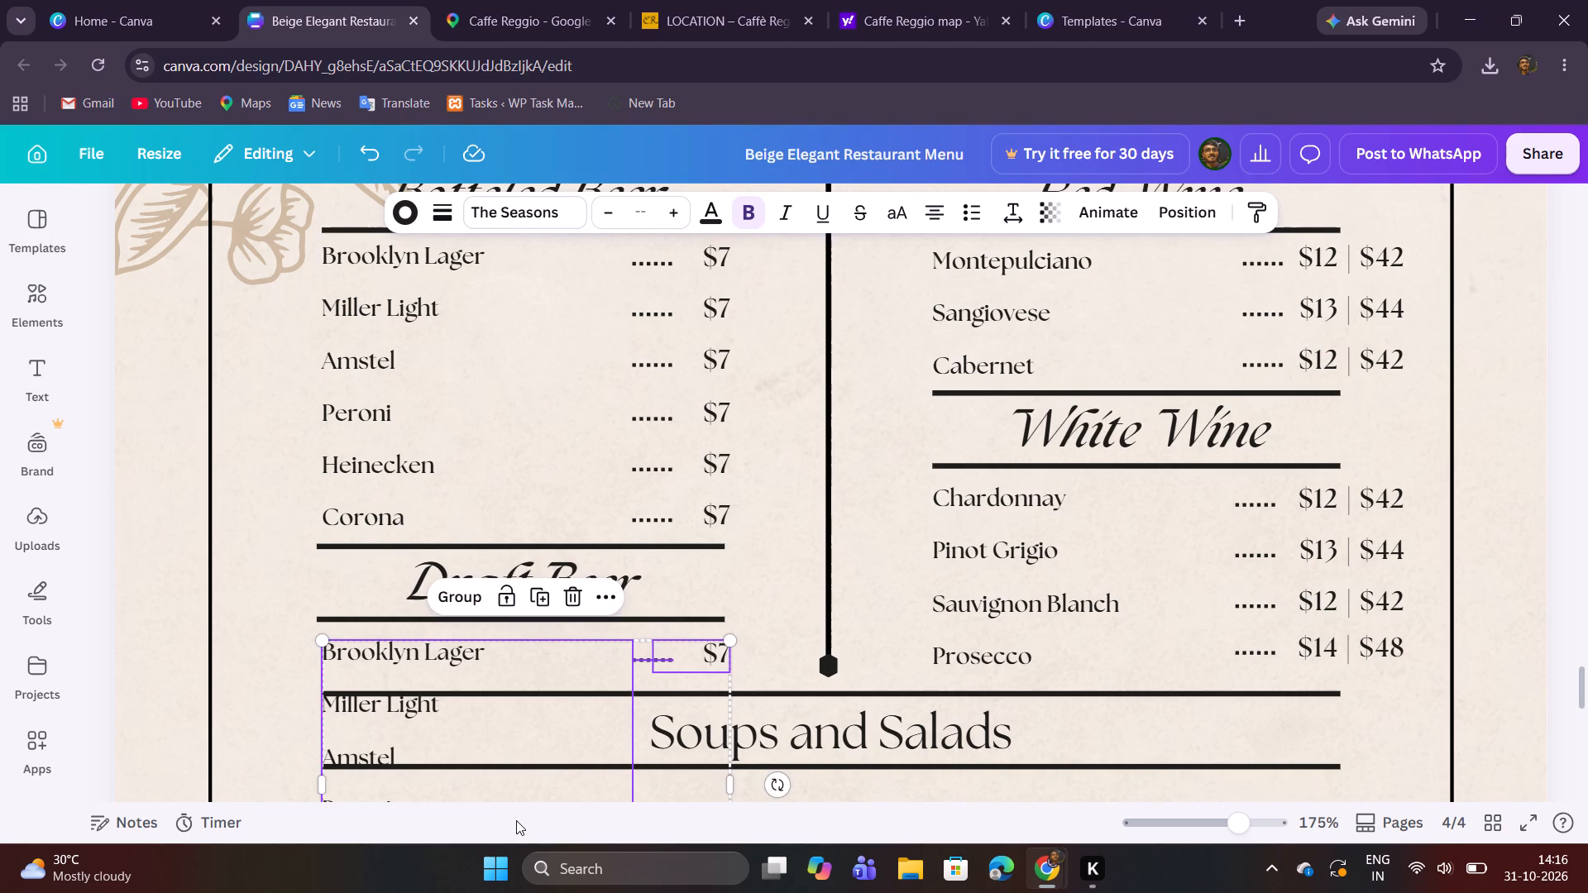
# Replace the copied beer names under Draft Beer with "Moretti", following the menu photo.
pyautogui.doubleClick(543, 757)
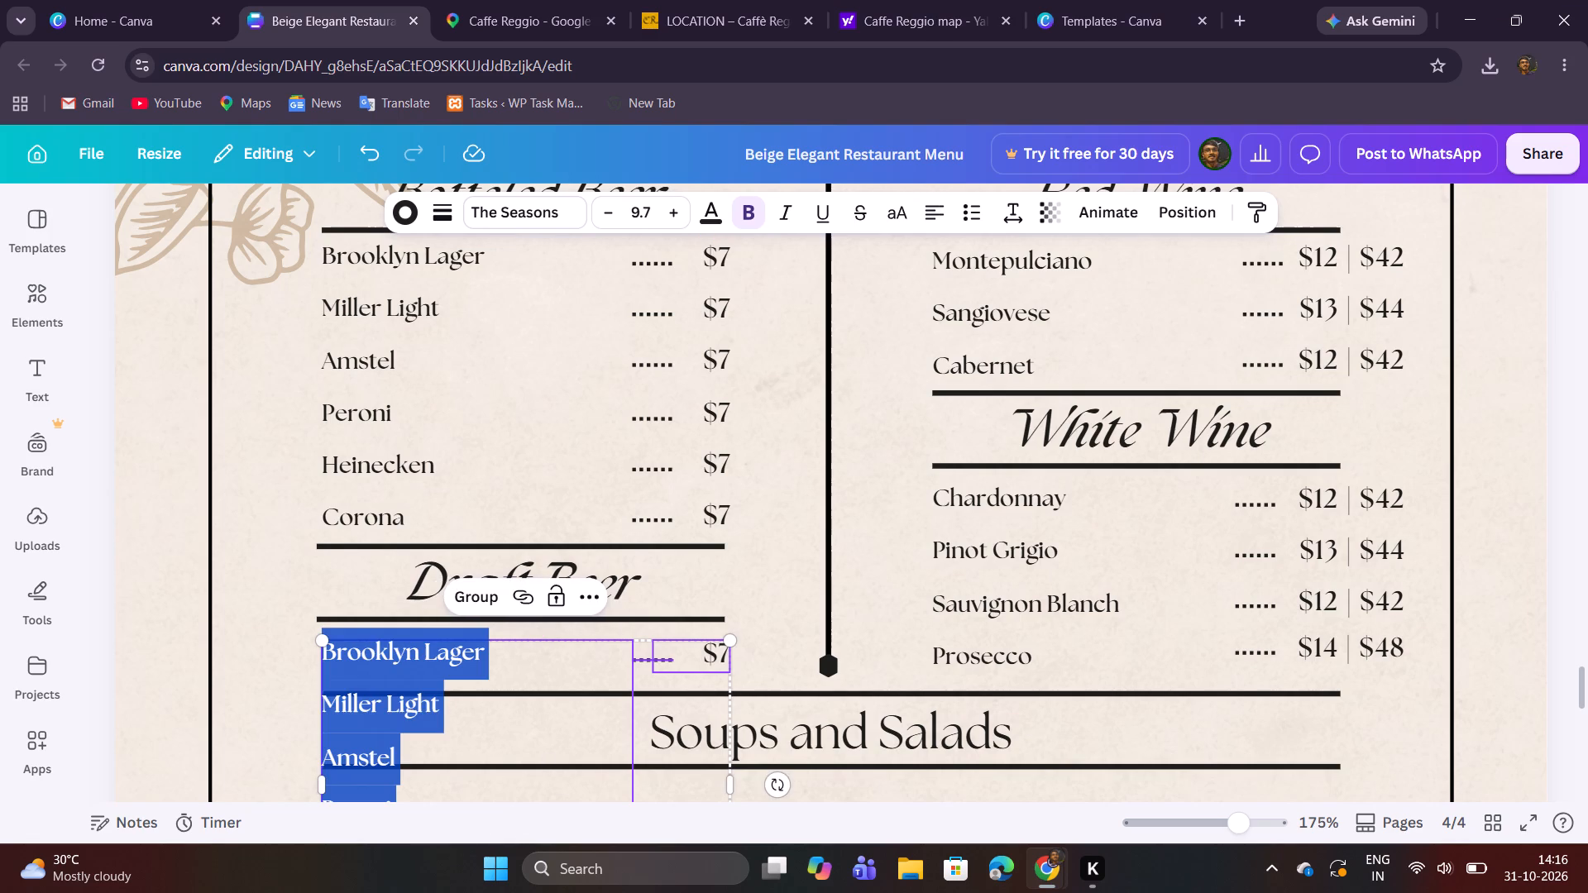
pyautogui.hotkey('shift', 'm')
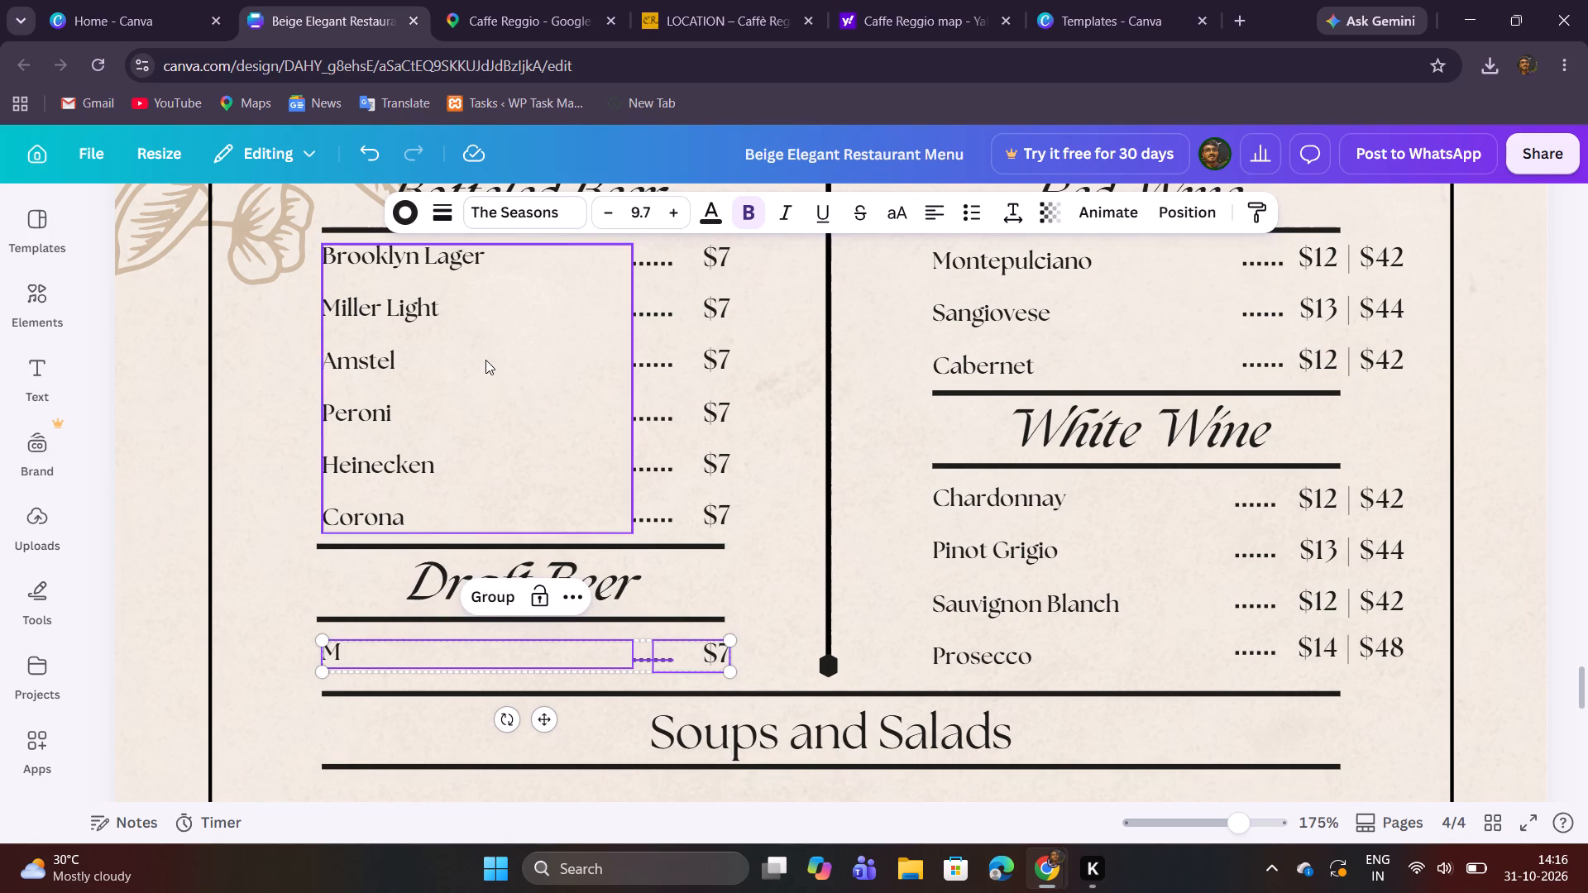
pyautogui.click(509, 0)
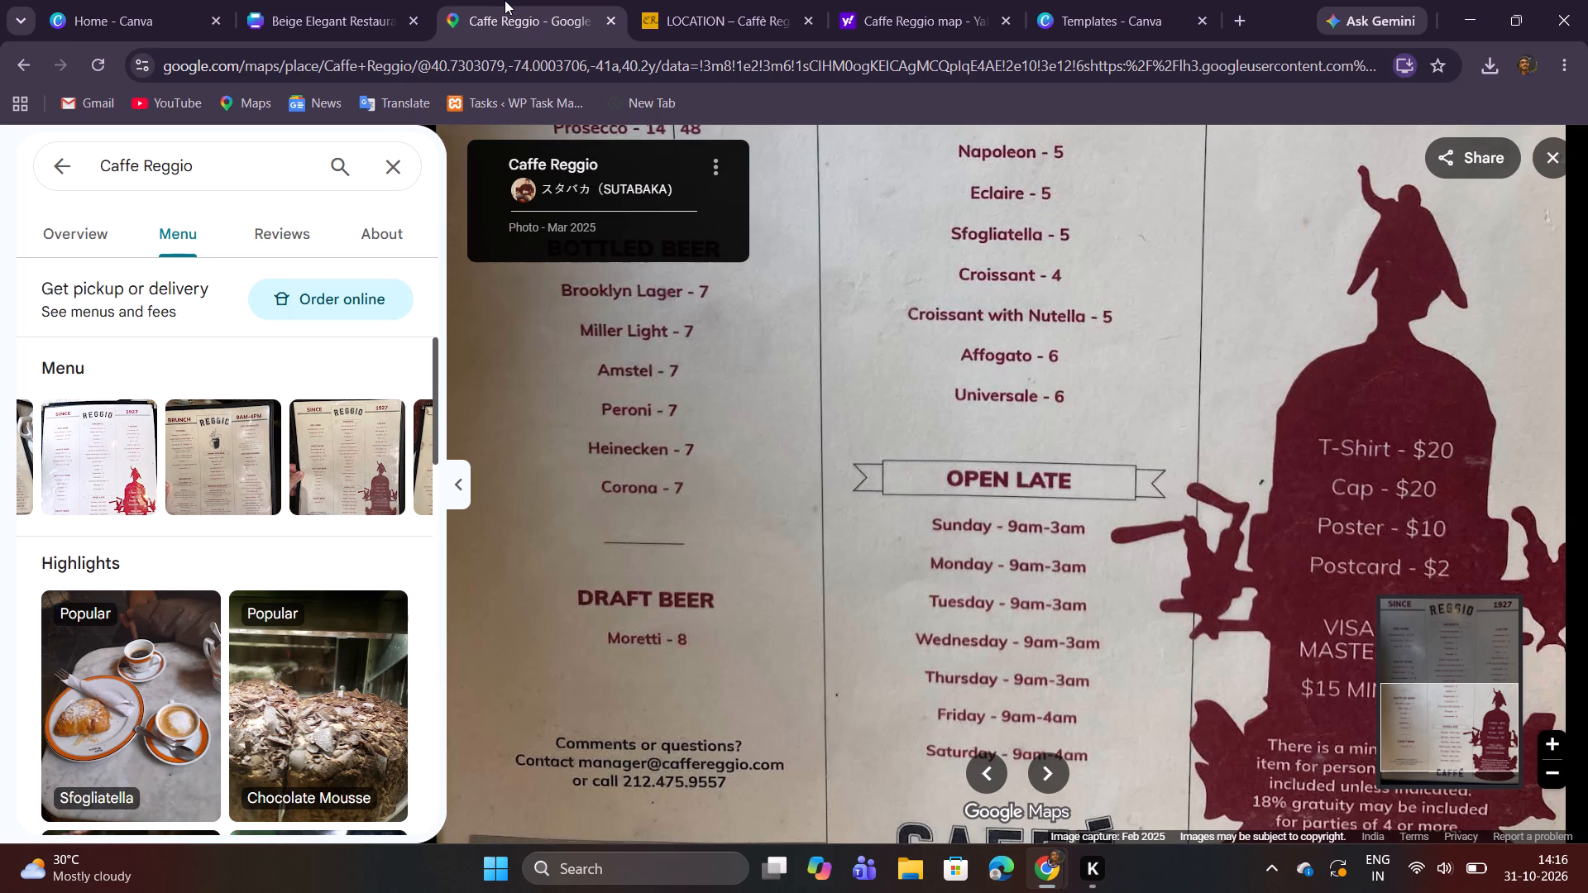
pyautogui.click(378, 0)
pyautogui.write('ore')
pyautogui.write('tti')
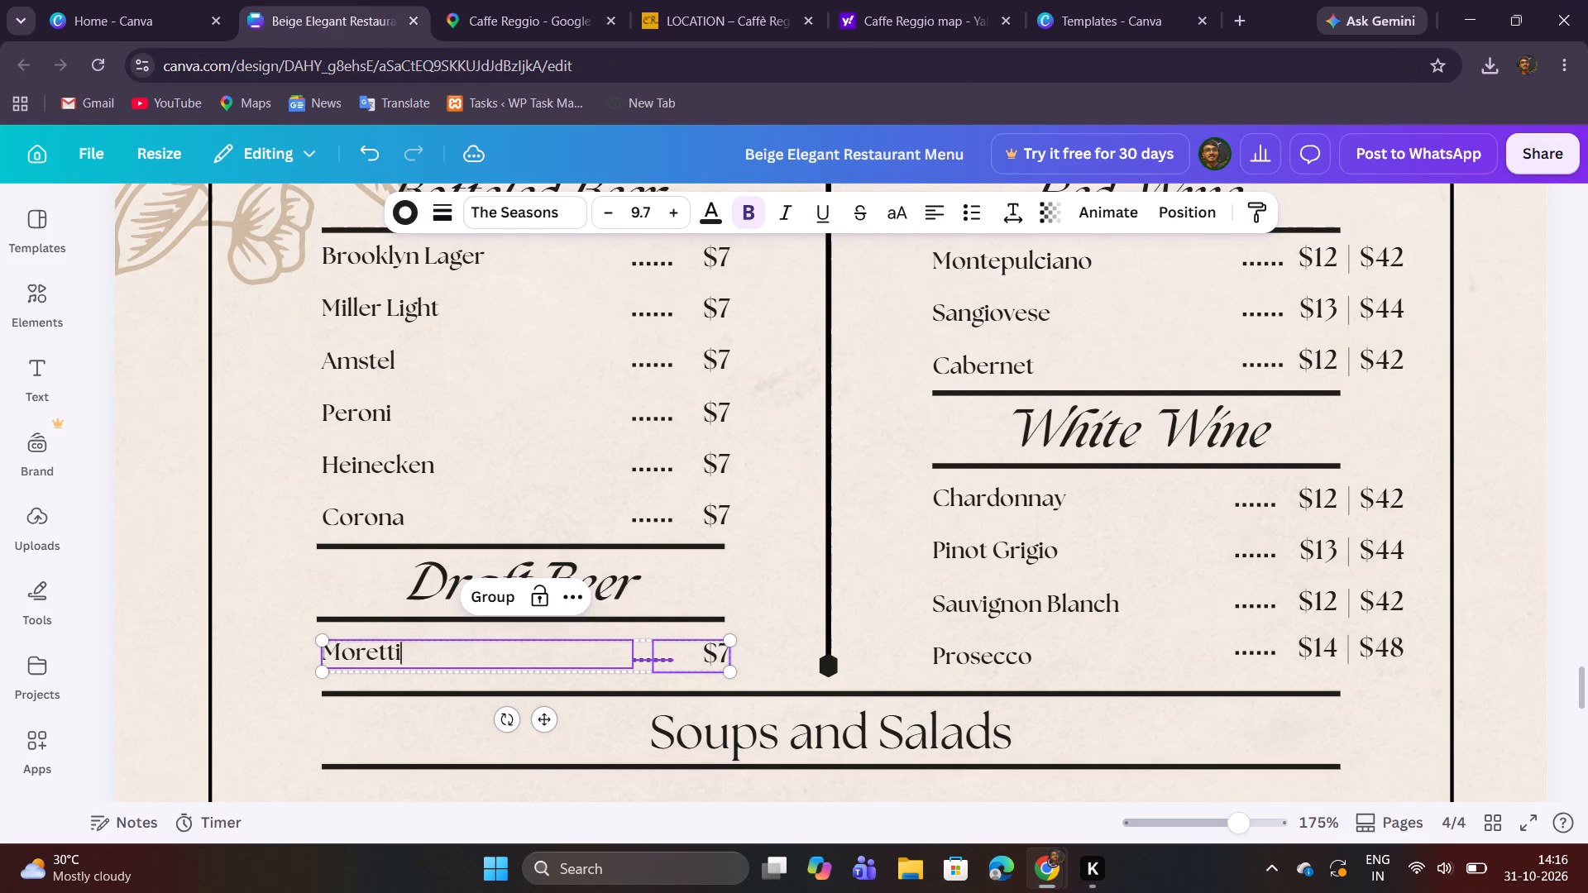
pyautogui.click(781, 489)
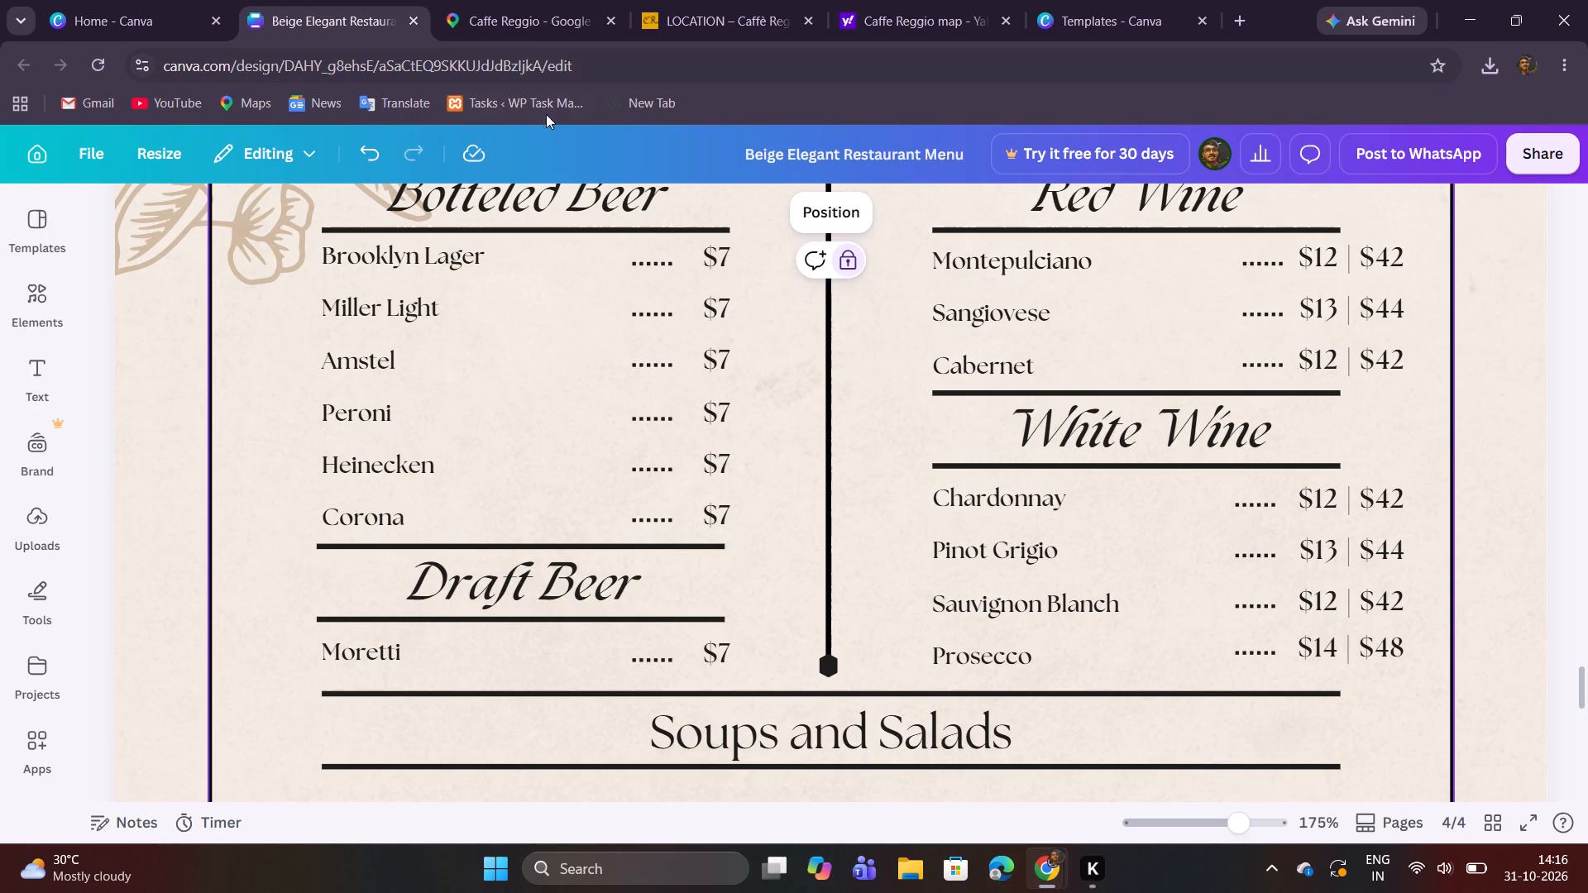
# Check Moretti's price in the menu photo and set its price under Draft Beer to $8.
pyautogui.click(519, 0)
pyautogui.click(321, 0)
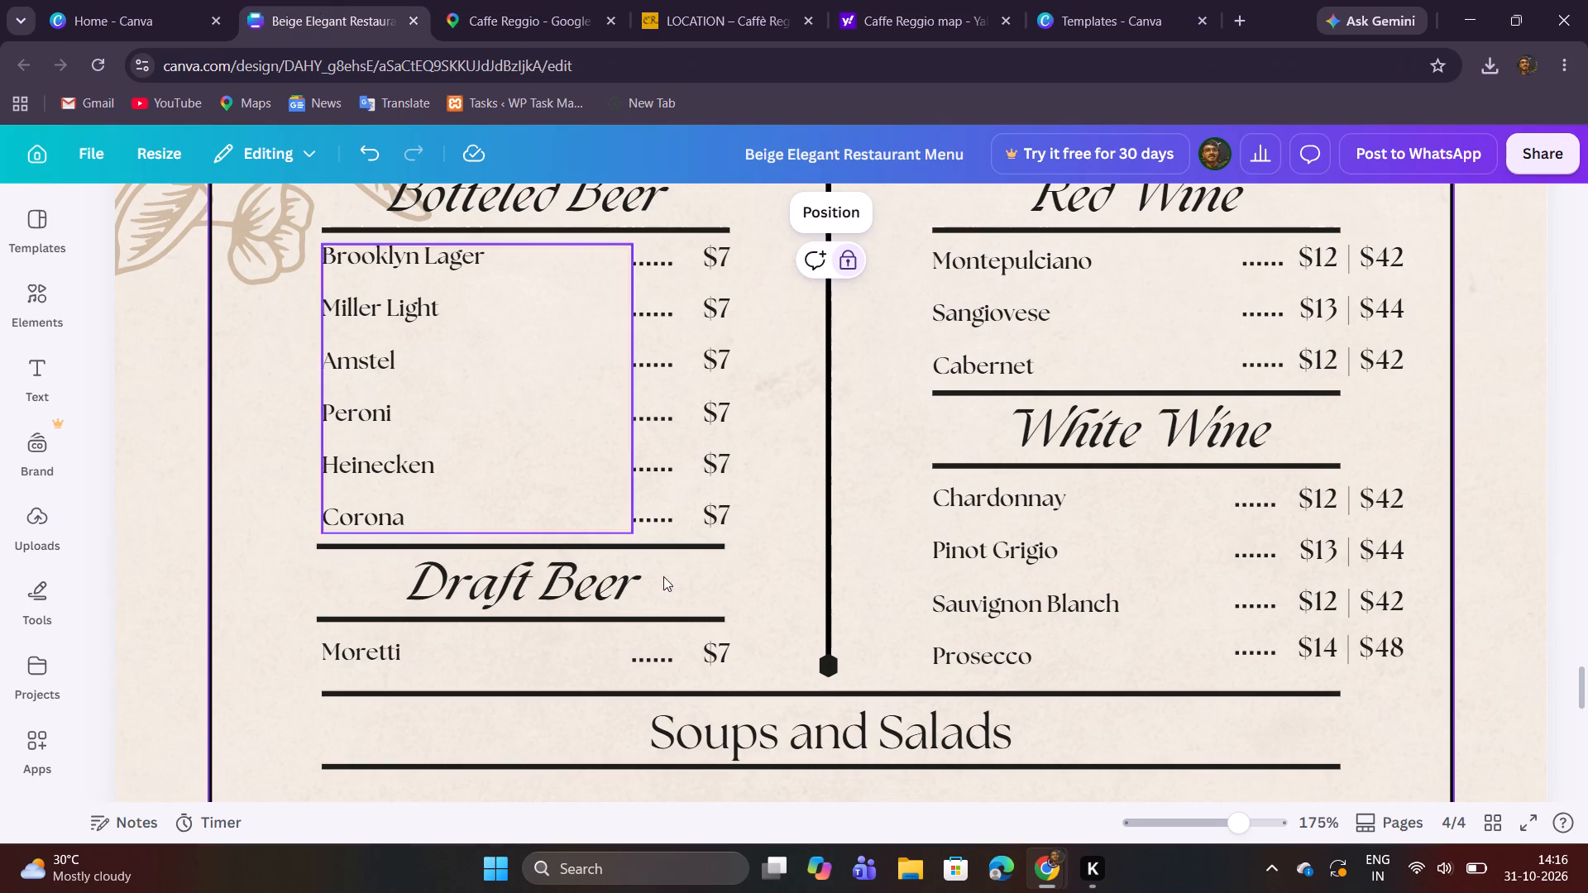
pyautogui.doubleClick(717, 654)
pyautogui.click(720, 653)
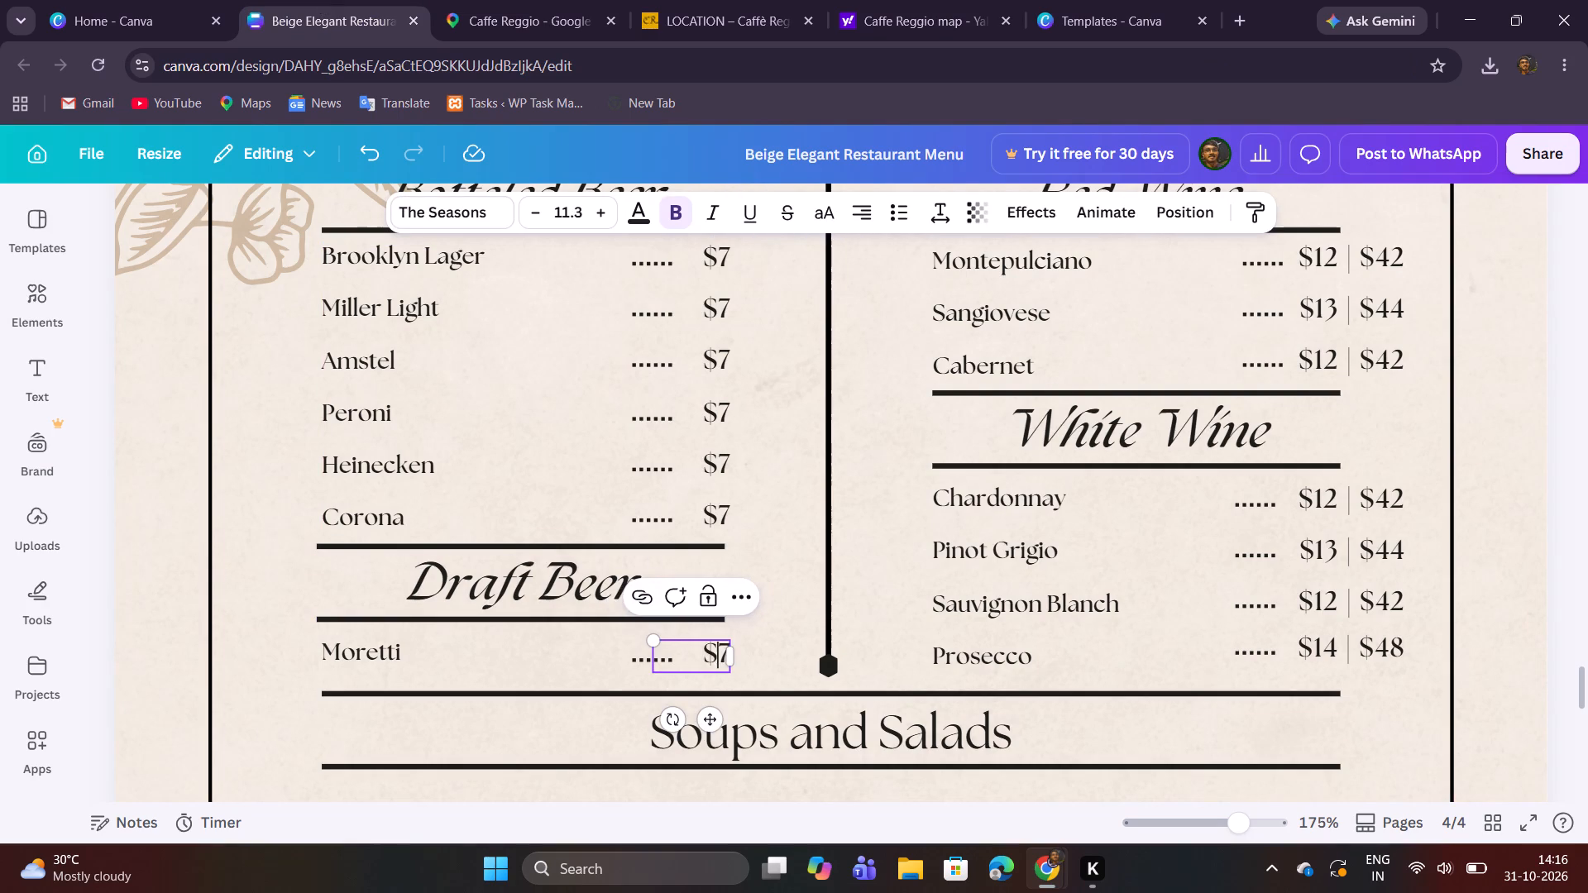
pyautogui.doubleClick(721, 655)
pyautogui.tripleClick(721, 655)
pyautogui.click(718, 654)
pyautogui.moveTo(715, 651); pyautogui.dragTo(729, 653)
pyautogui.press('8')
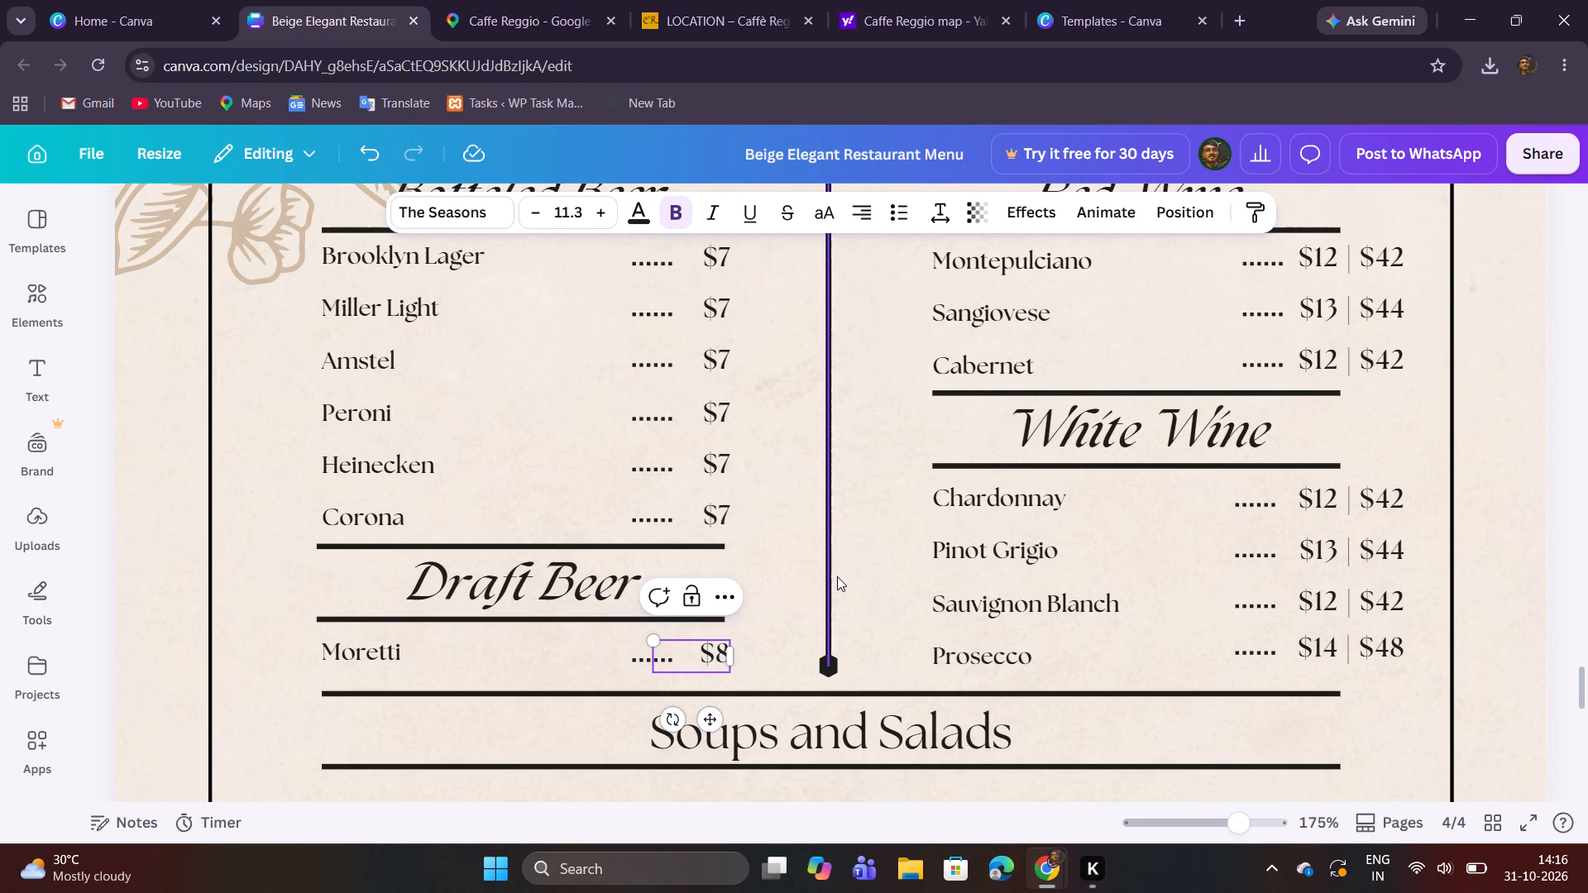
pyautogui.click(791, 572)
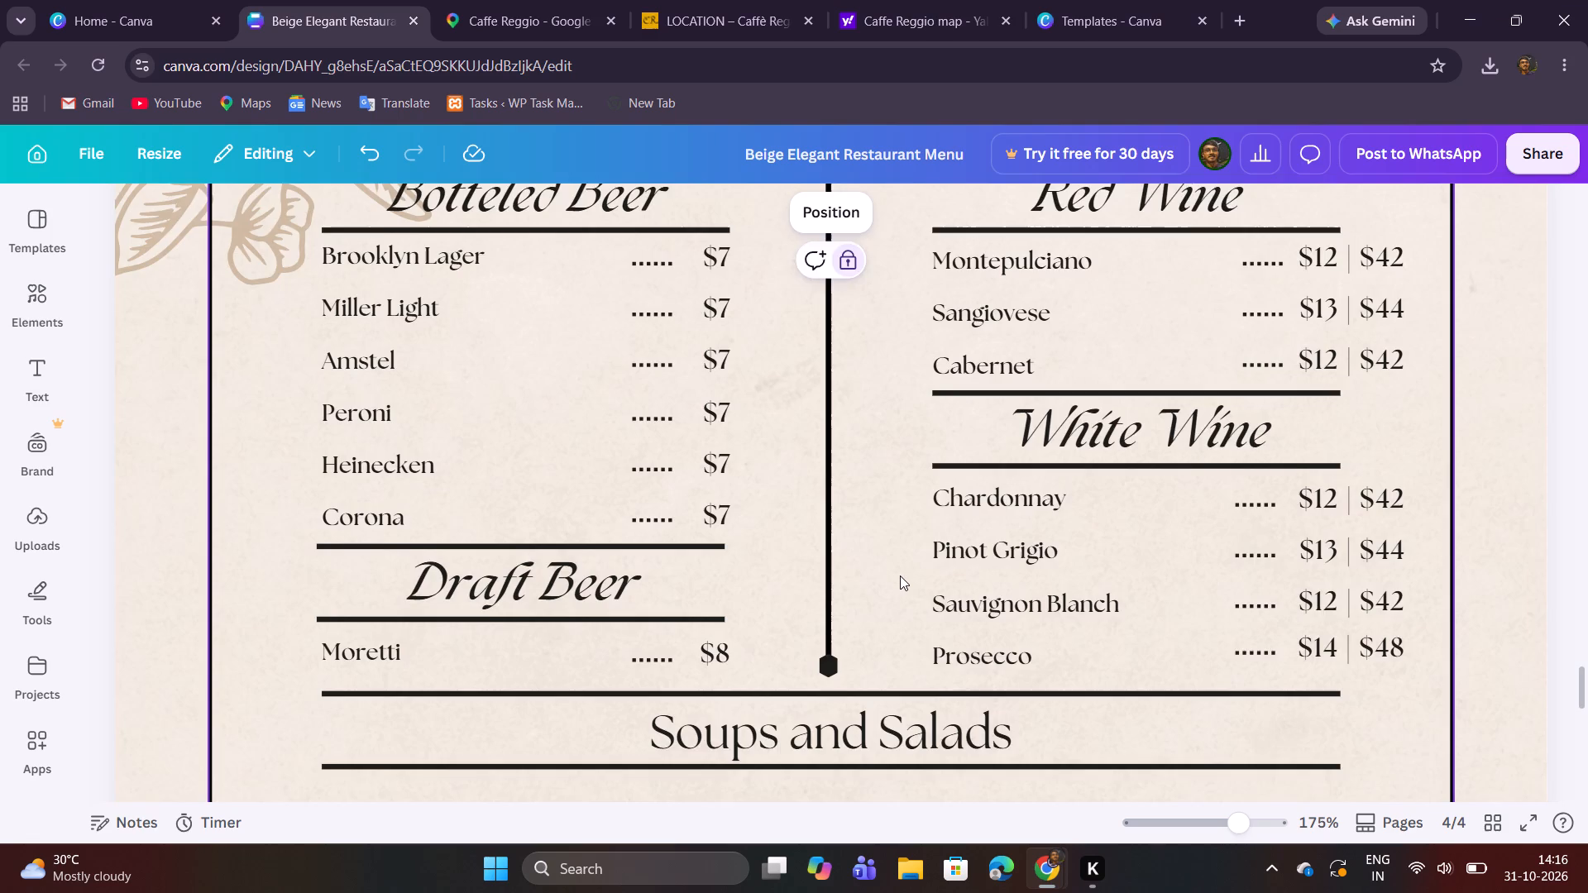
# Review the menu photo for the next section and change the "Soups and Salads" heading to "Desserts".
pyautogui.scroll(-4, 899, 574)
pyautogui.click(542, 0)
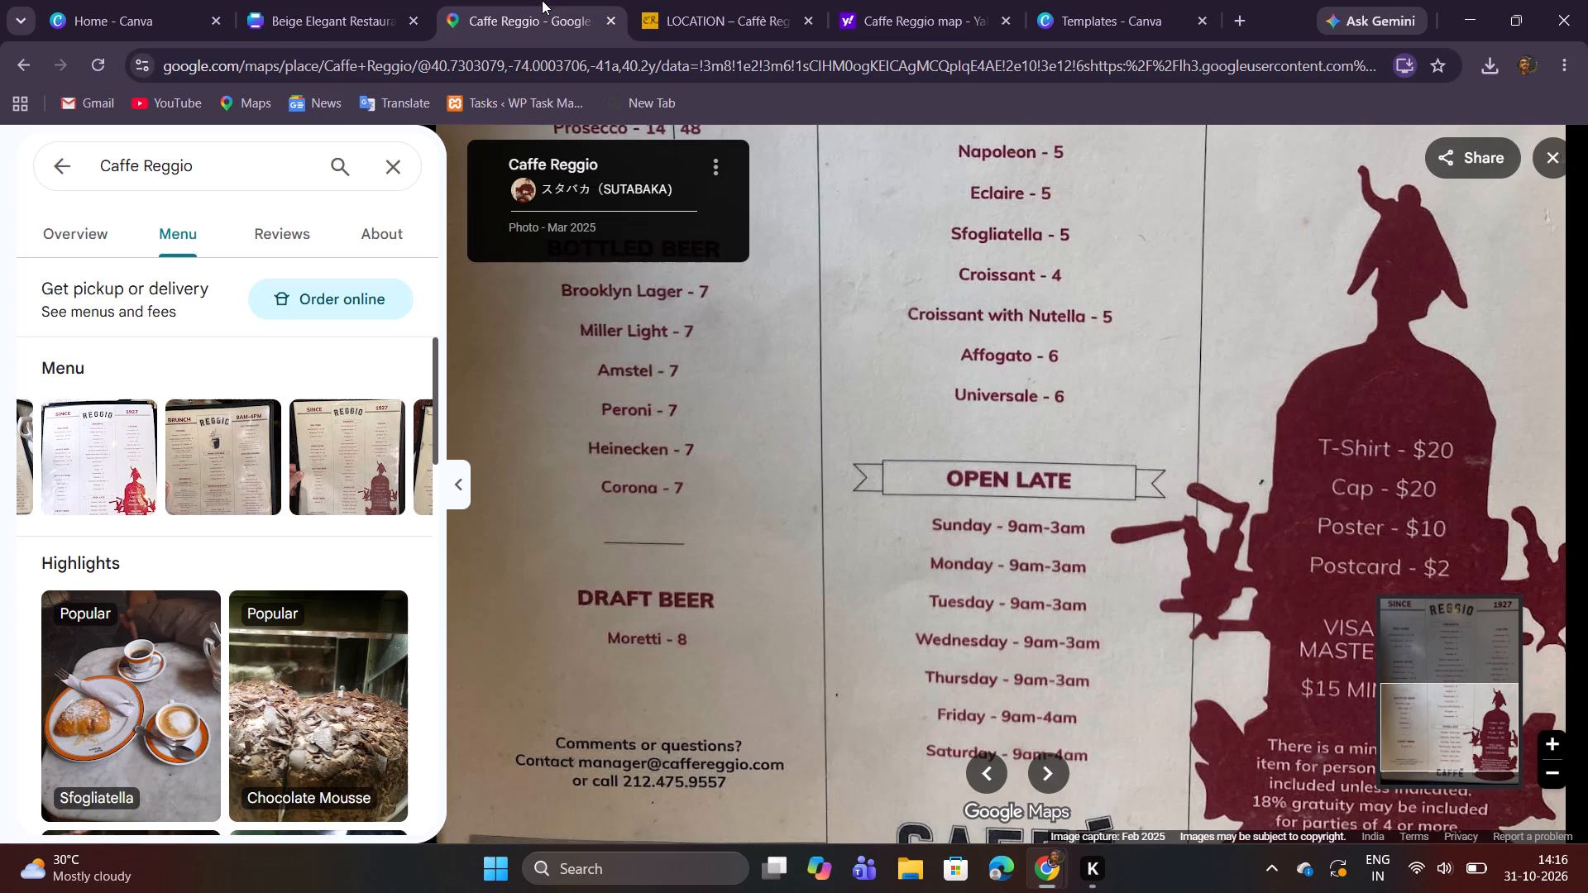
pyautogui.moveTo(950, 400); pyautogui.dragTo(924, 749)
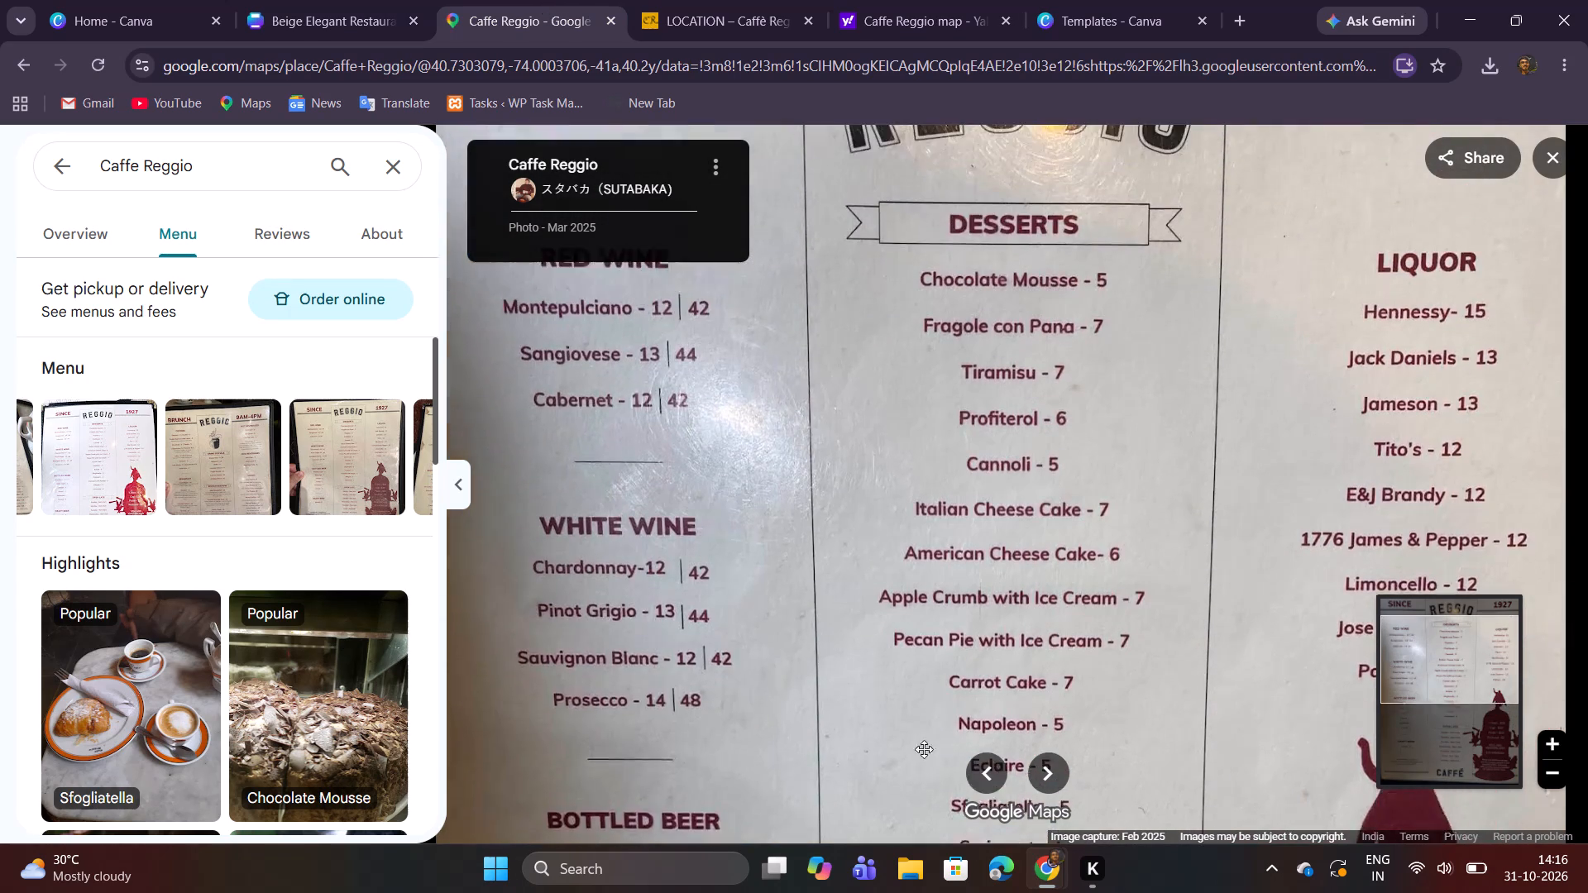
pyautogui.moveTo(924, 749); pyautogui.dragTo(957, 725)
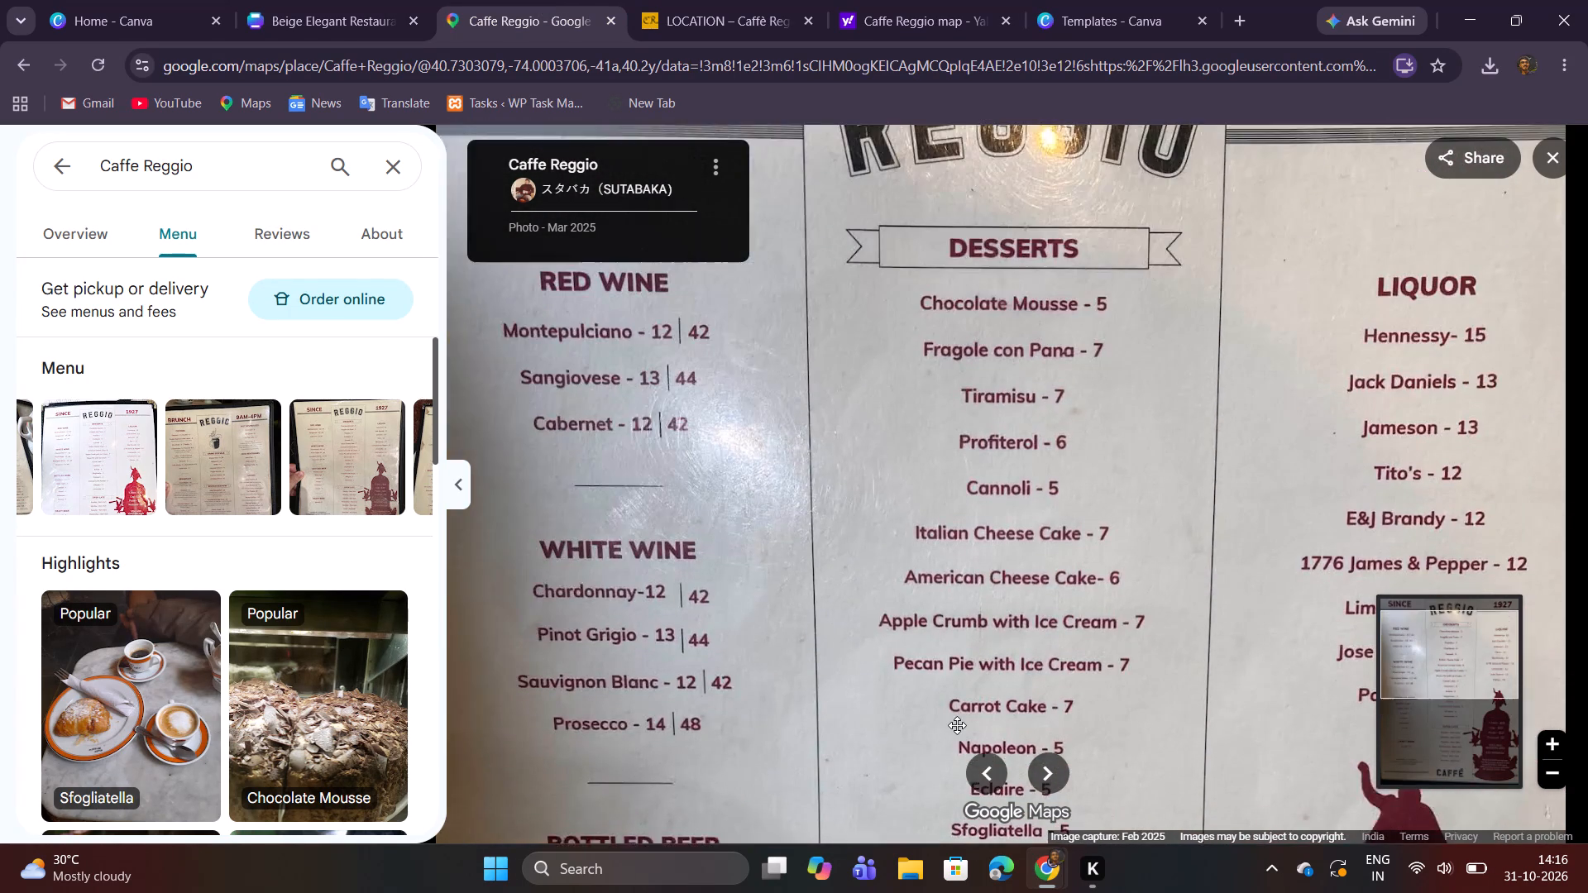
pyautogui.moveTo(957, 725); pyautogui.dragTo(1006, 394)
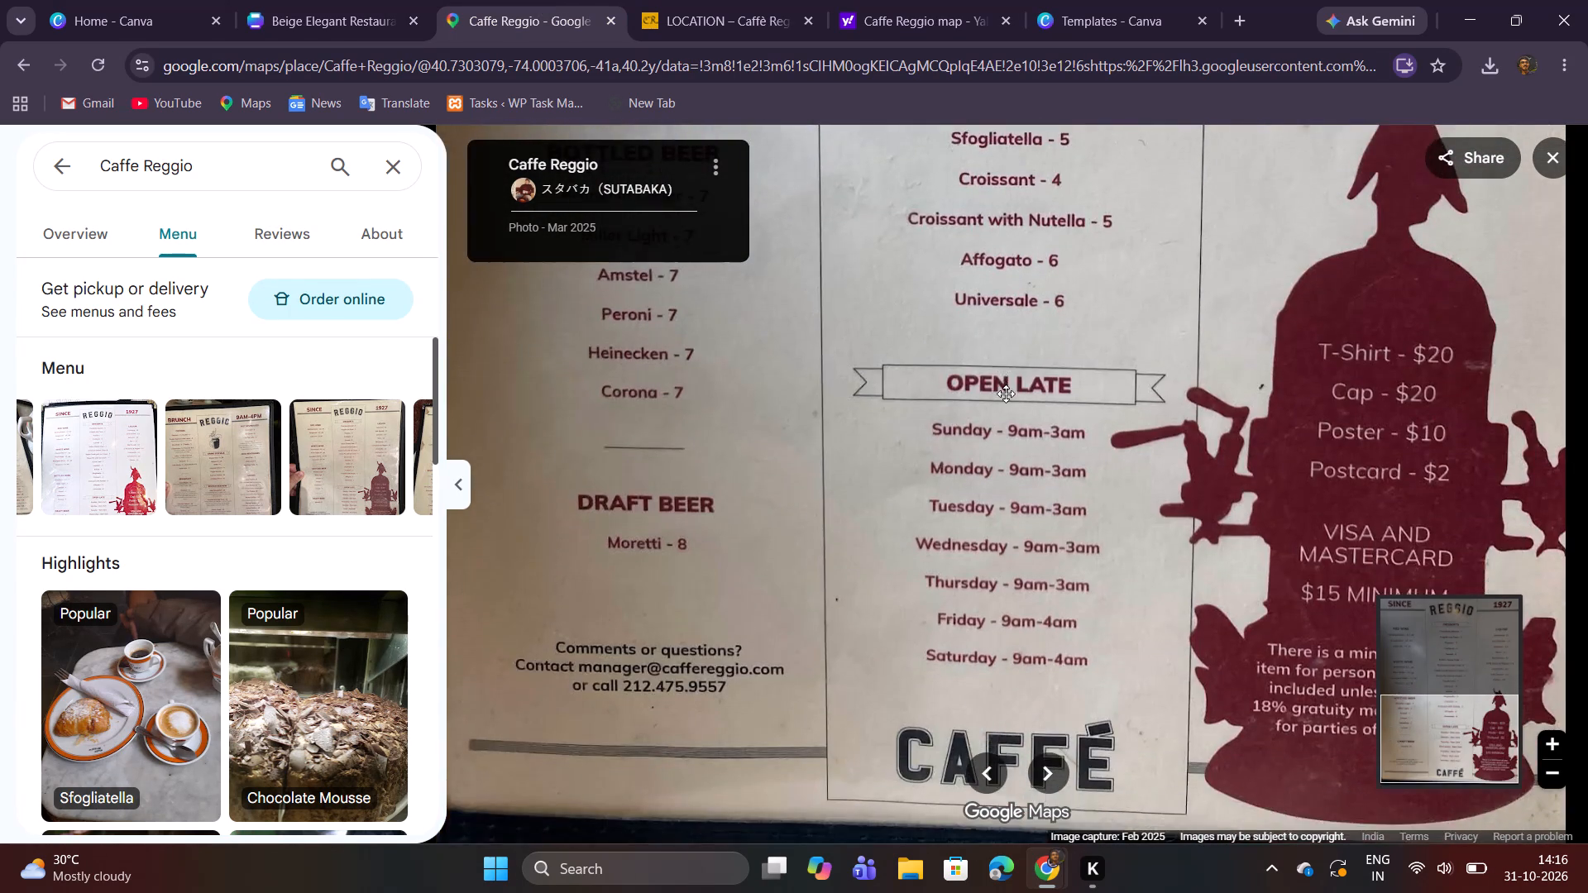
pyautogui.moveTo(1006, 394); pyautogui.dragTo(1012, 853)
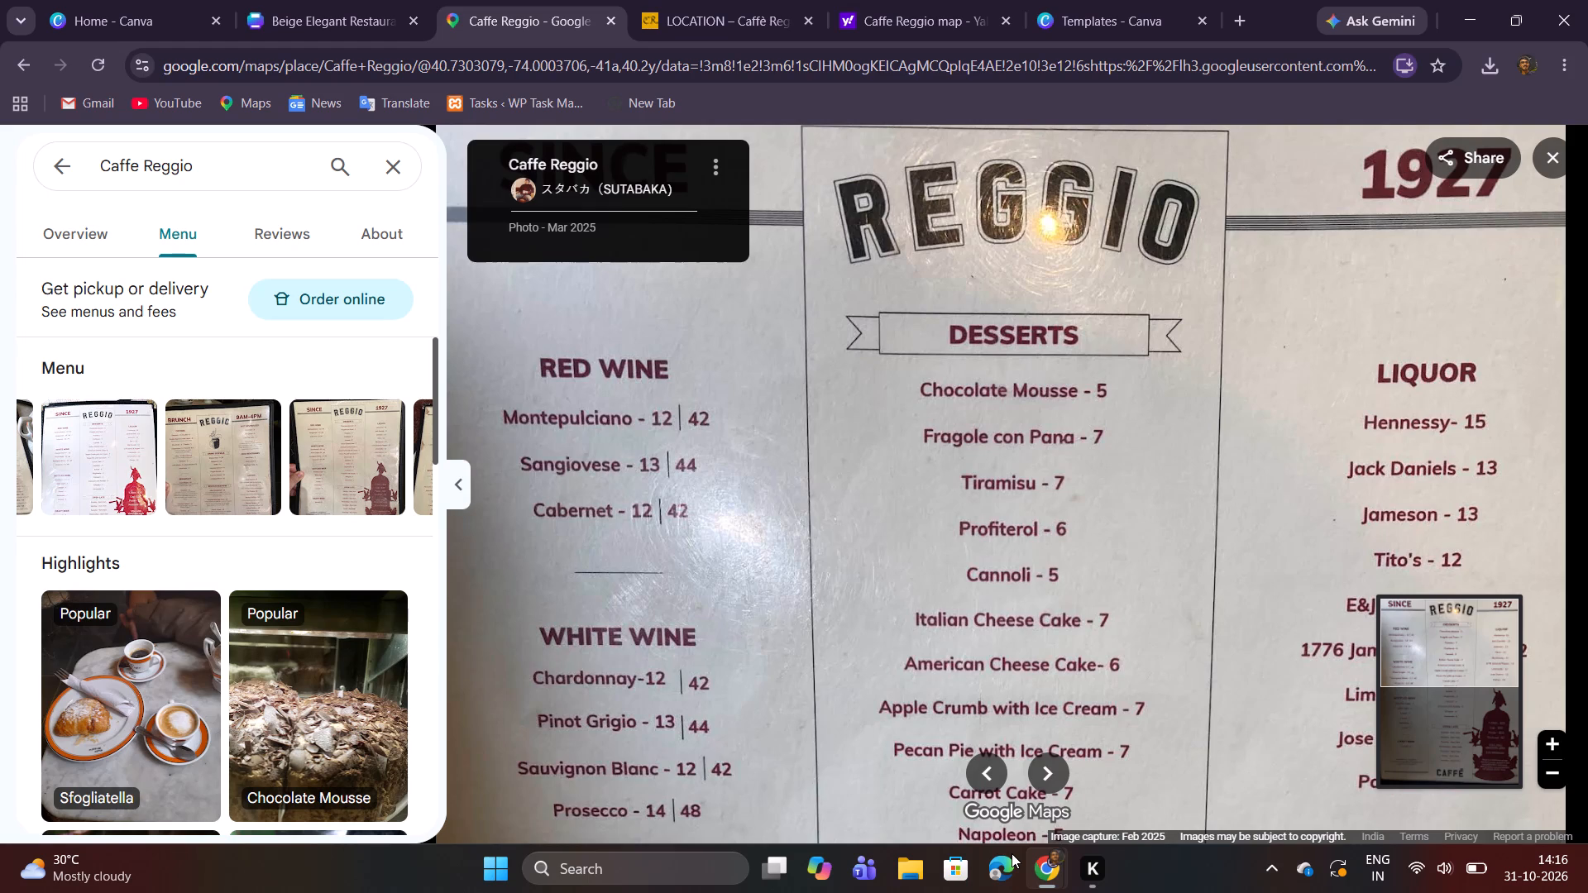
pyautogui.moveTo(1012, 853); pyautogui.dragTo(1043, 625)
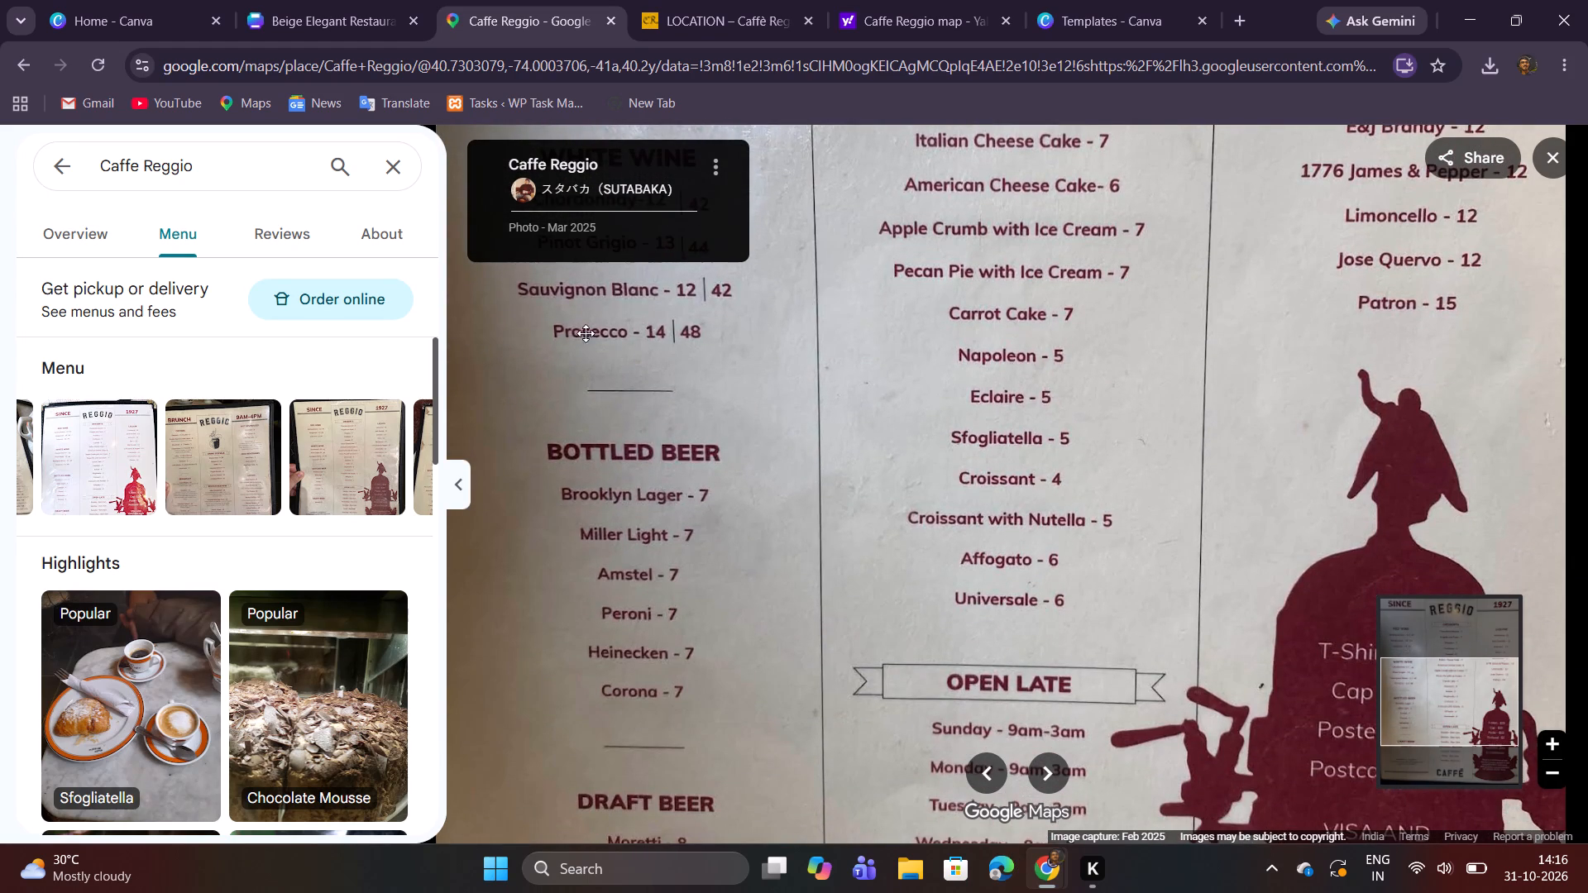
pyautogui.moveTo(924, 394); pyautogui.dragTo(912, 536)
pyautogui.click(264, 0)
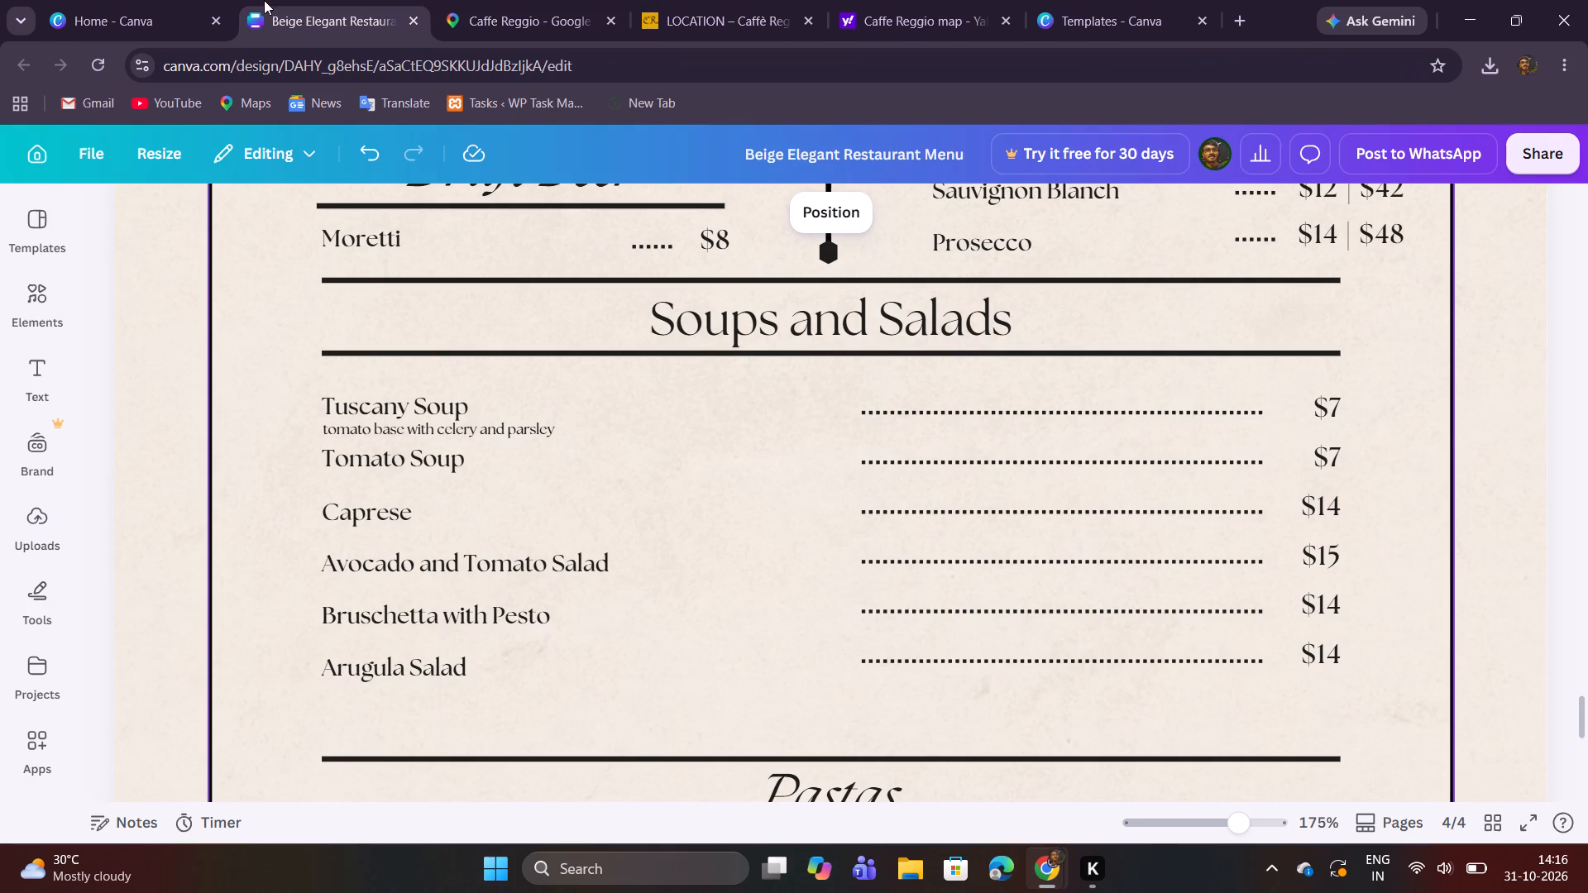
pyautogui.doubleClick(824, 323)
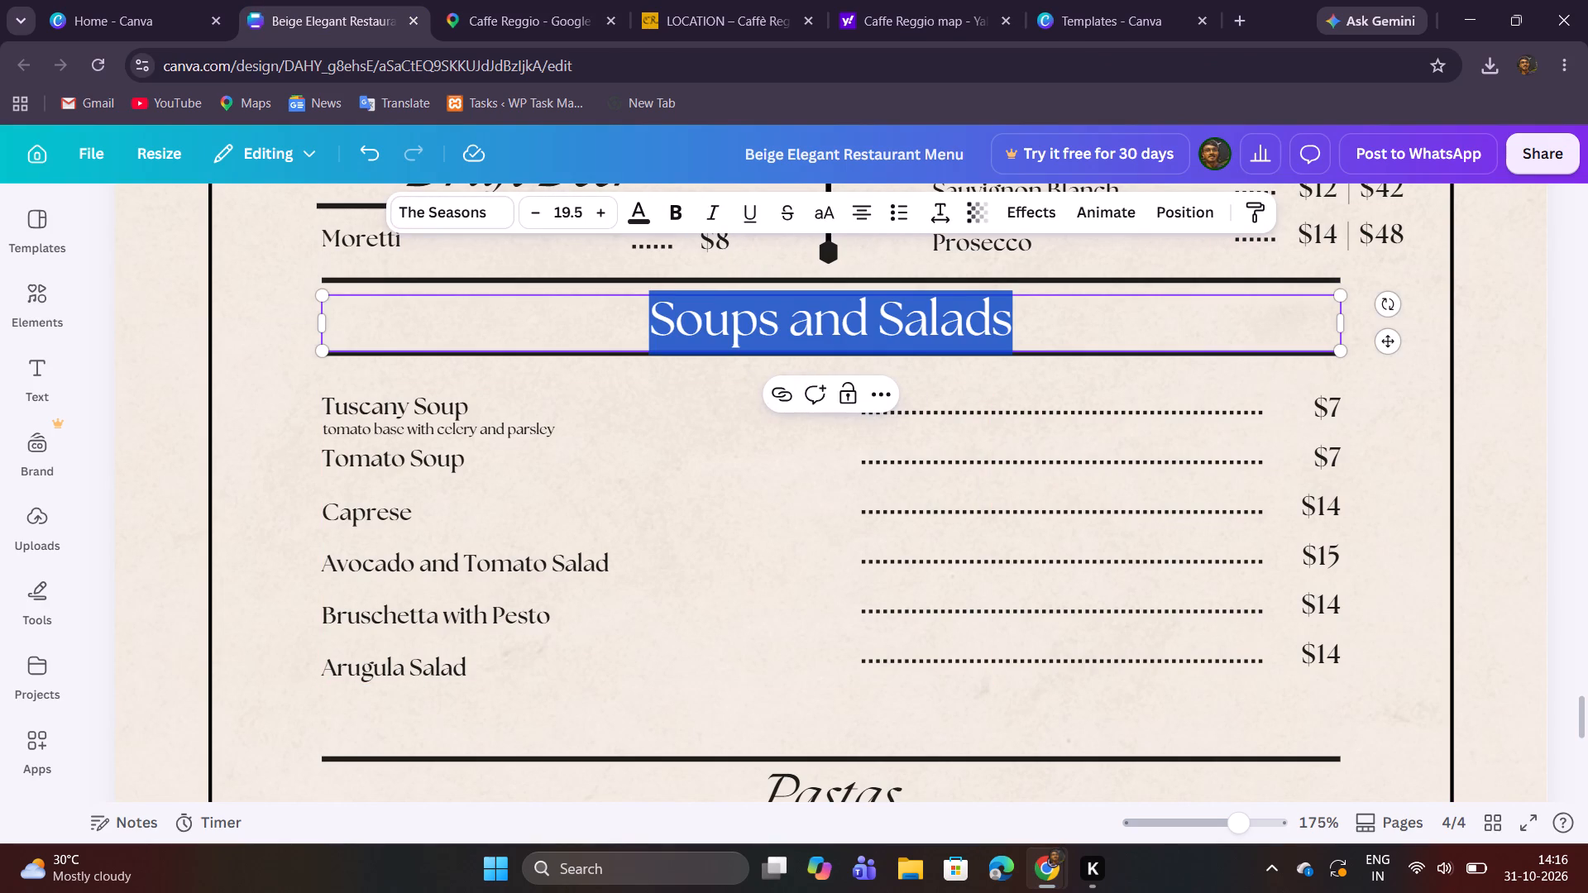
pyautogui.write('Desserts')
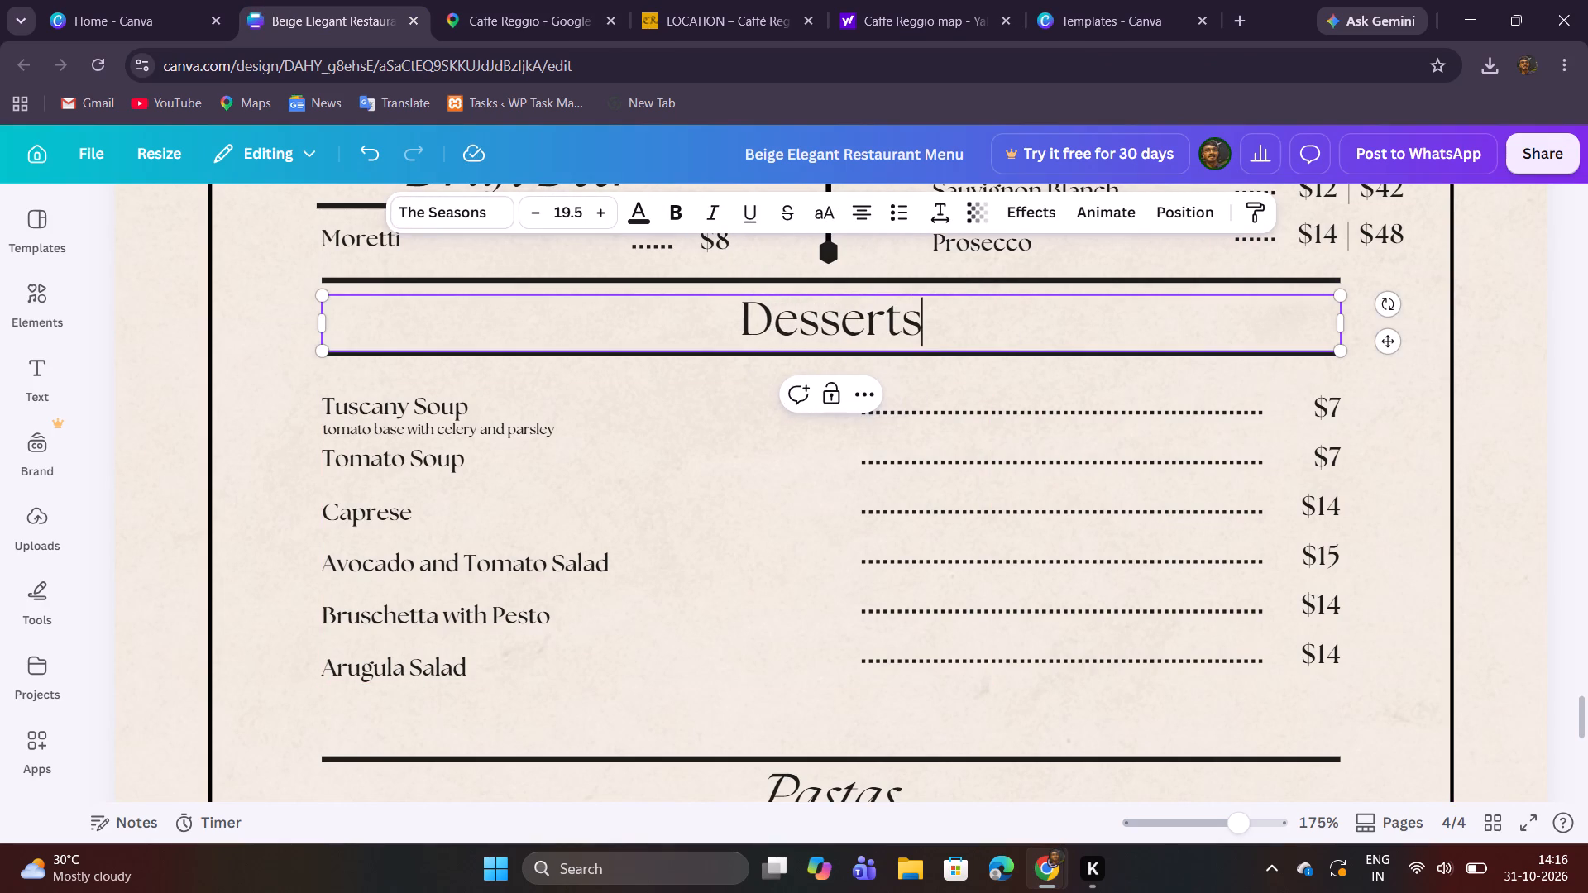
pyautogui.click(1389, 408)
# Check the desserts in the menu photo and unlock the soup and salad names text box under the Desserts heading.
pyautogui.scroll(3, 1379, 413)
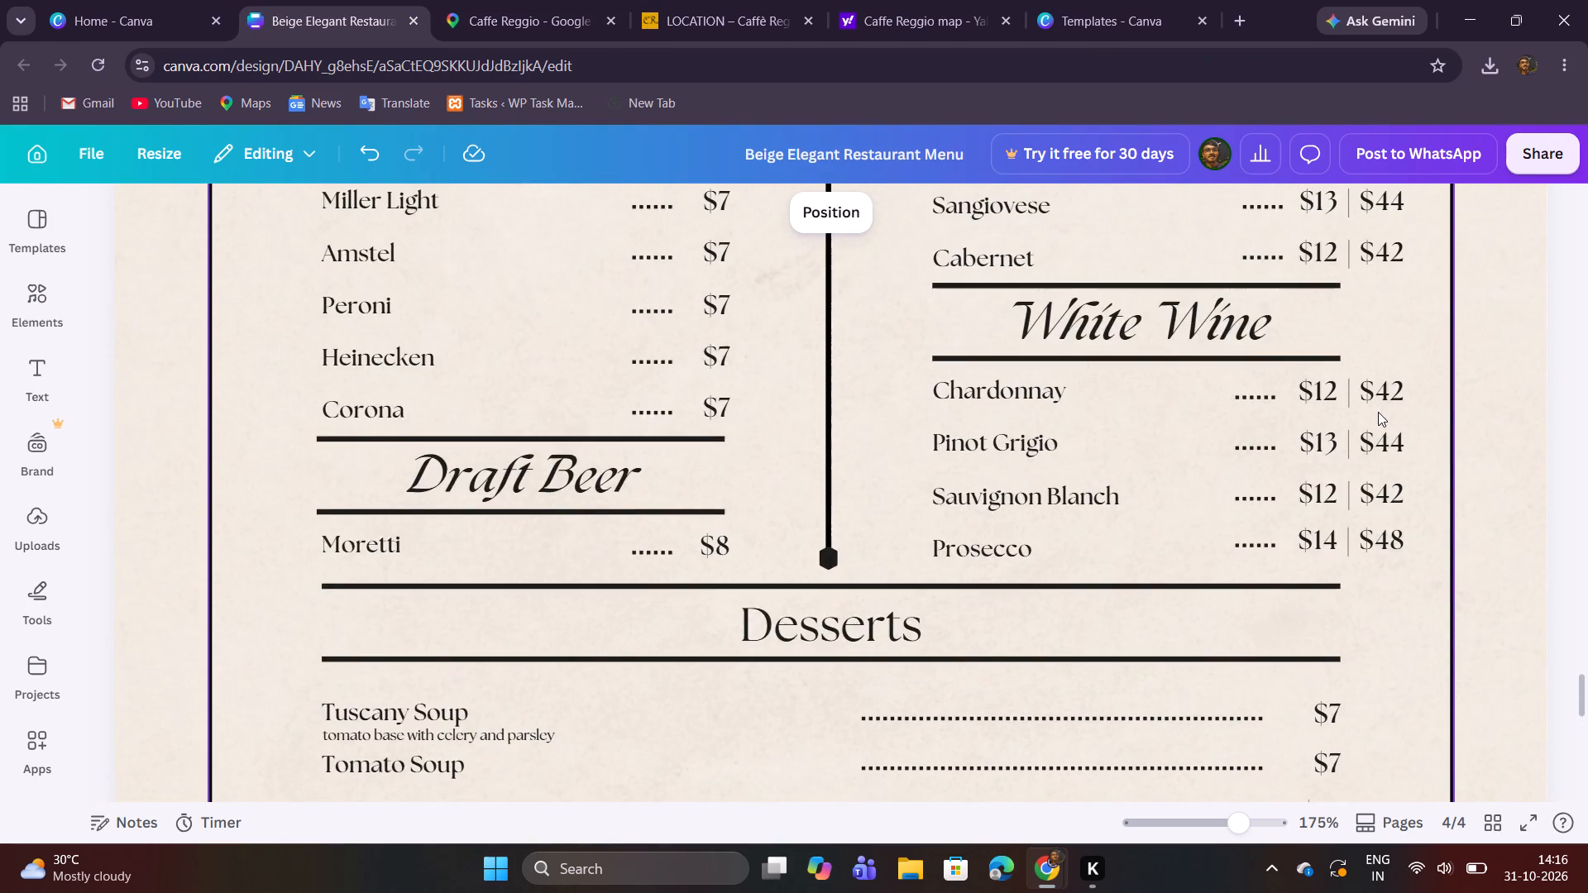
pyautogui.scroll(3, 1378, 412)
pyautogui.scroll(-4, 1375, 408)
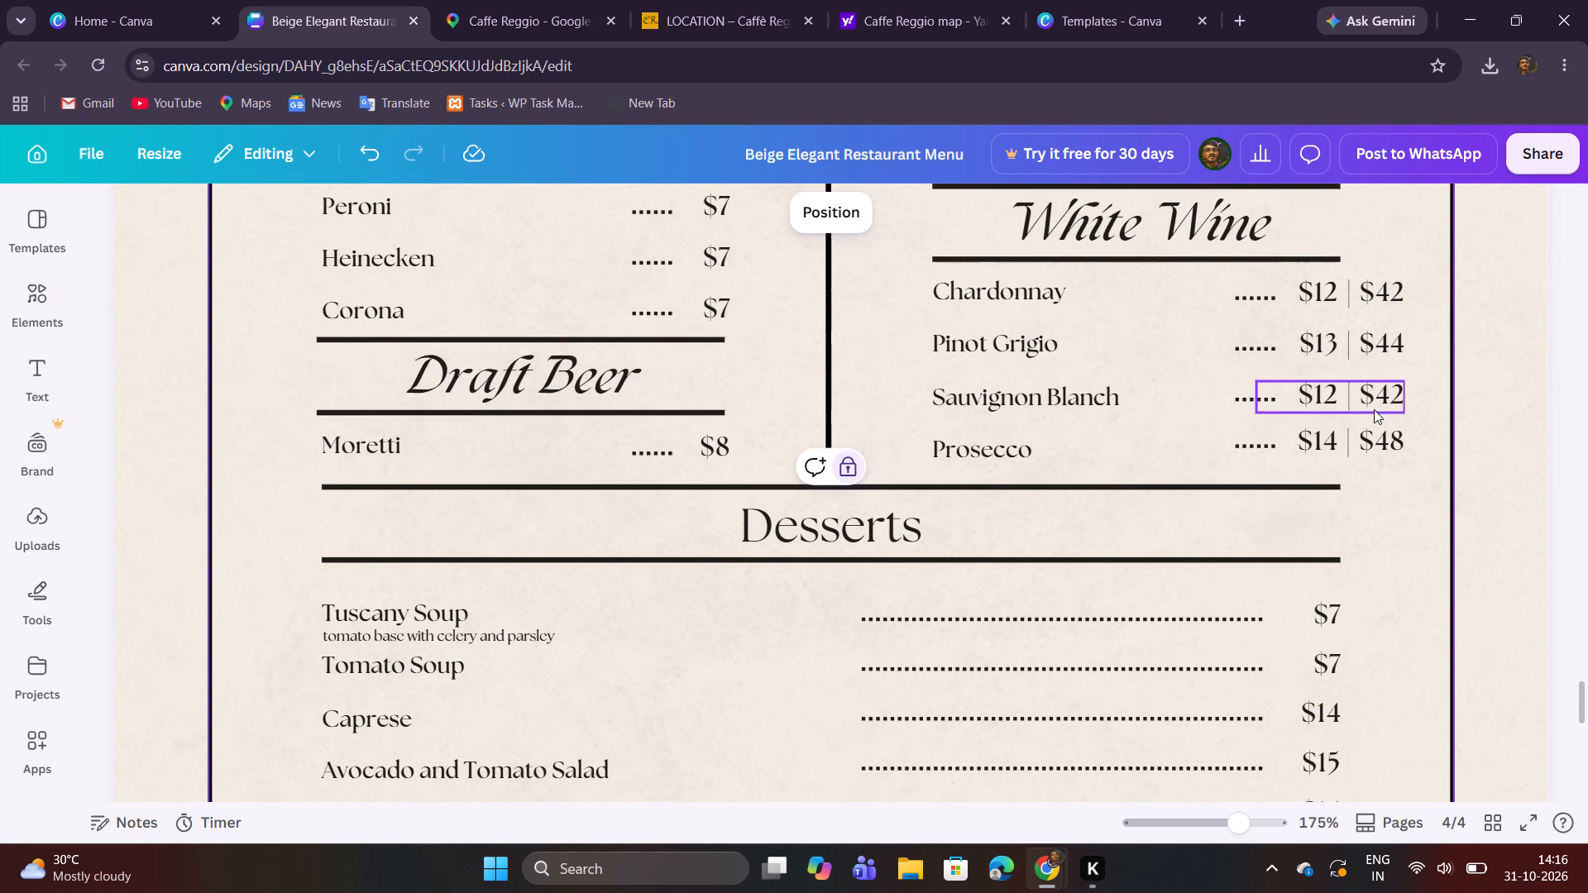
pyautogui.scroll(-1, 1374, 409)
pyautogui.click(547, 2)
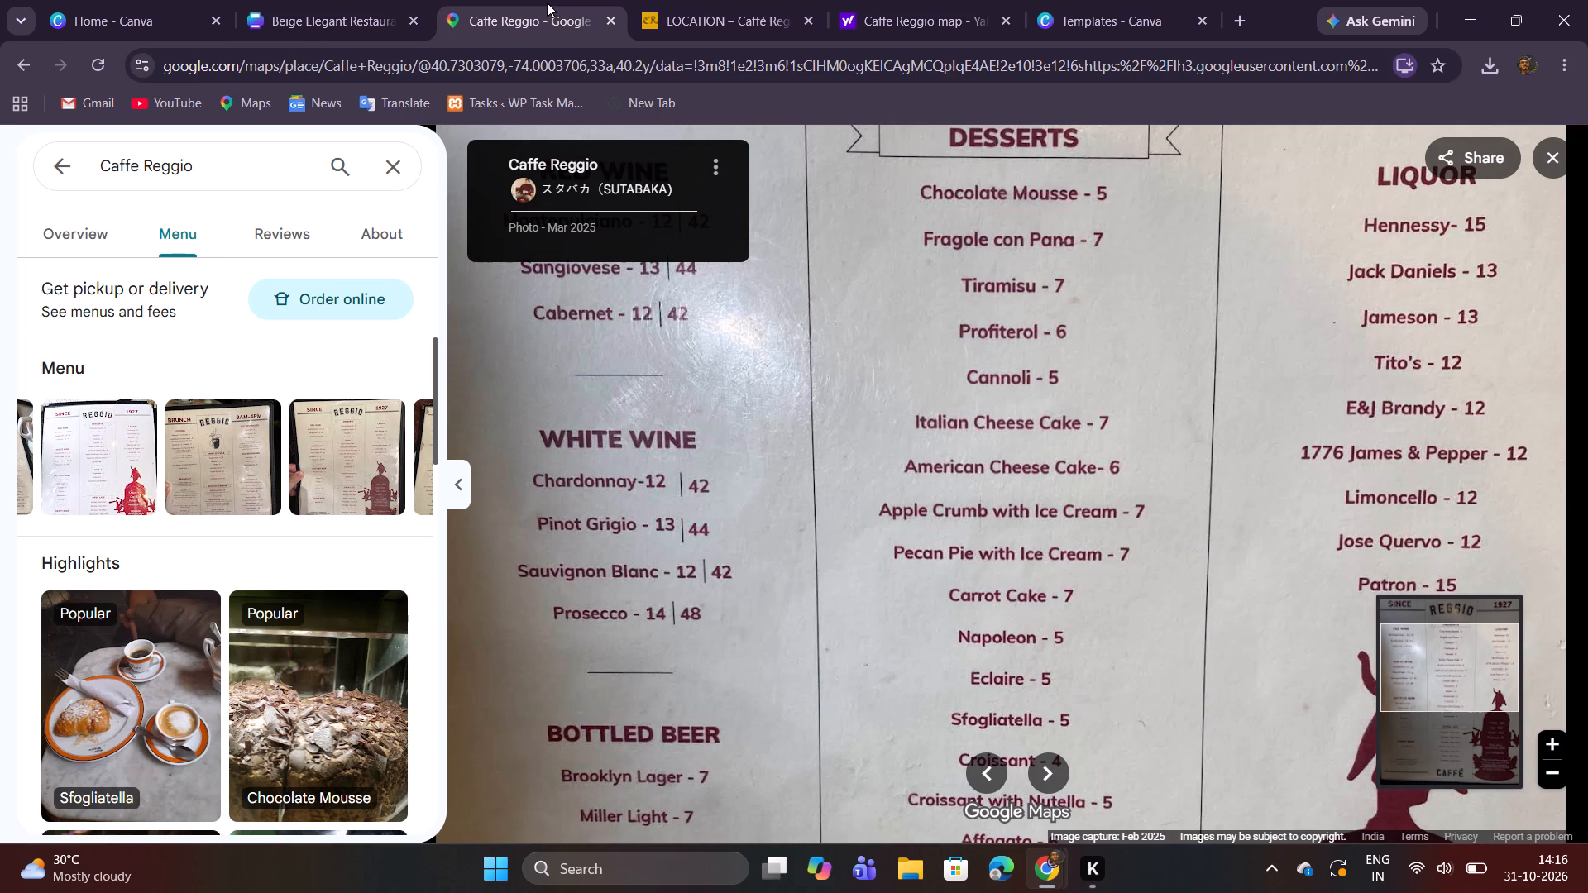
pyautogui.moveTo(987, 308); pyautogui.dragTo(986, 337)
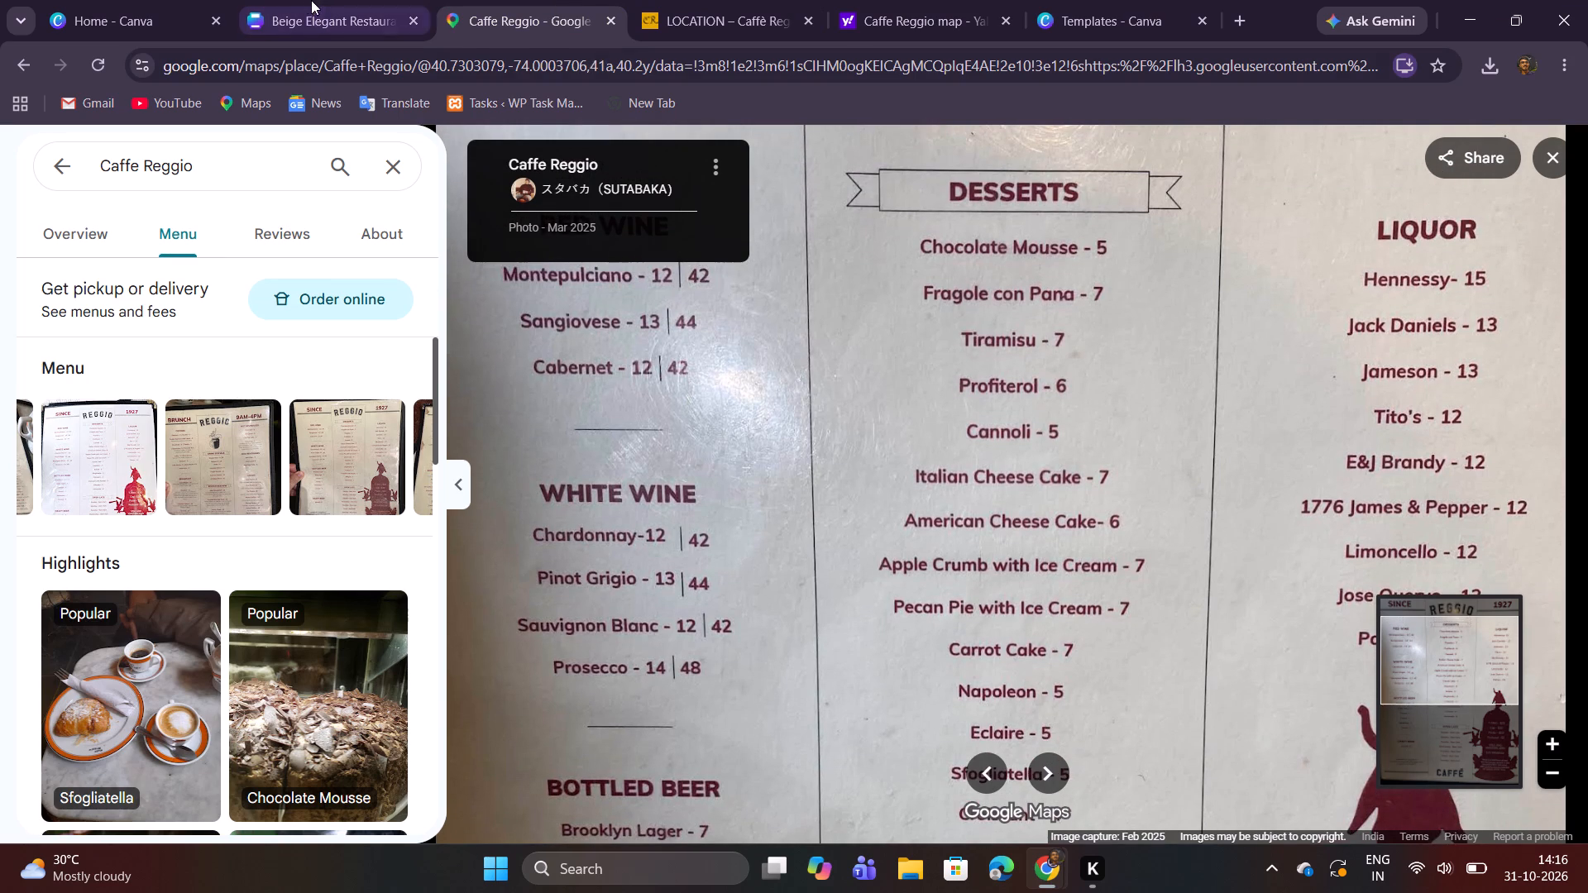
pyautogui.click(307, 0)
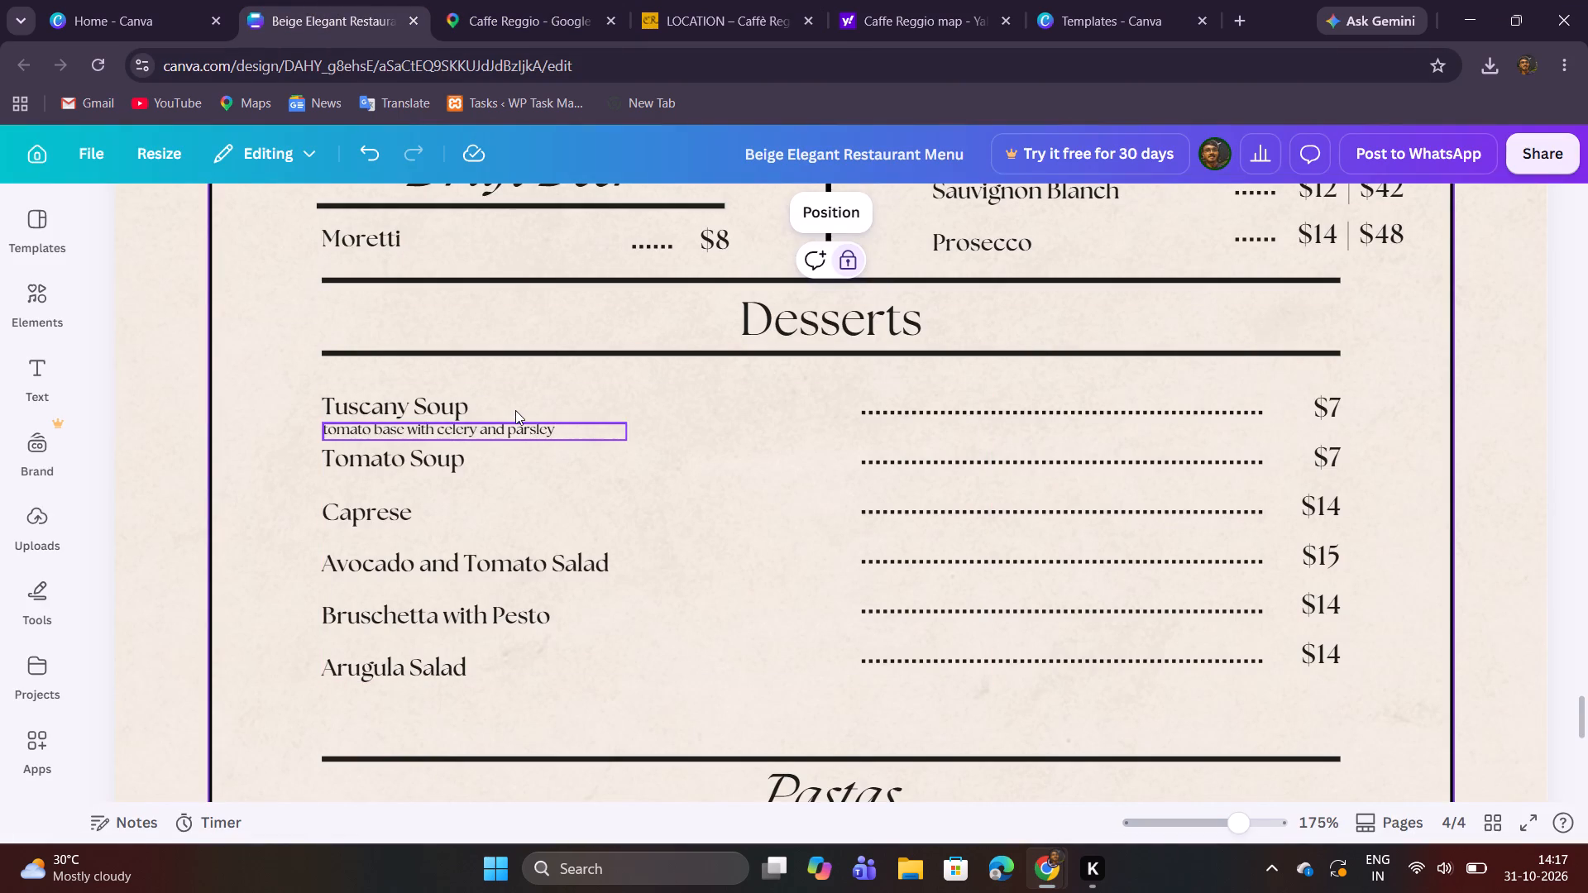
pyautogui.doubleClick(515, 410)
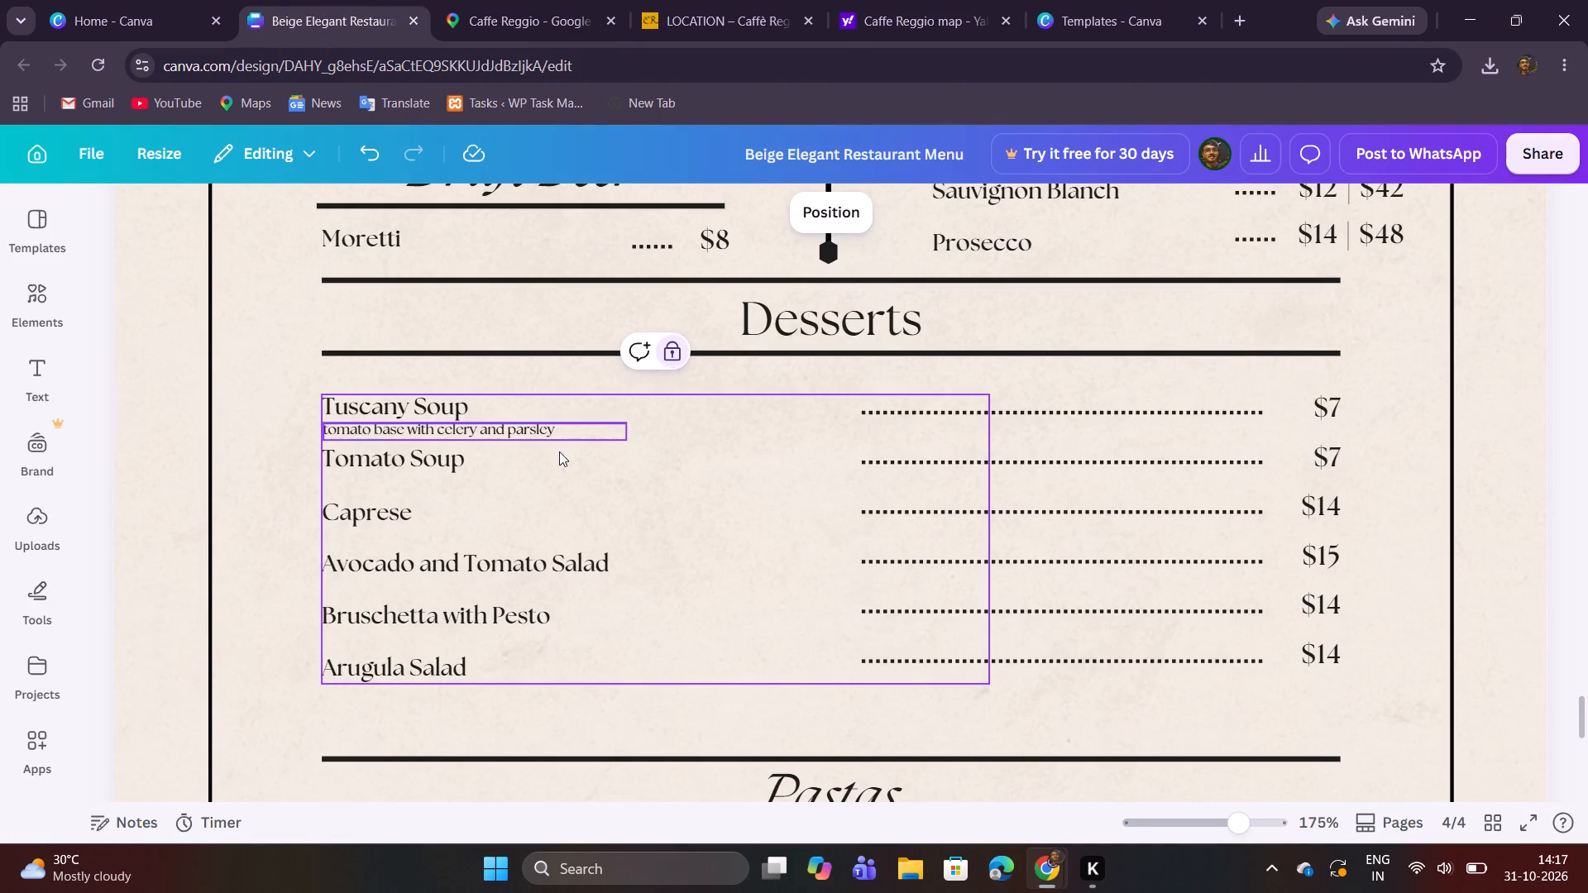
pyautogui.doubleClick(576, 511)
pyautogui.hotkey('ctrl', 'a')
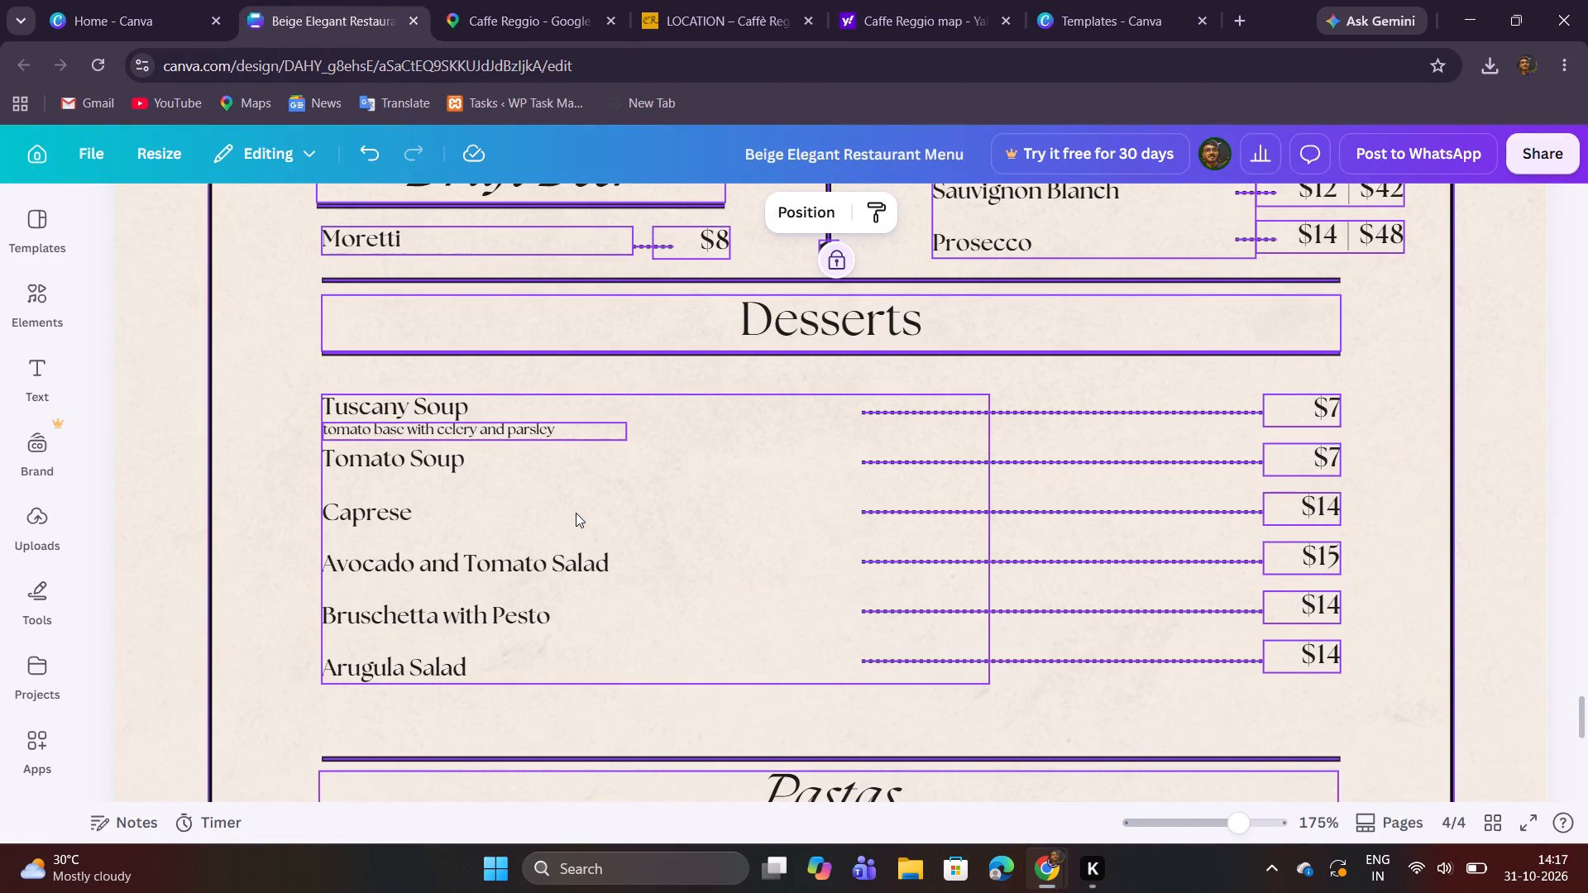
pyautogui.click(567, 533)
pyautogui.click(866, 622)
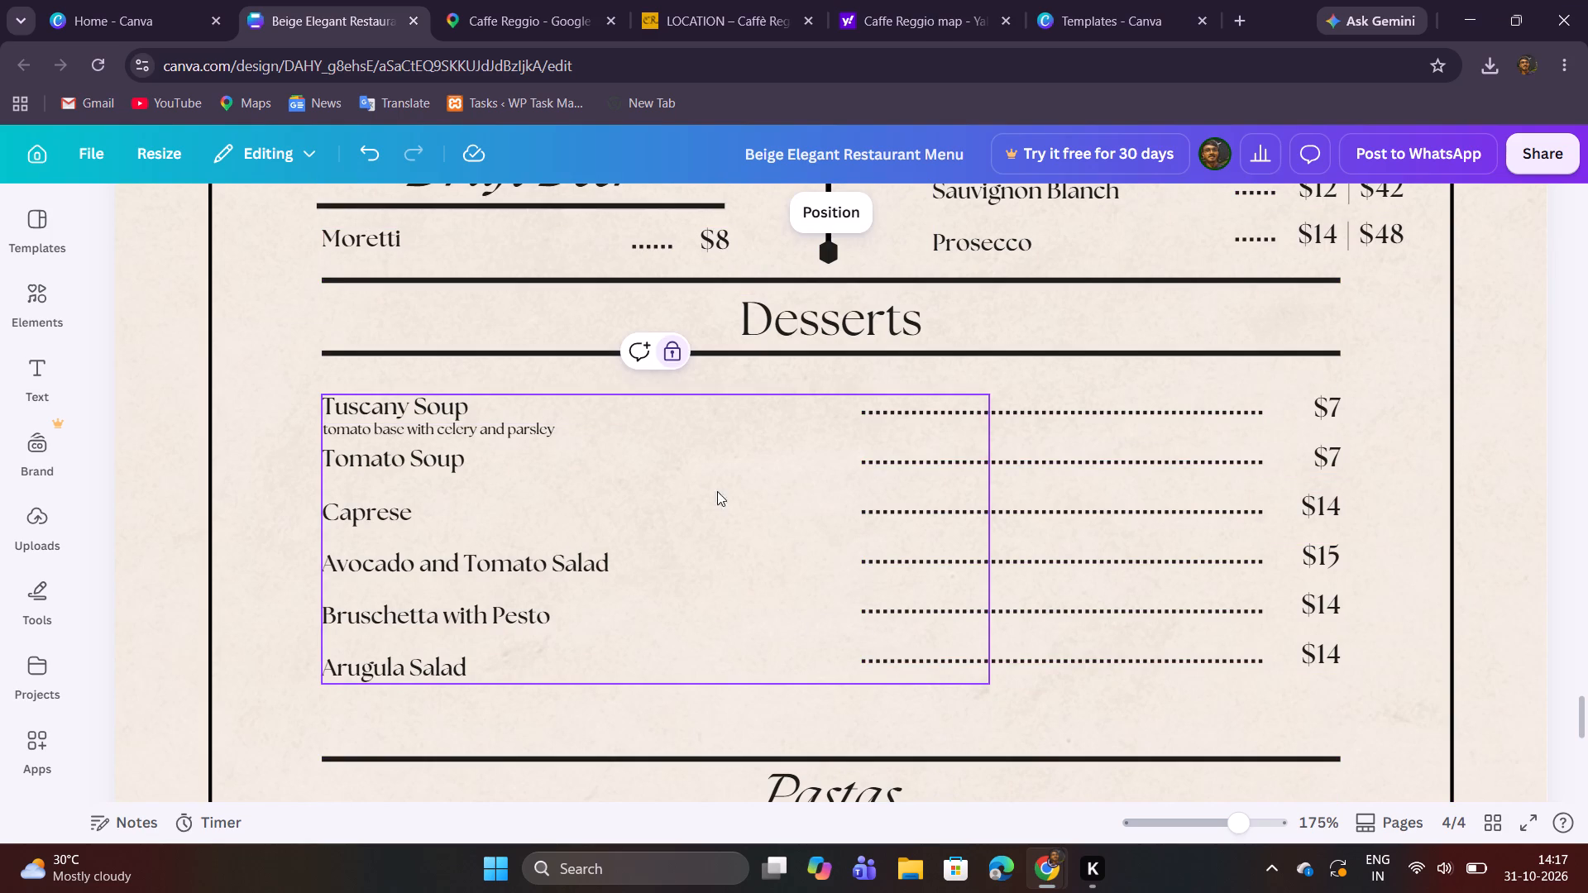
pyautogui.click(671, 346)
# Replace the soup and salad names under the Desserts heading with "Chocolate Mousse", following the menu photo.
pyautogui.doubleClick(701, 525)
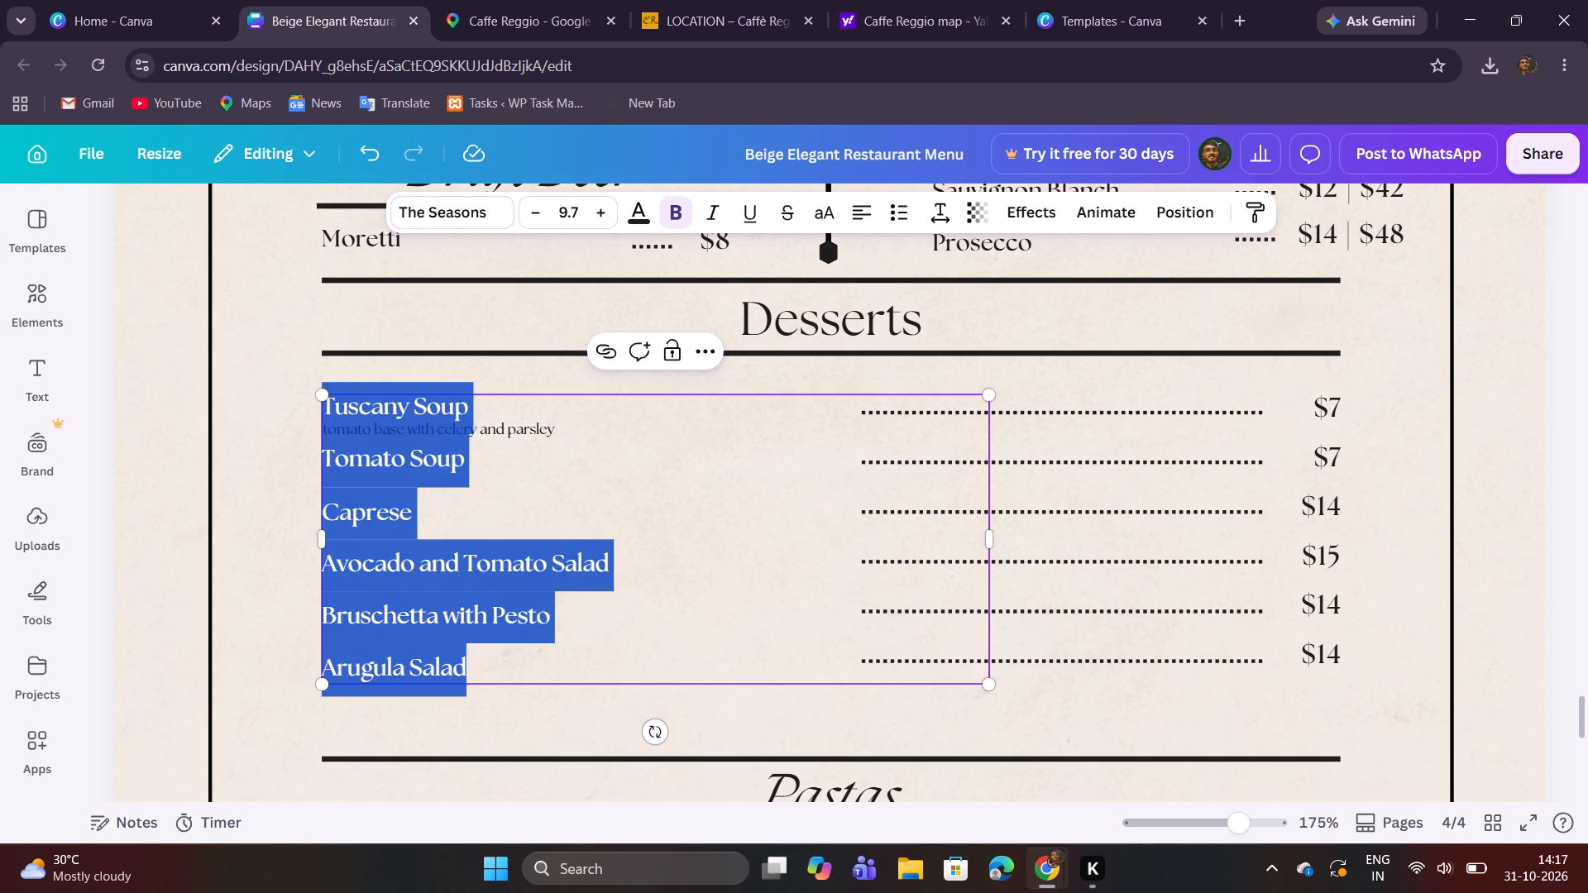
pyautogui.write('Chocolate')
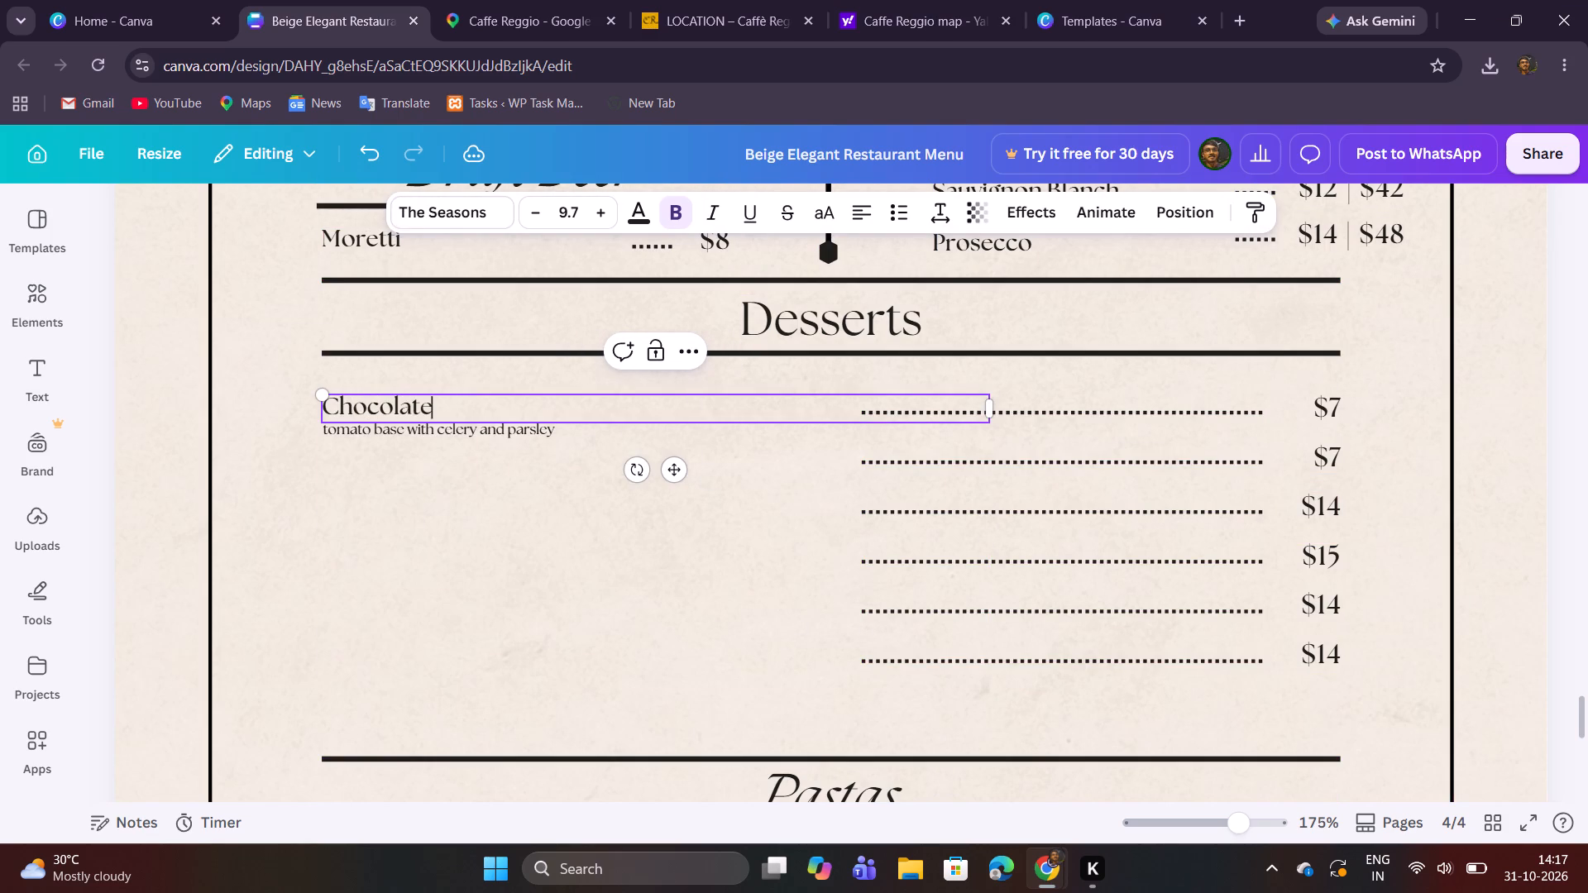
pyautogui.click(508, 0)
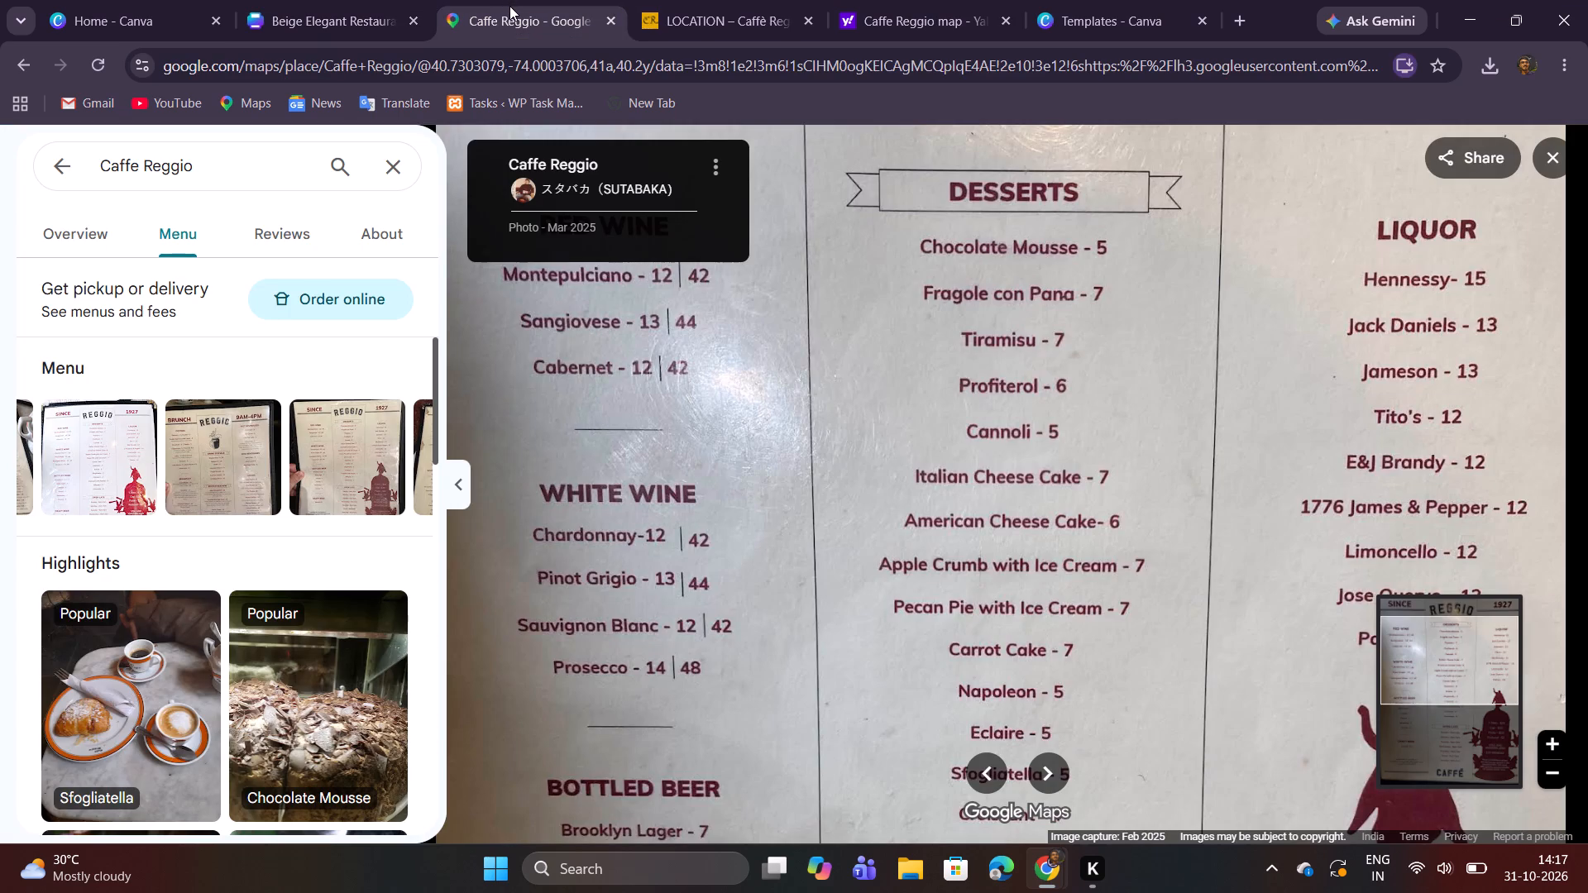
pyautogui.click(386, 0)
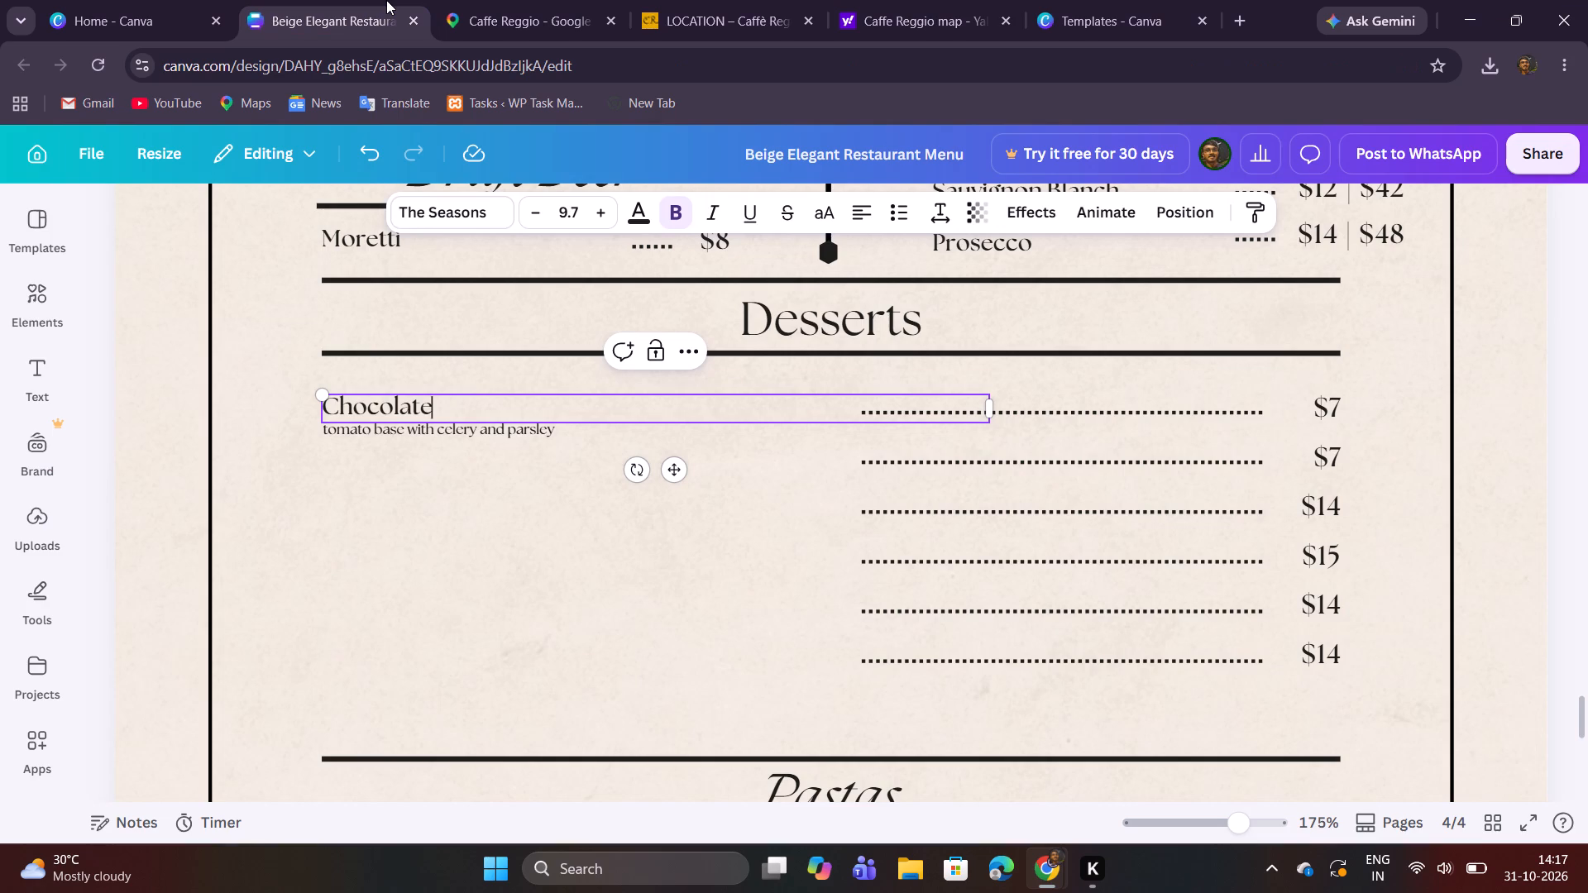
pyautogui.press('space')
pyautogui.write('Mousse')
# Check the second dessert in the menu photo and add "Fragole Con Pana" on a new line below Chocolate Mousse.
pyautogui.click(480, 0)
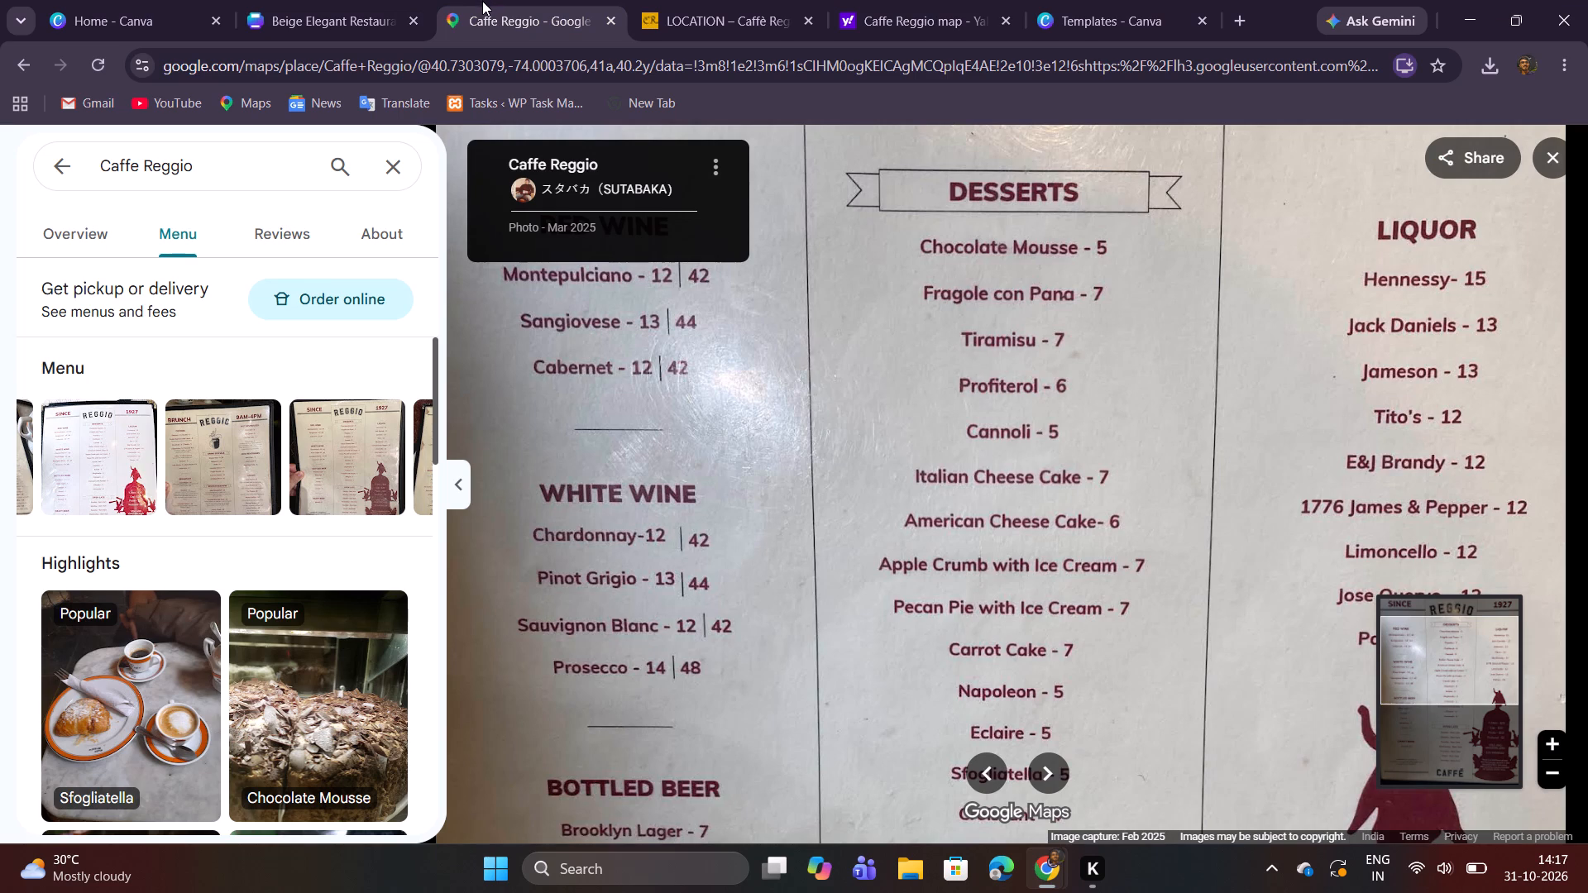
pyautogui.click(393, 0)
pyautogui.press('Return')
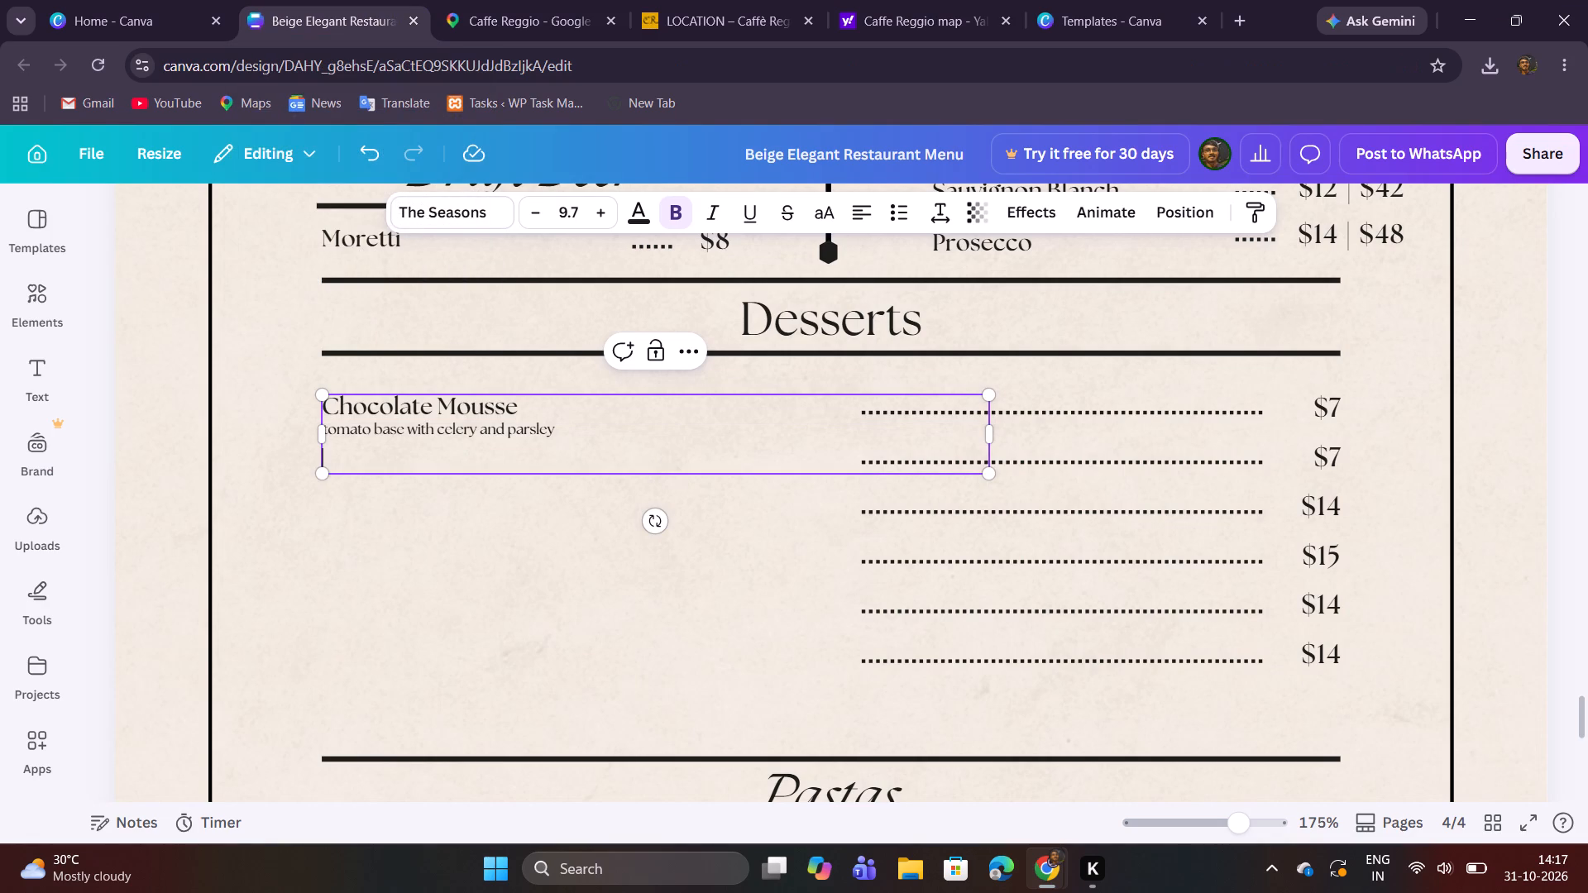
pyautogui.click(486, 11)
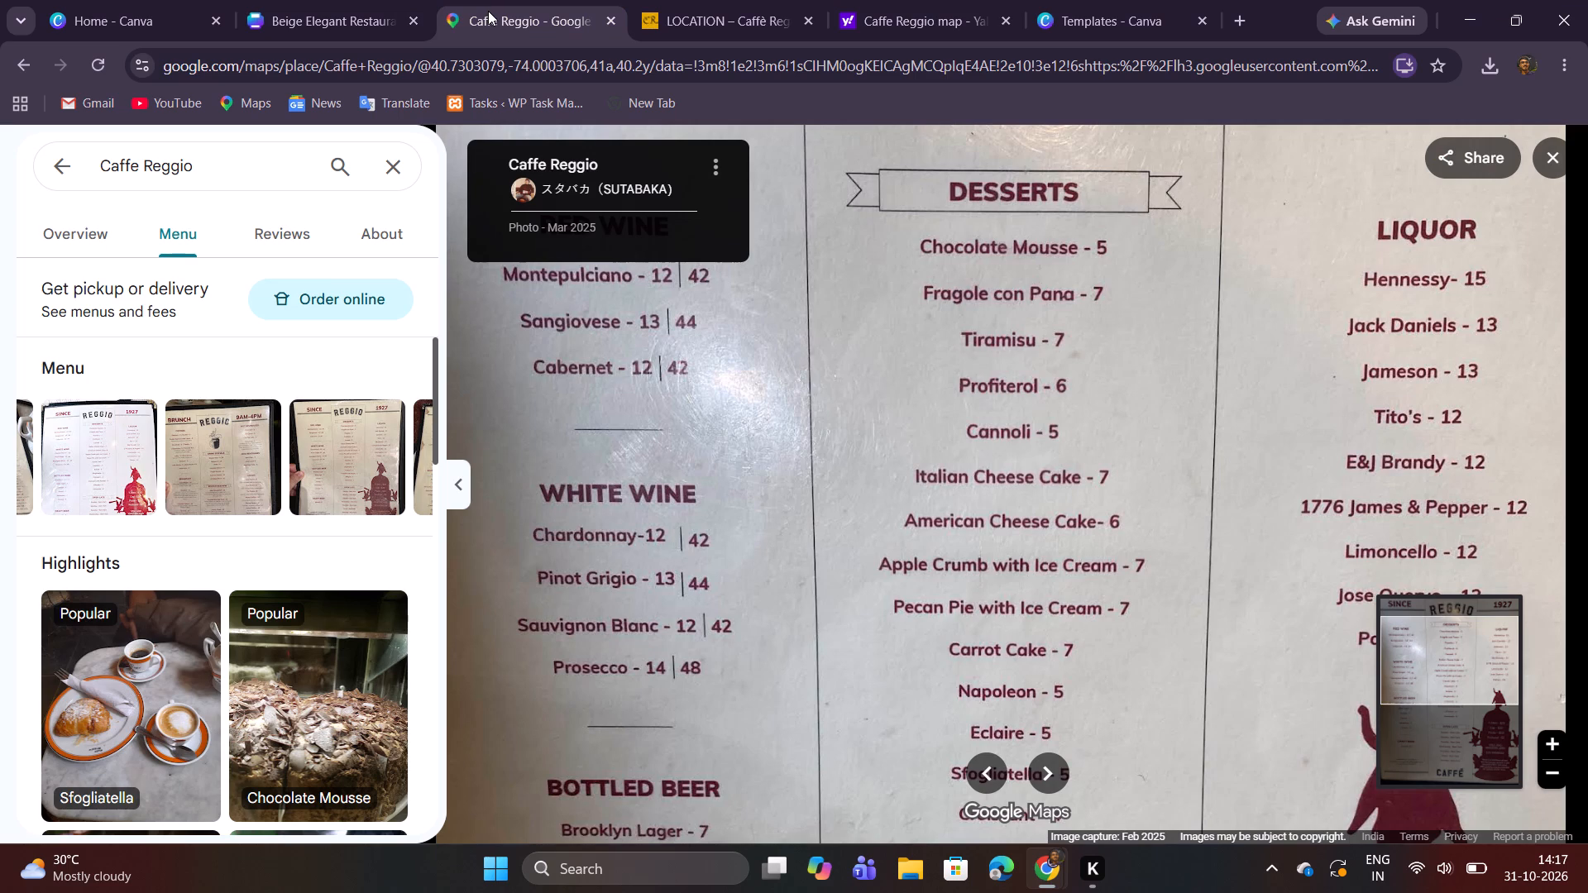
pyautogui.click(357, 1)
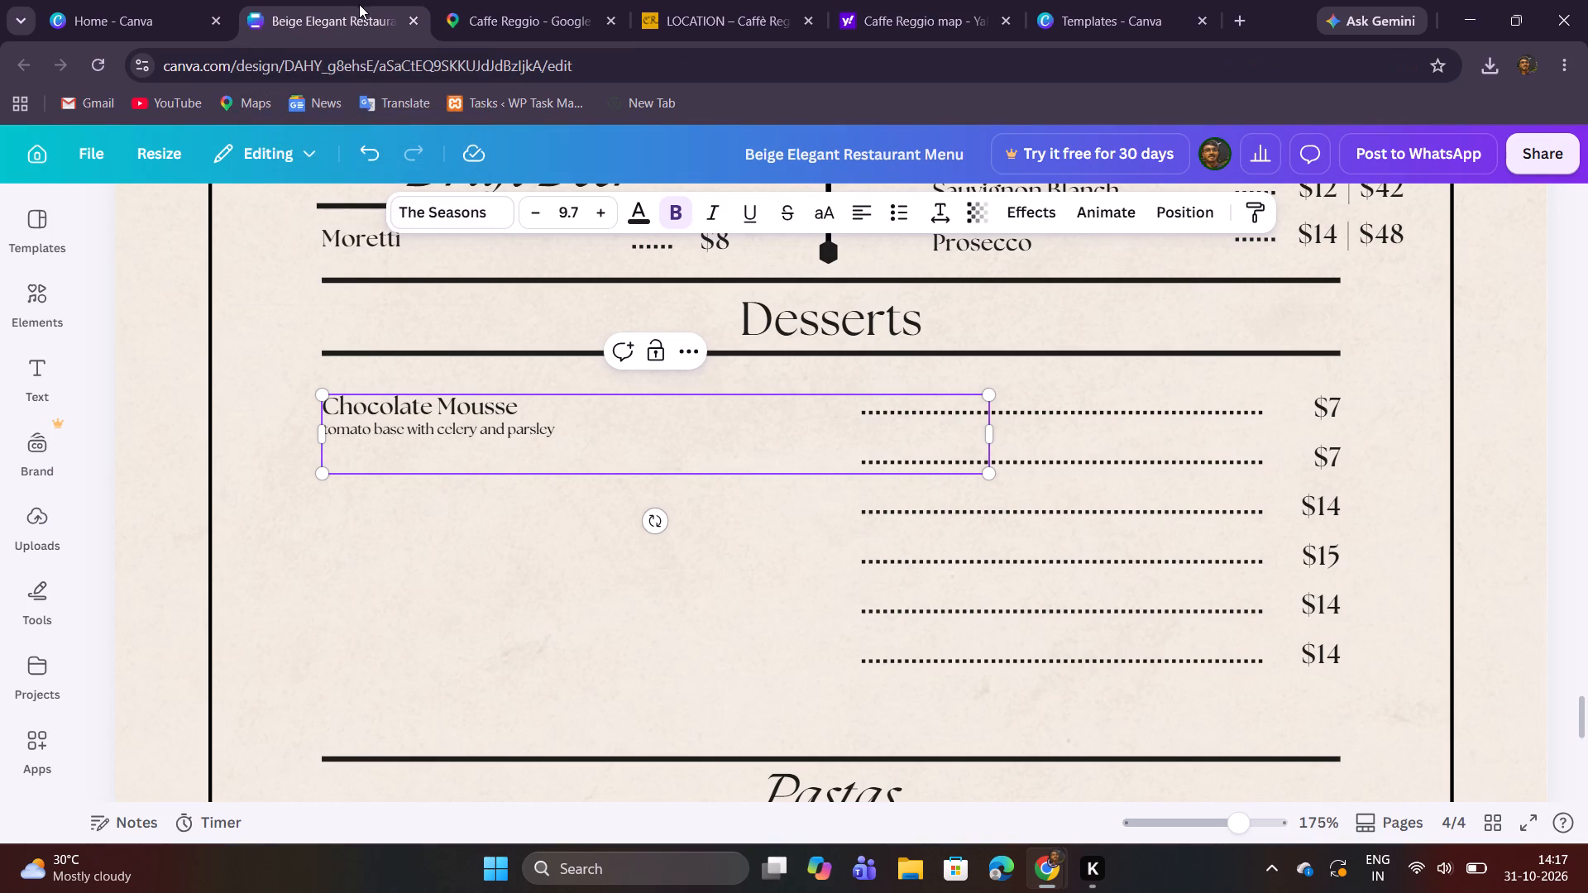
pyautogui.write('Fra')
pyautogui.write('gole p')
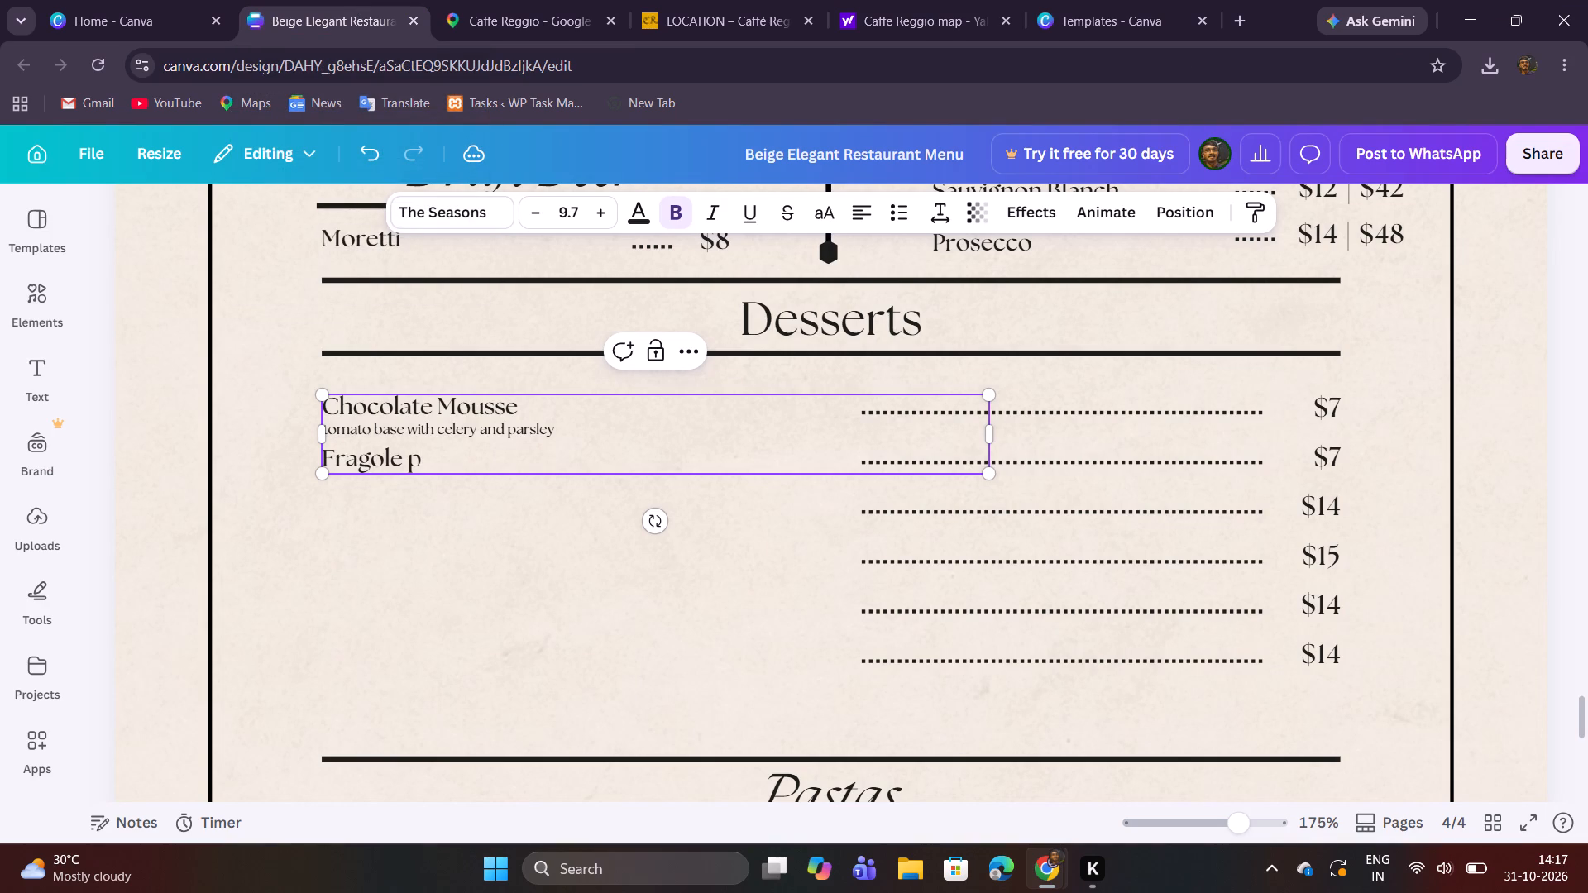
pyautogui.press('BackSpace')
pyautogui.write('Pa')
pyautogui.press('space')
pyautogui.press('BackSpace')
pyautogui.press('n')
pyautogui.click(539, 0)
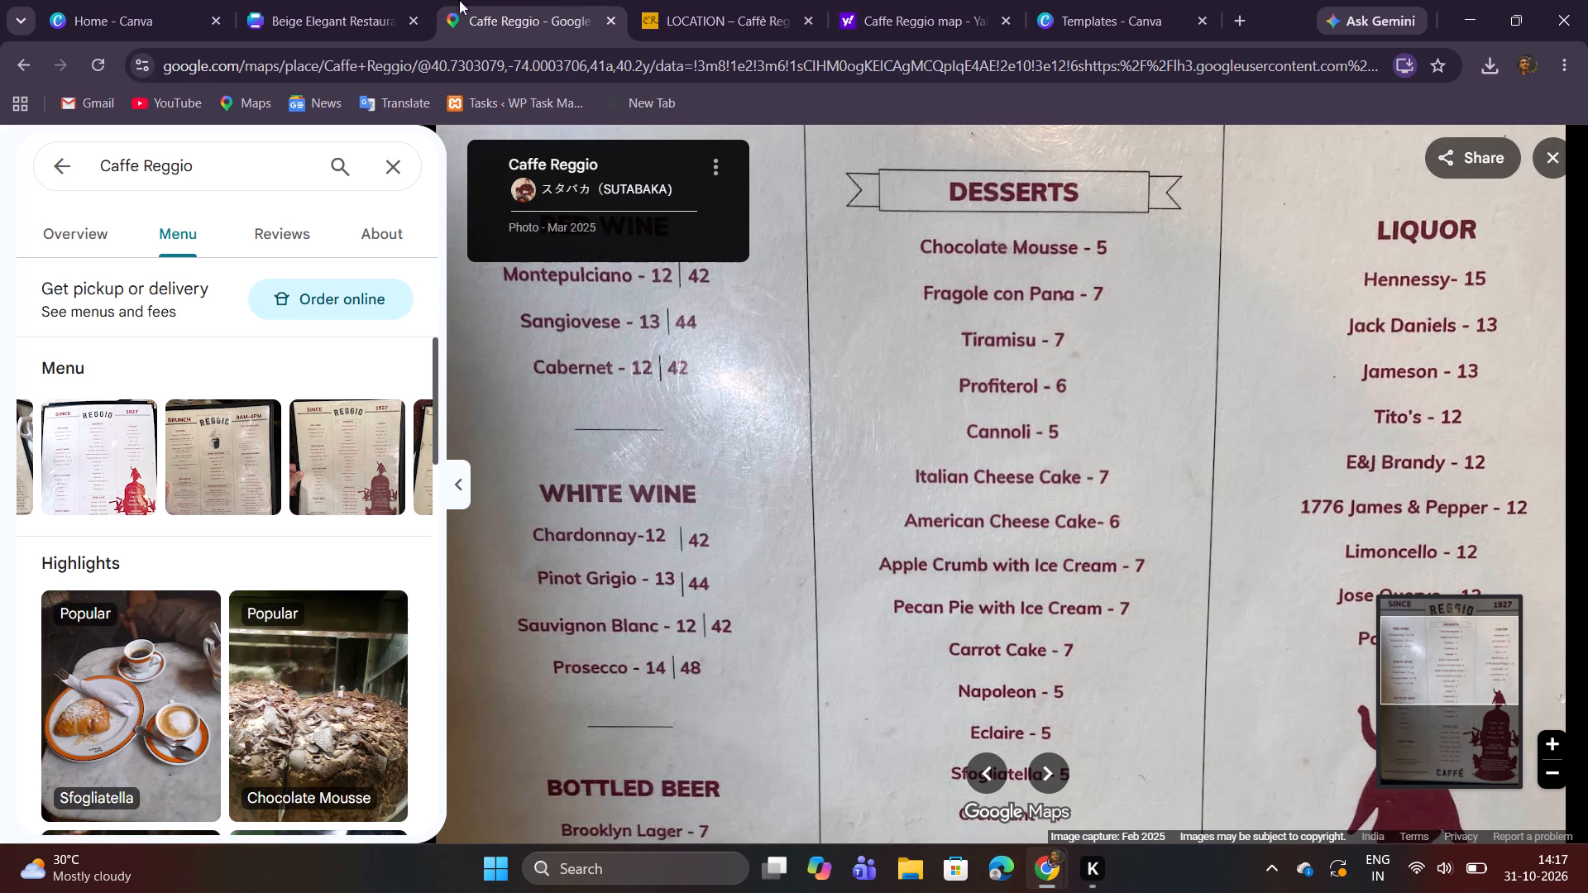
pyautogui.click(382, 0)
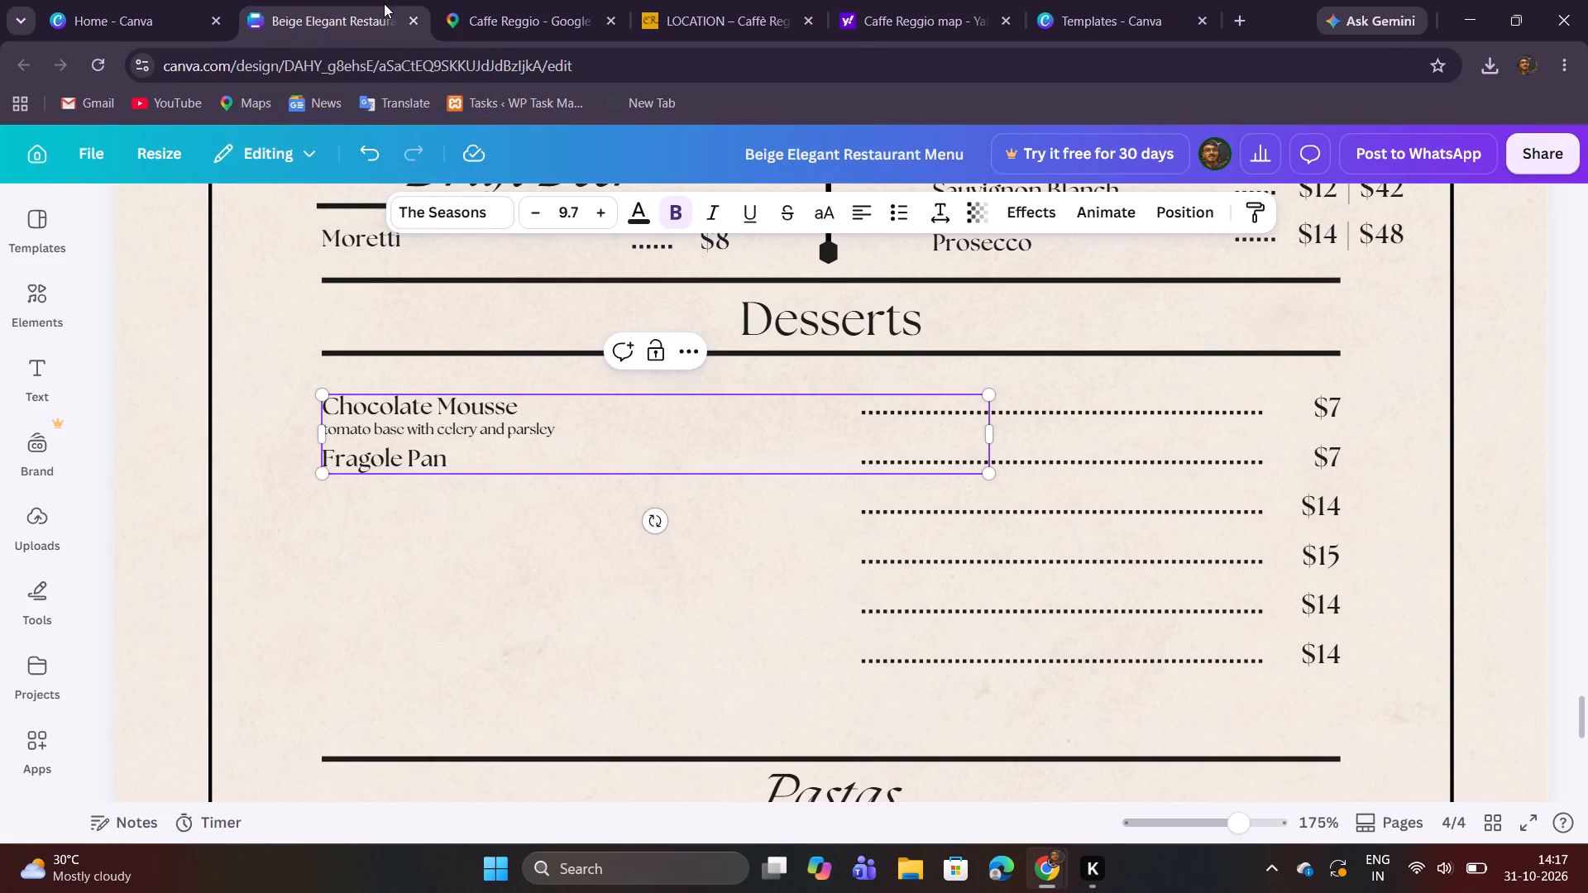
pyautogui.press('BackSpace')
pyautogui.press('BackSpace')
pyautogui.press('BackSpace')
pyautogui.write('Con Pana')
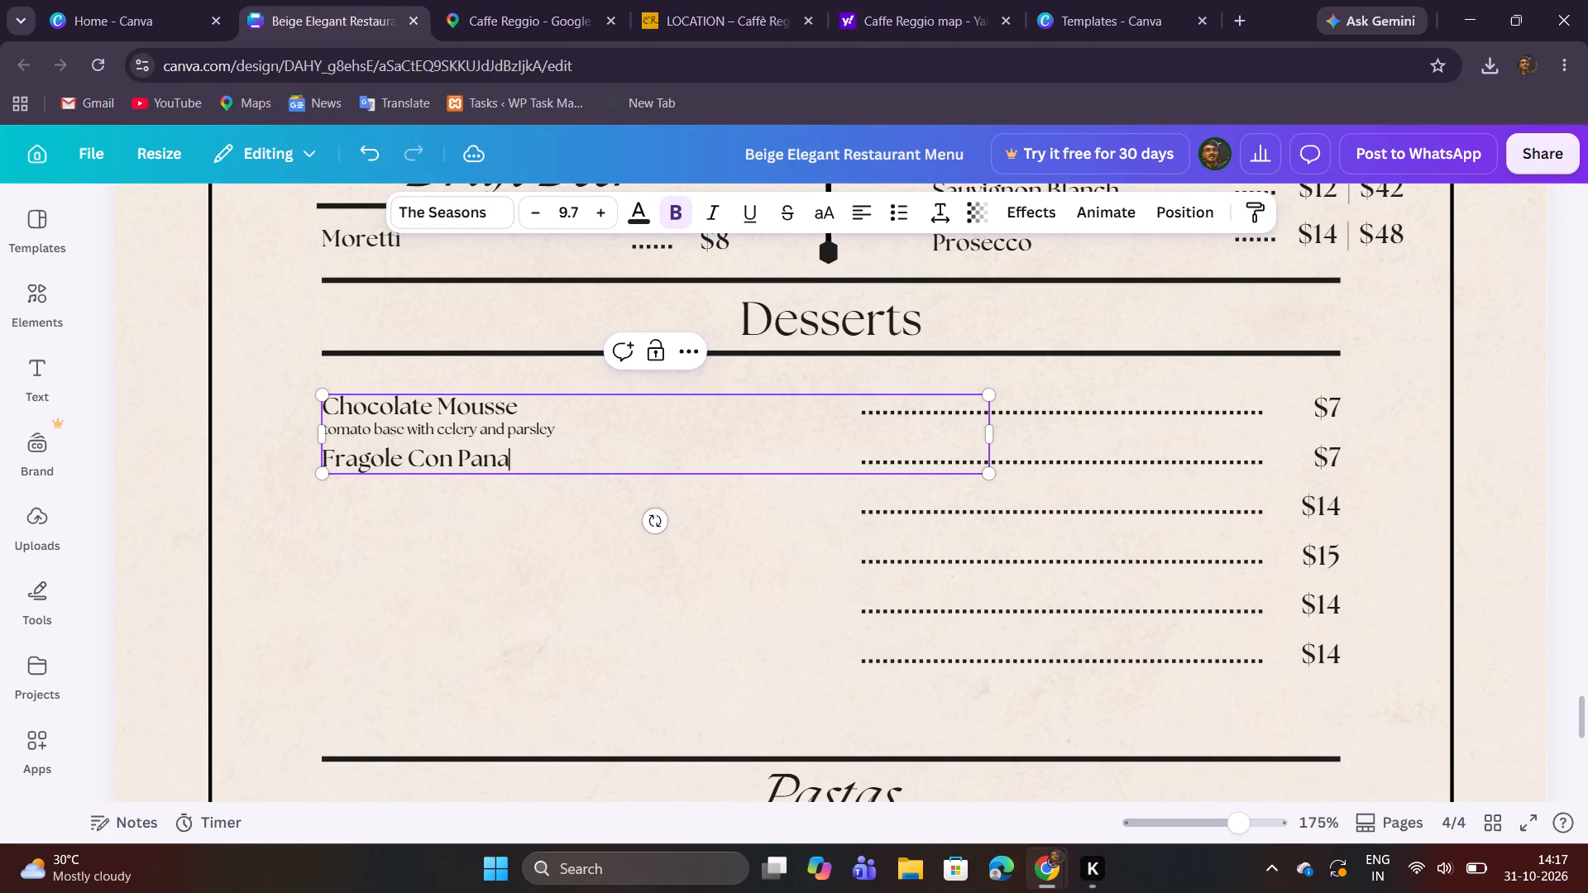
pyautogui.click(510, 604)
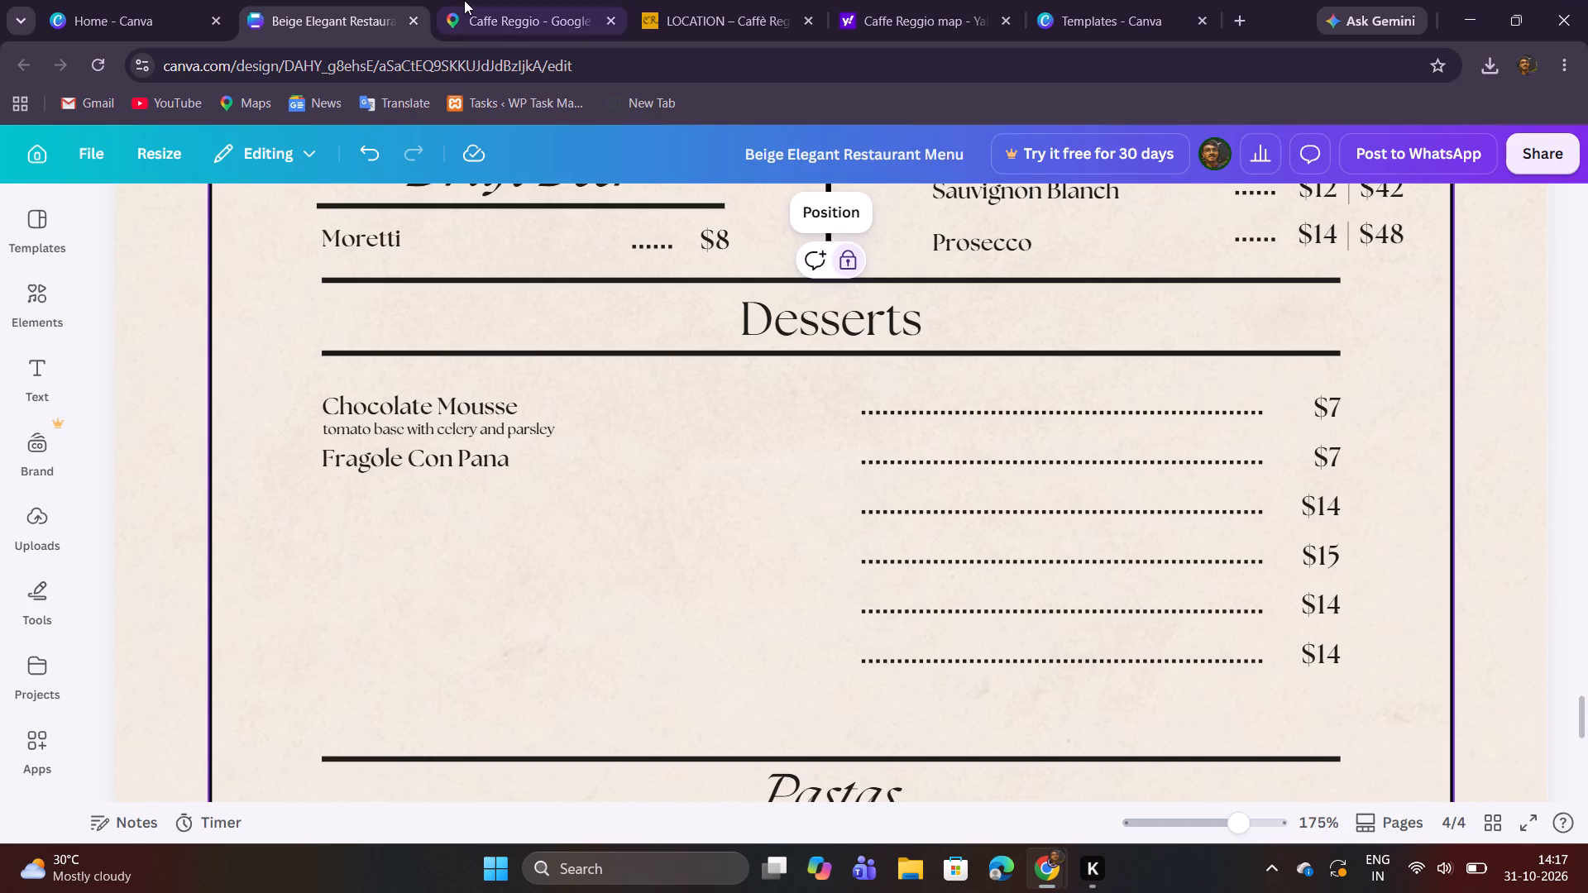
# Add "Tiramisu" and "Profiterol" on separate lines below Fragole Con Pana, following the menu photo.
pyautogui.click(466, 0)
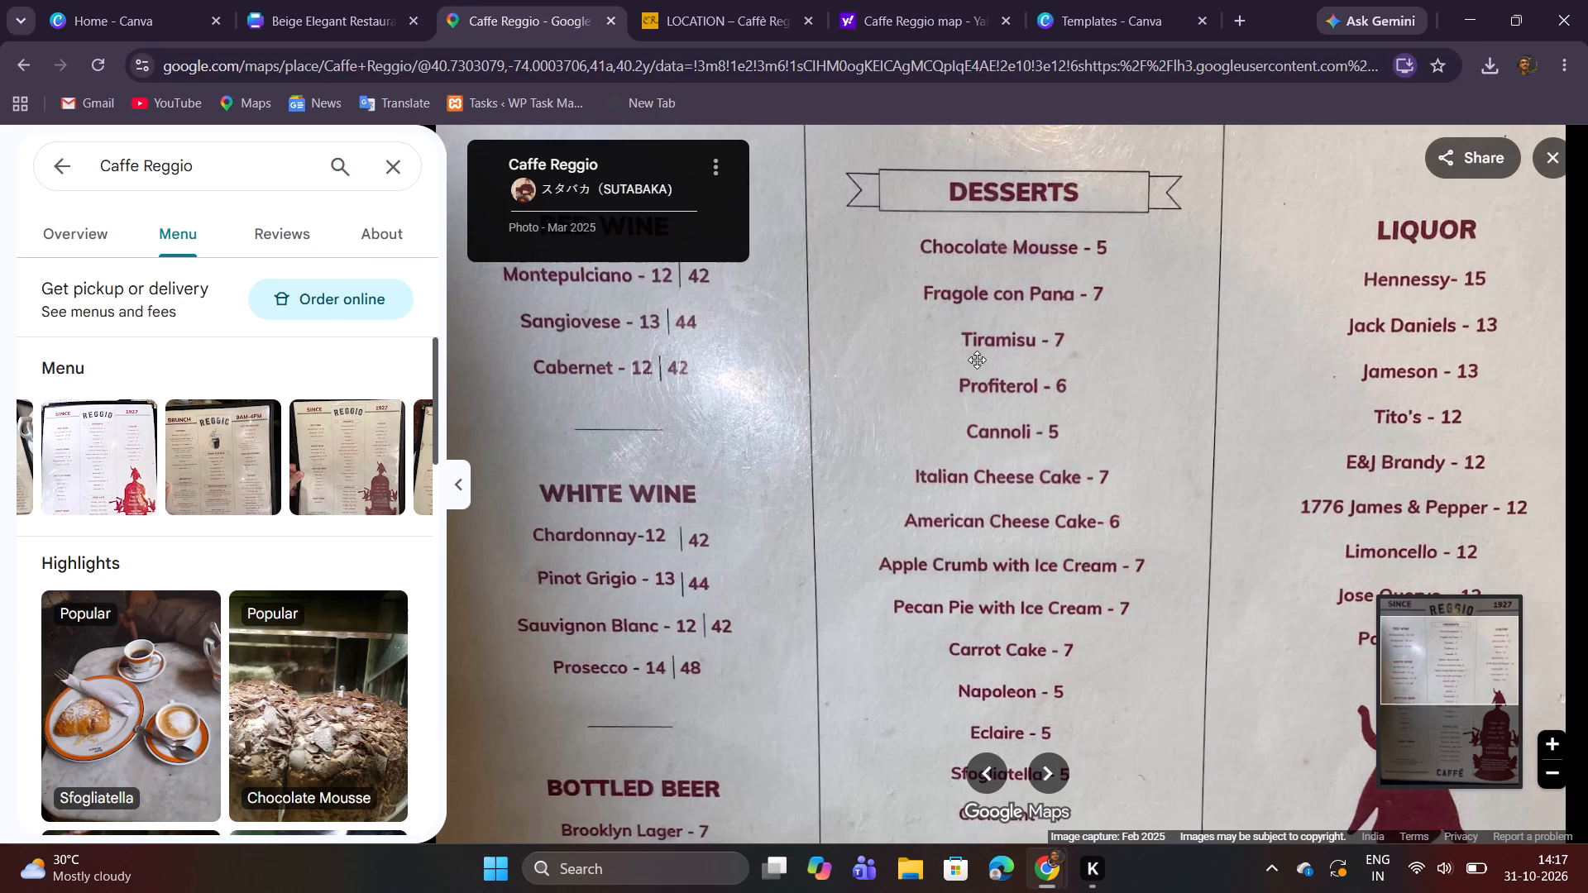
pyautogui.click(303, 0)
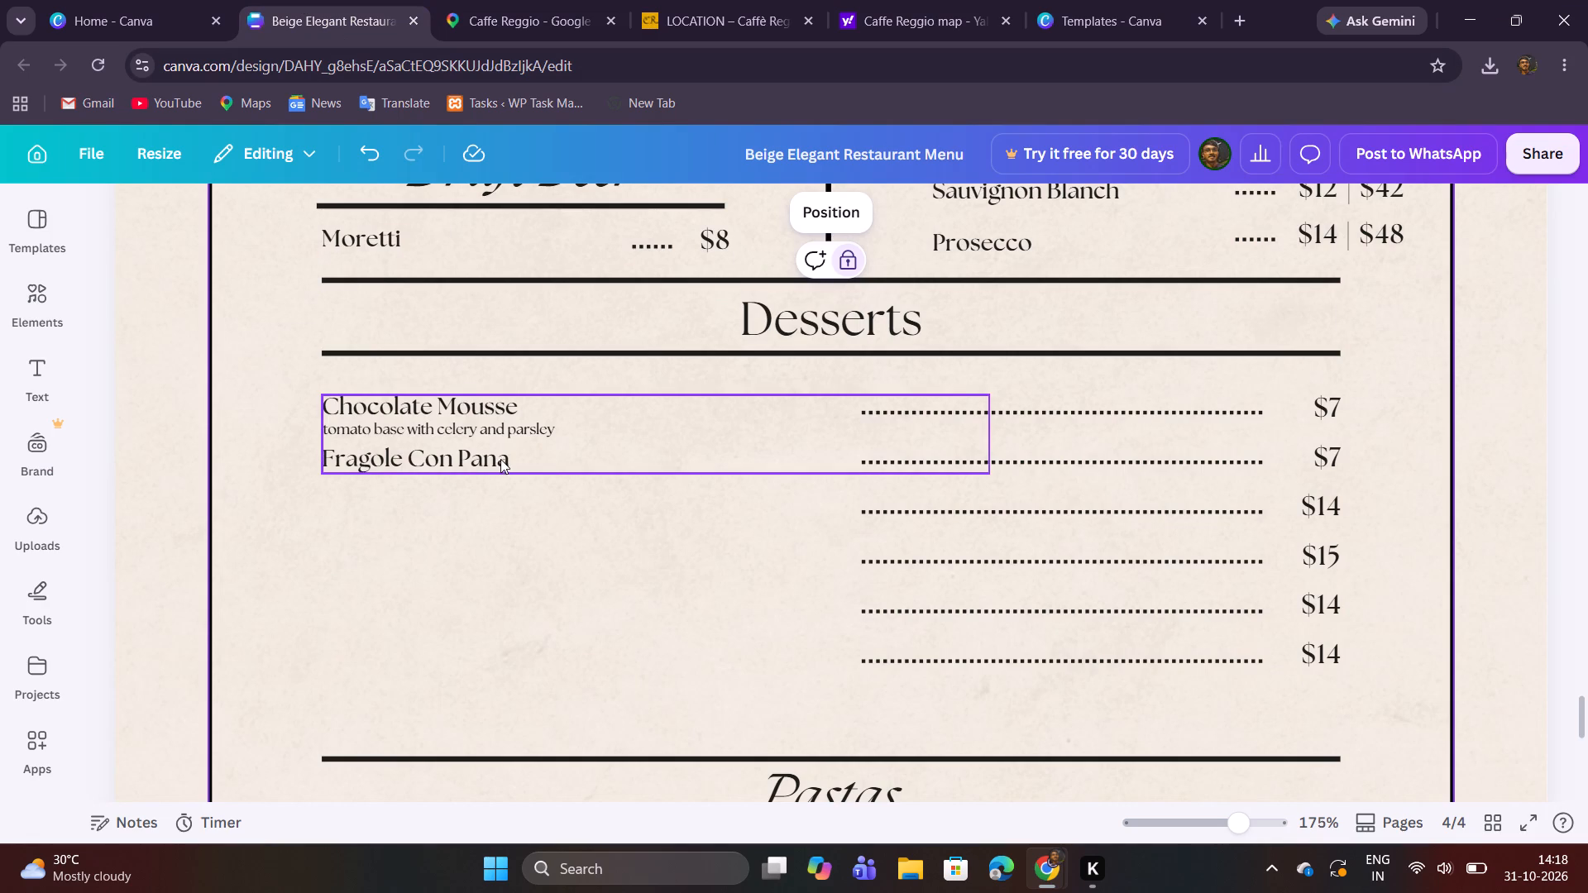
pyautogui.doubleClick(550, 461)
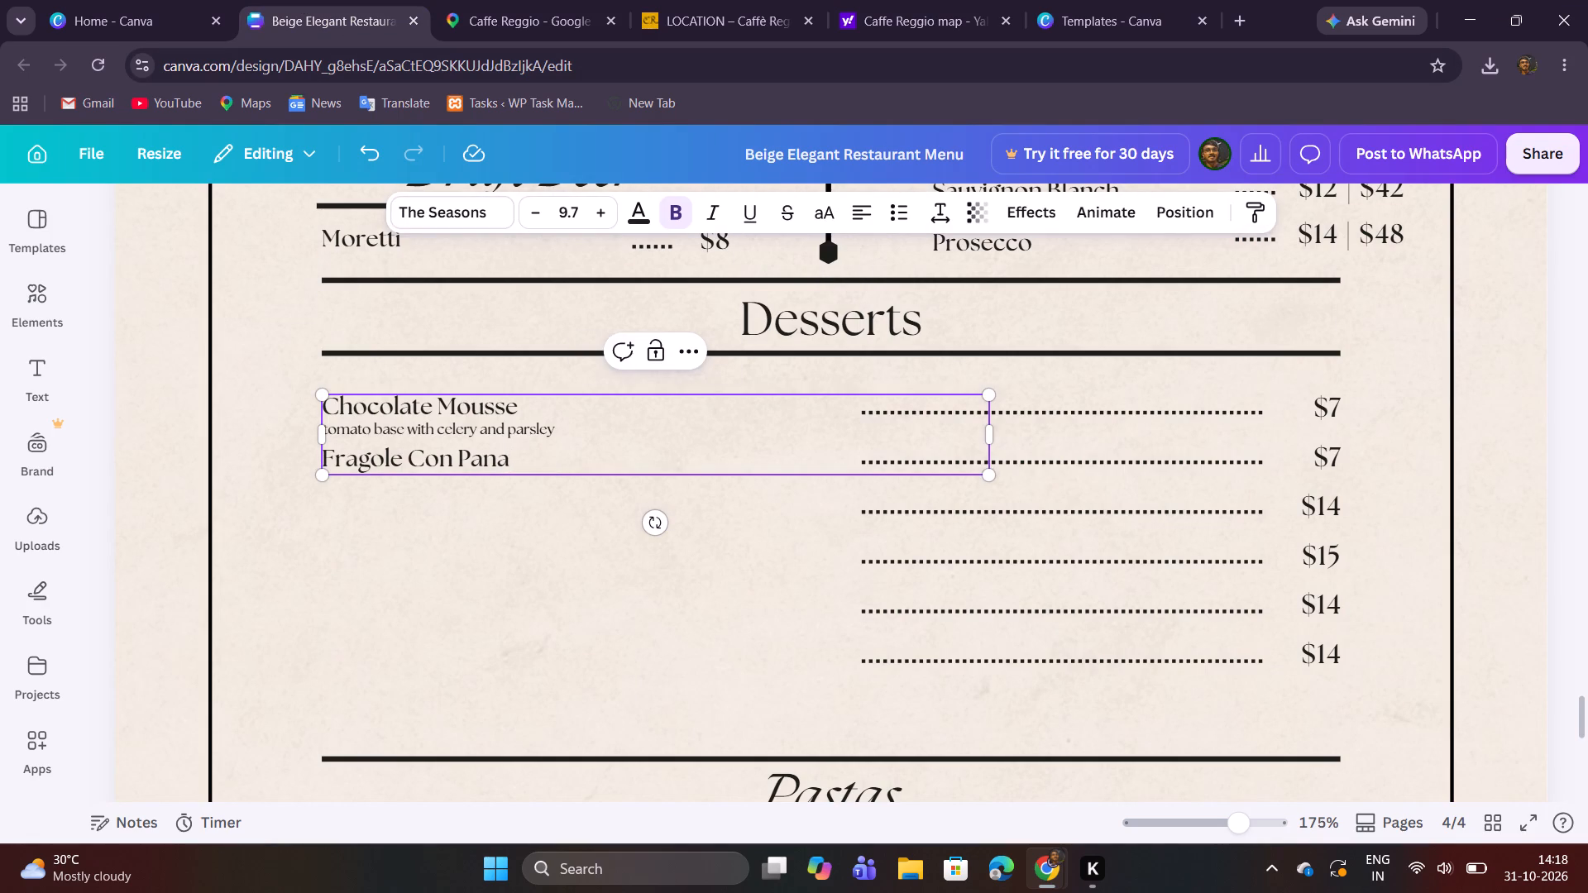
pyautogui.press('Return')
pyautogui.write('Tiramisu')
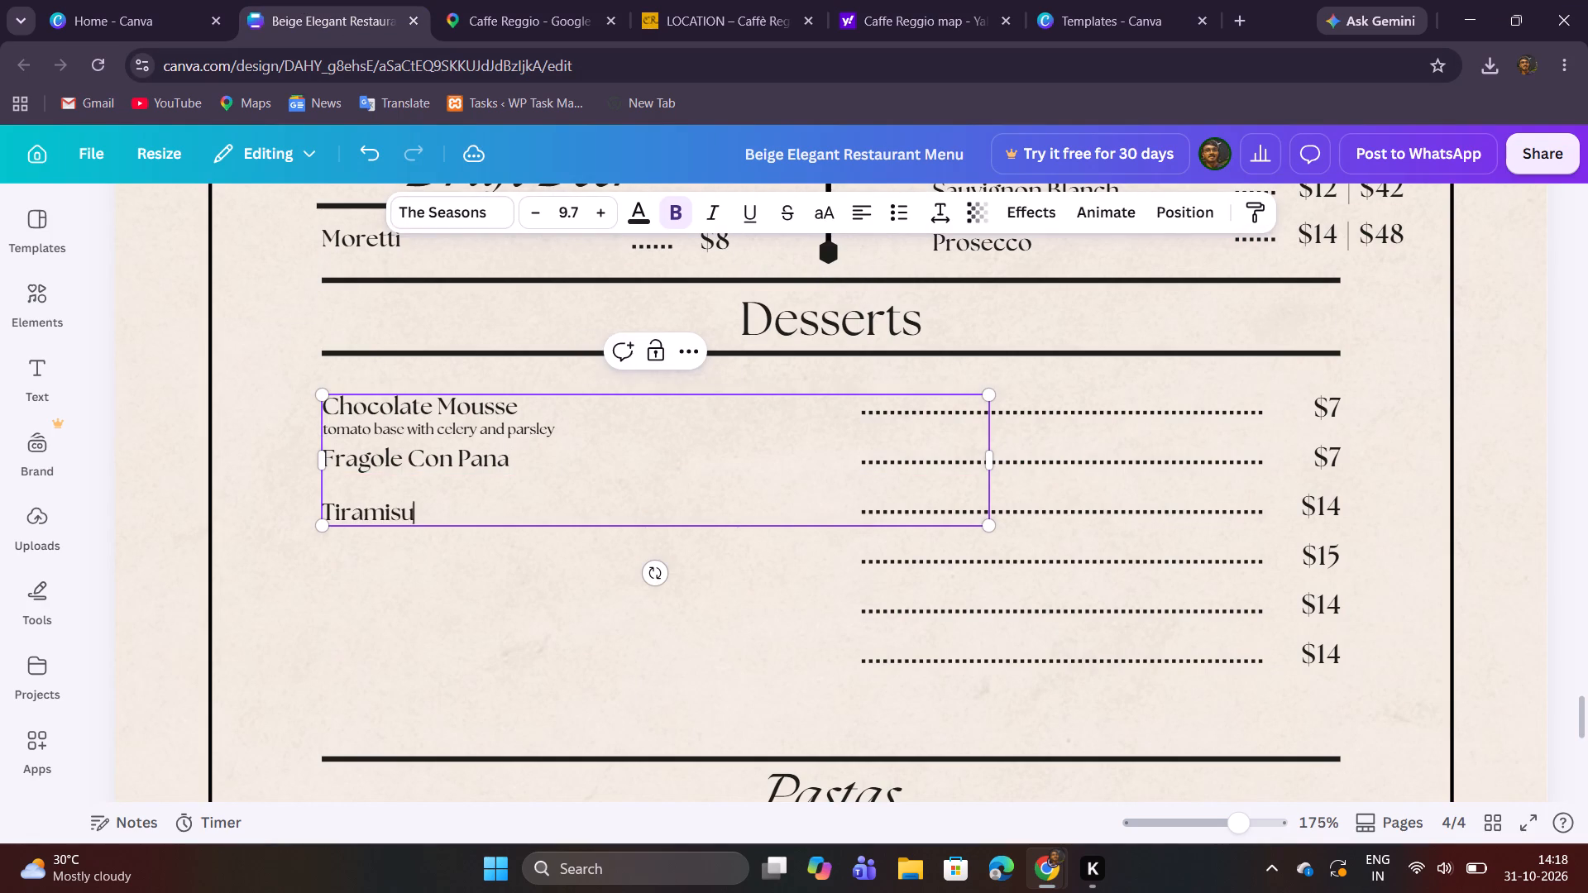
pyautogui.click(514, 4)
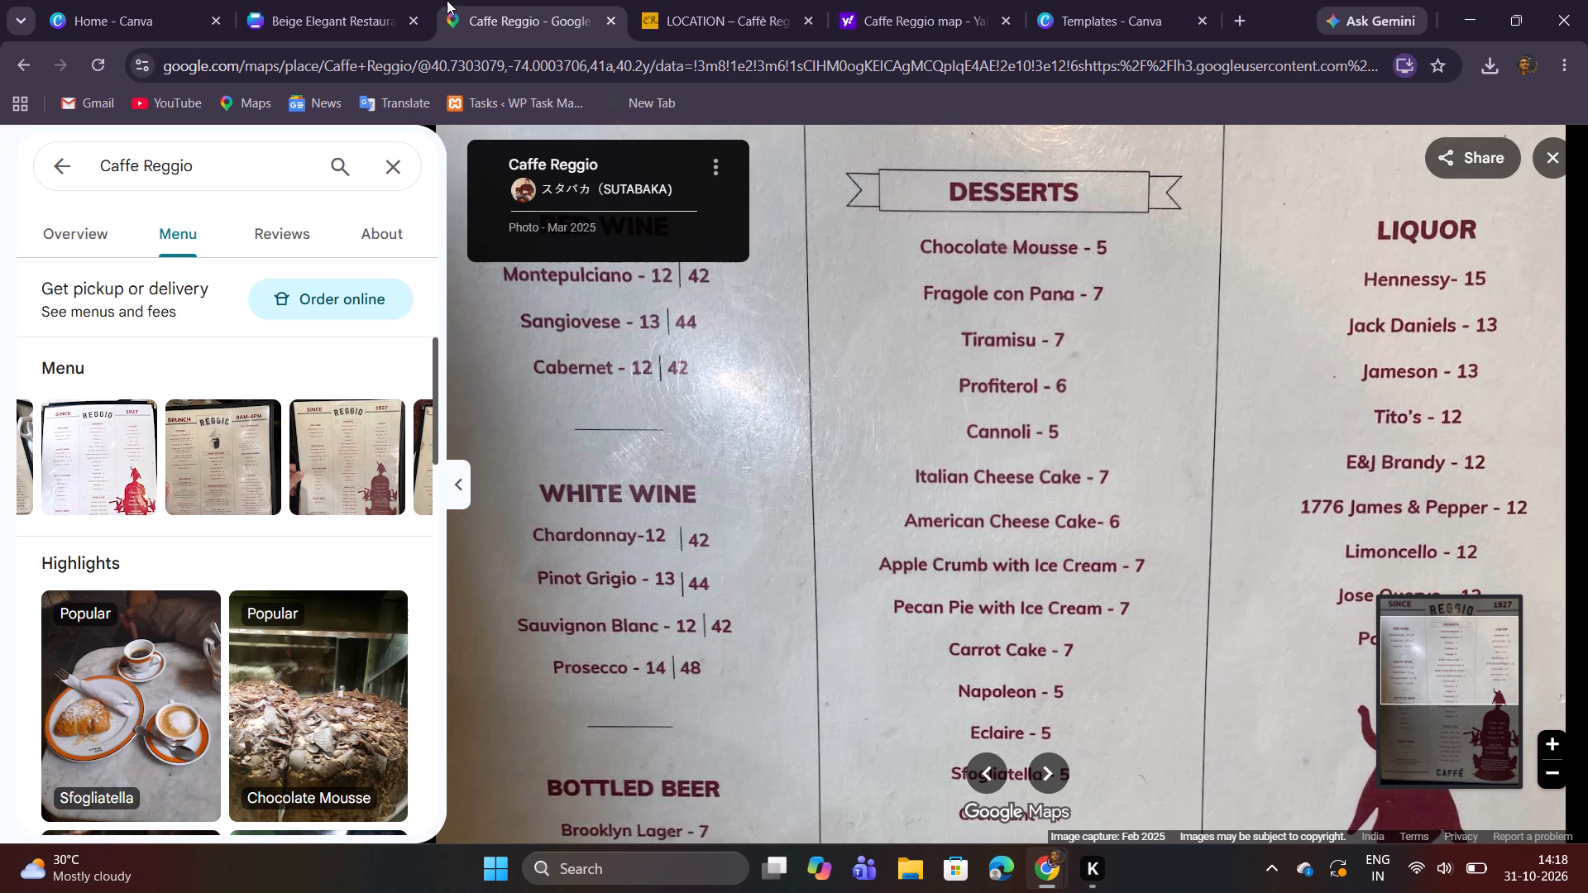
pyautogui.click(403, 0)
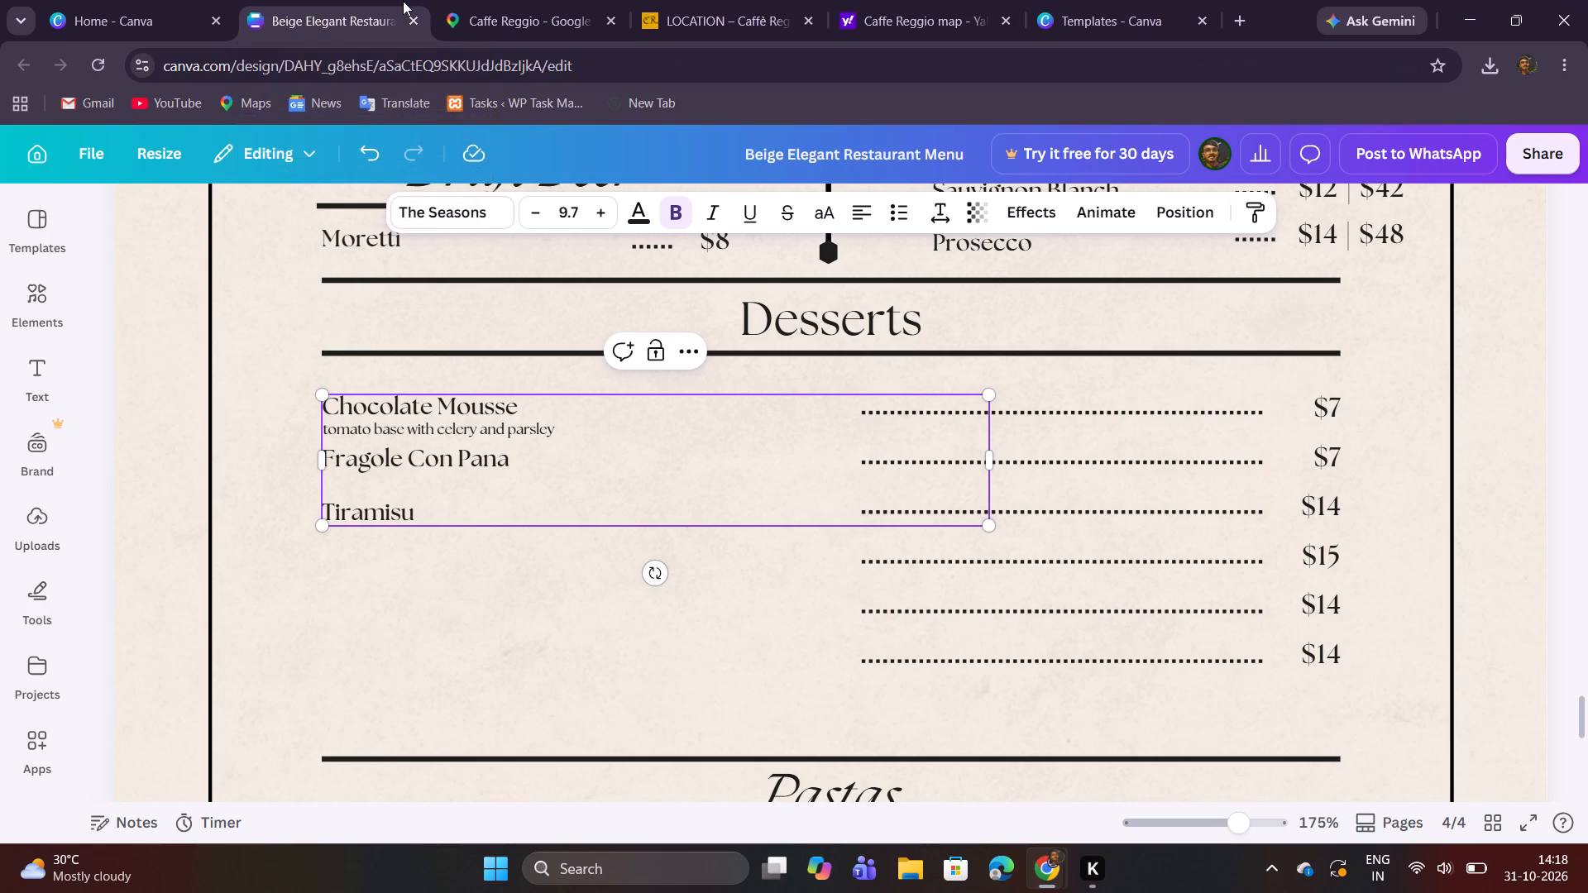
pyautogui.press('Return')
pyautogui.write('Pro')
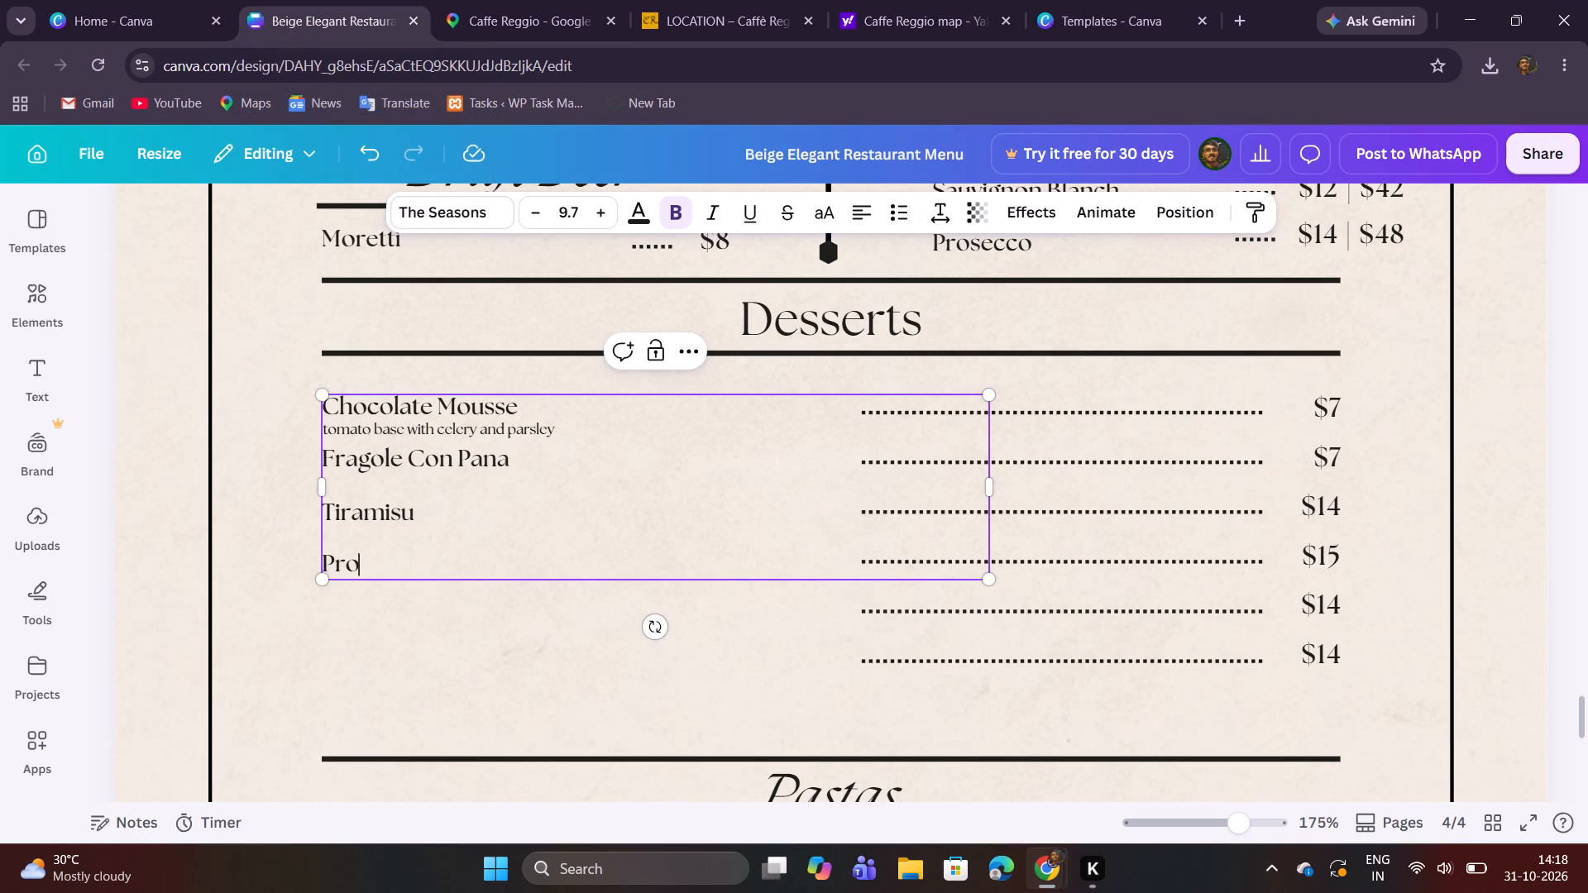
pyautogui.write('fiterol')
# Check the following desserts in the menu photo and add "Cannoli" on a new line below Profiterol.
pyautogui.click(530, 14)
pyautogui.moveTo(1051, 554); pyautogui.dragTo(1051, 545)
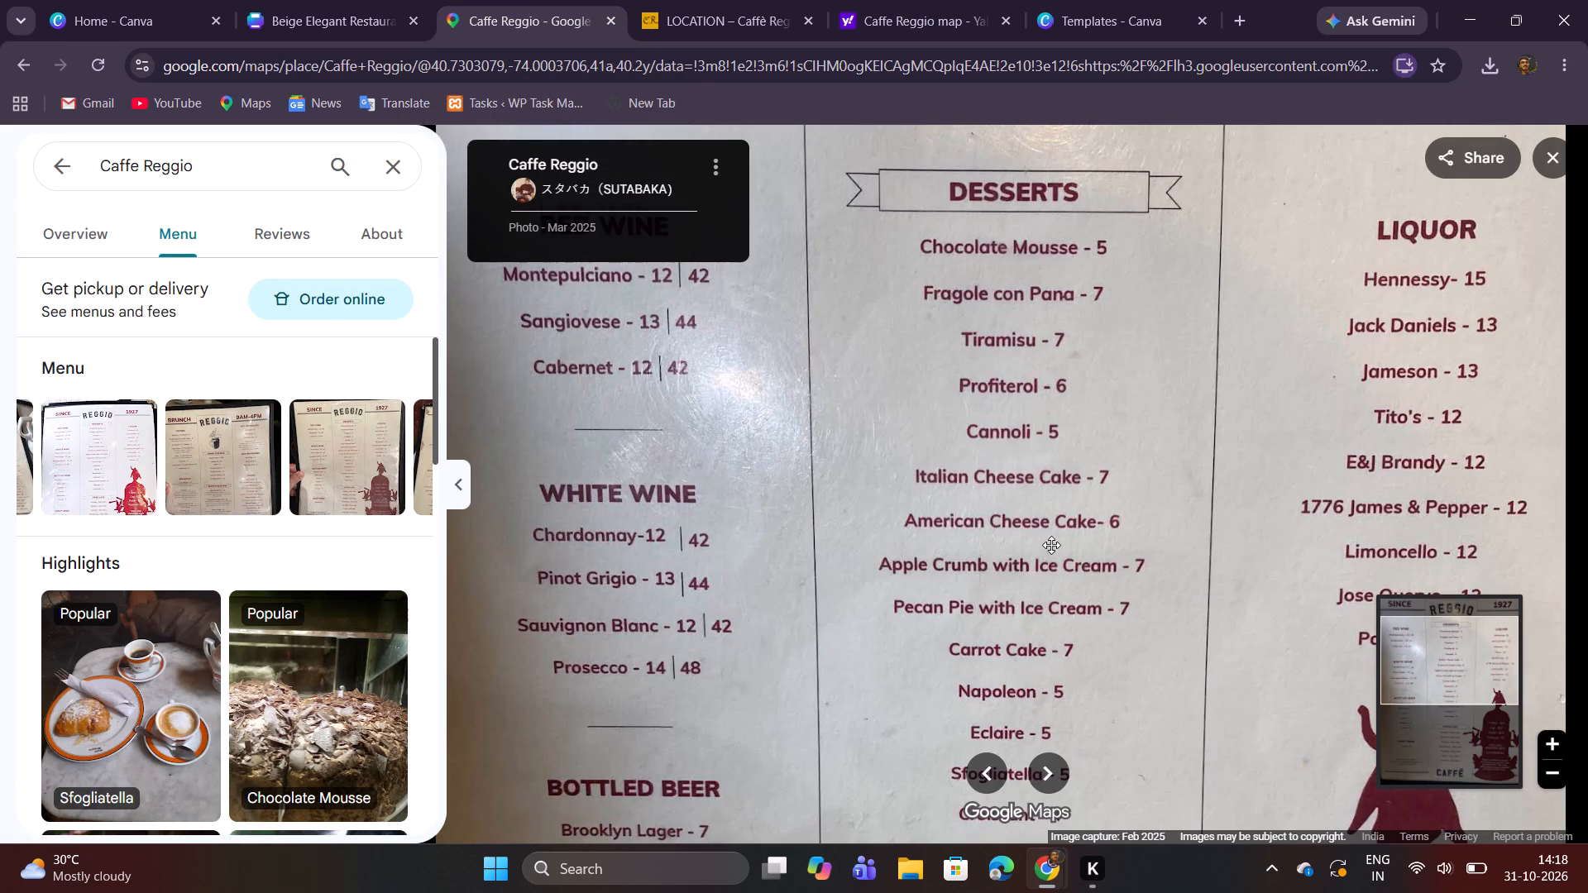
pyautogui.moveTo(1051, 545); pyautogui.dragTo(1050, 466)
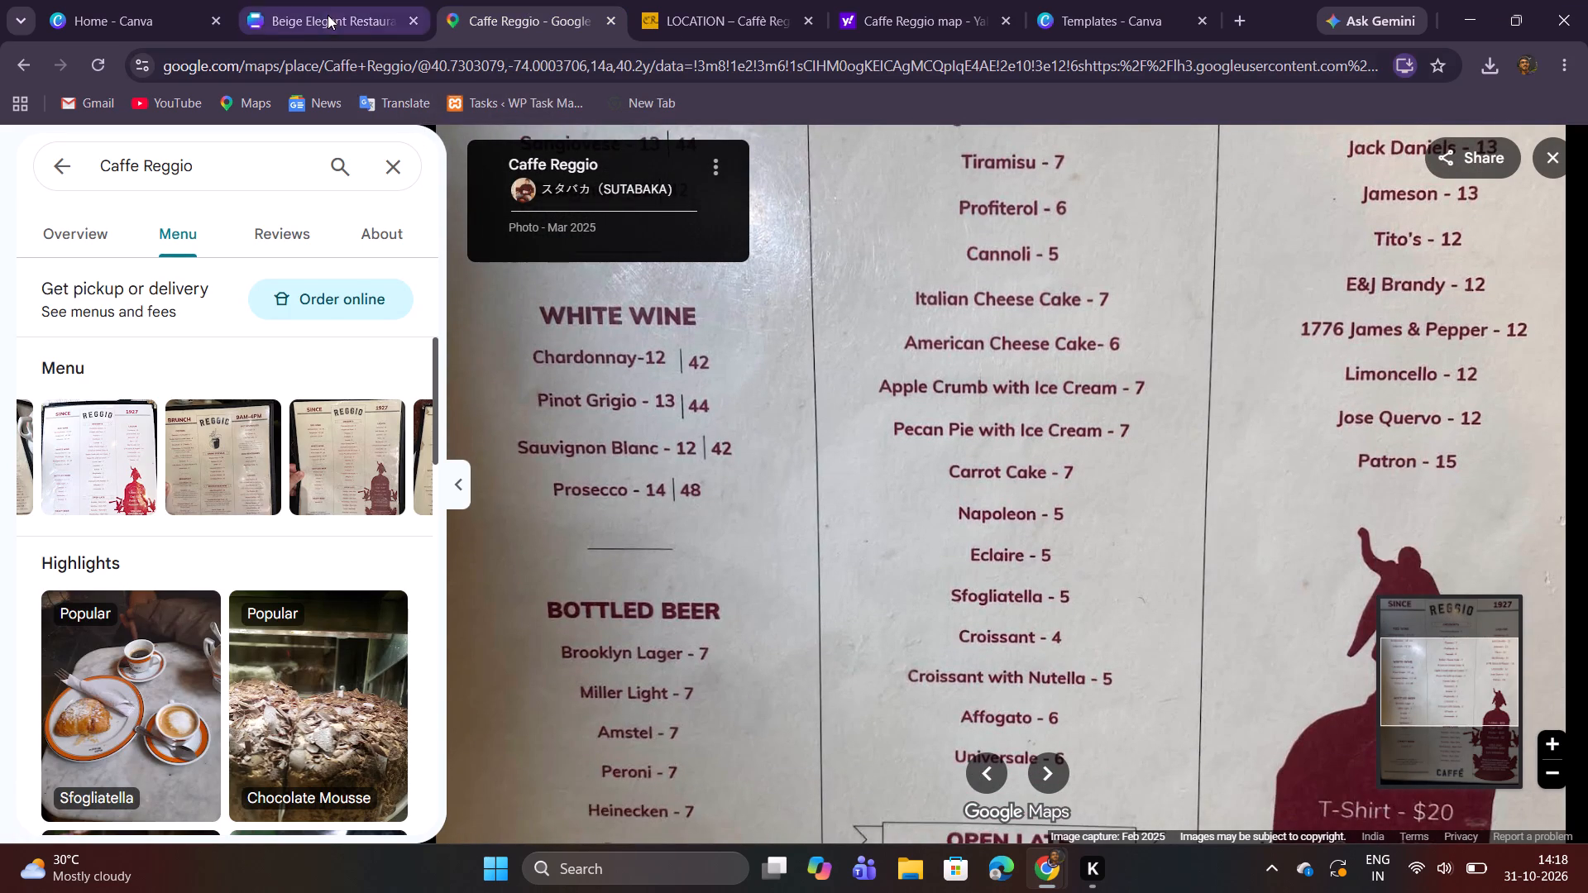
pyautogui.click(330, 16)
pyautogui.press('Return')
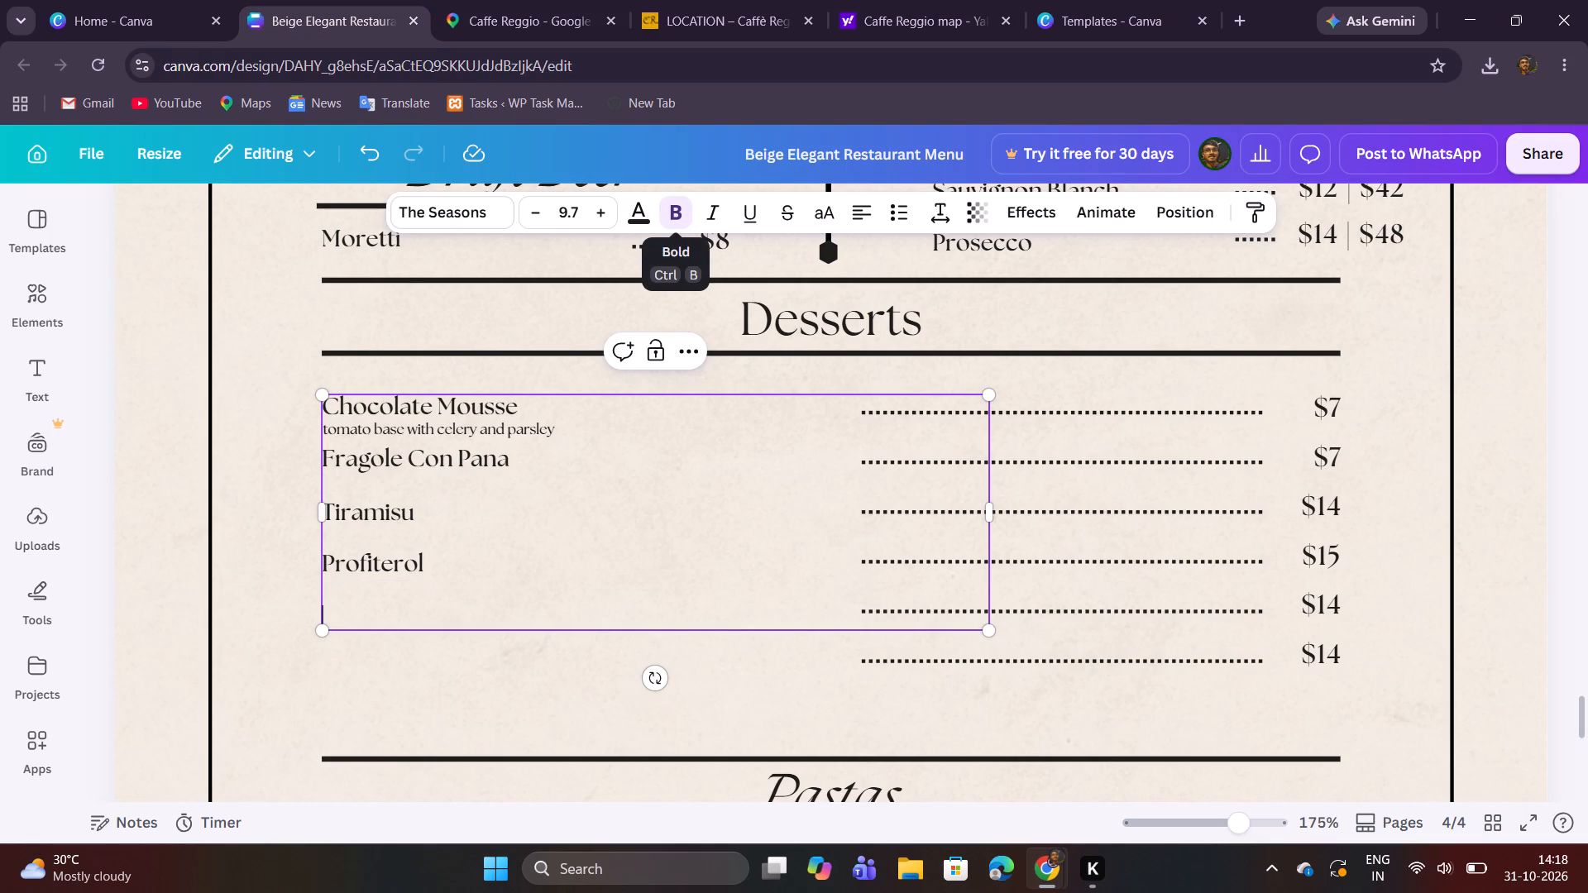
pyautogui.write('Cannp')
pyautogui.press('BackSpace')
pyautogui.write('oli')
# Add "Italian Cheese Cake" as the last line of the dessert names, following the menu photo.
pyautogui.press('Return')
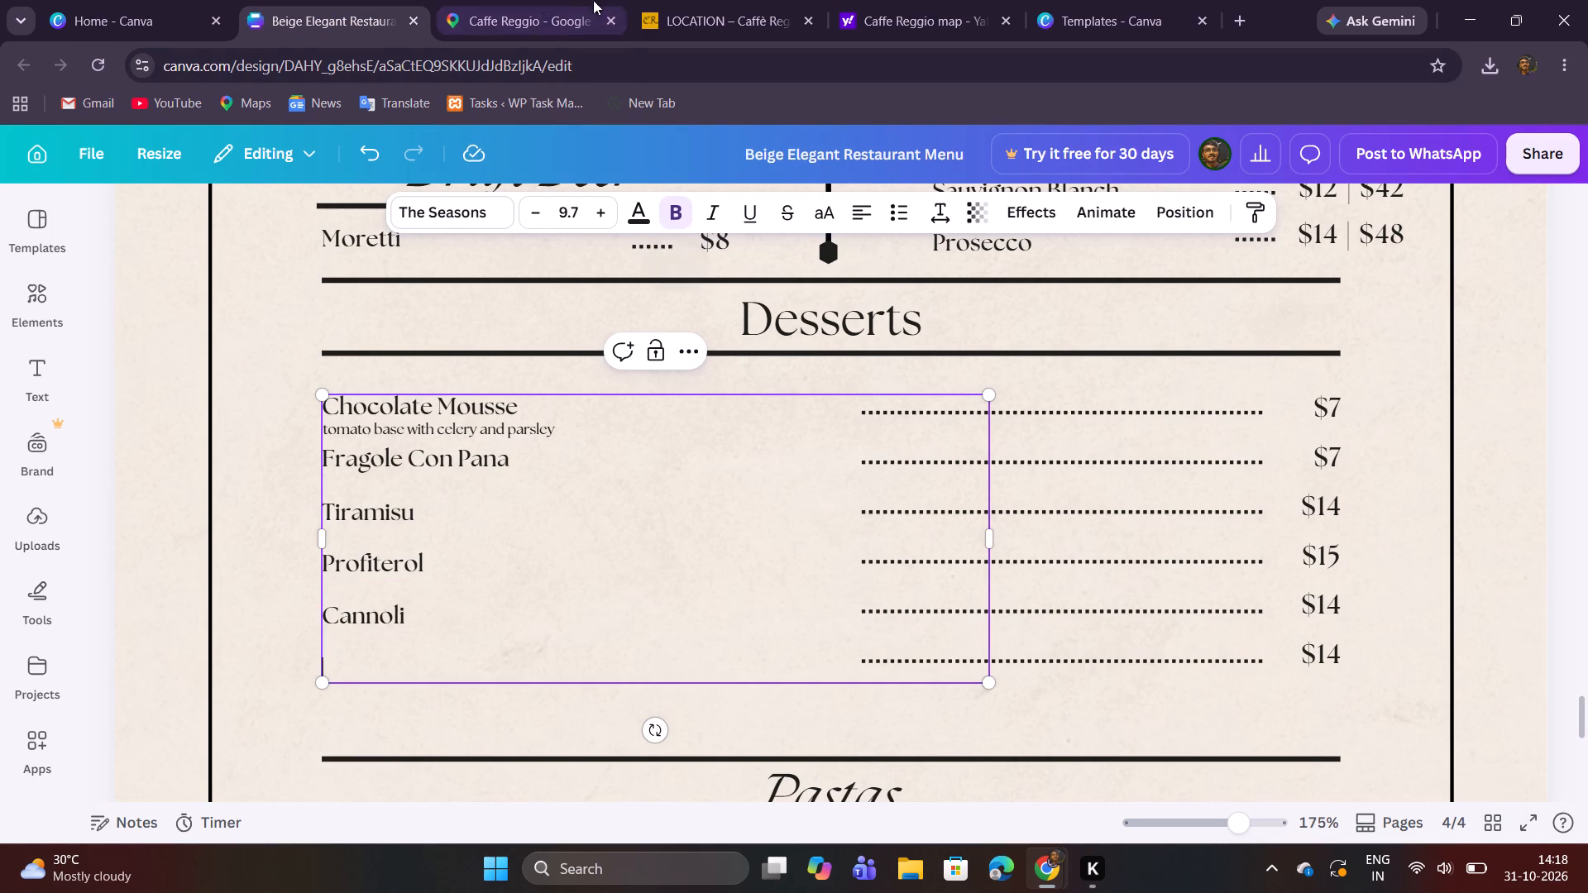
pyautogui.click(541, 0)
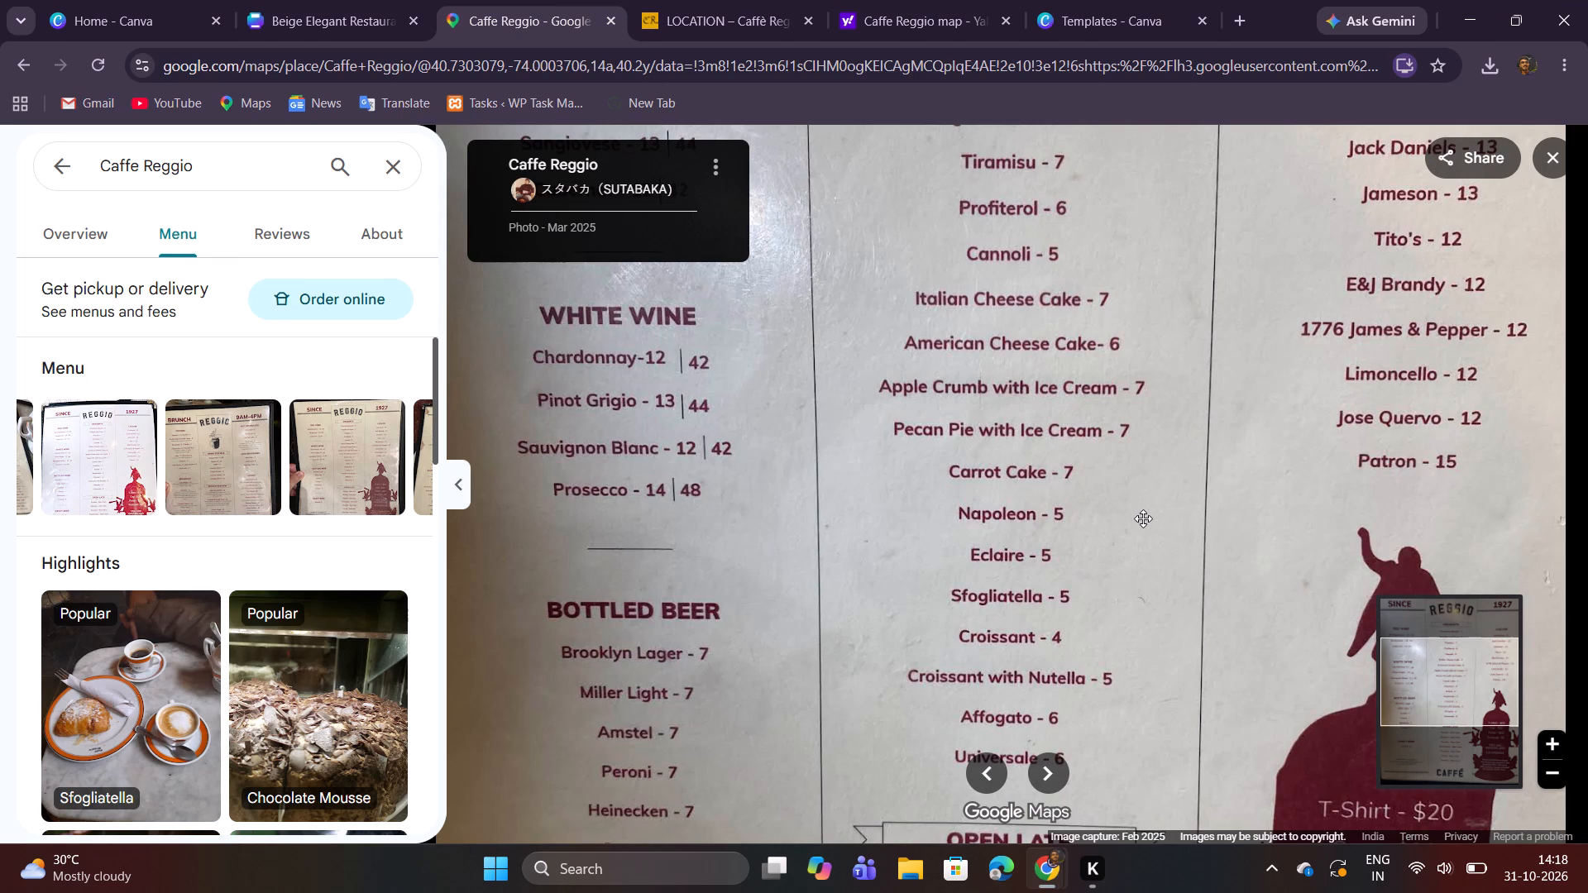
pyautogui.click(275, 0)
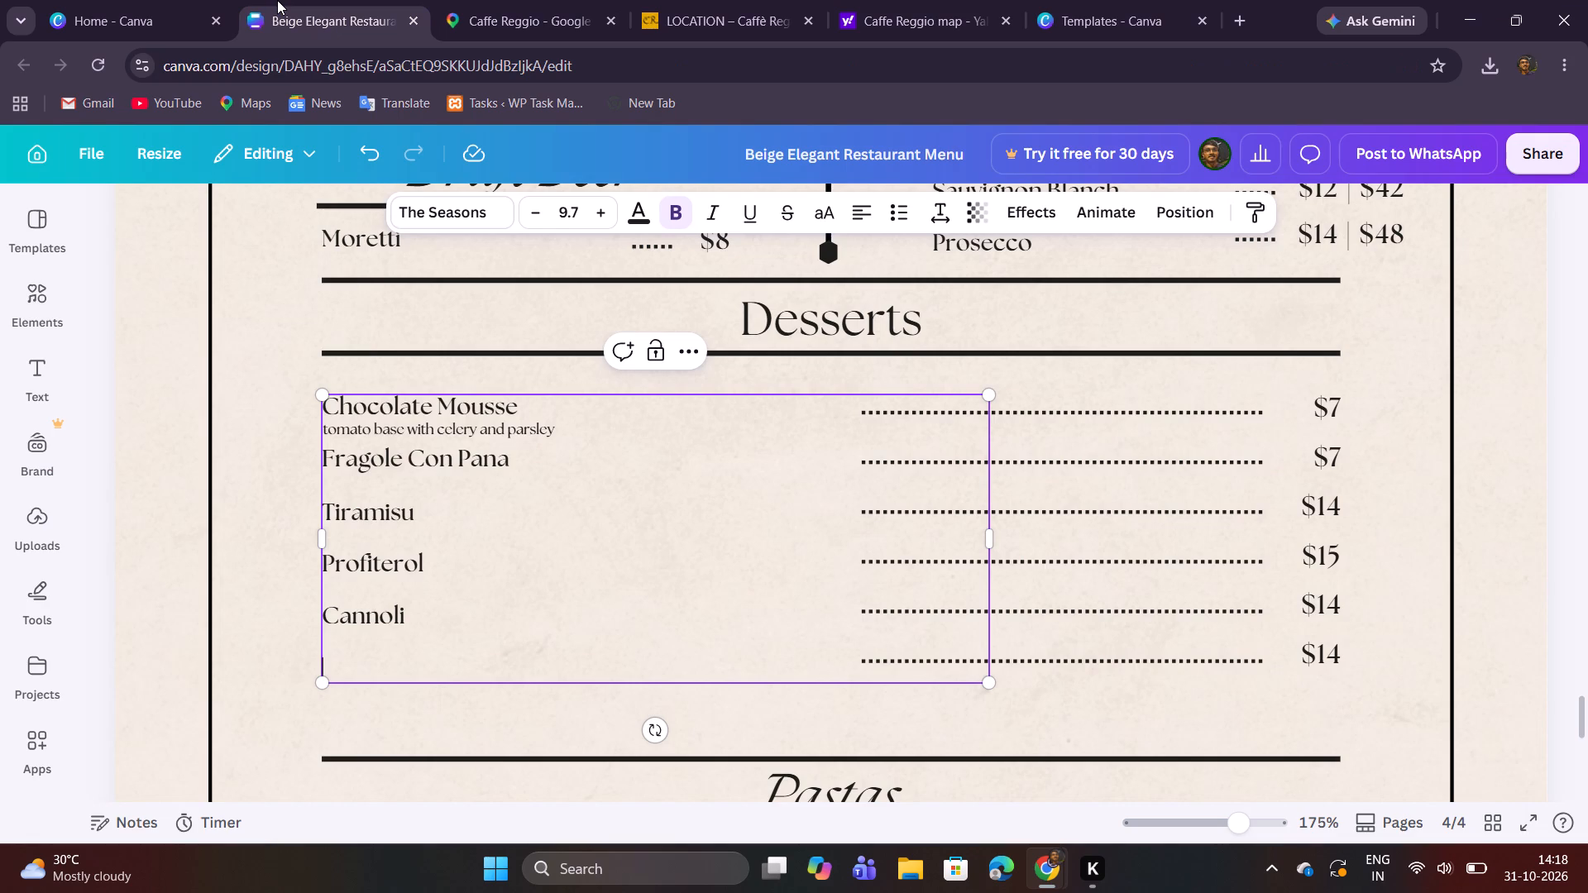
pyautogui.hotkey('shift', 'i')
pyautogui.write('talian Cheese')
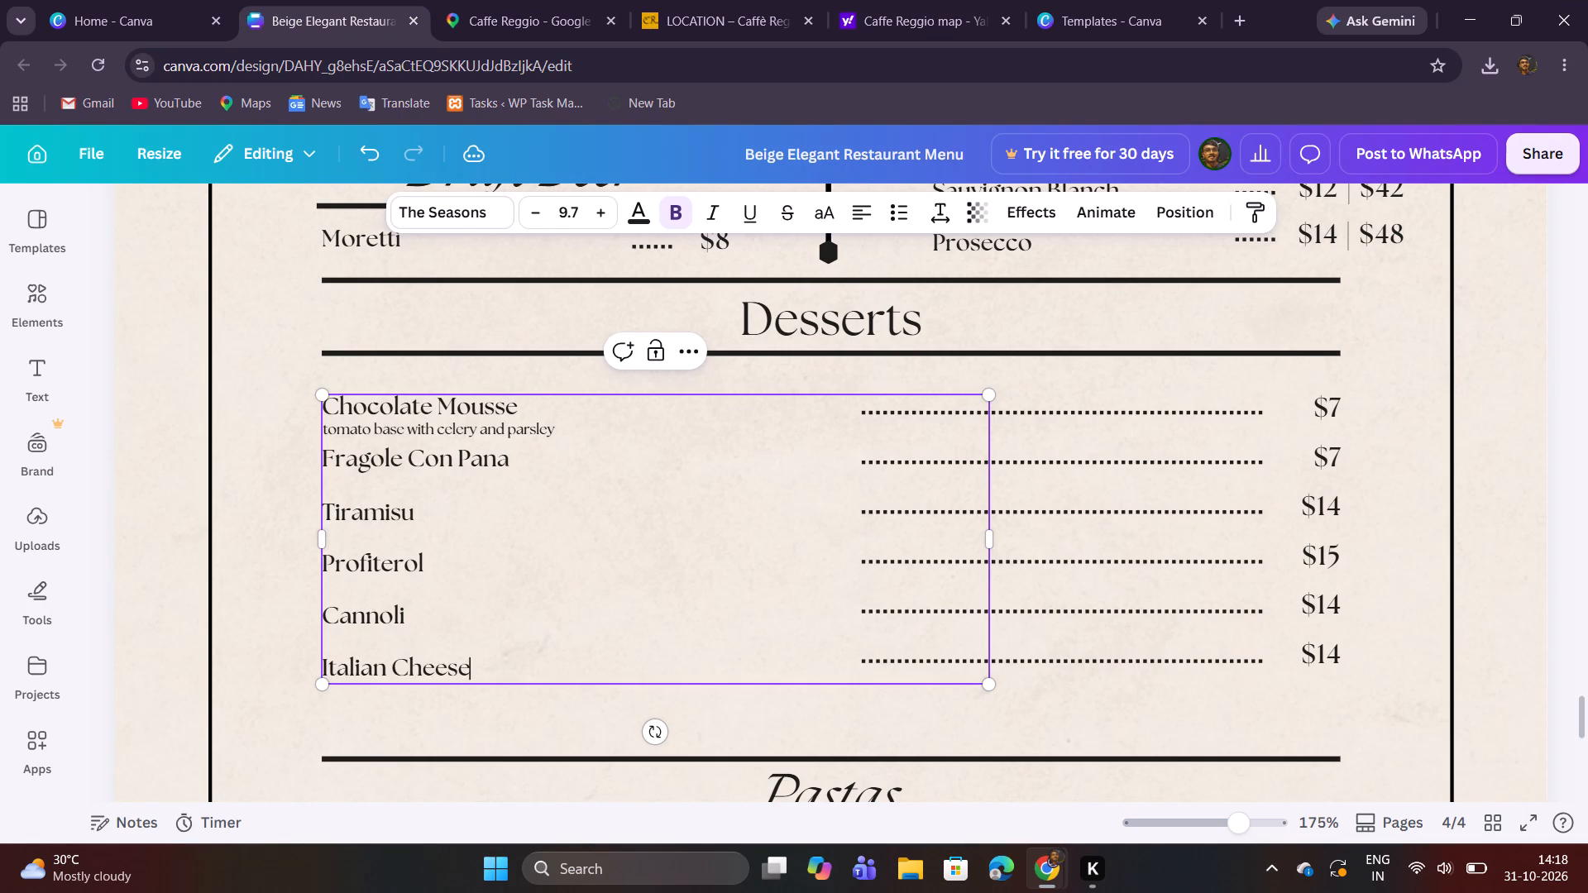
pyautogui.press('space')
pyautogui.write('Cake')
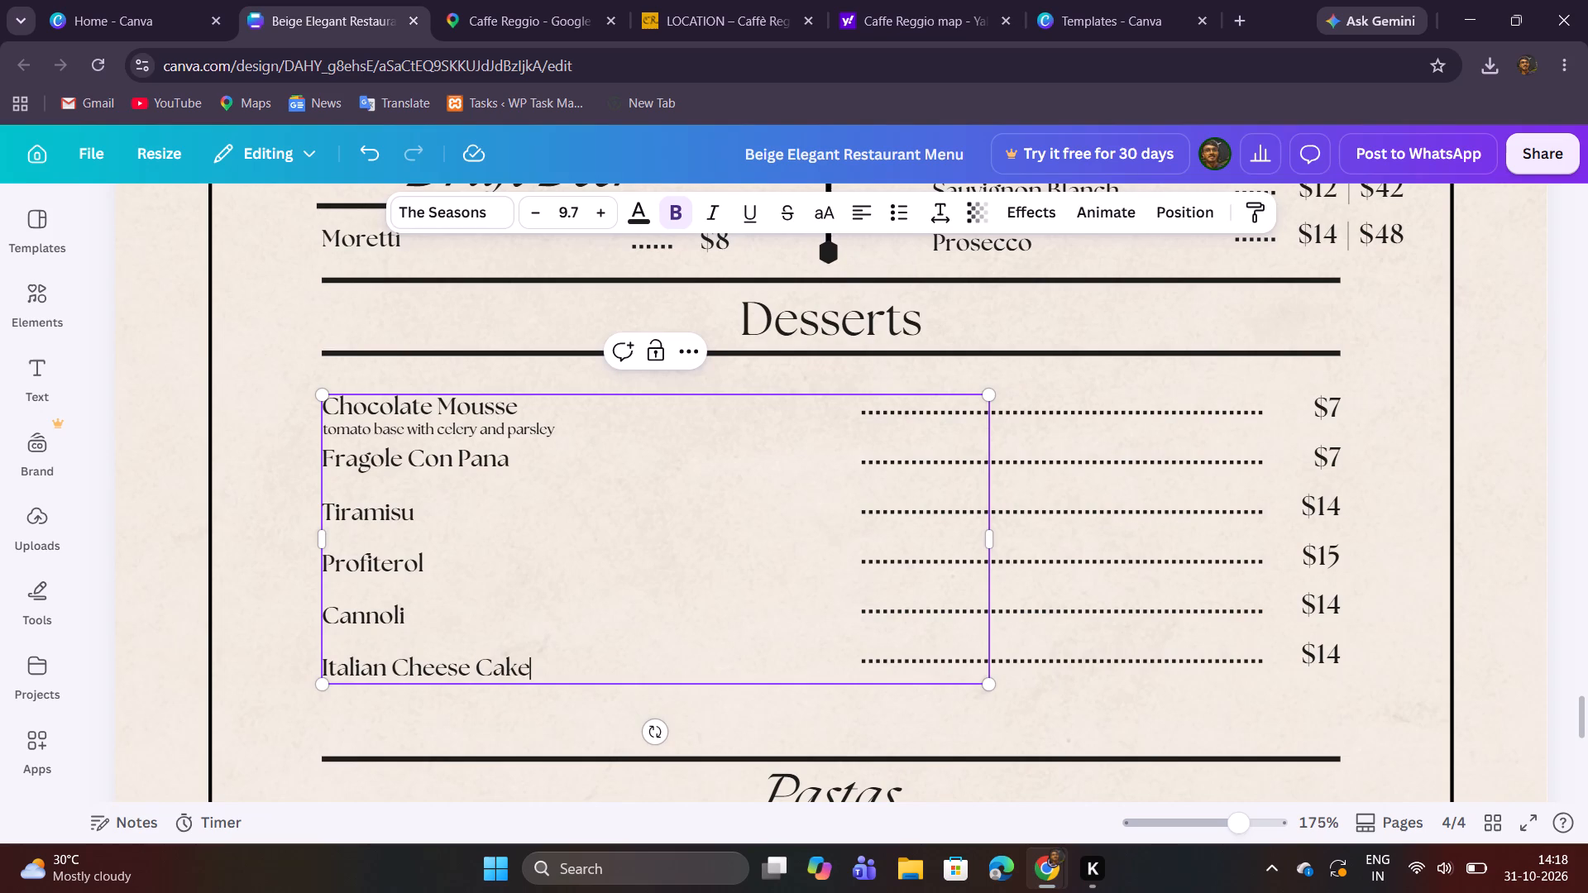
pyautogui.press('Return')
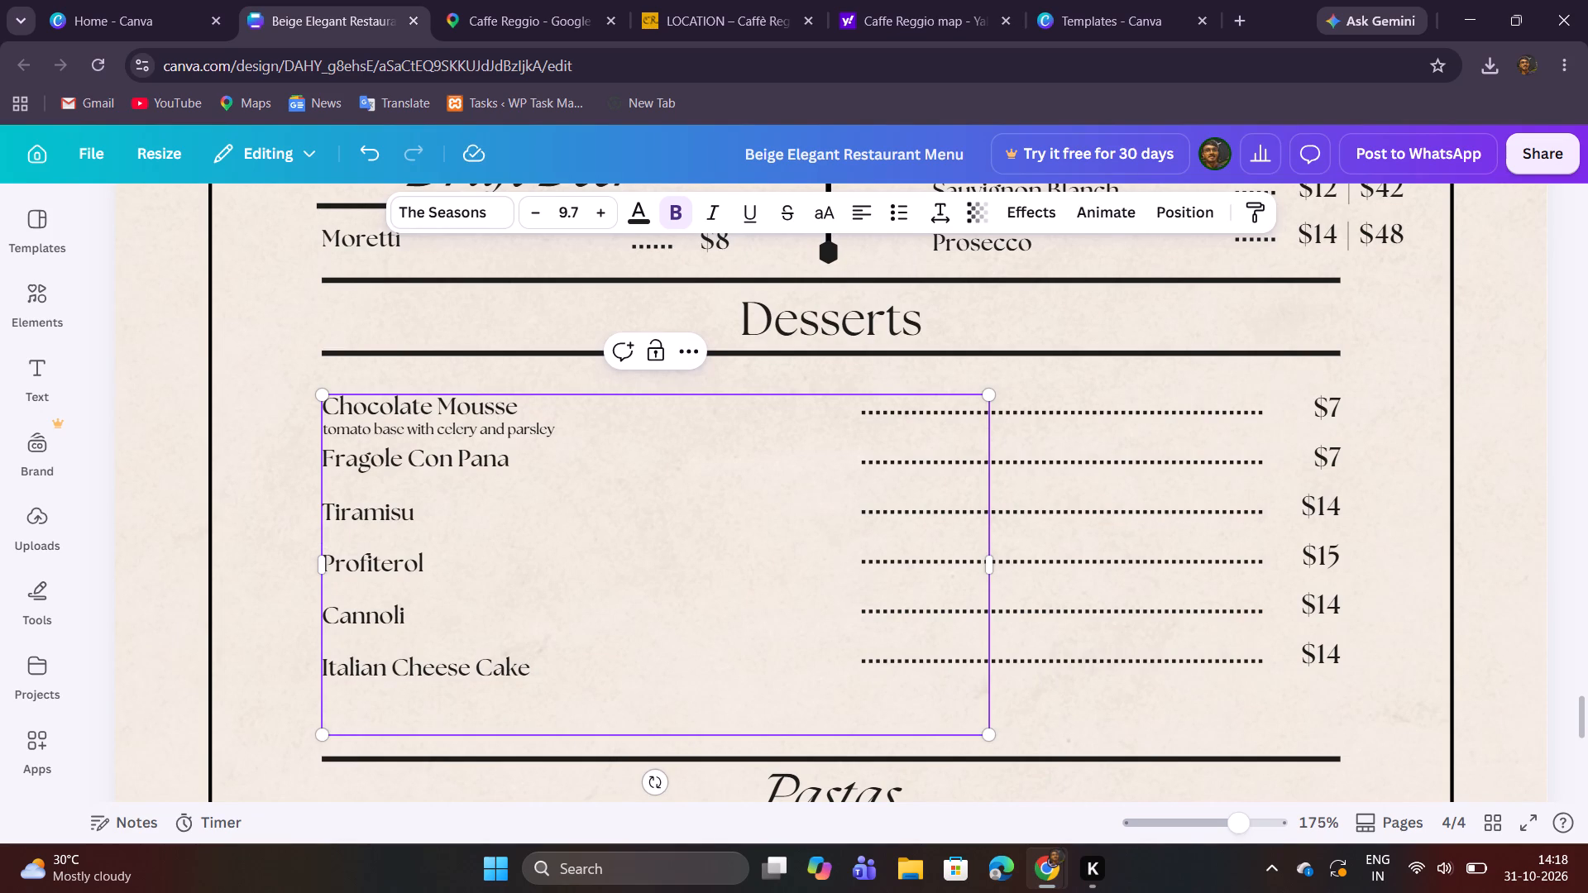
pyautogui.press('BackSpace')
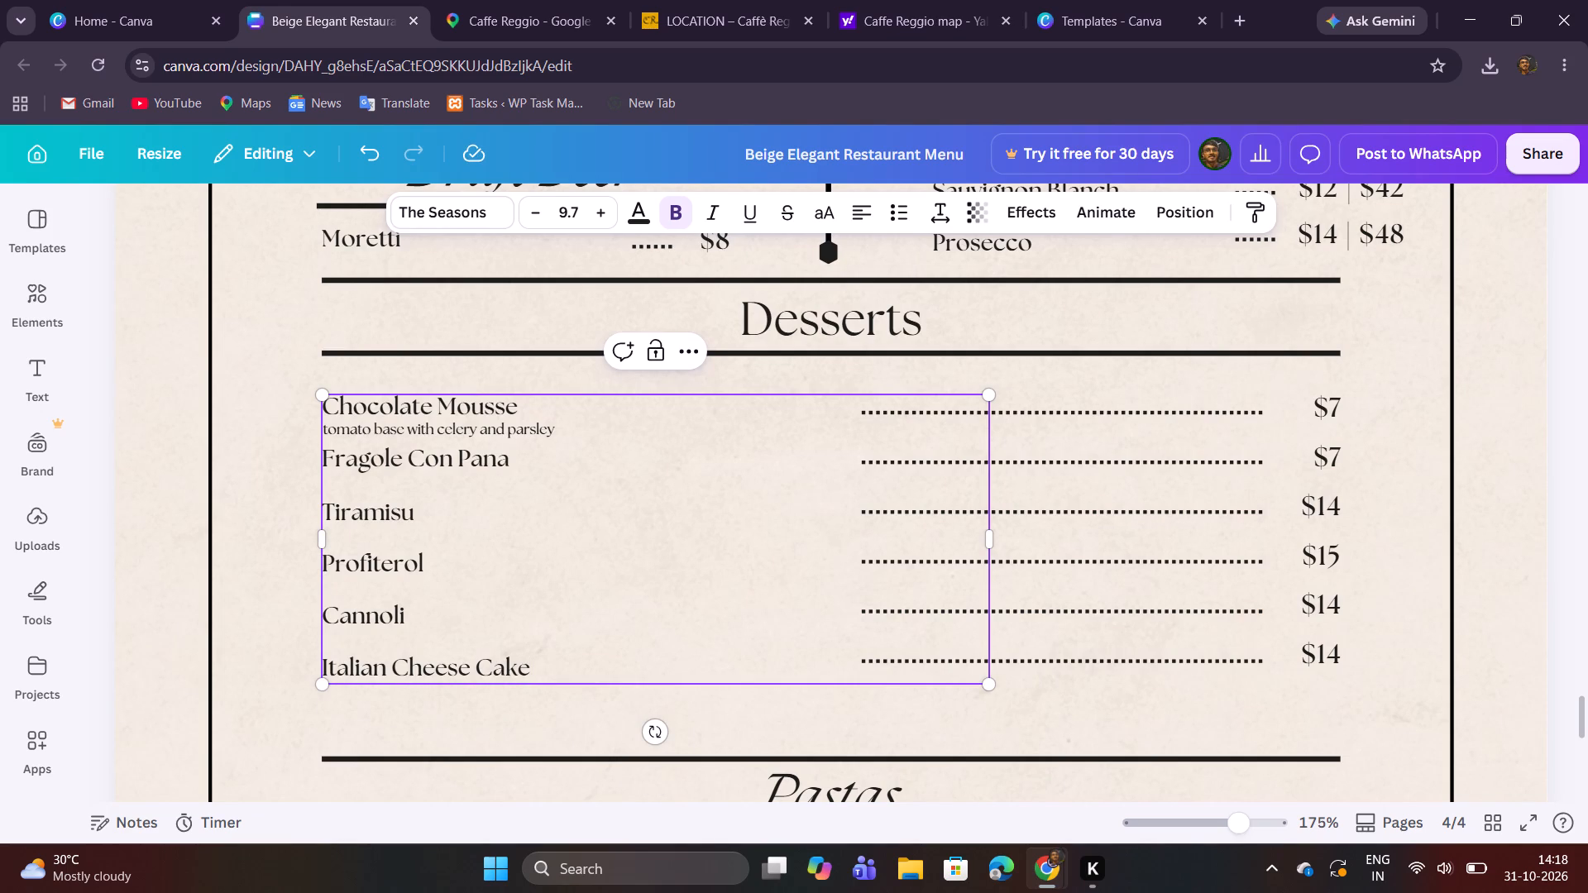
# Review the Desserts column in the menu photo for the remaining items and prices, and return to the menu design.
pyautogui.click(498, 8)
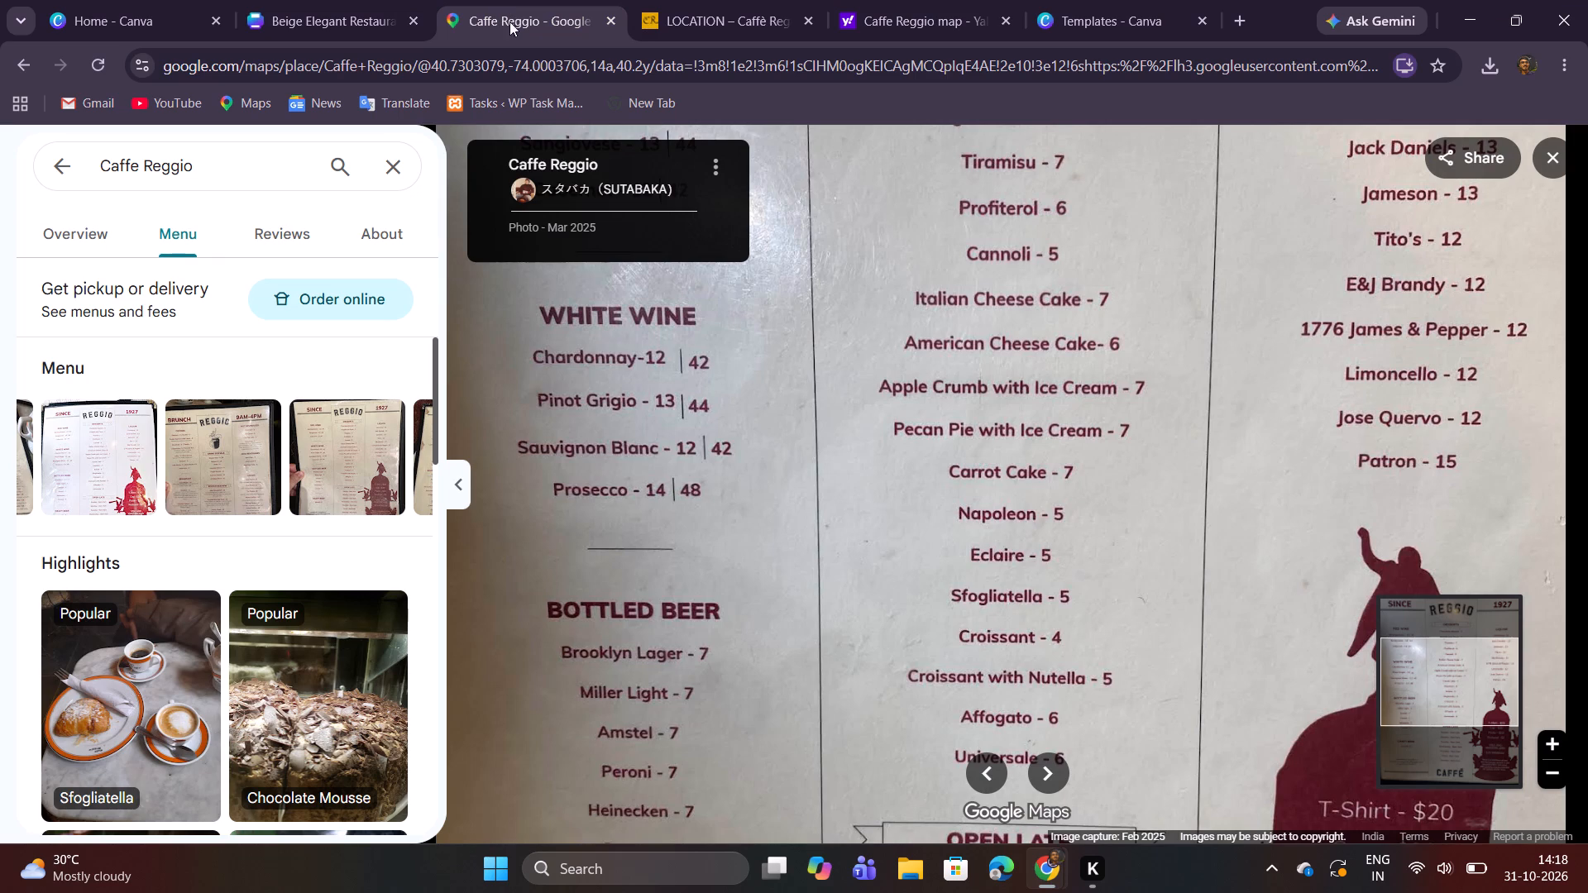
pyautogui.moveTo(920, 427); pyautogui.dragTo(923, 448)
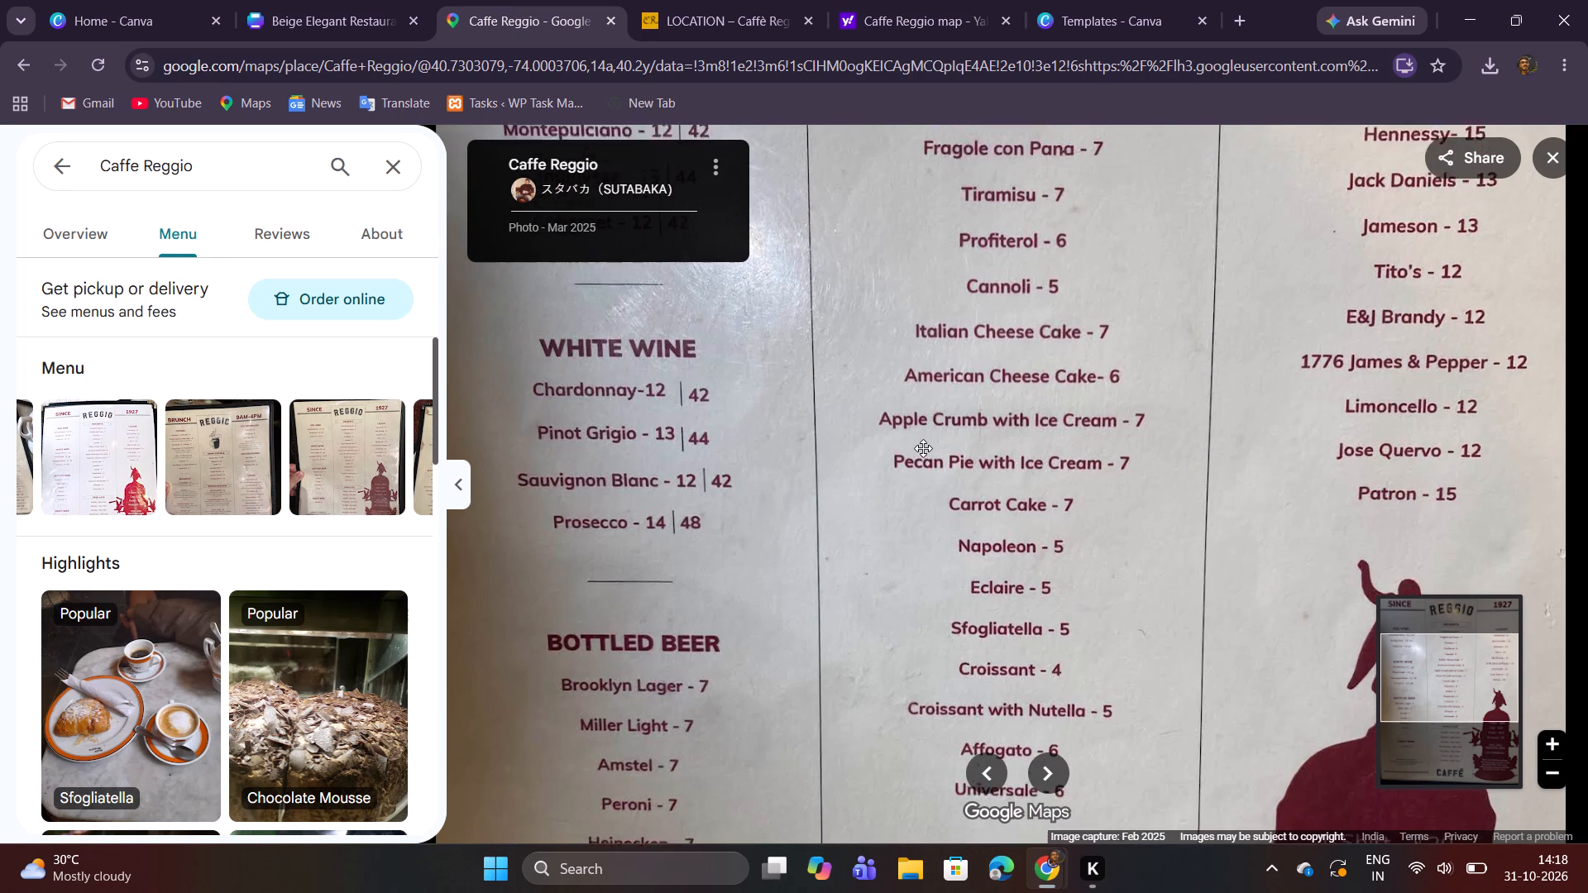
pyautogui.moveTo(923, 448); pyautogui.dragTo(923, 450)
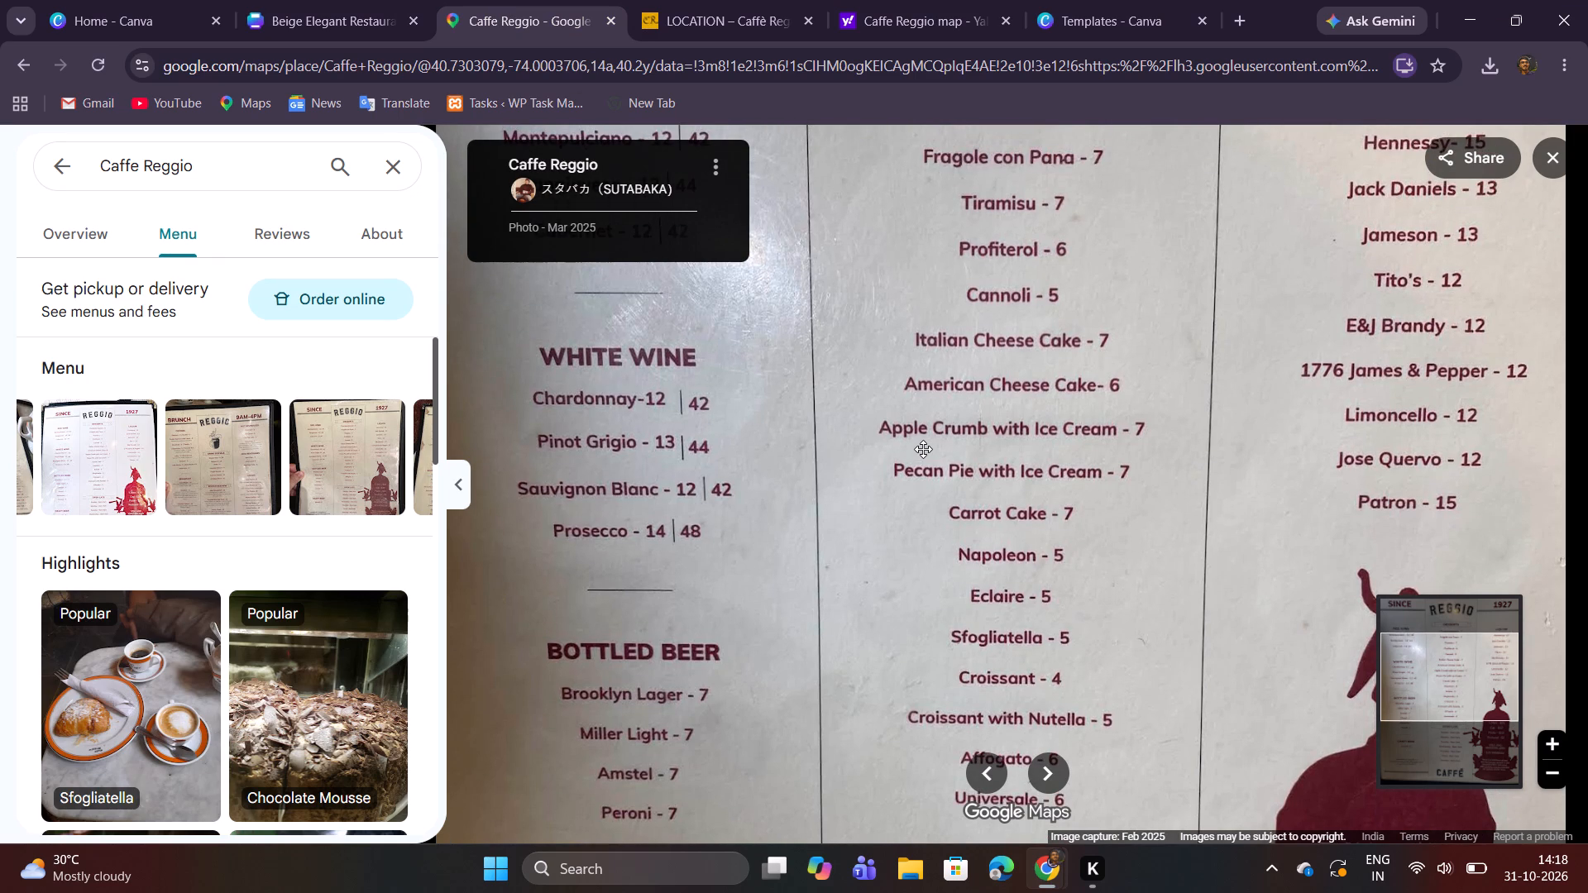
pyautogui.moveTo(959, 436); pyautogui.dragTo(965, 485)
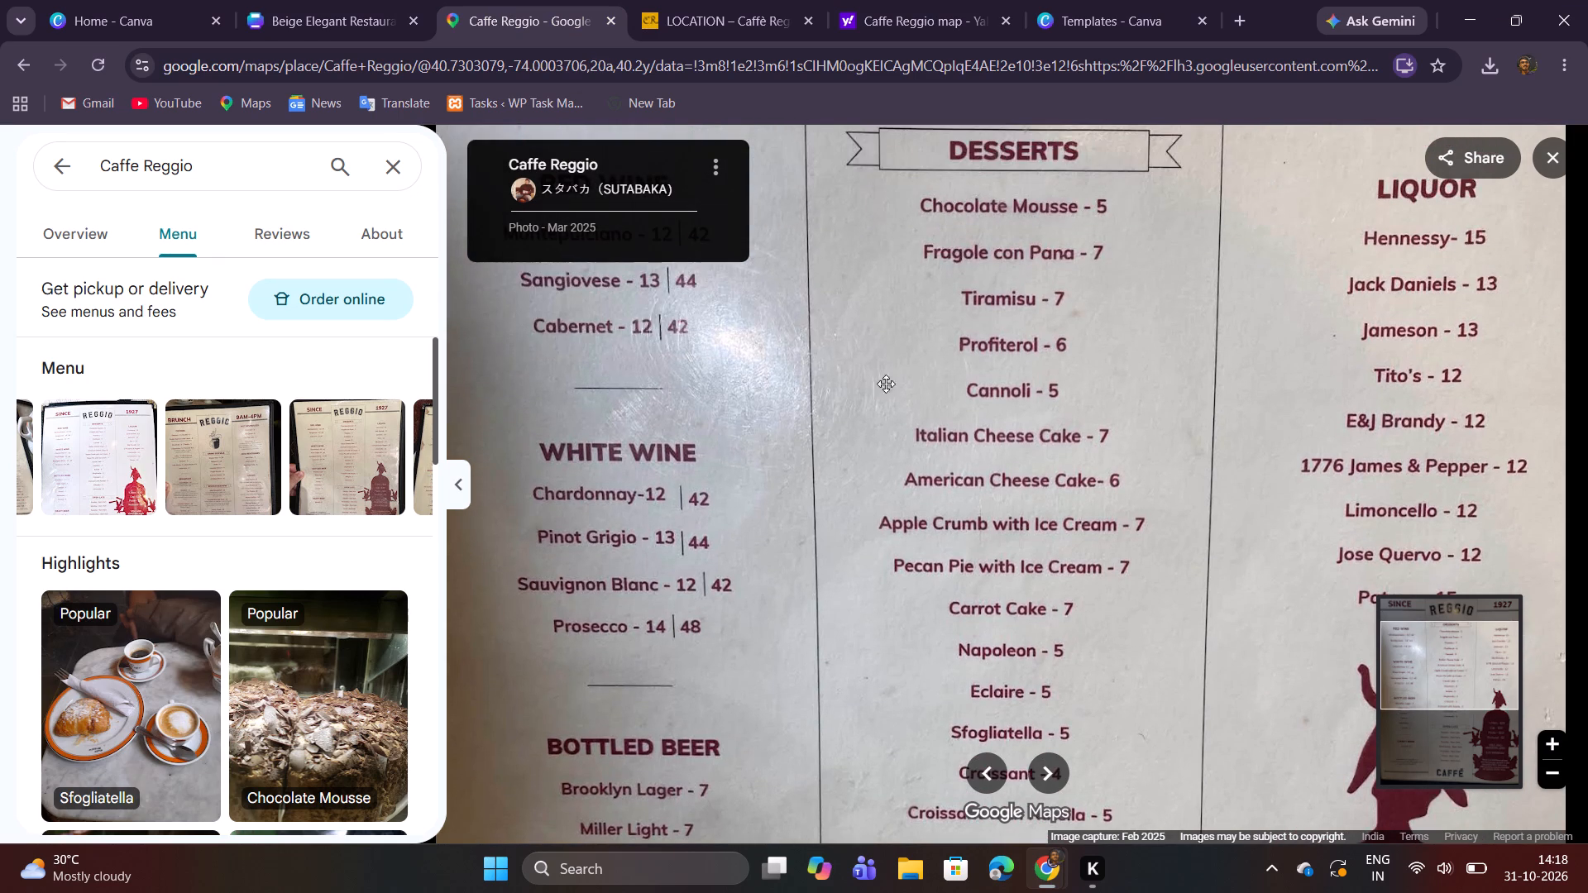
pyautogui.click(355, 7)
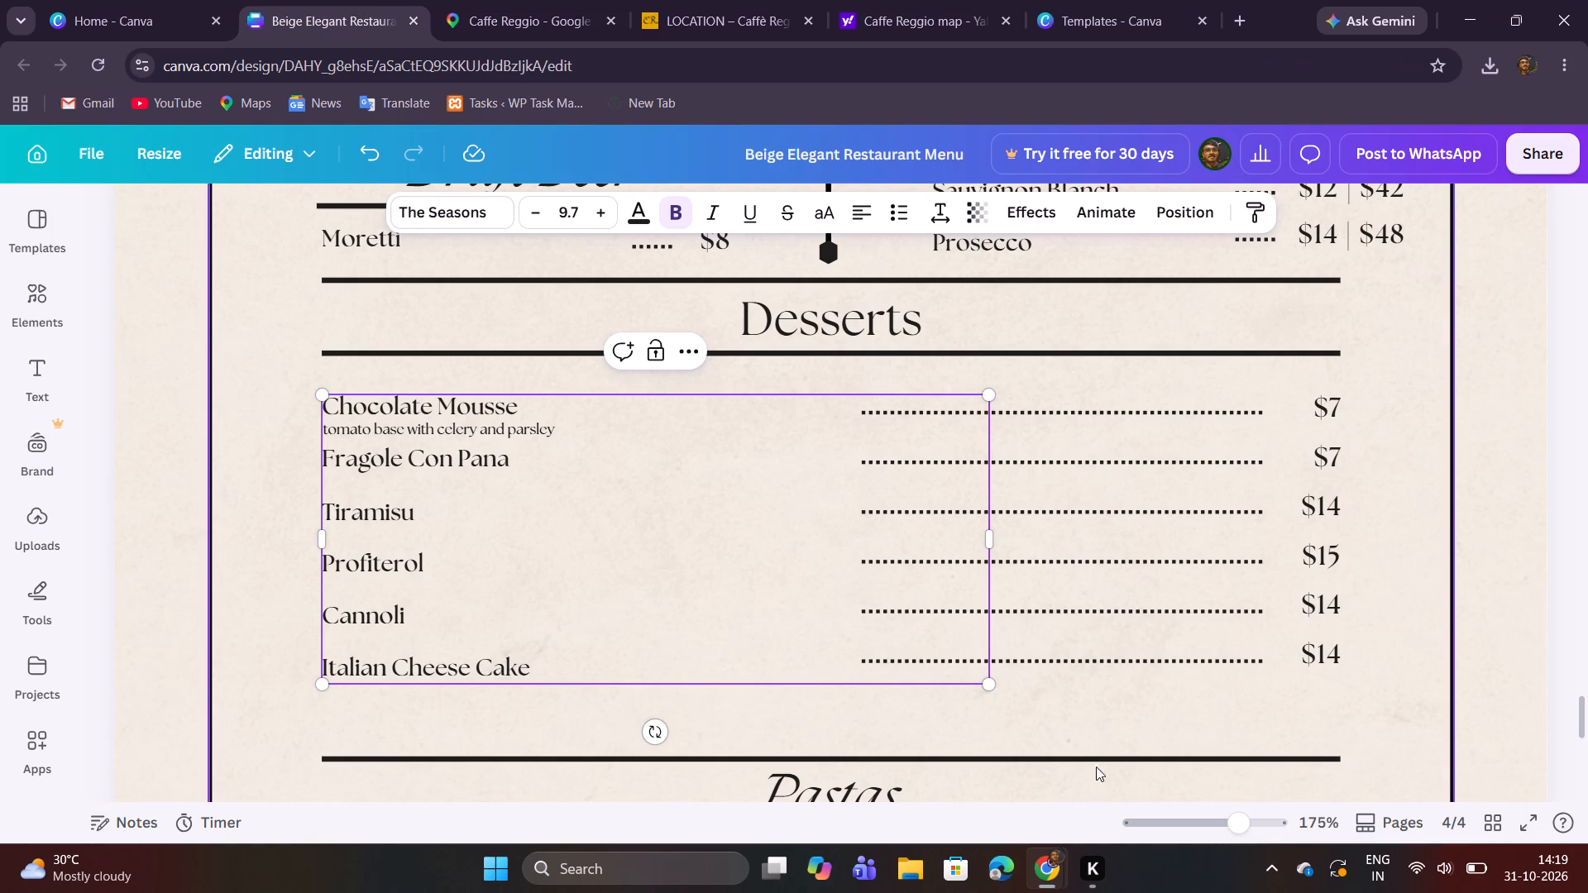
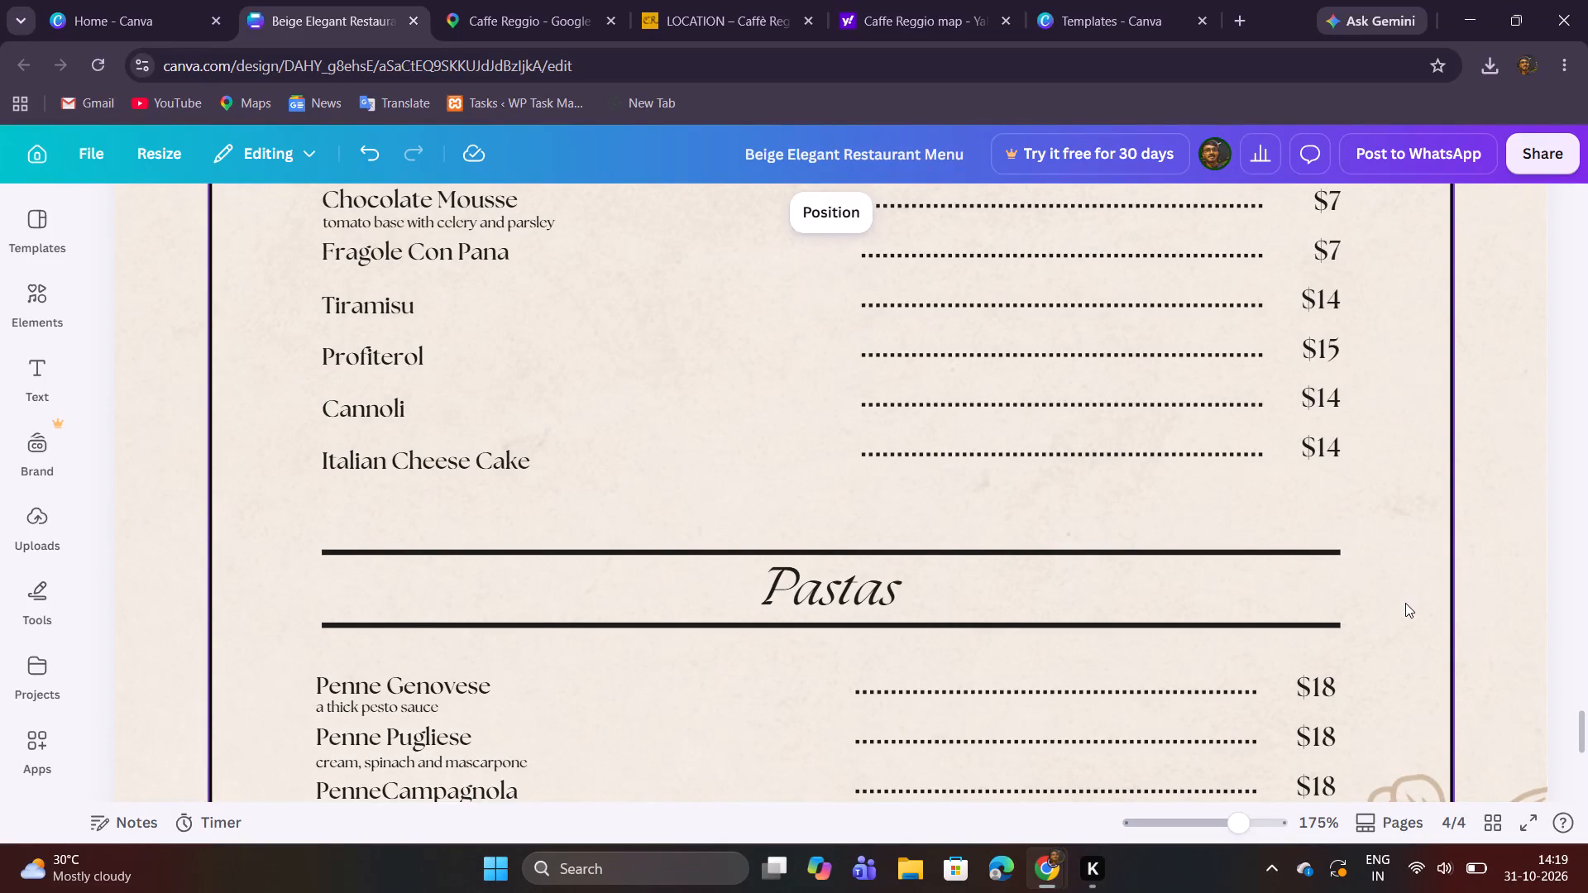
# Delete the "Pastas" section heading together with the horizontal rules above and below it.
pyautogui.moveTo(1383, 634); pyautogui.dragTo(839, 539)
pyautogui.click(885, 515)
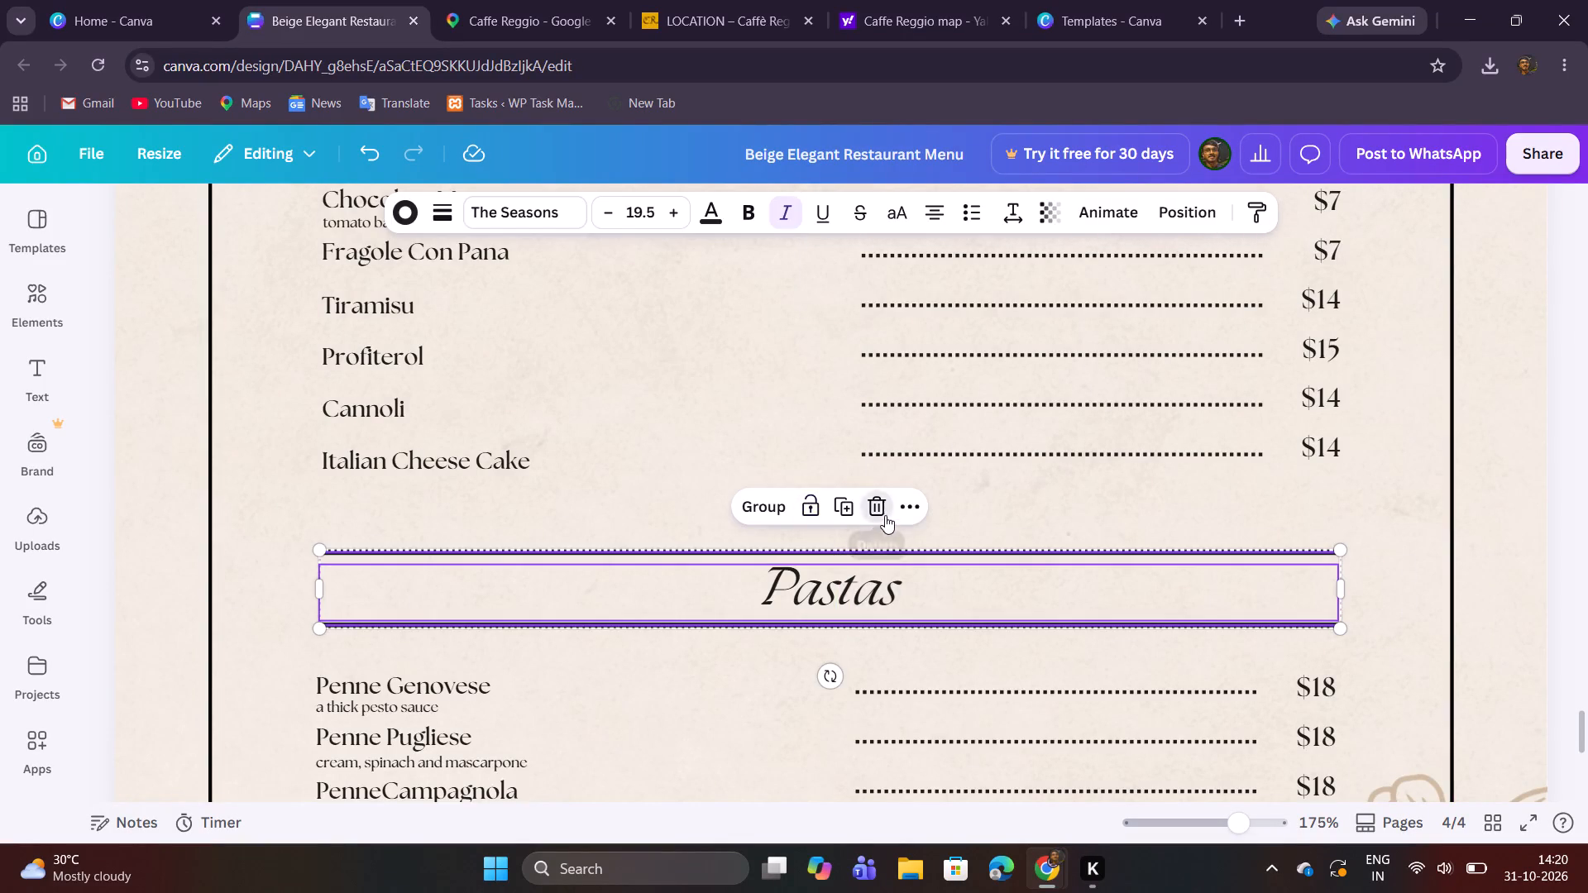
# Delete the six small description lines beneath the pasta names, from Ravioli alPesto up to Penne Genovese.
pyautogui.scroll(-1, 1045, 534)
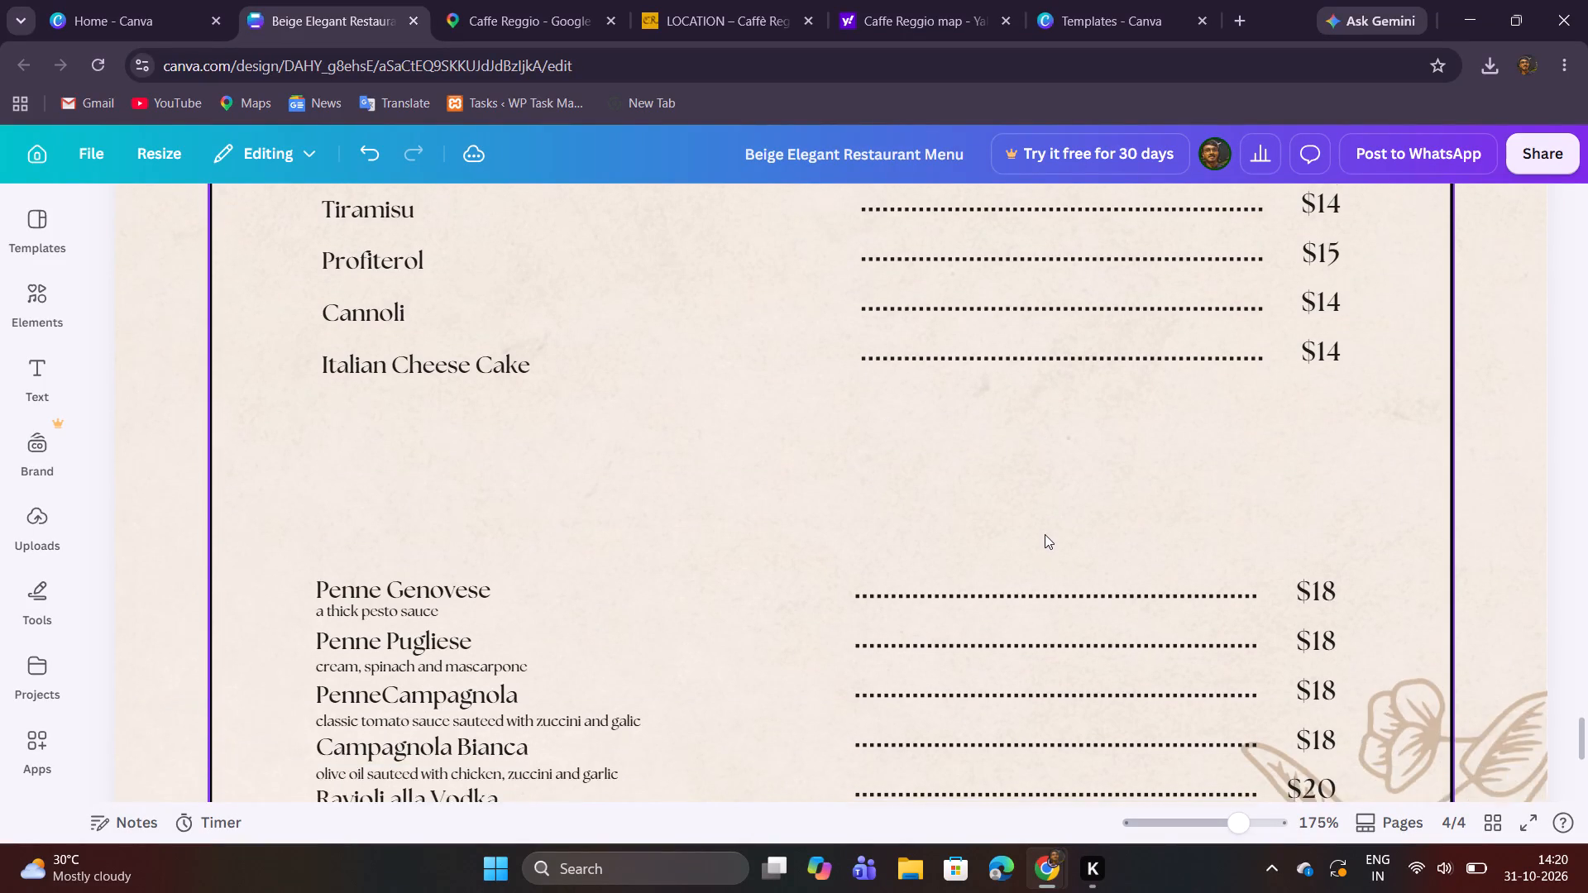
pyautogui.scroll(-2, 1045, 534)
pyautogui.click(514, 663)
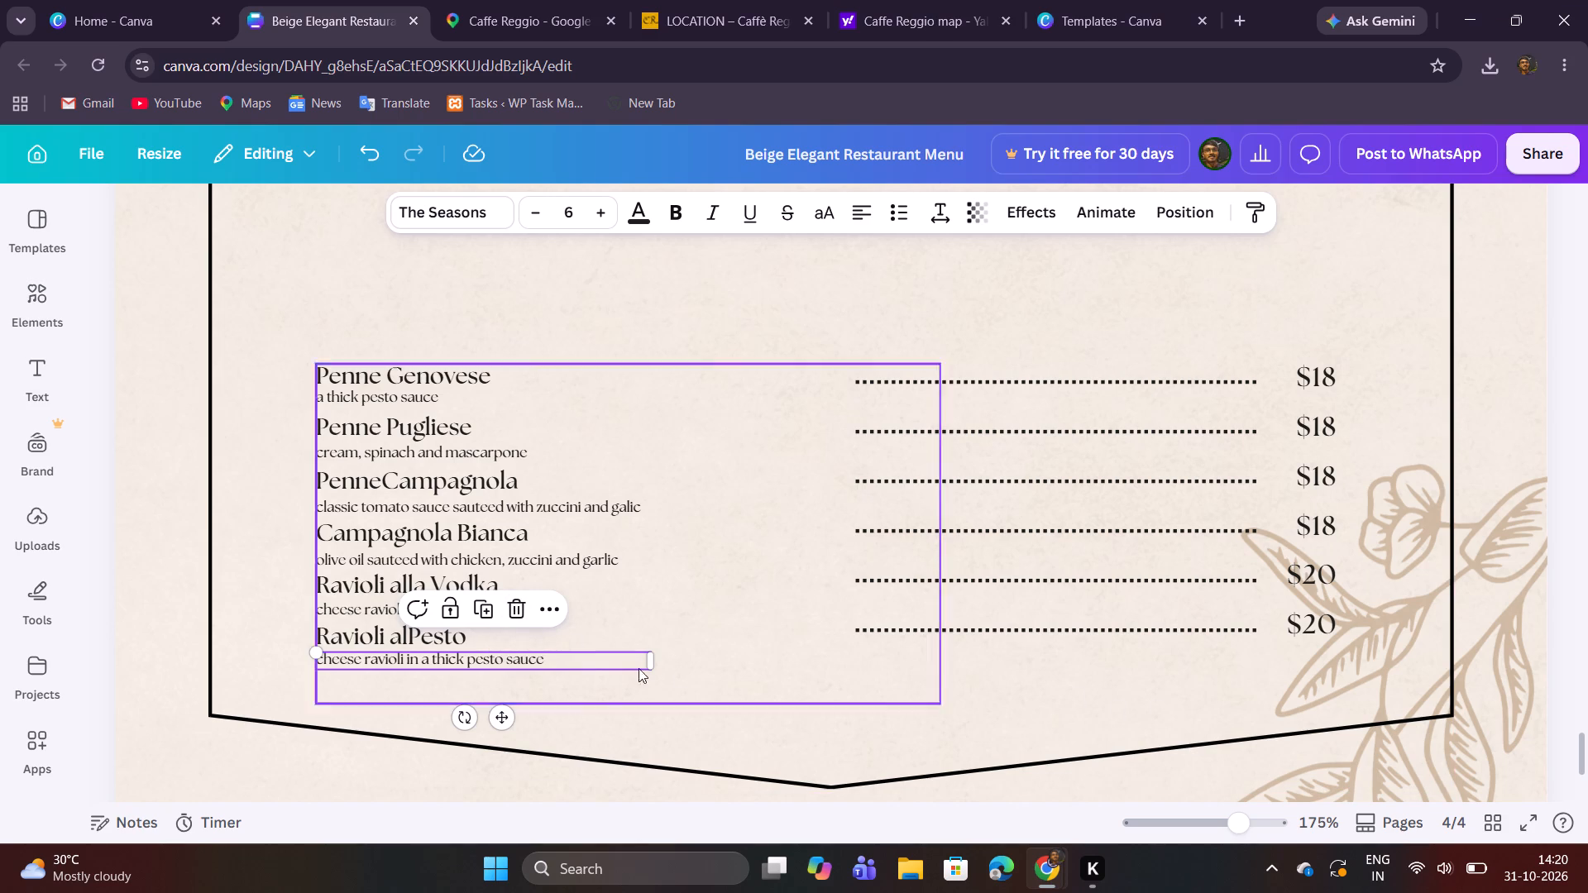
pyautogui.click(516, 607)
pyautogui.click(510, 605)
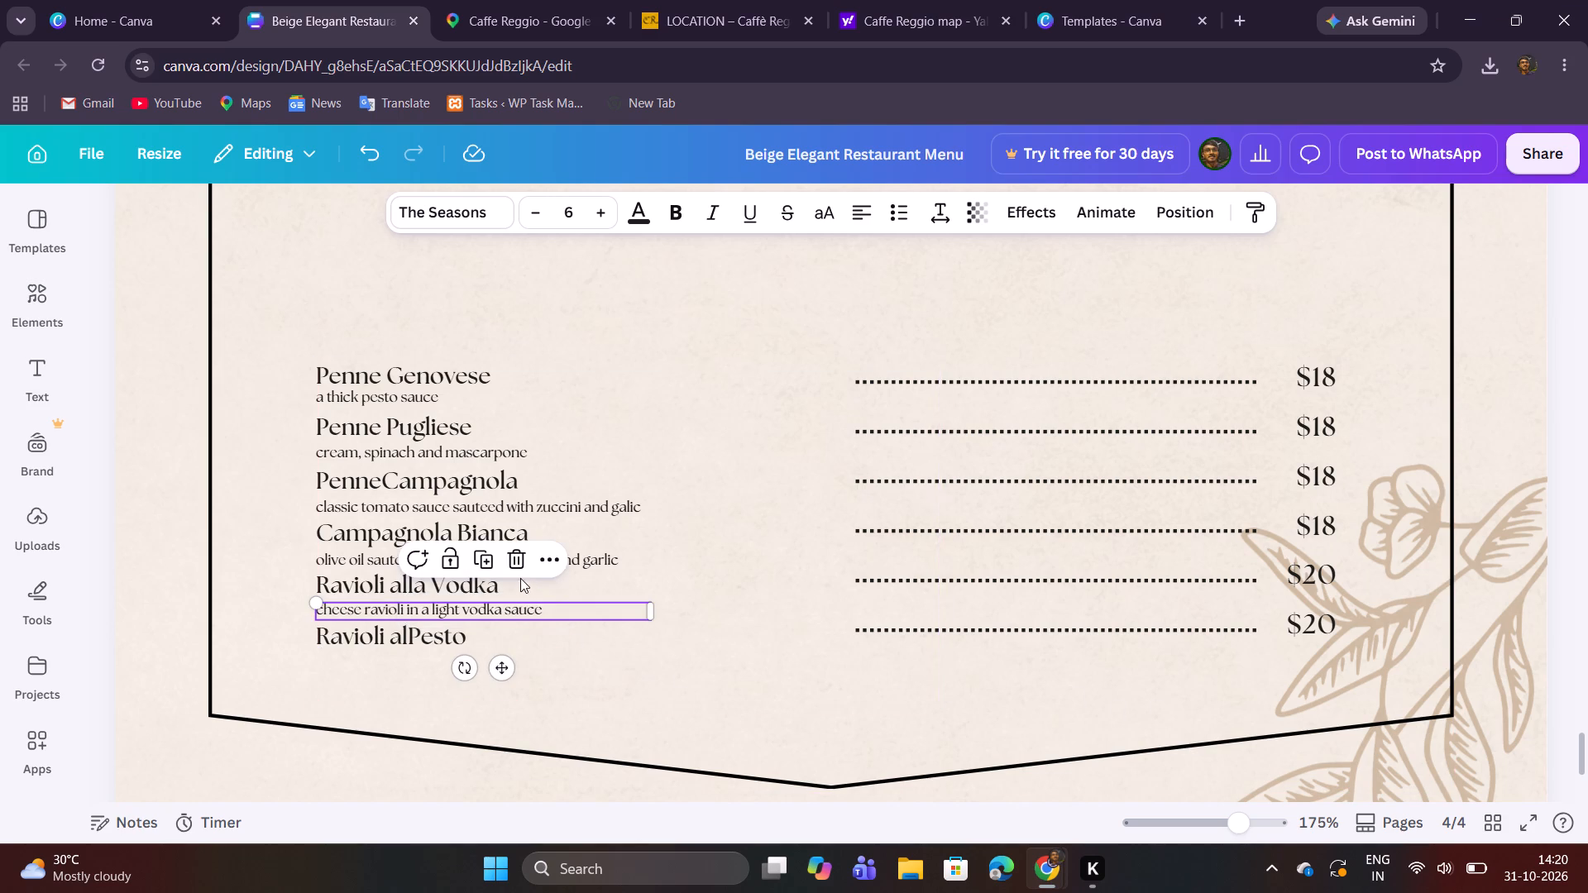
pyautogui.click(517, 564)
pyautogui.click(522, 564)
pyautogui.doubleClick(517, 511)
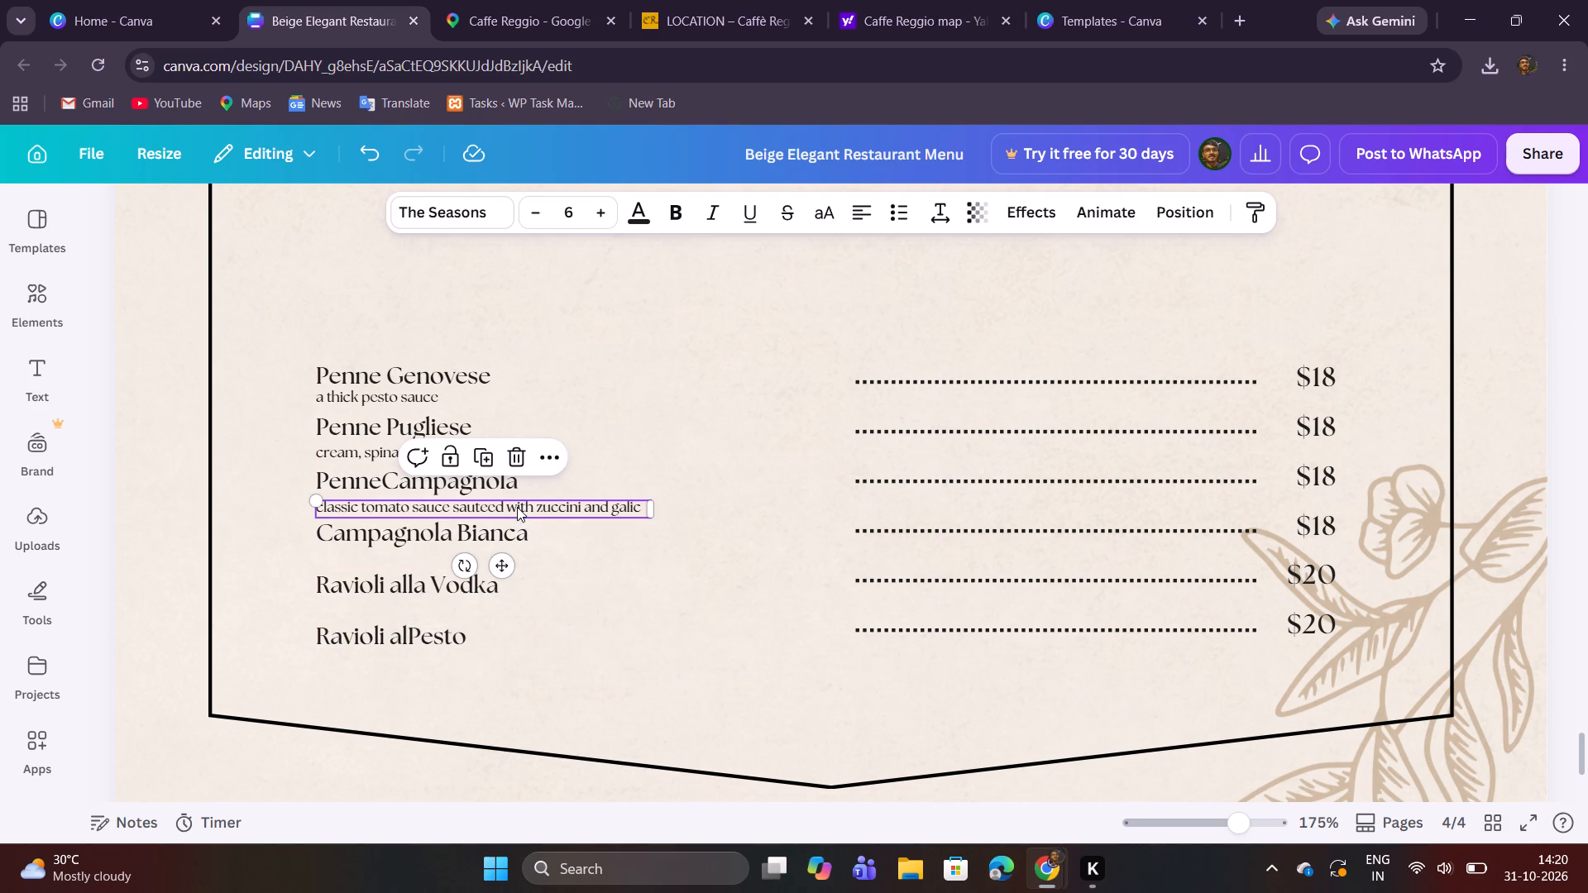
pyautogui.click(519, 465)
pyautogui.click(510, 455)
pyautogui.click(503, 407)
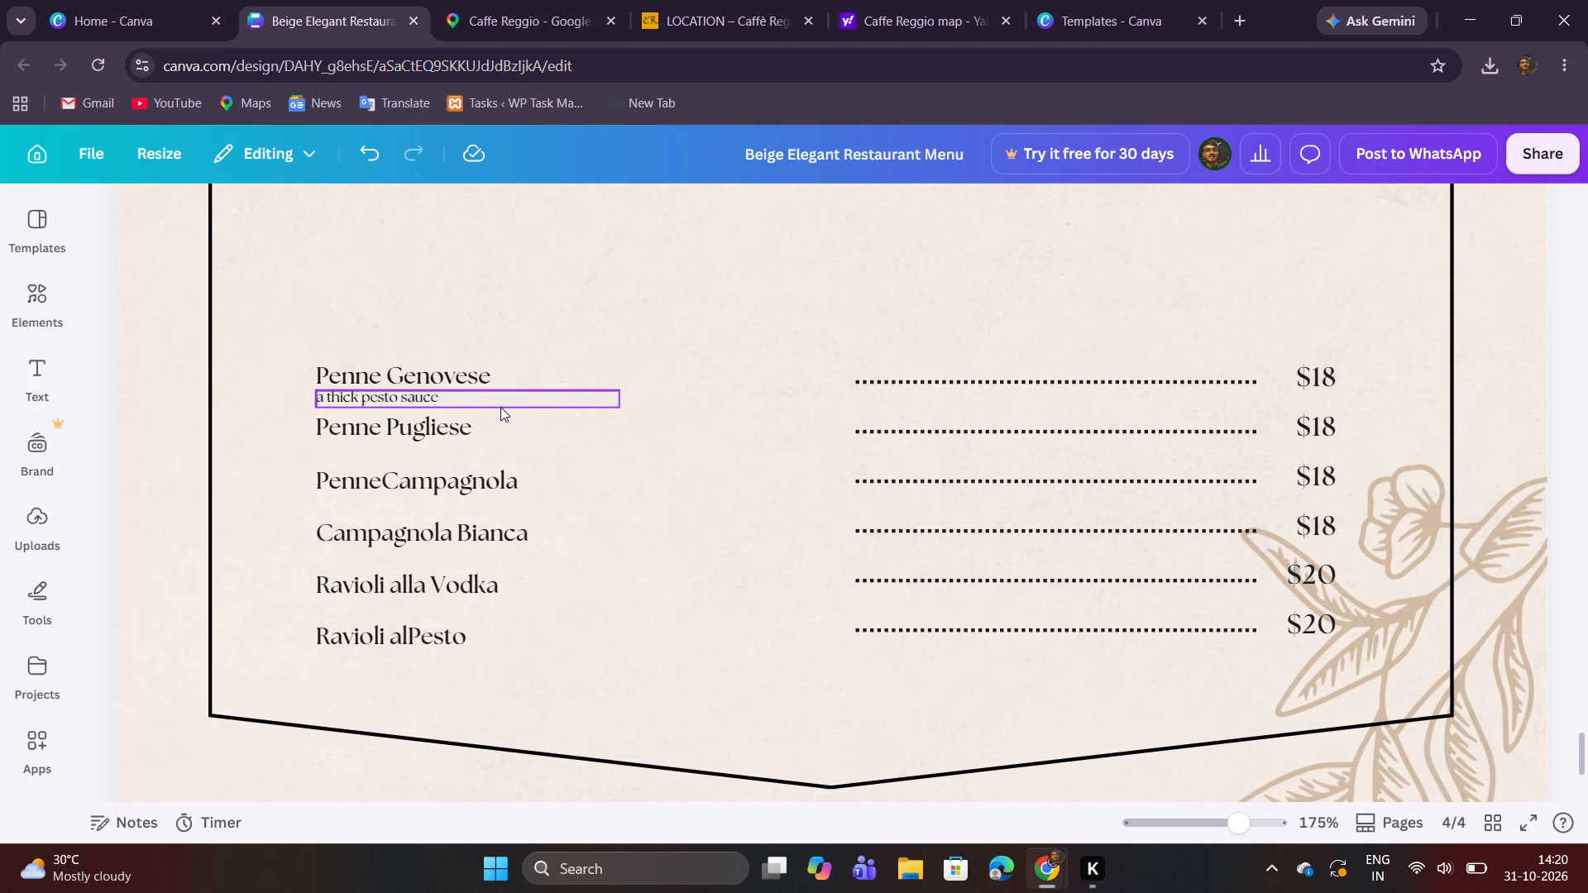
pyautogui.click(500, 407)
pyautogui.click(502, 341)
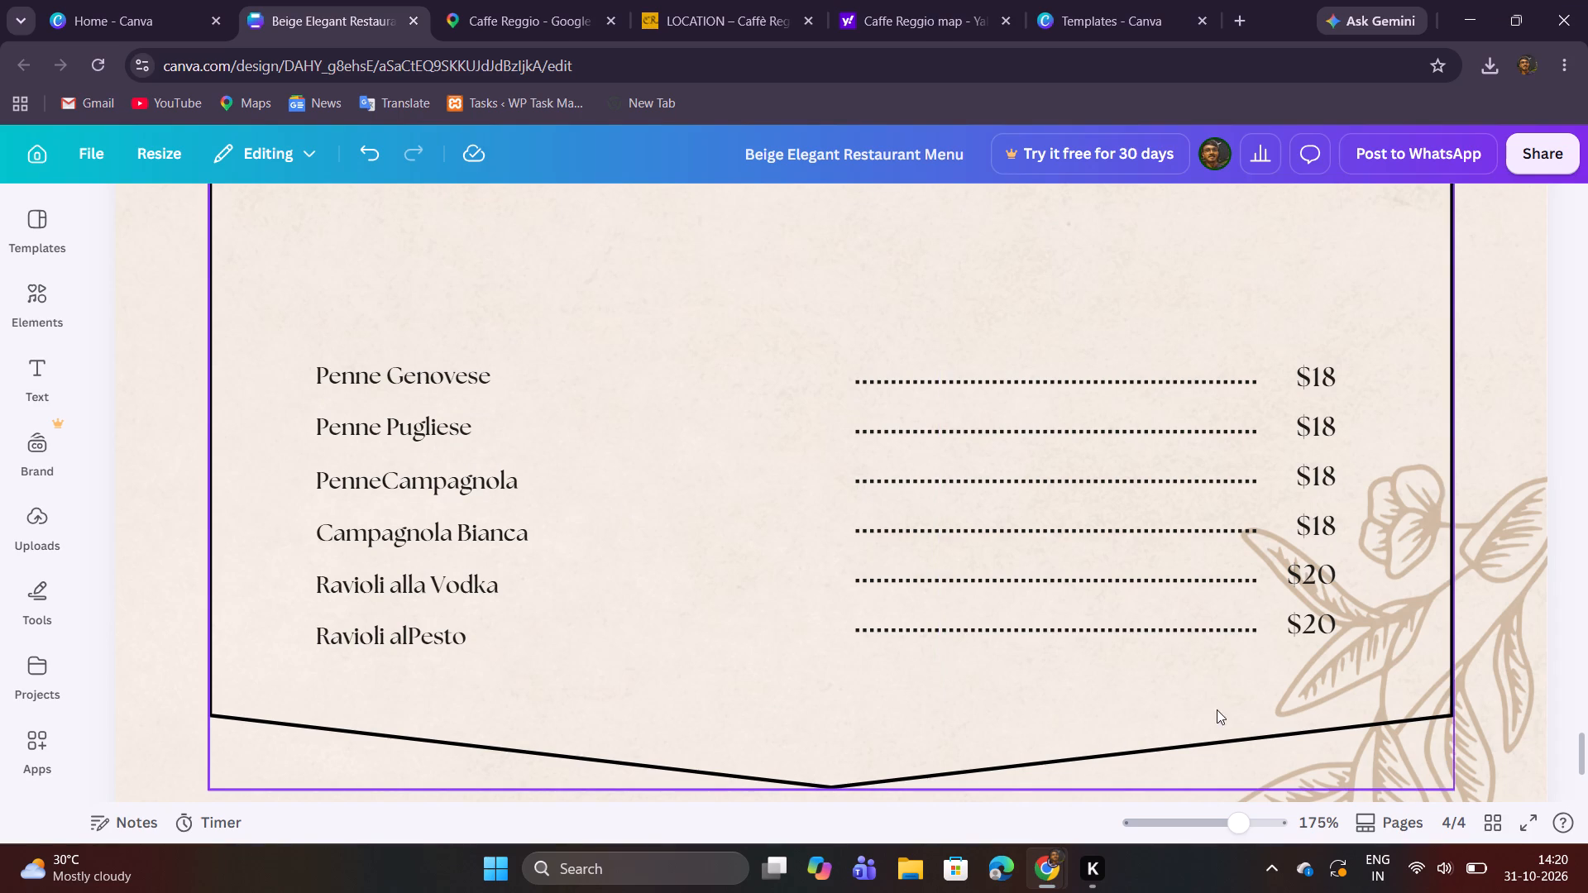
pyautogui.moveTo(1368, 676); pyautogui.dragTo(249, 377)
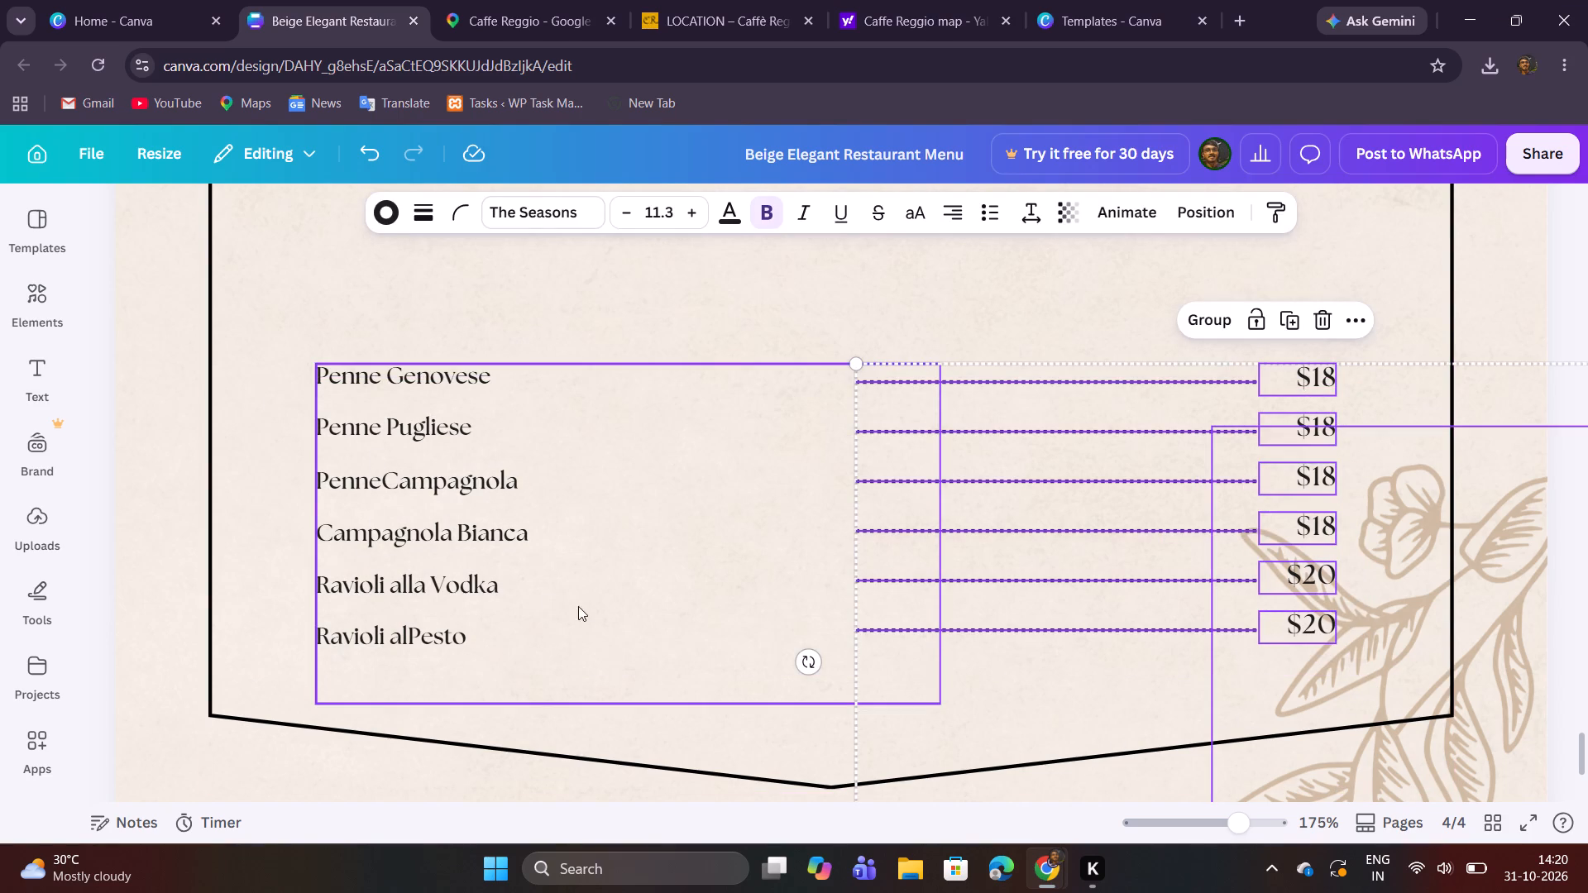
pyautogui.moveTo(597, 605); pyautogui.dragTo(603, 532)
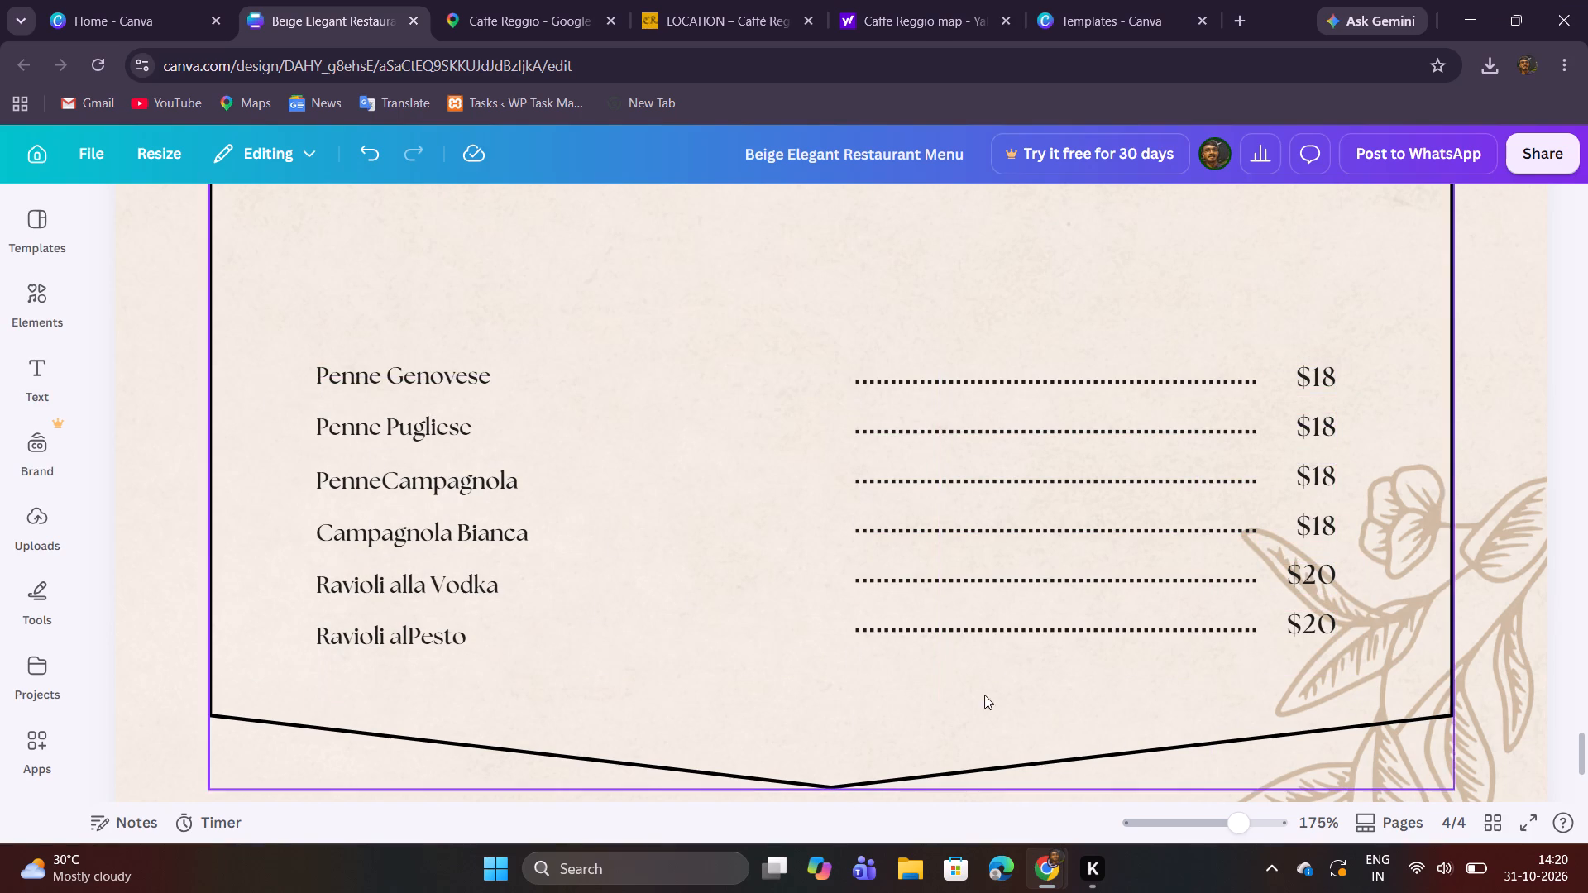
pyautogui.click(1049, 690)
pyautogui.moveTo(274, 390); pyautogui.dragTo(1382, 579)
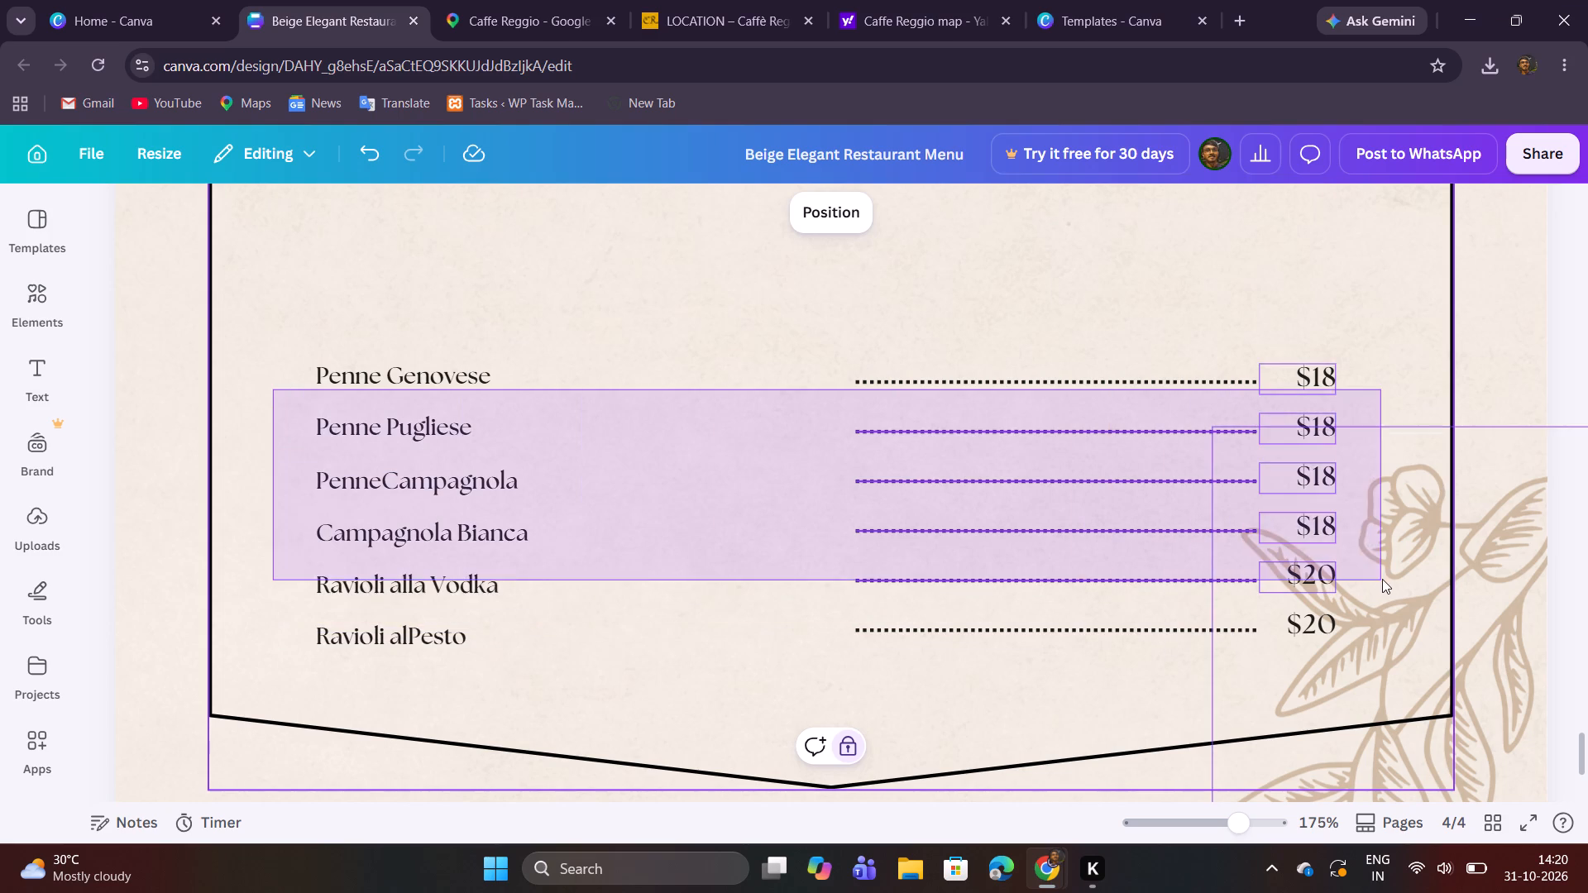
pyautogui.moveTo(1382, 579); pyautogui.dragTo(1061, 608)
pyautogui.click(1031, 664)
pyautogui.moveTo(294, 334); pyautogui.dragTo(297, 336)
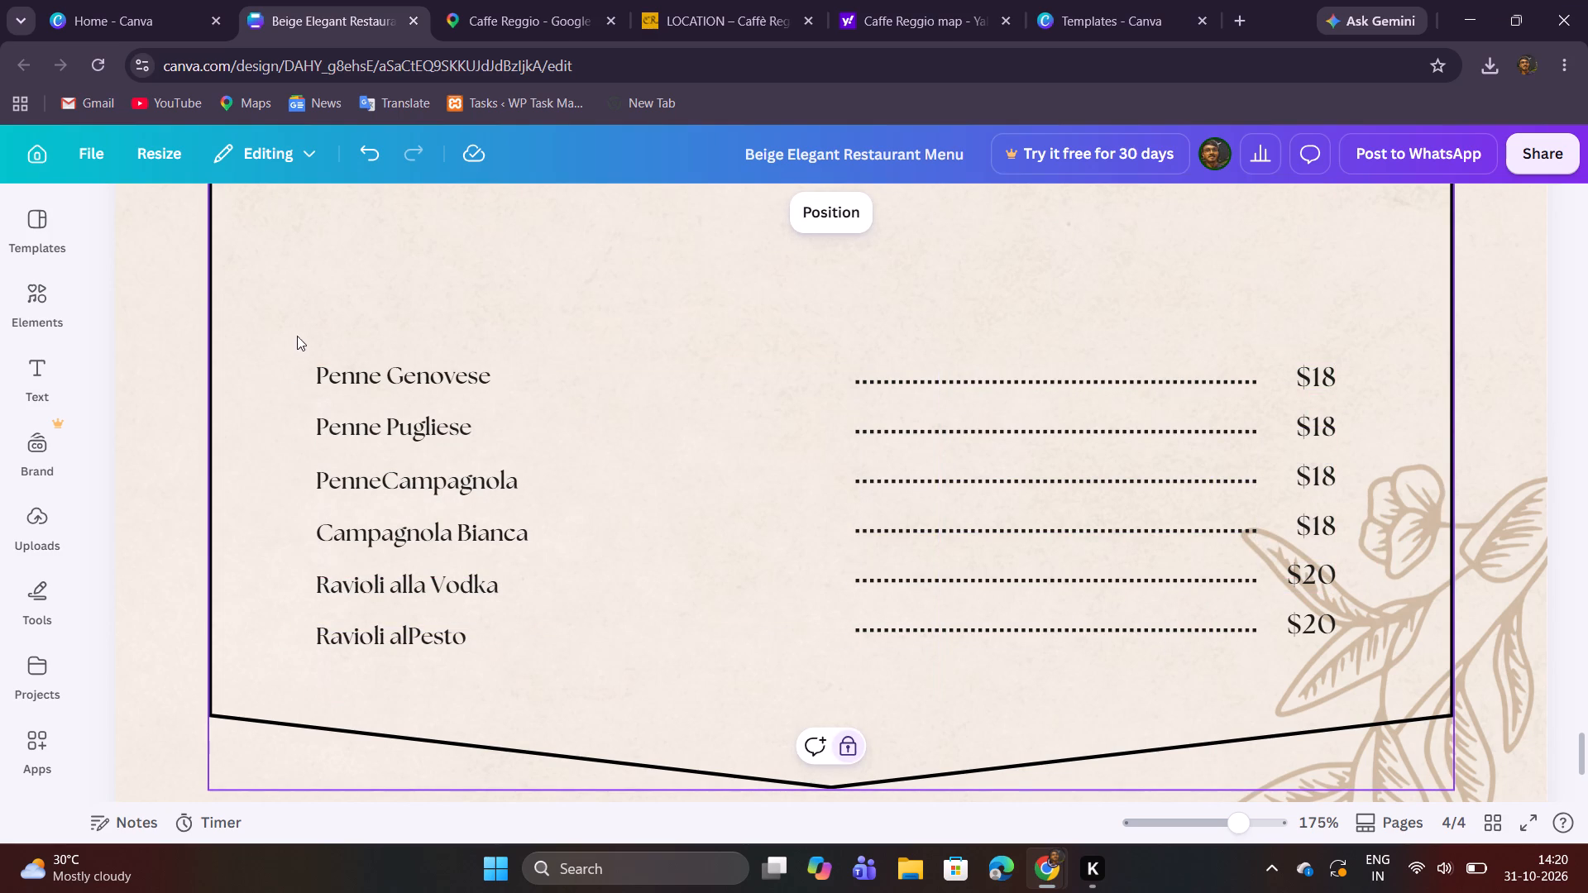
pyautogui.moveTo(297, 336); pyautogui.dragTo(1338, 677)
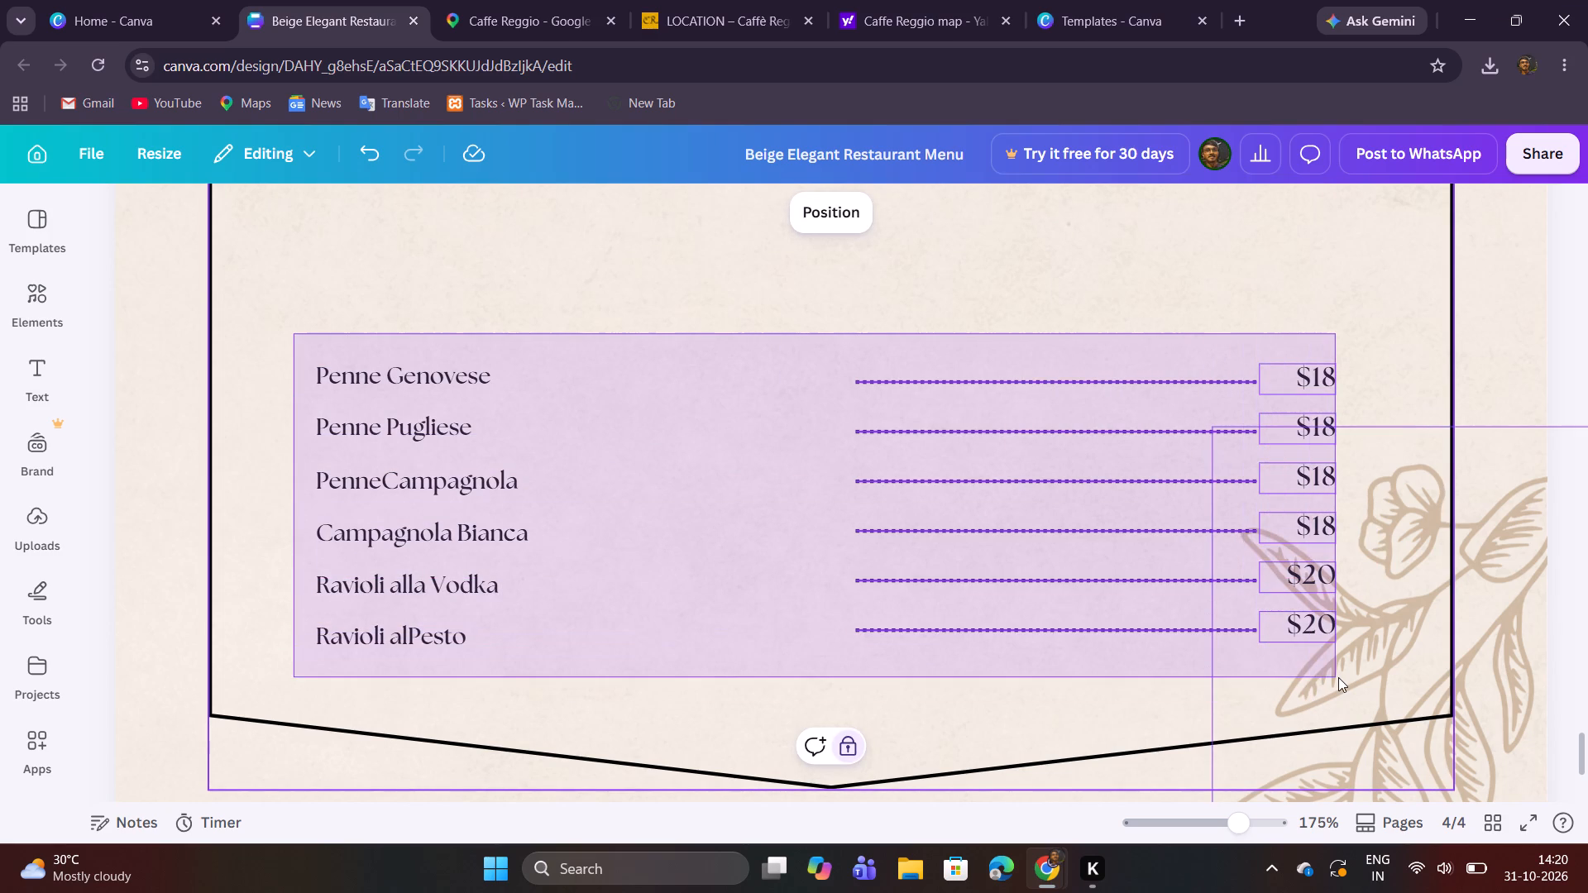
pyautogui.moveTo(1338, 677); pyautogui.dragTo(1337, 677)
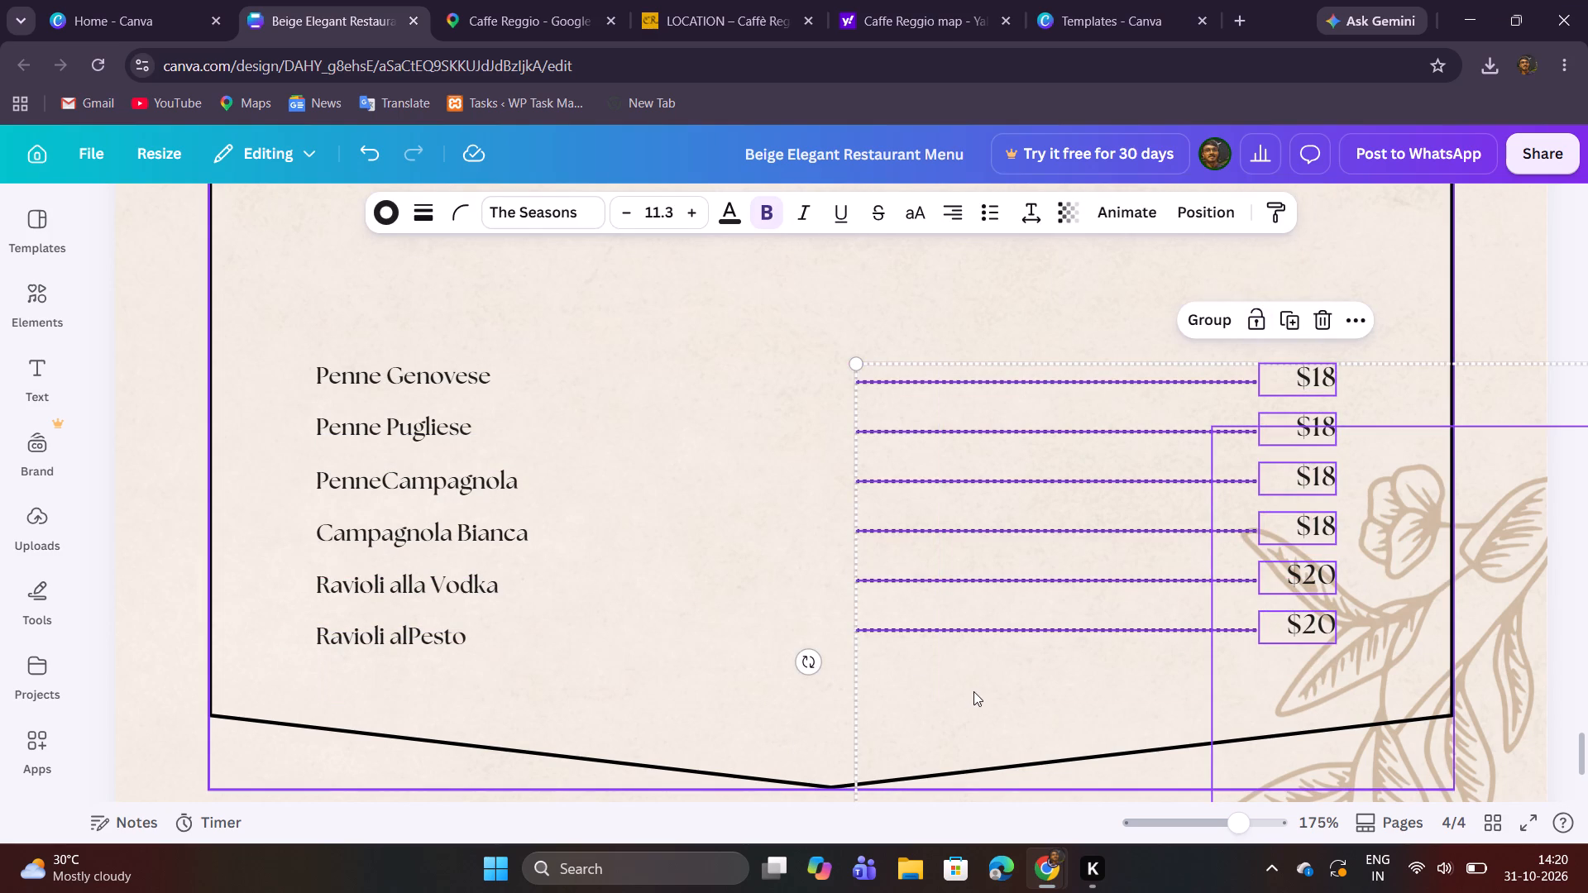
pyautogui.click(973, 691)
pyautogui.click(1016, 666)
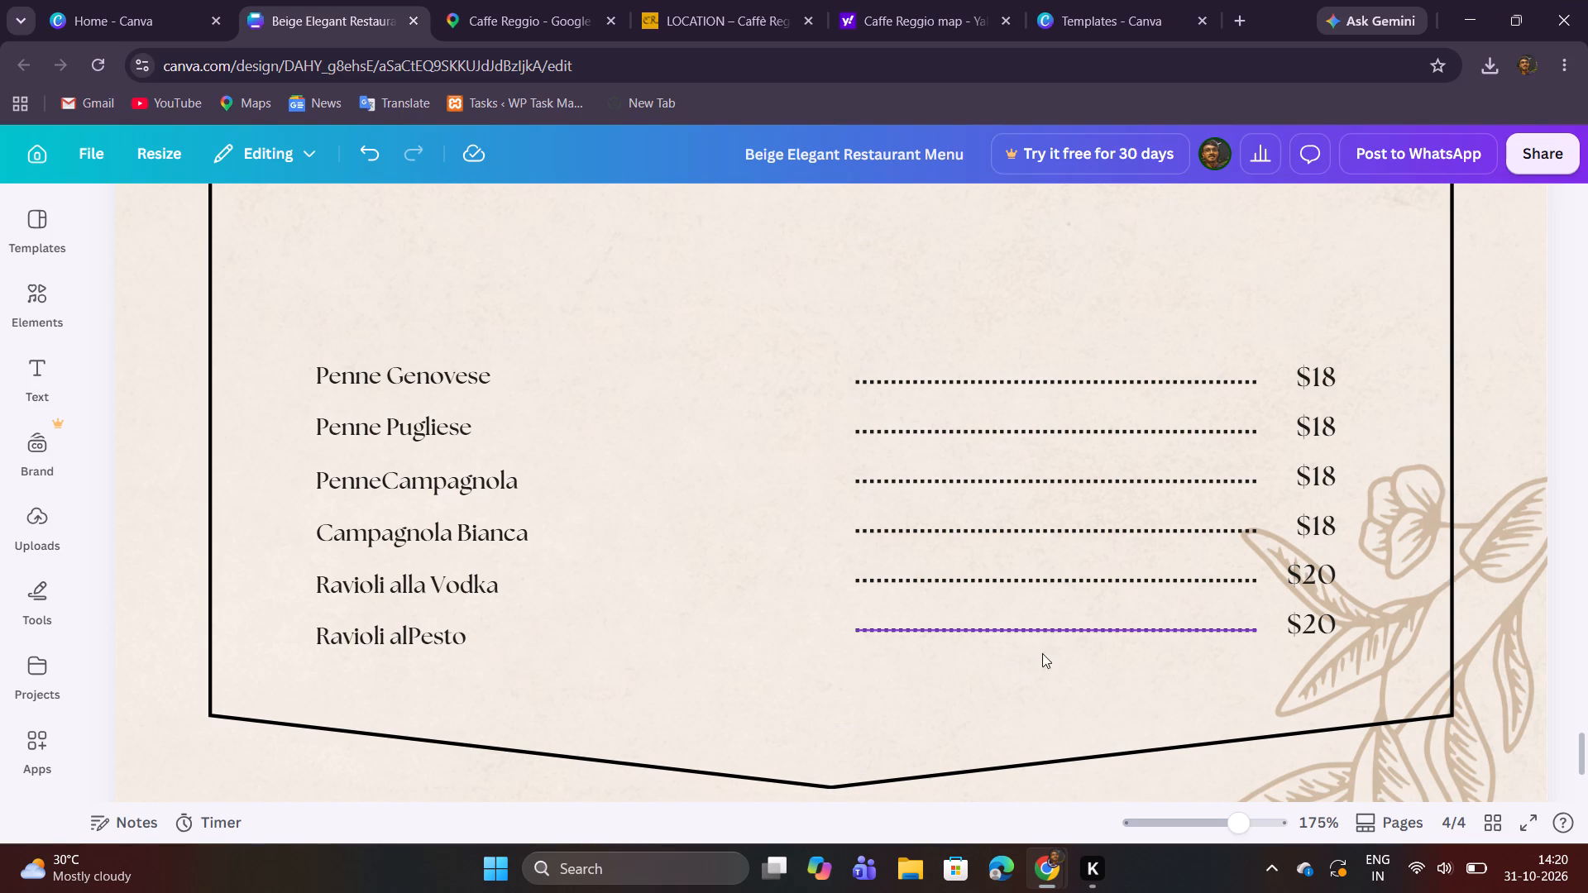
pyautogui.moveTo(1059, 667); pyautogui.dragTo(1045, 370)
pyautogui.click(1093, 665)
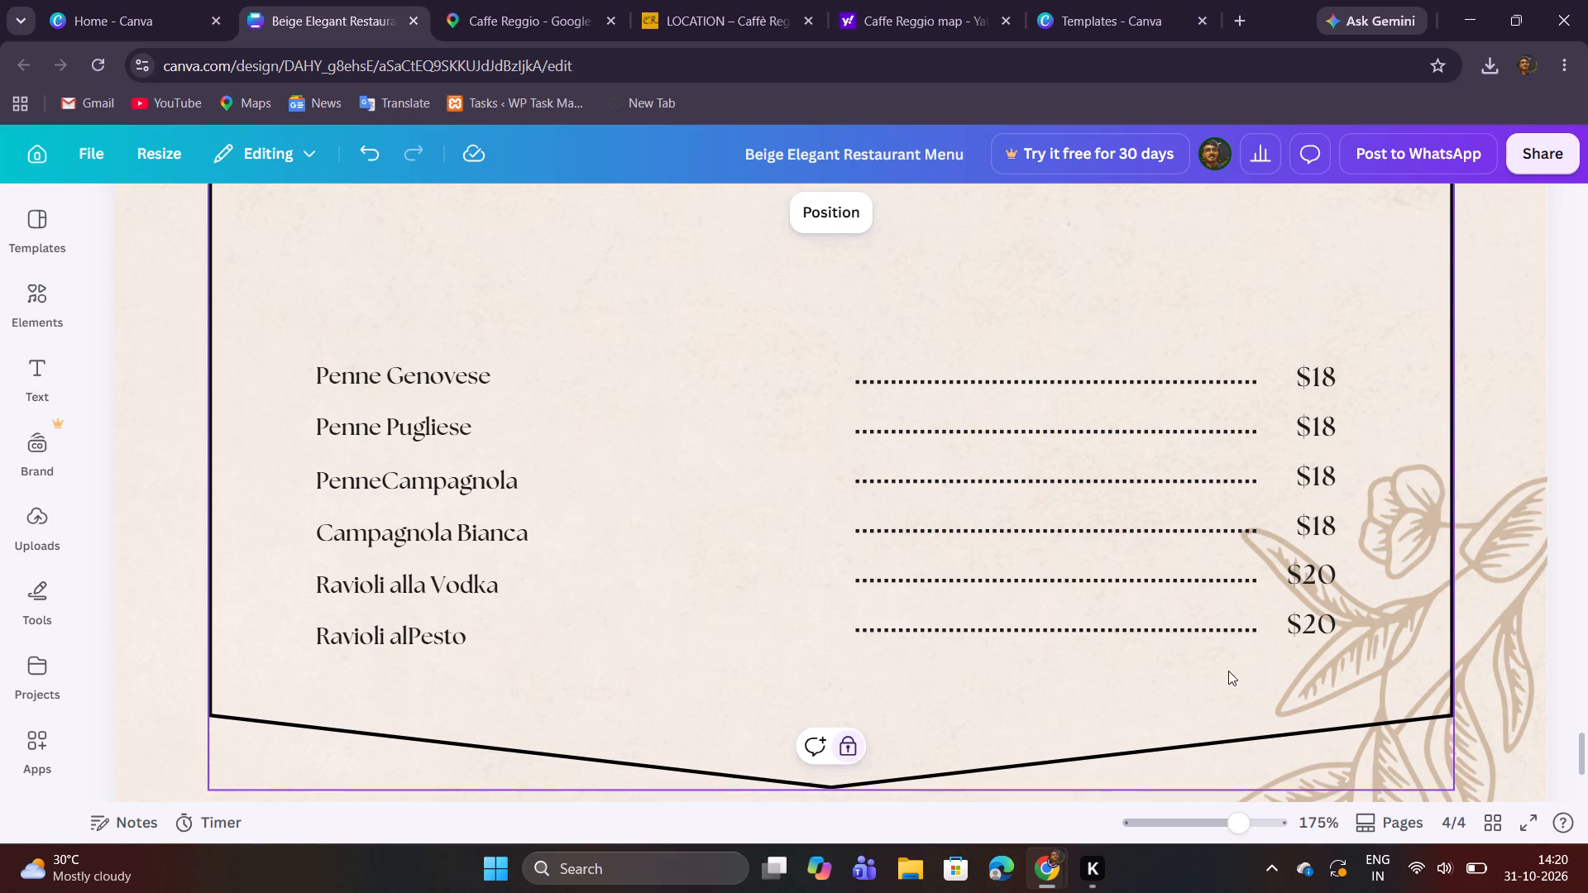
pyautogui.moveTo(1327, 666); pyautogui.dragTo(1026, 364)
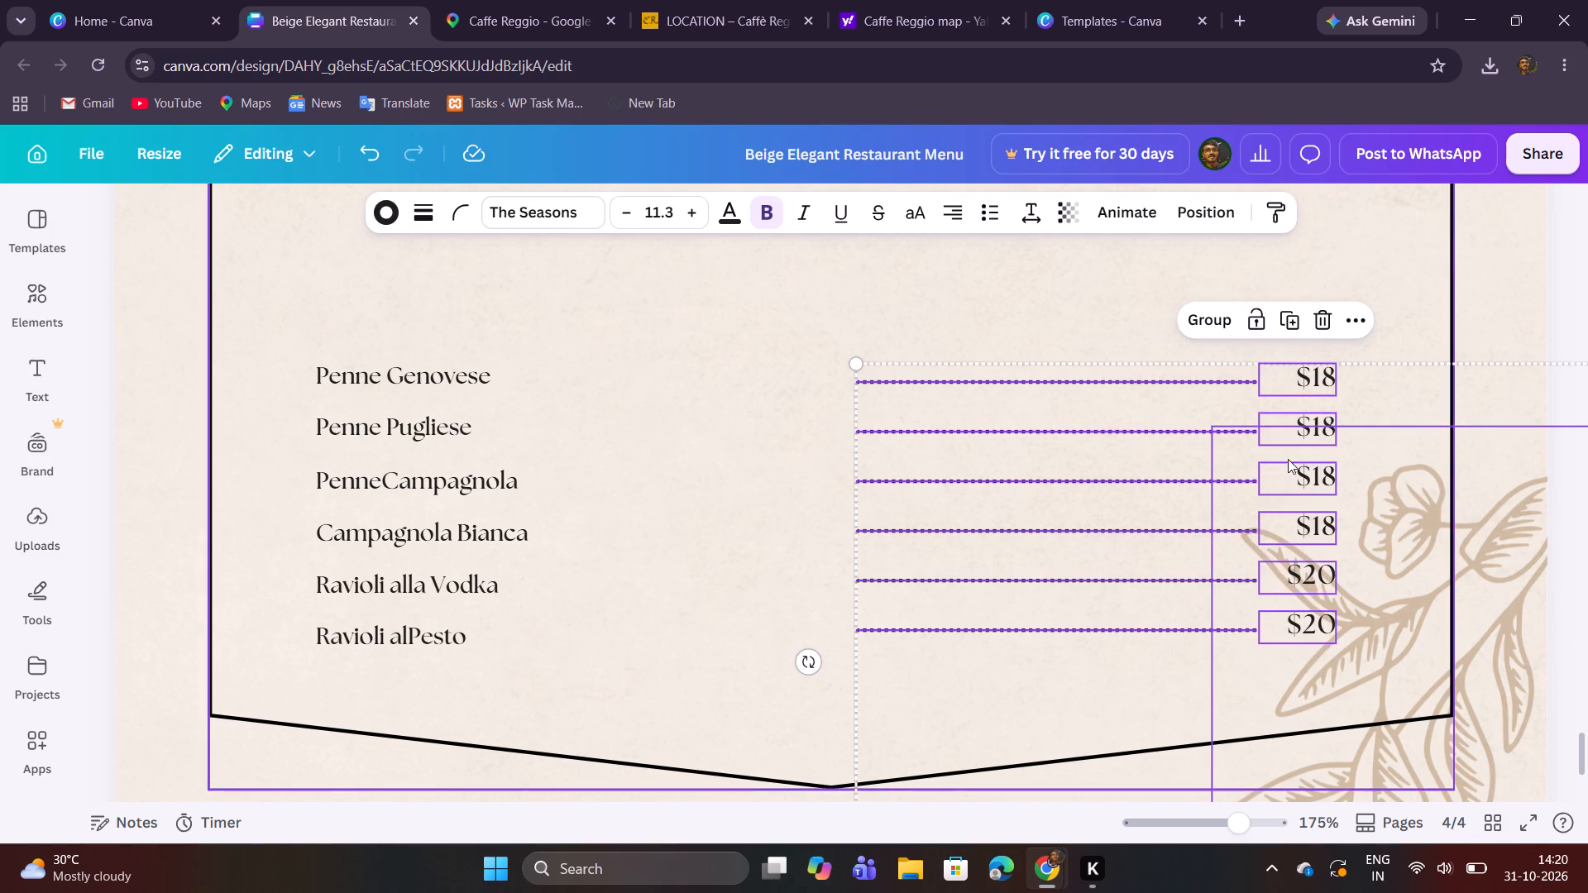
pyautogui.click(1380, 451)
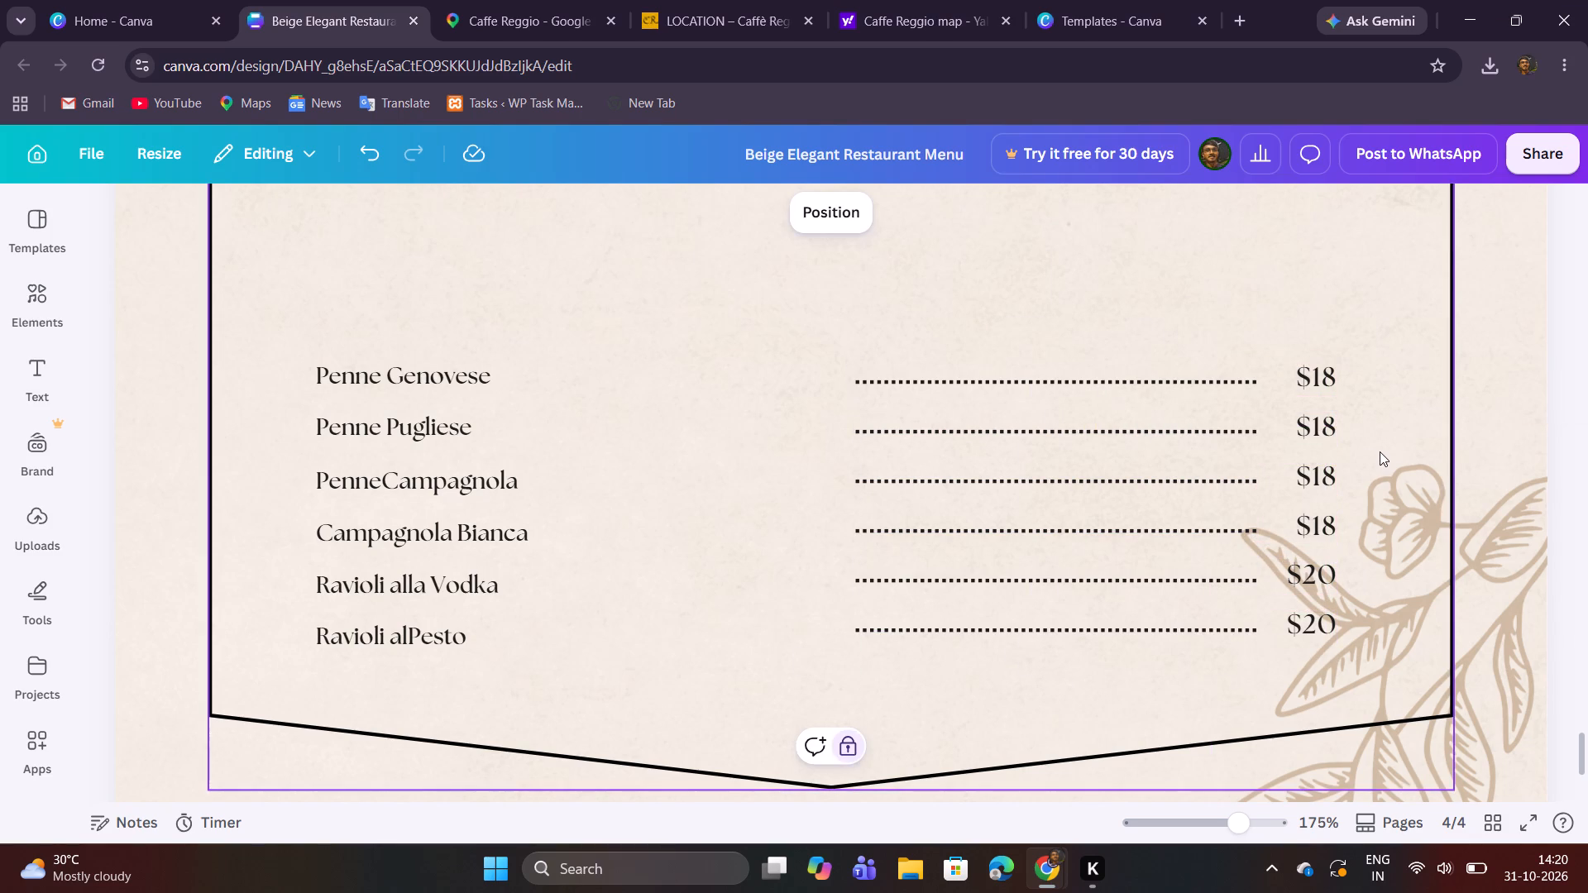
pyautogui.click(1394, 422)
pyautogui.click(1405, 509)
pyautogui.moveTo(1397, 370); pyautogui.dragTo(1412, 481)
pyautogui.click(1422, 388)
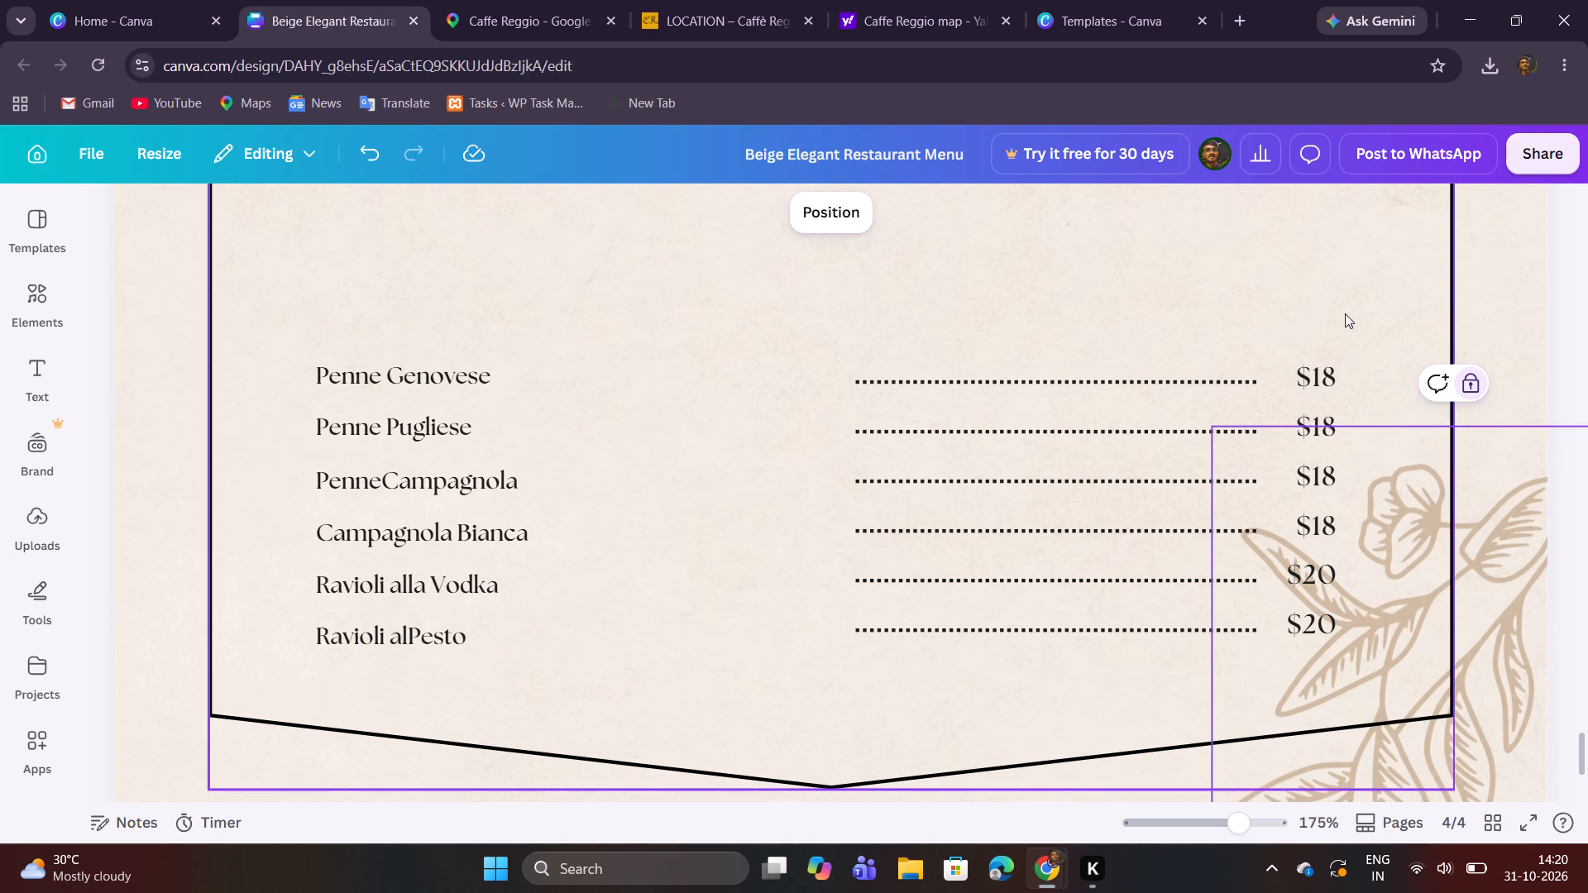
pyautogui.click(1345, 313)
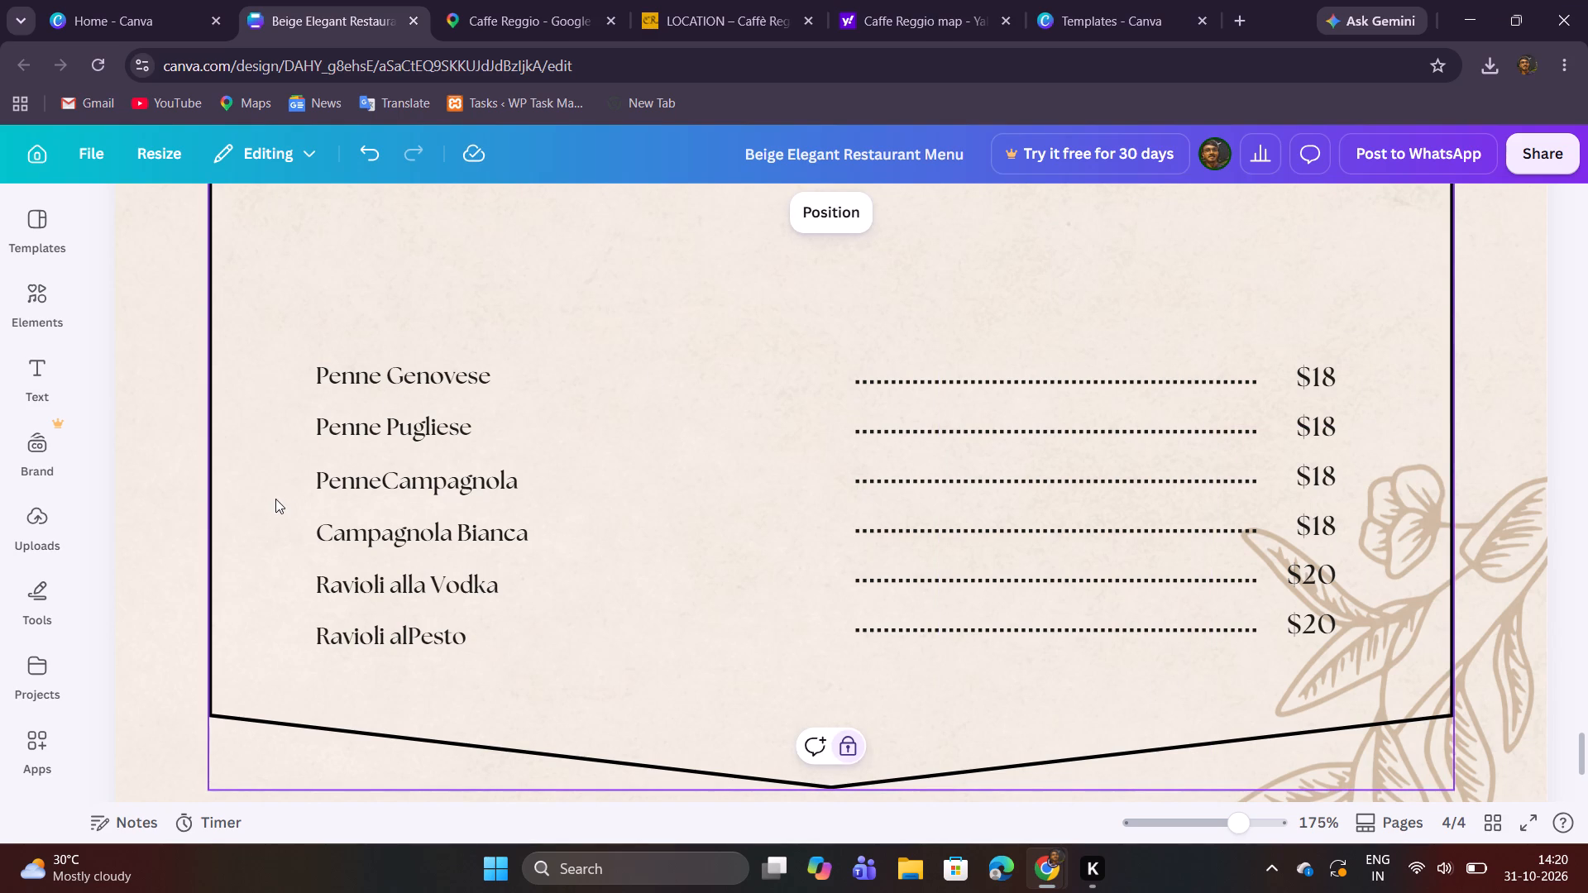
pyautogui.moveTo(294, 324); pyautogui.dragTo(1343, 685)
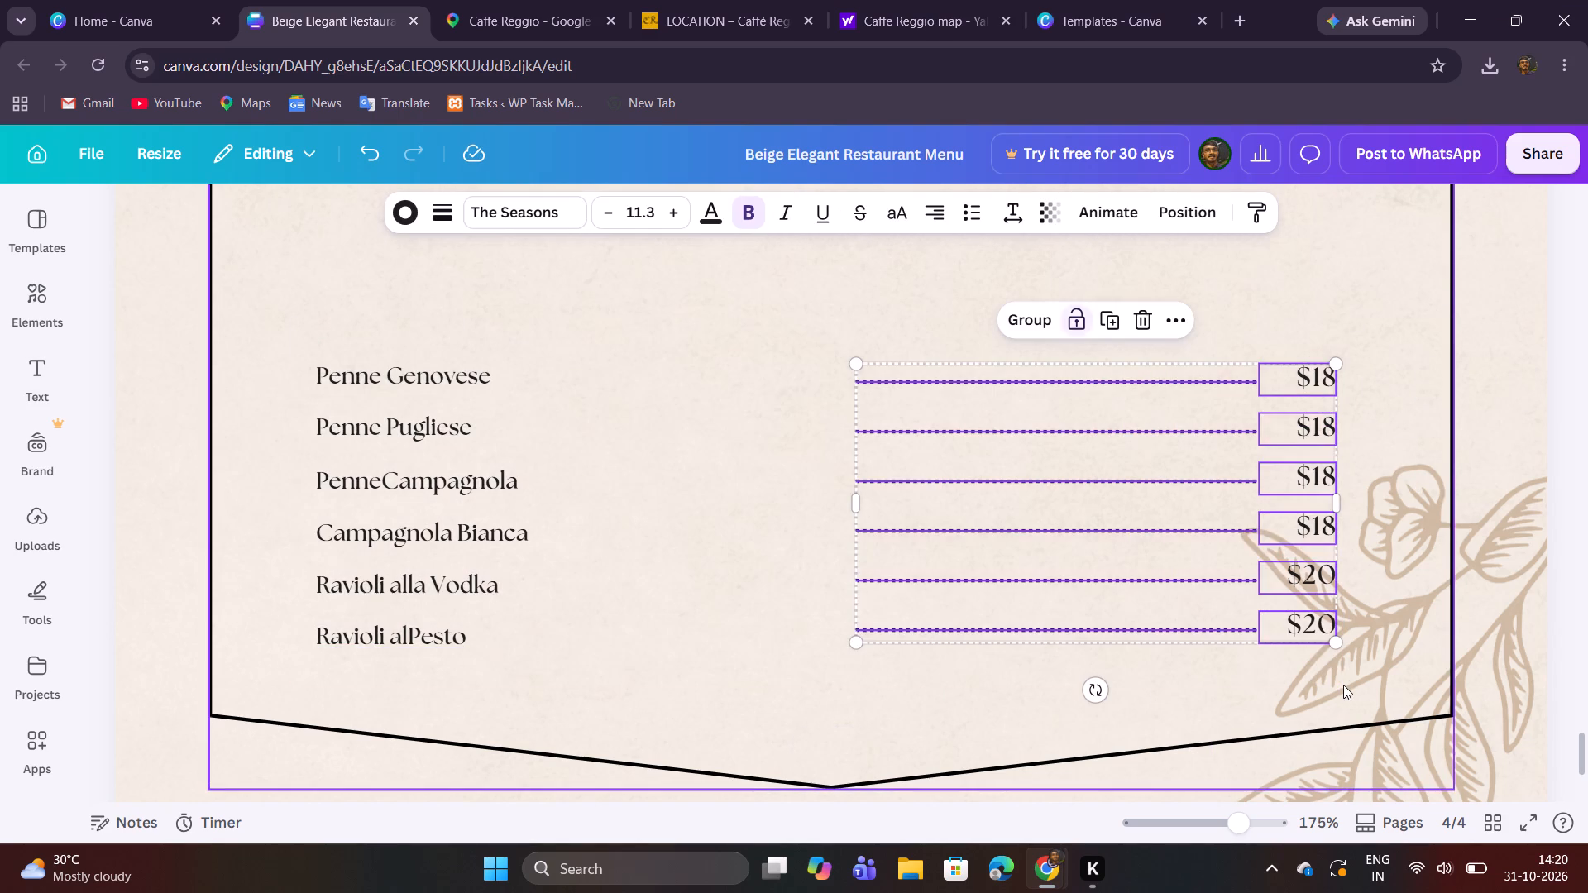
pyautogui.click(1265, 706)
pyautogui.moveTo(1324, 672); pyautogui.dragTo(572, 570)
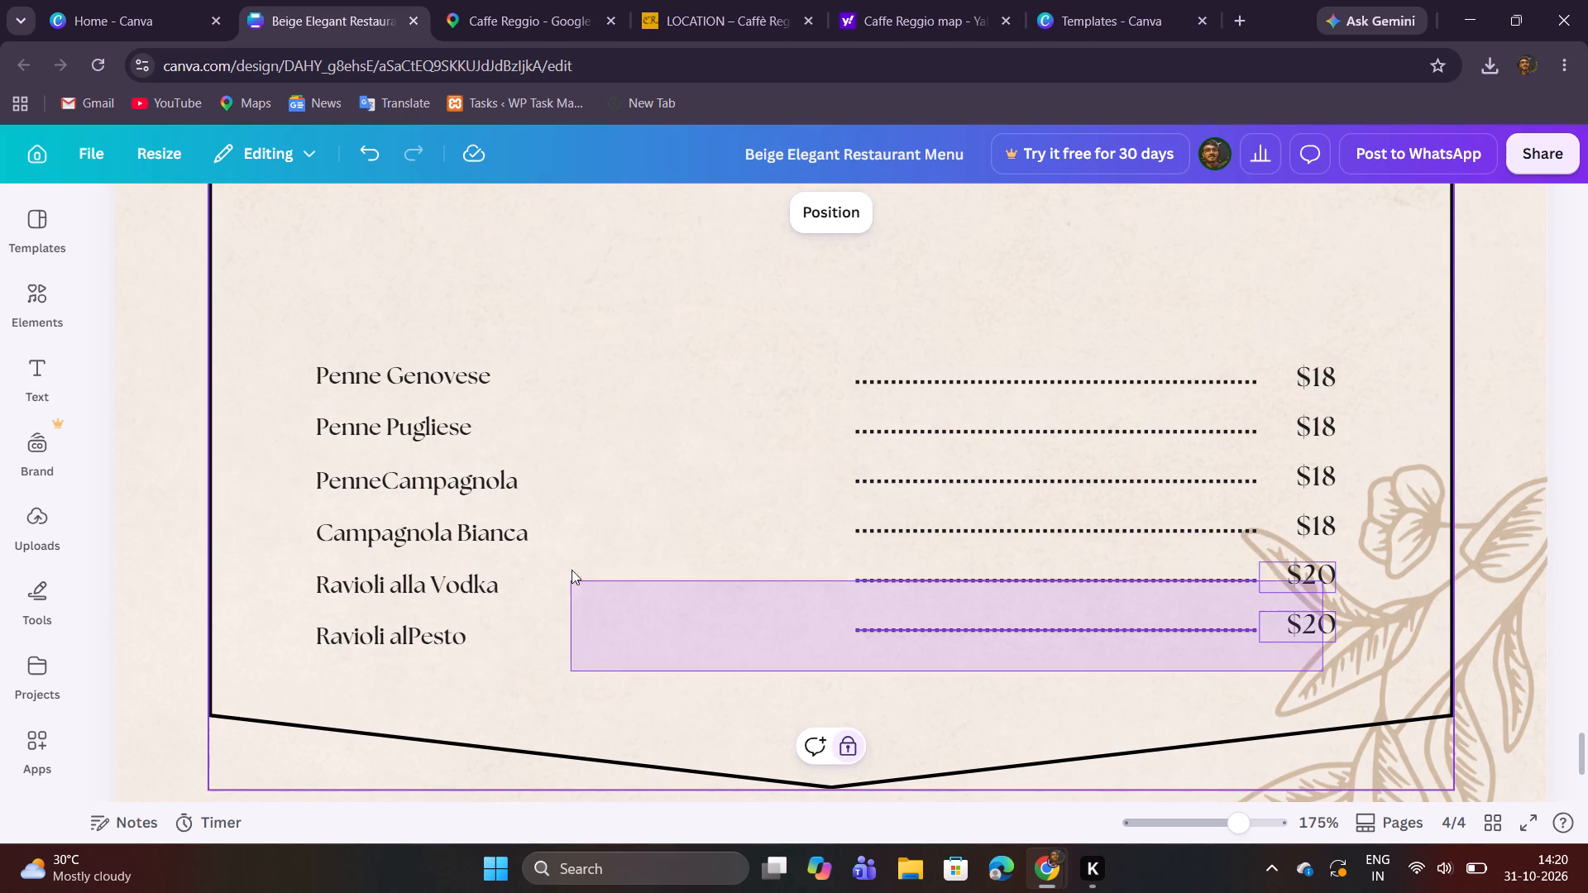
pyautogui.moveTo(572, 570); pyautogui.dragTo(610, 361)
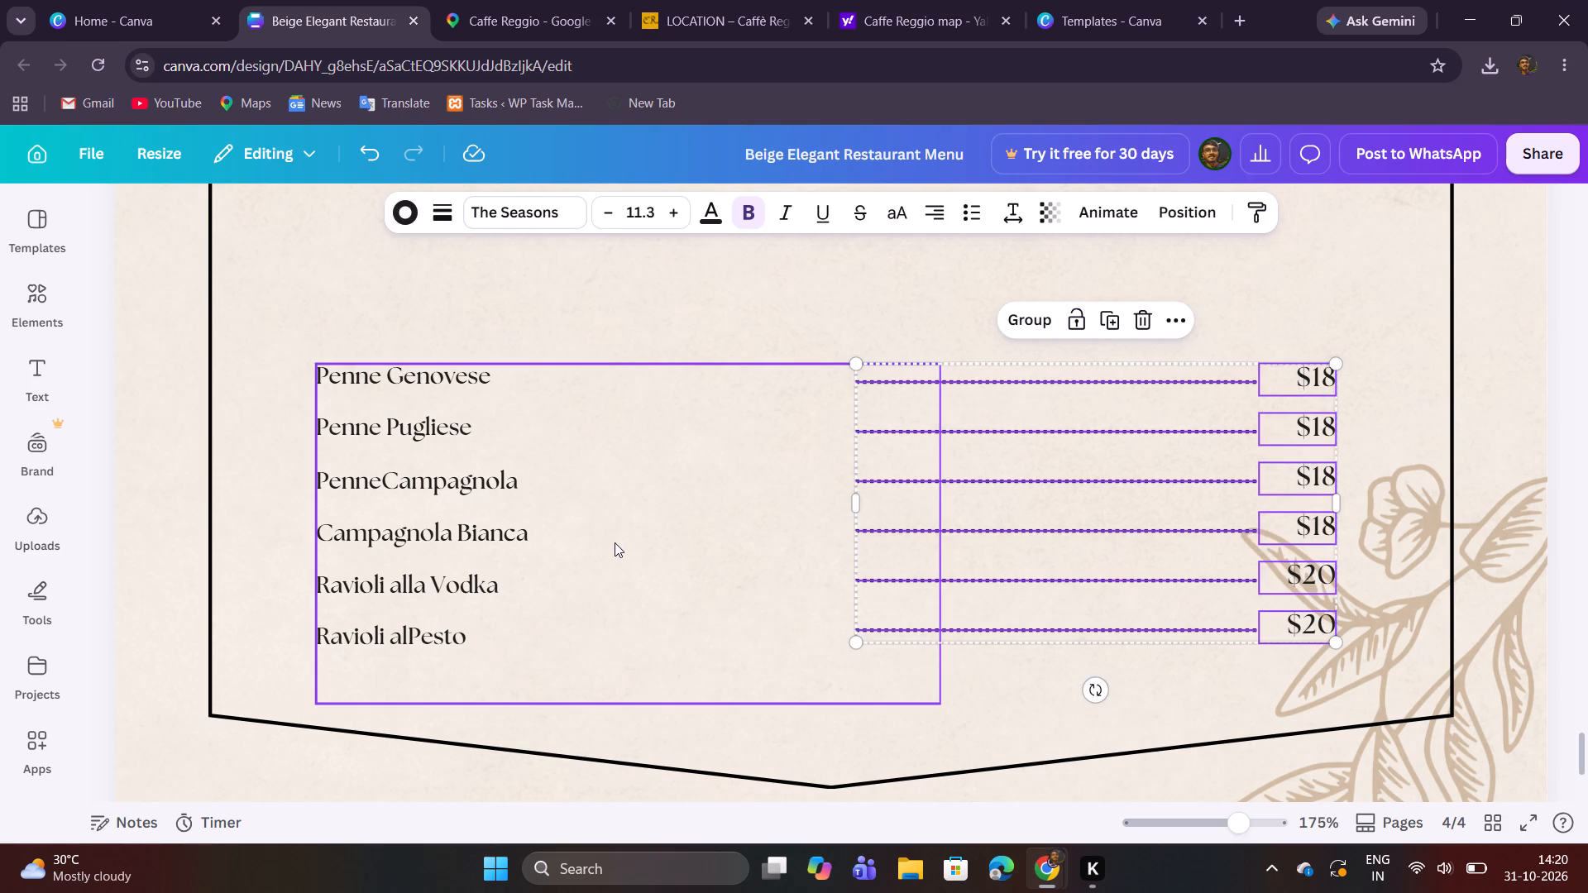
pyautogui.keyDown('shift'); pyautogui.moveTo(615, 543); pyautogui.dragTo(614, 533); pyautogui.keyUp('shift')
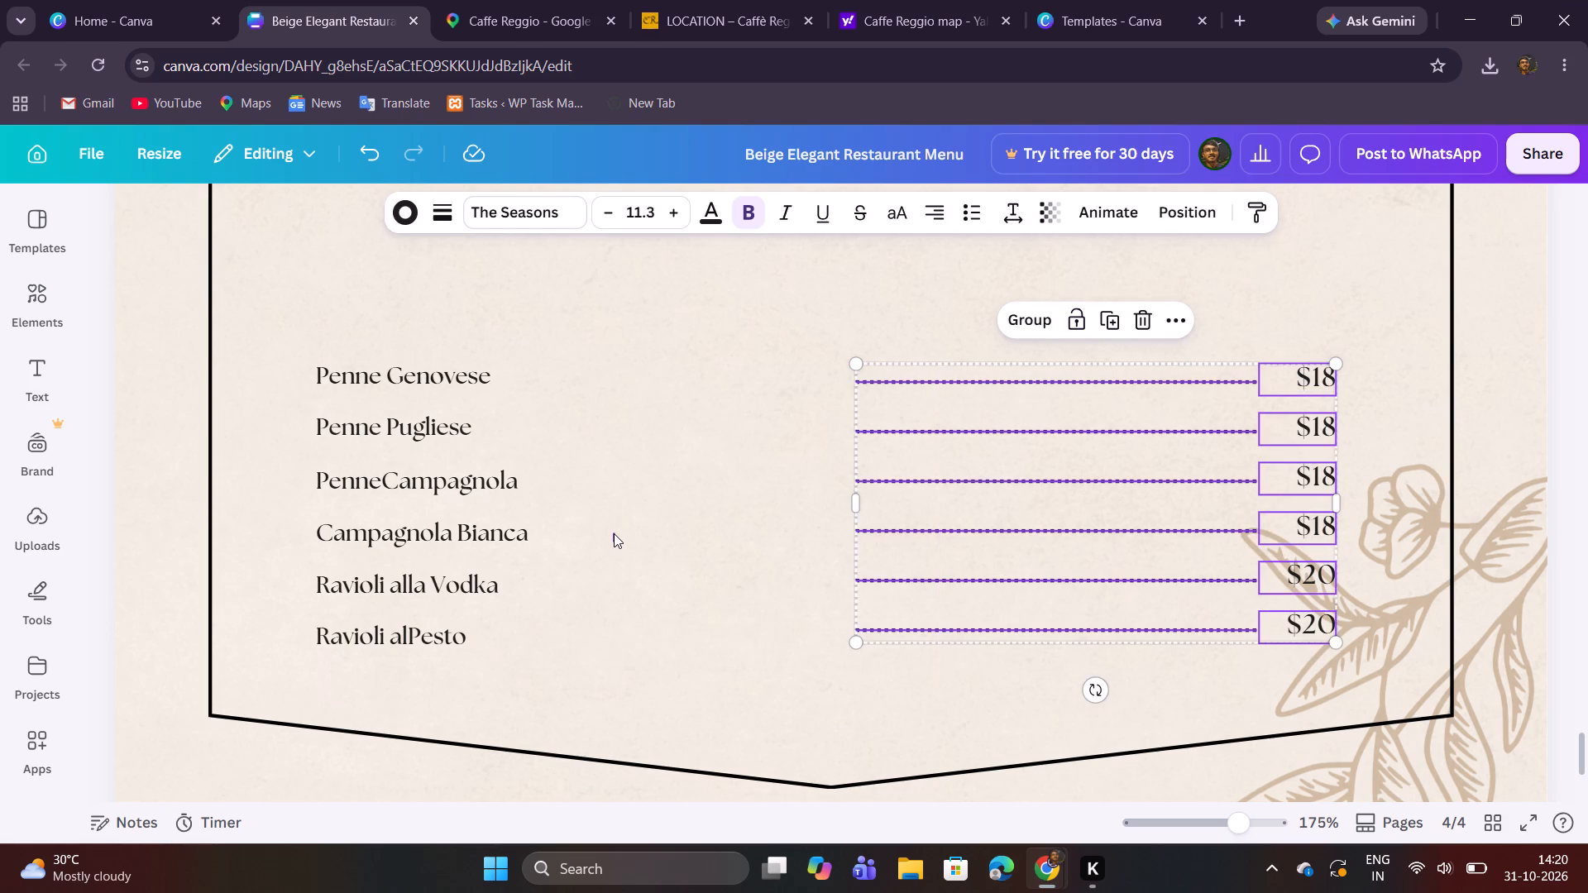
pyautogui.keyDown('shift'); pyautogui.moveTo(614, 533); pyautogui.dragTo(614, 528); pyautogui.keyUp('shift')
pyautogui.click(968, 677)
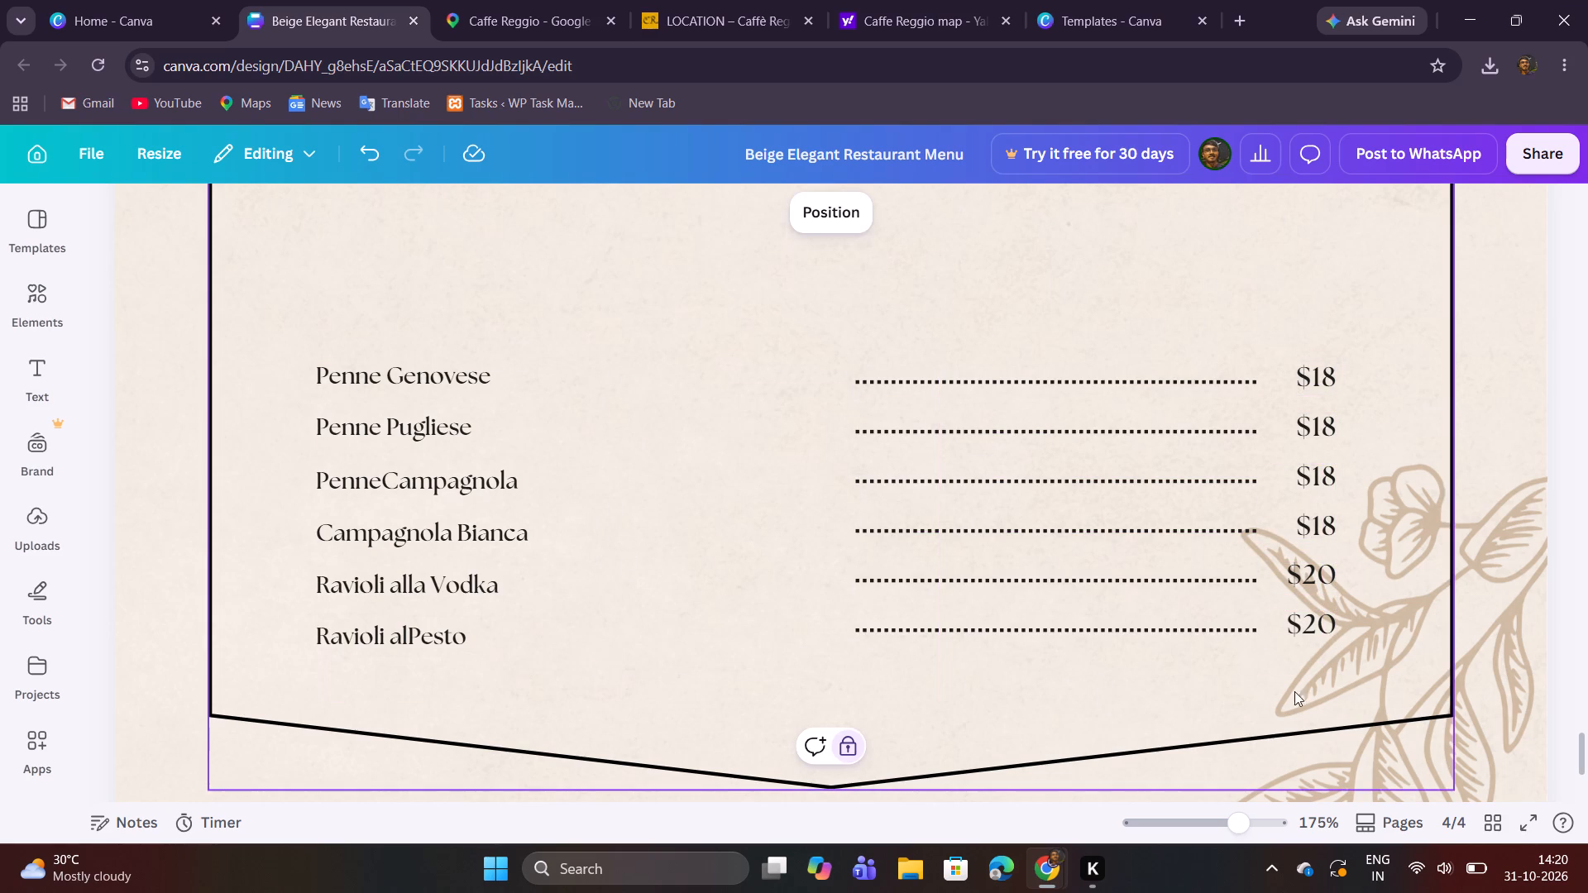
# Move the six pasta rows' dotted leader lines and prices up together, towards the Desserts list.
pyautogui.moveTo(1375, 668); pyautogui.dragTo(430, 351)
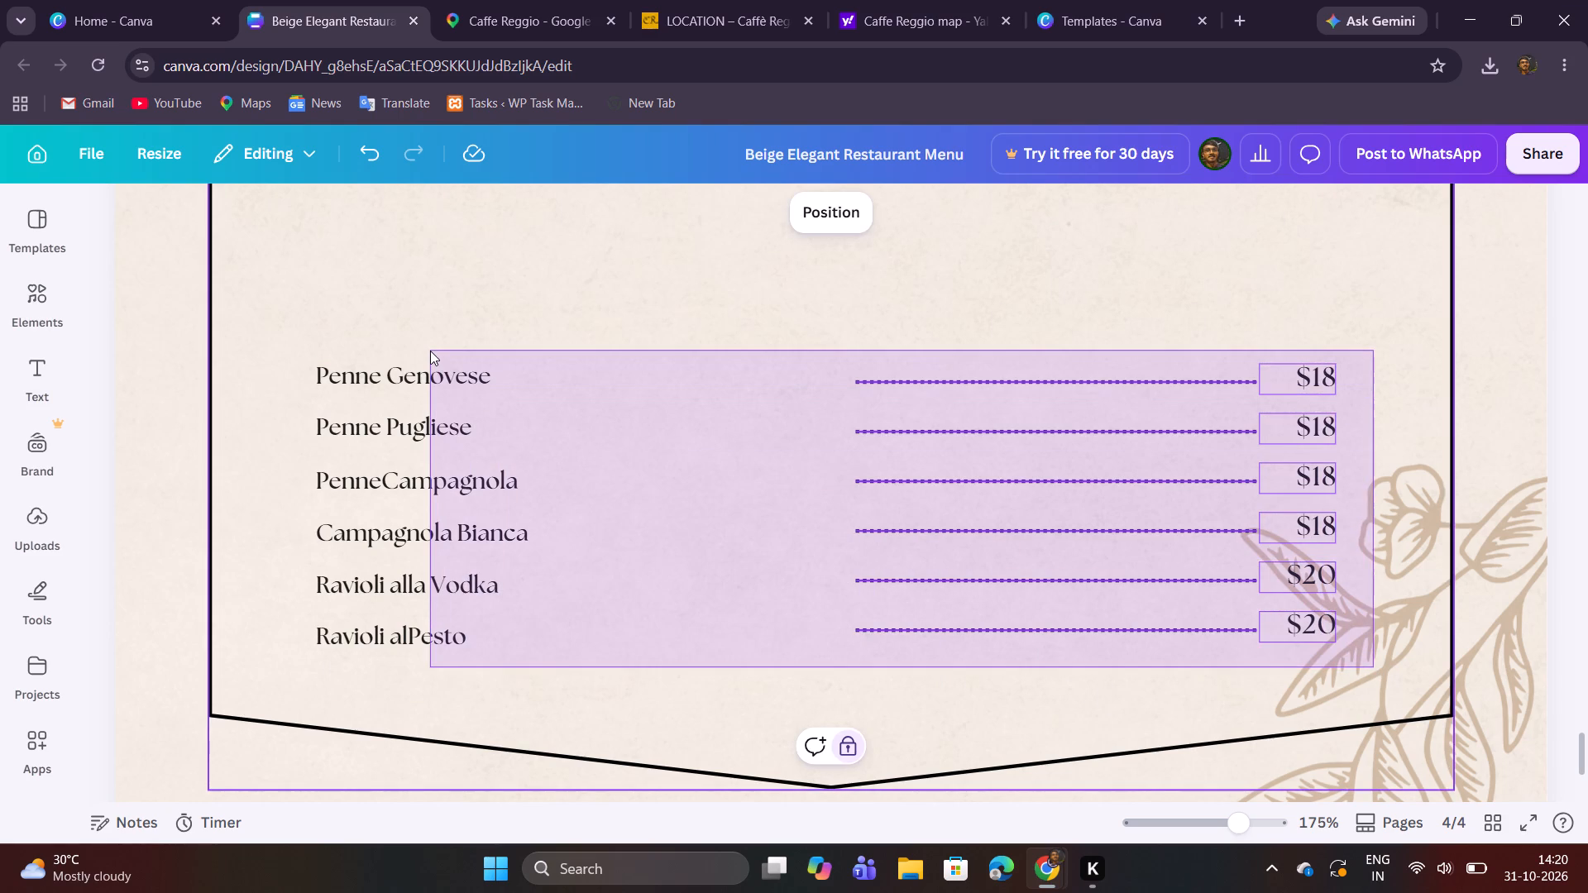
pyautogui.moveTo(430, 351); pyautogui.dragTo(261, 338)
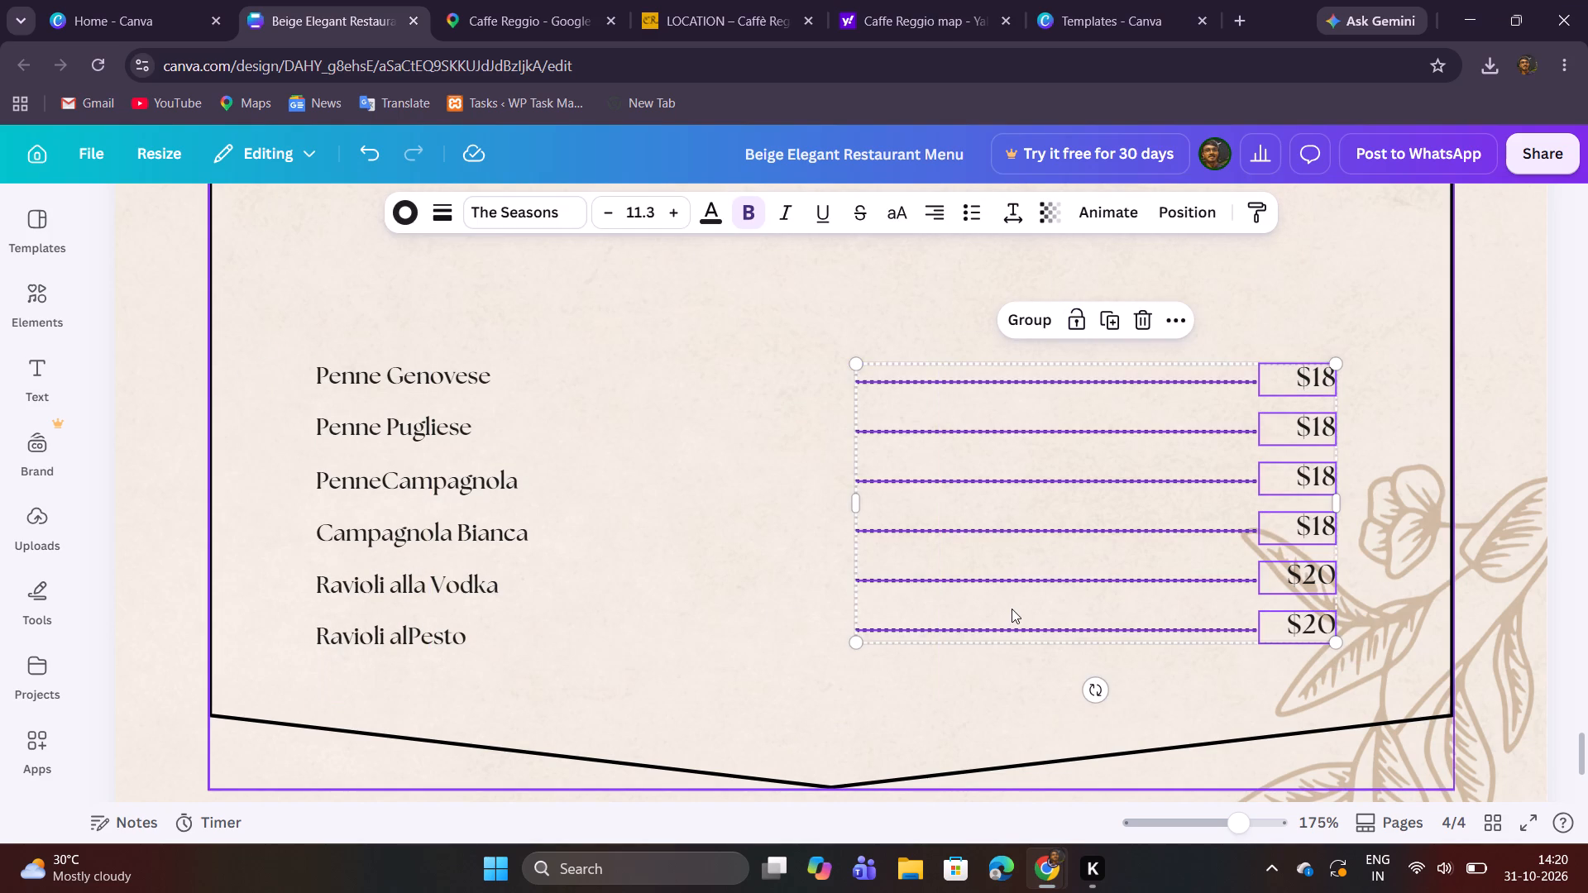
pyautogui.keyDown('shift'); pyautogui.moveTo(1012, 609); pyautogui.dragTo(1016, 561); pyautogui.keyUp('shift')
pyautogui.keyDown('shift'); pyautogui.scroll(3, 1011, 609); pyautogui.keyUp('shift')
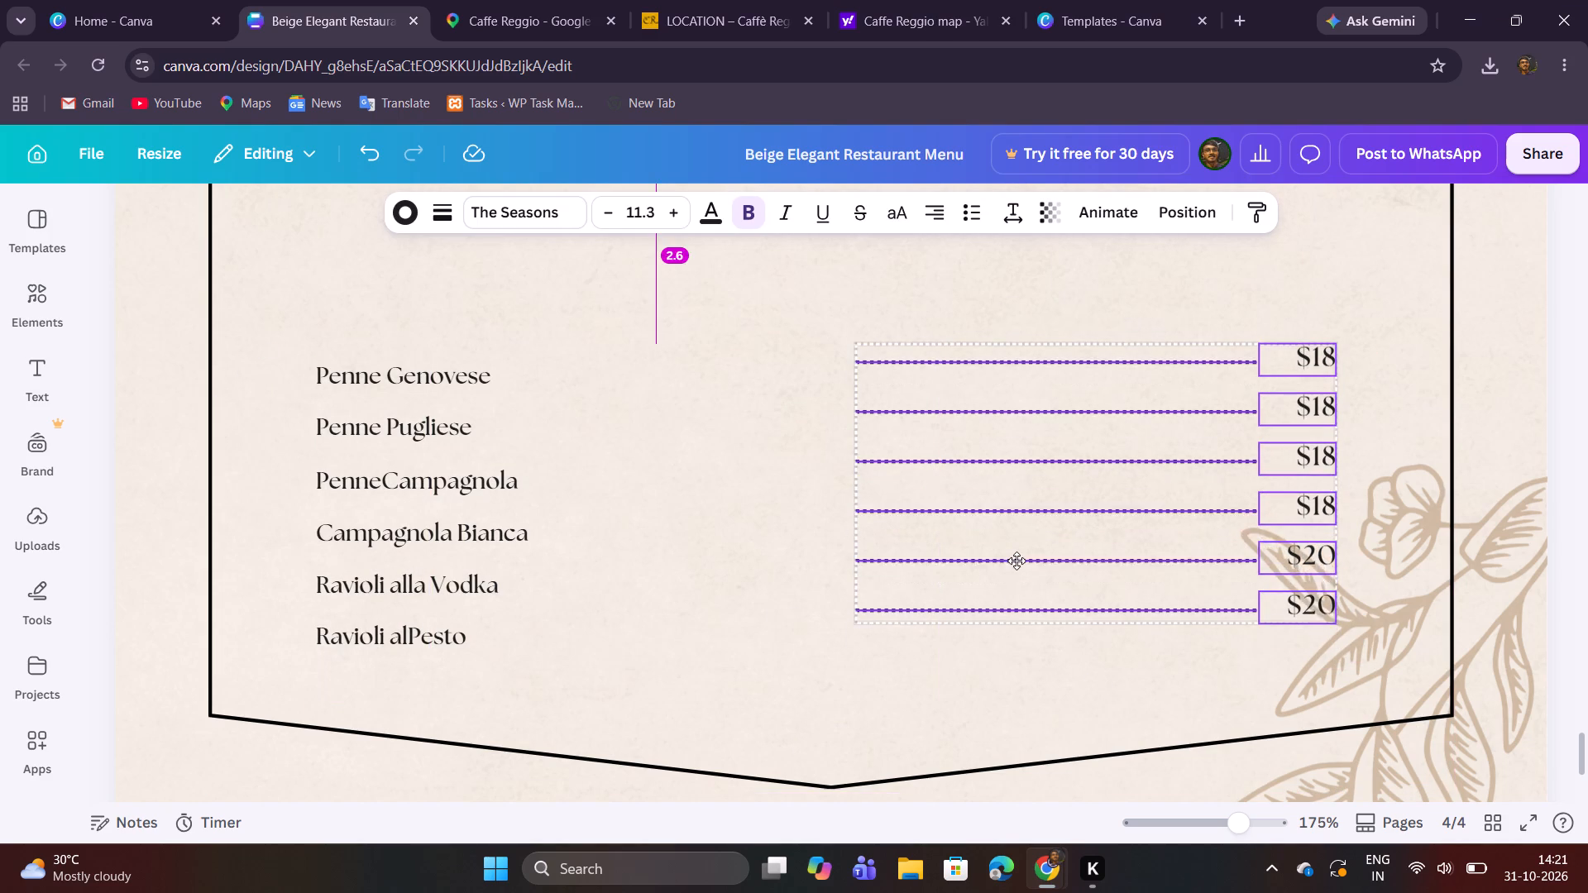
pyautogui.keyDown('shift'); pyautogui.moveTo(1016, 561); pyautogui.dragTo(1011, 494); pyautogui.keyUp('shift')
pyautogui.keyDown('shift'); pyautogui.scroll(4, 1018, 557); pyautogui.keyUp('shift')
pyautogui.moveTo(988, 635); pyautogui.dragTo(981, 773)
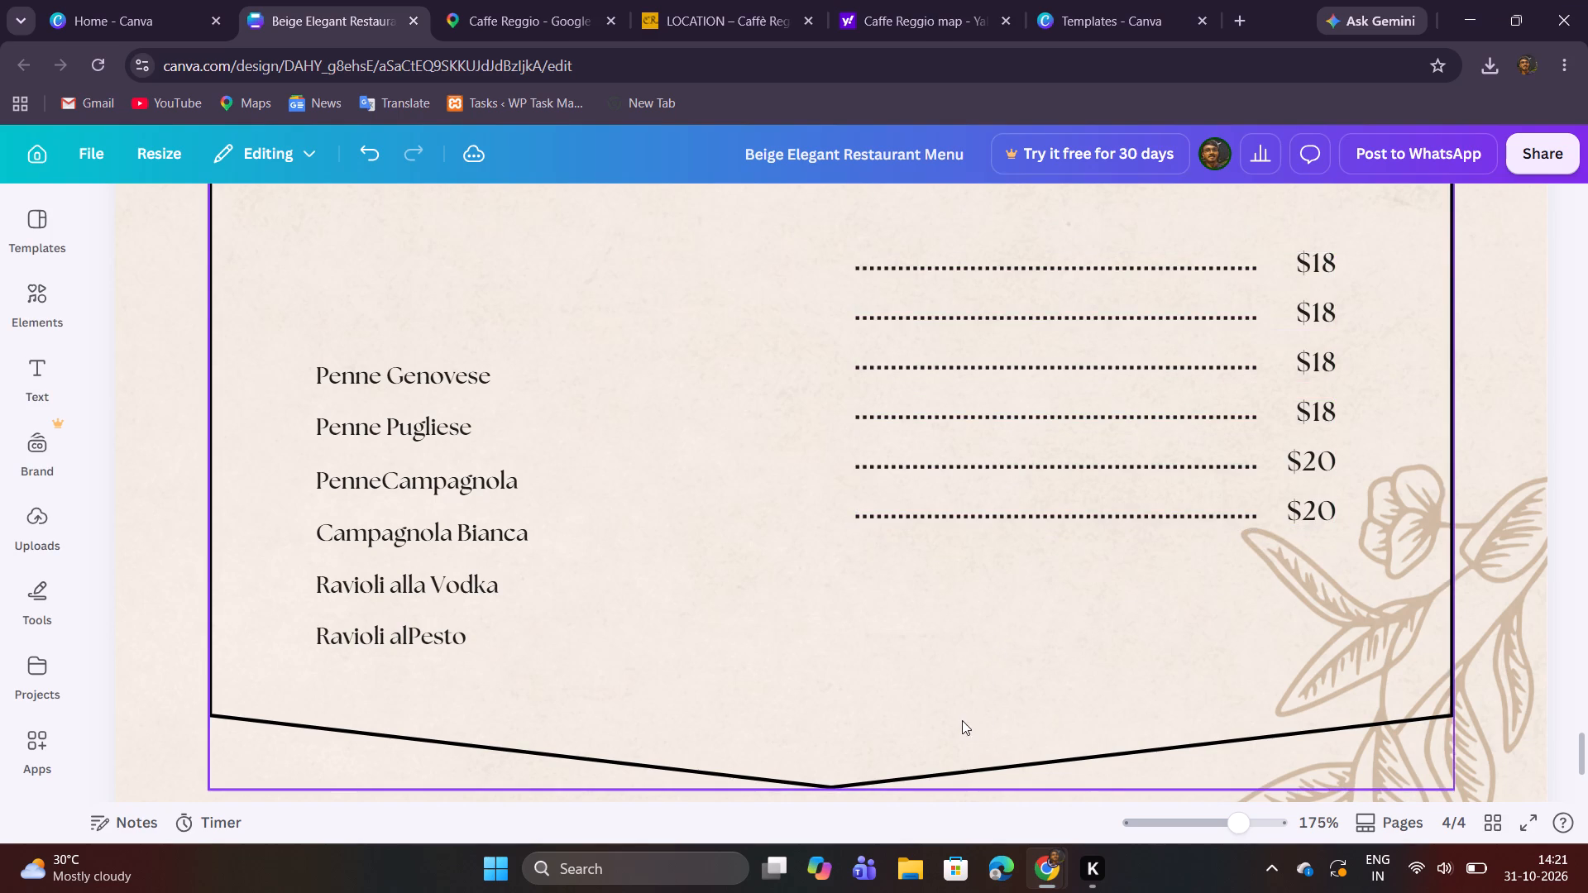
# Place the six leader lines and prices directly below the Italian Cheese Cake row, aligned with the Desserts leader lines and prices.
pyautogui.scroll(-2, 962, 709)
pyautogui.scroll(4, 962, 709)
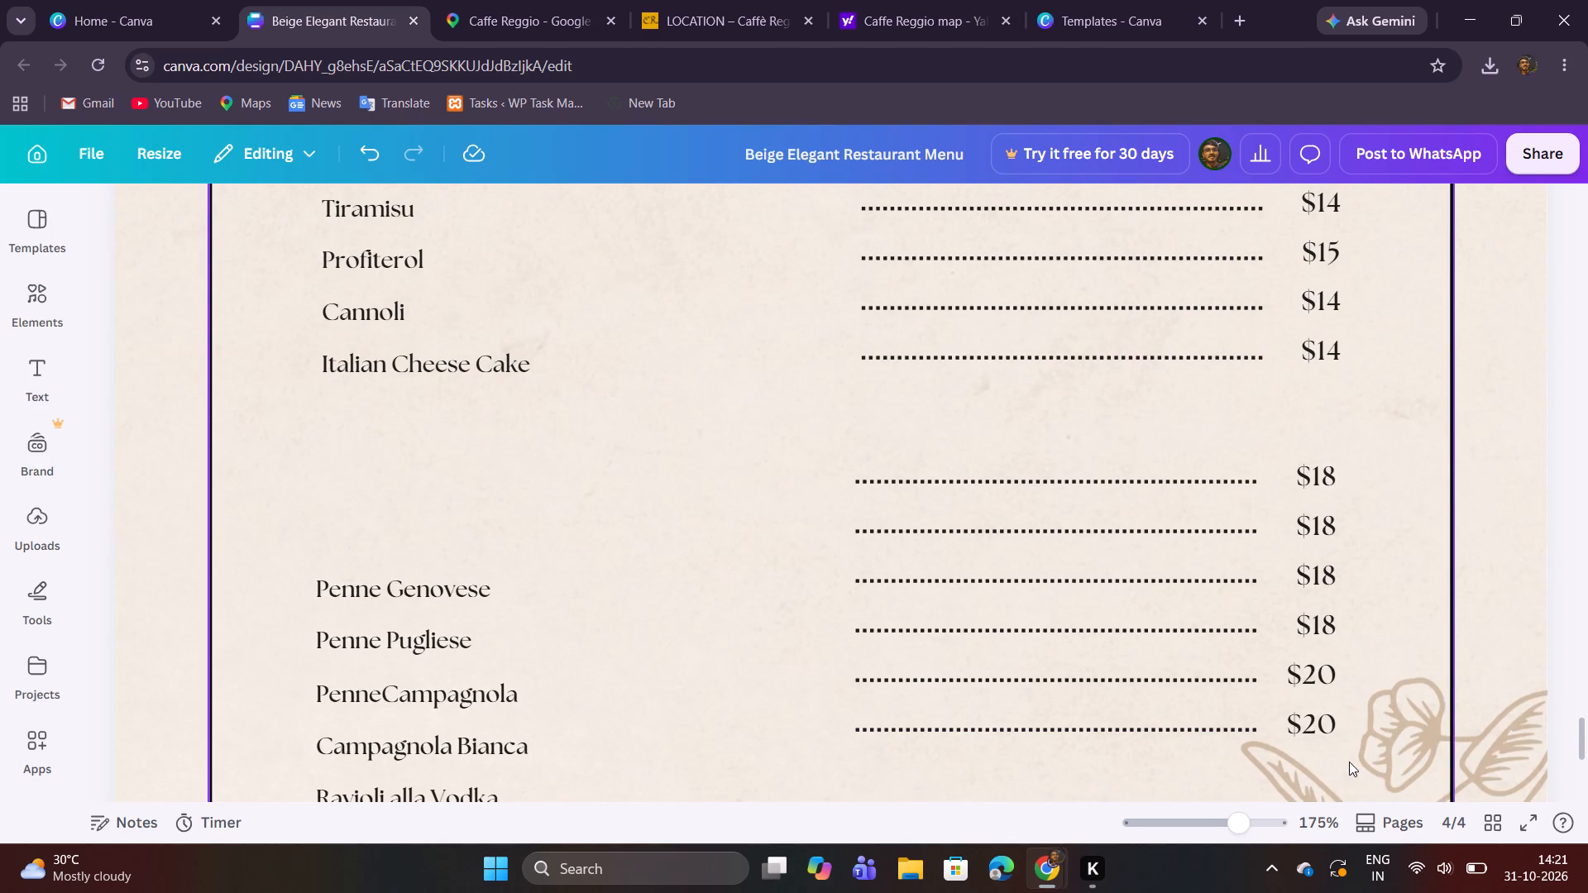
pyautogui.moveTo(1351, 757); pyautogui.dragTo(1021, 476)
pyautogui.keyDown('shift'); pyautogui.moveTo(1041, 609); pyautogui.dragTo(1040, 612); pyautogui.keyUp('shift')
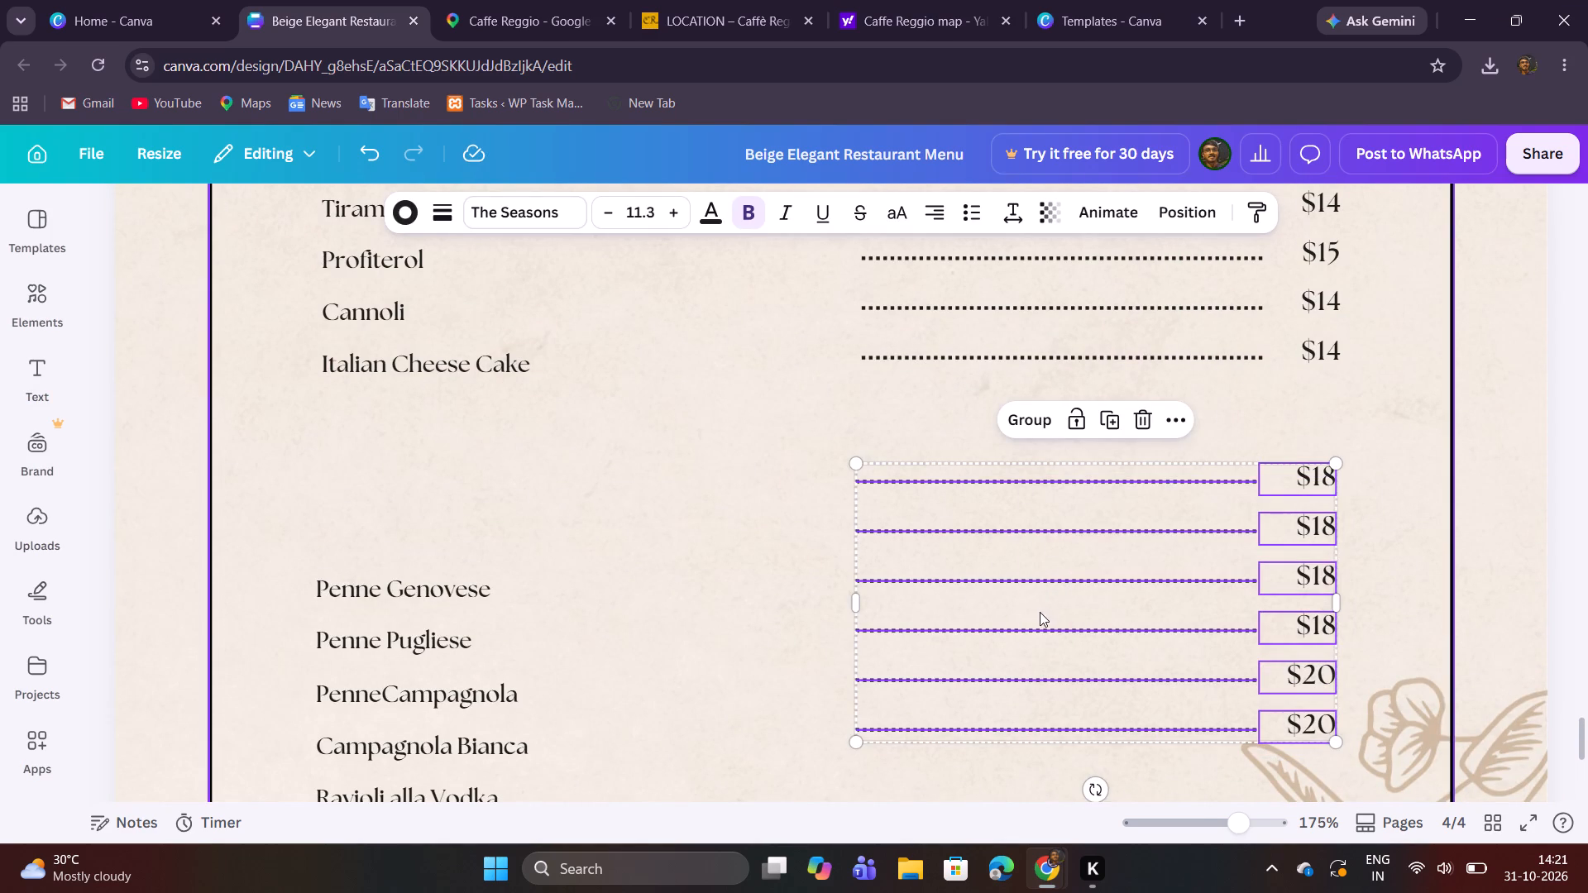
pyautogui.keyDown('shift'); pyautogui.moveTo(1040, 612); pyautogui.dragTo(1056, 532); pyautogui.keyUp('shift')
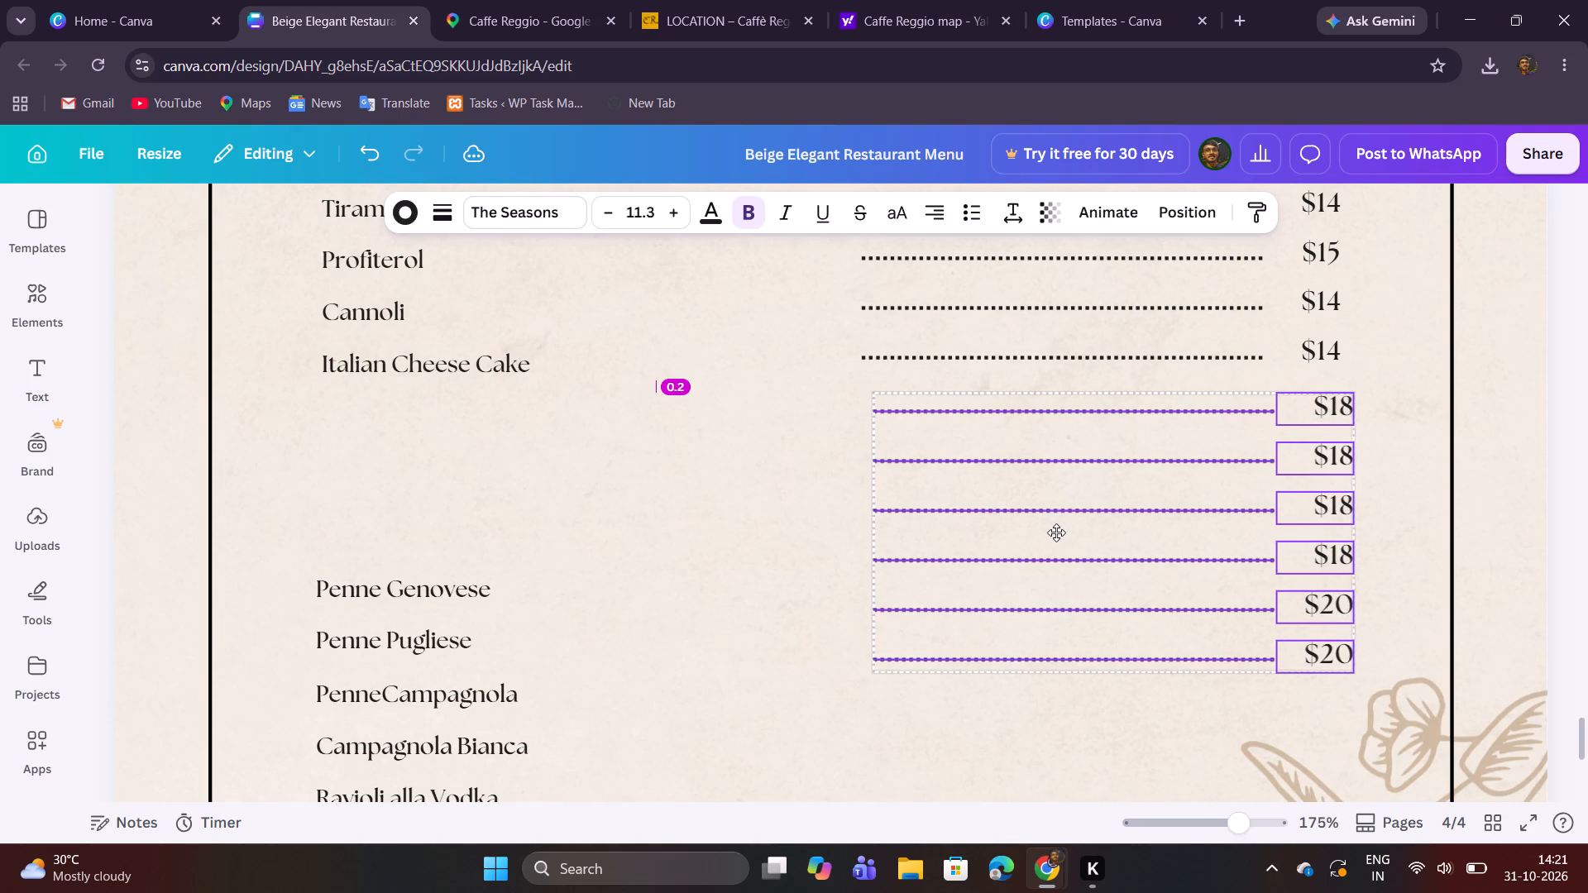
pyautogui.keyDown('shift'); pyautogui.moveTo(1056, 532); pyautogui.dragTo(1050, 532); pyautogui.keyUp('shift')
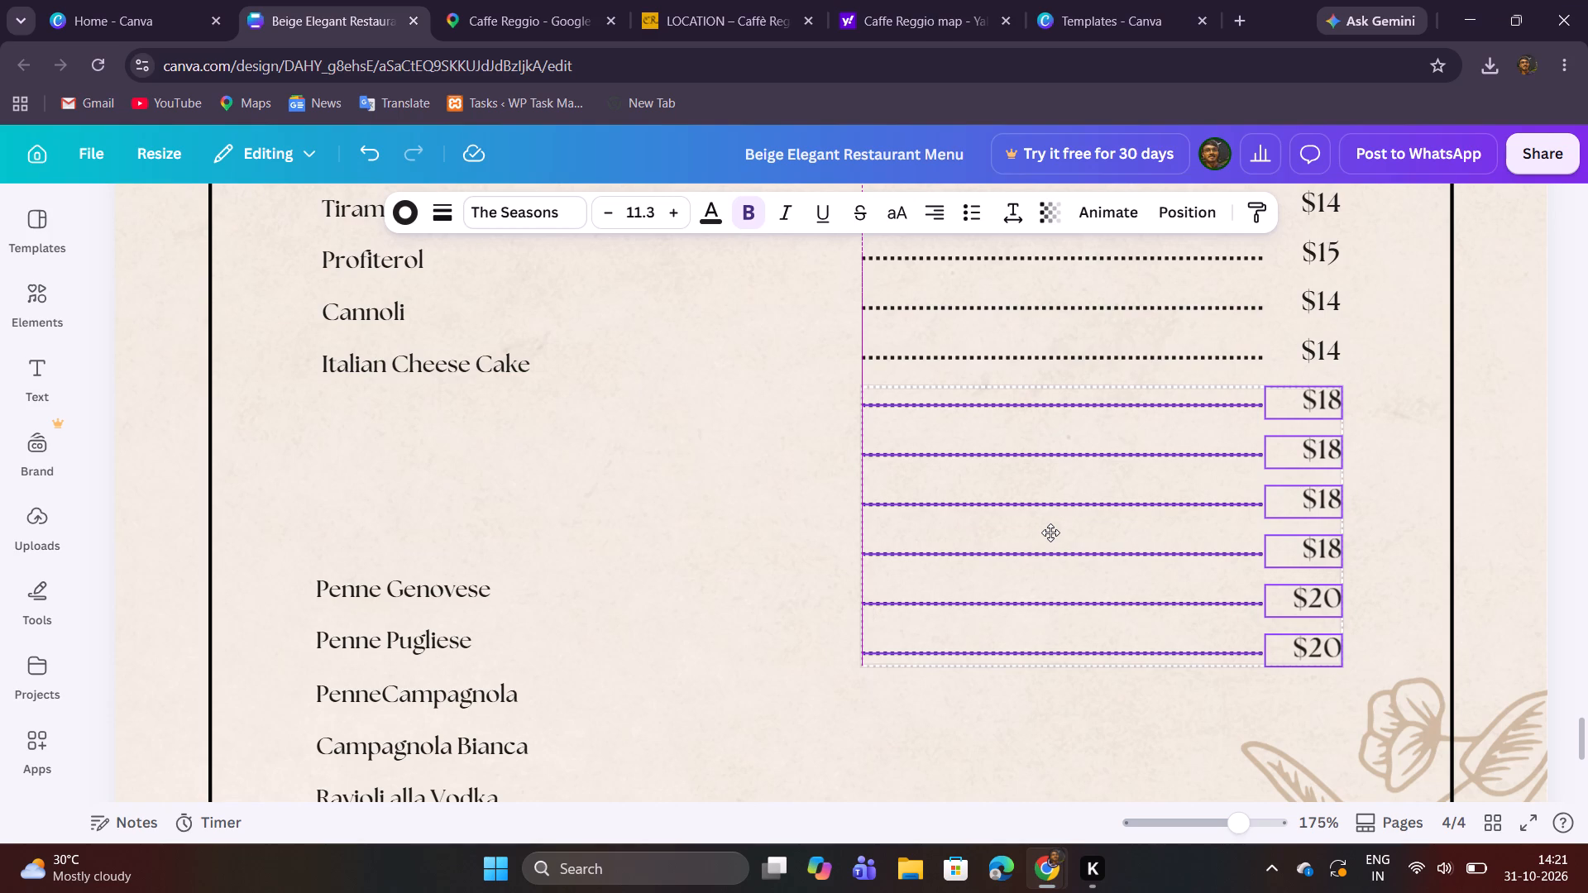
pyautogui.keyDown('shift'); pyautogui.moveTo(1050, 532); pyautogui.dragTo(1050, 534); pyautogui.keyUp('shift')
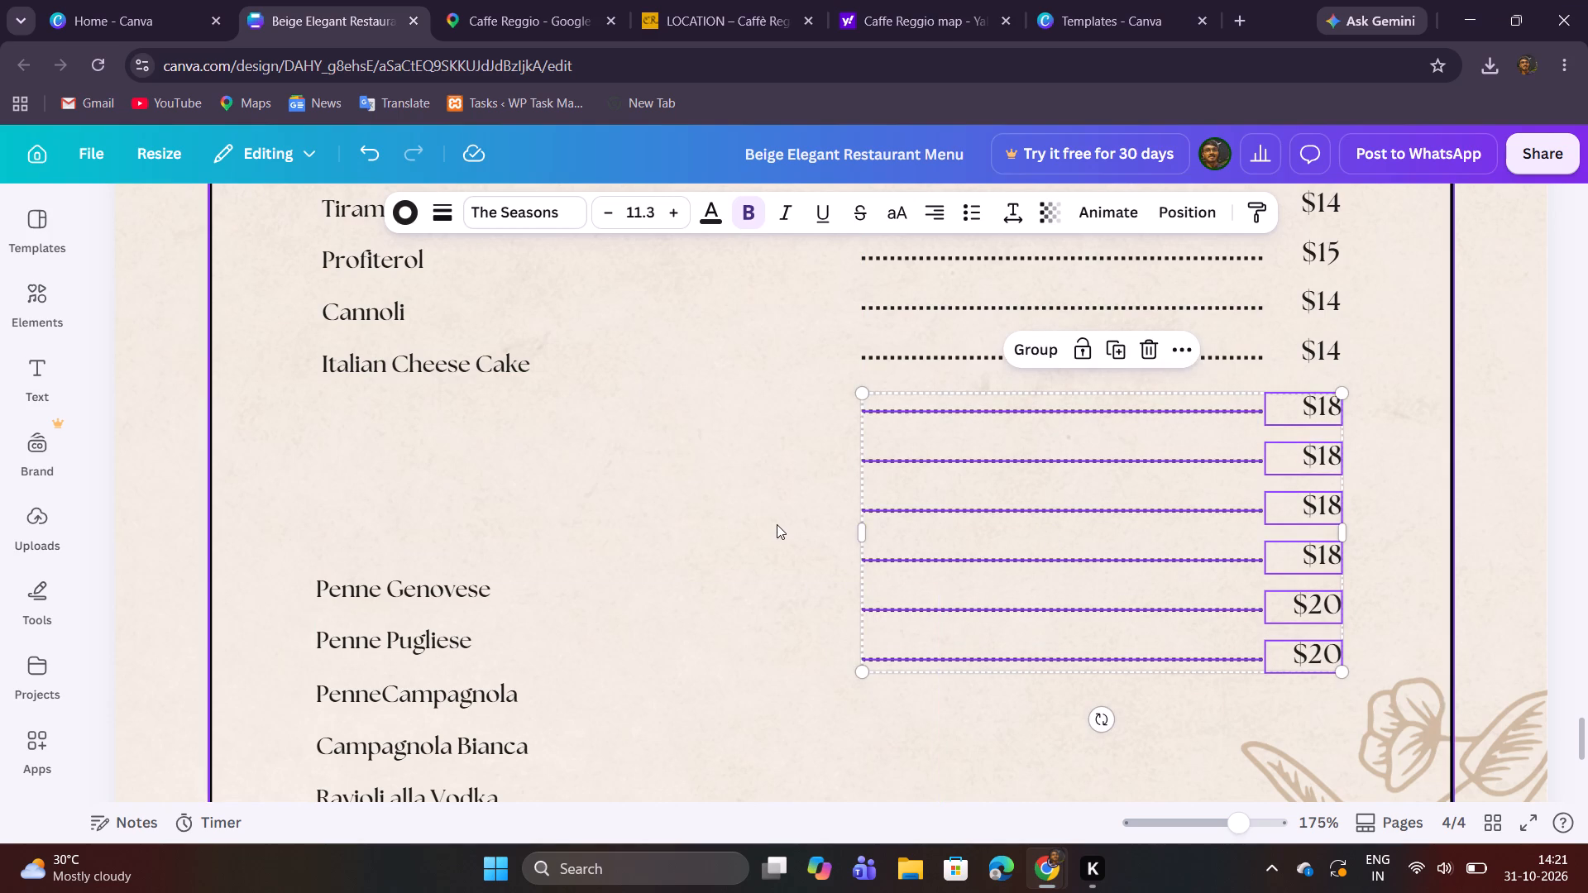
pyautogui.click(777, 524)
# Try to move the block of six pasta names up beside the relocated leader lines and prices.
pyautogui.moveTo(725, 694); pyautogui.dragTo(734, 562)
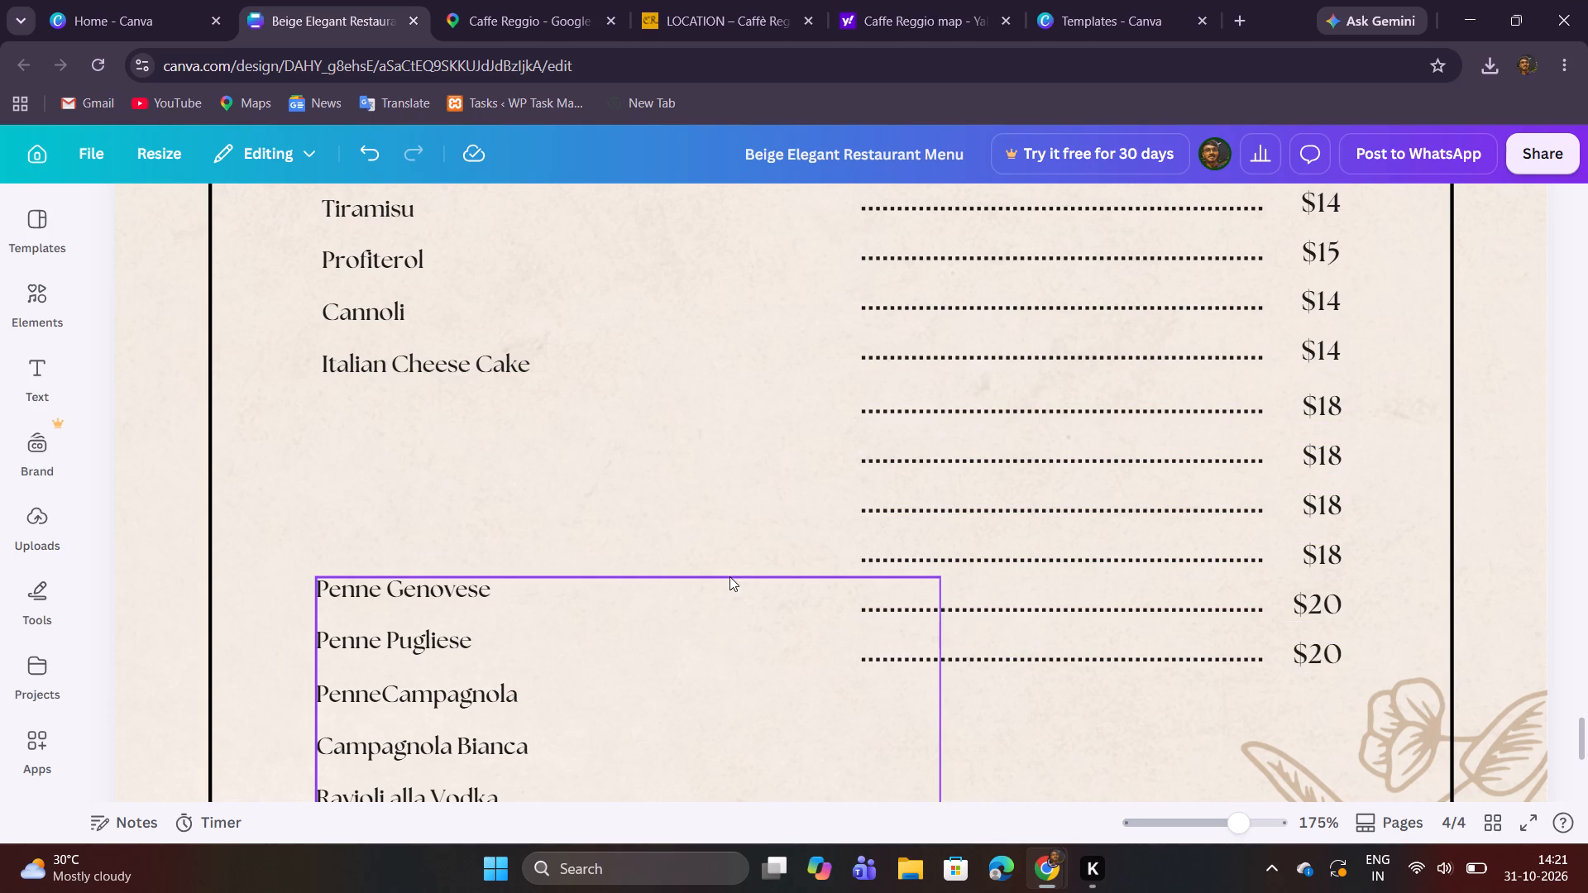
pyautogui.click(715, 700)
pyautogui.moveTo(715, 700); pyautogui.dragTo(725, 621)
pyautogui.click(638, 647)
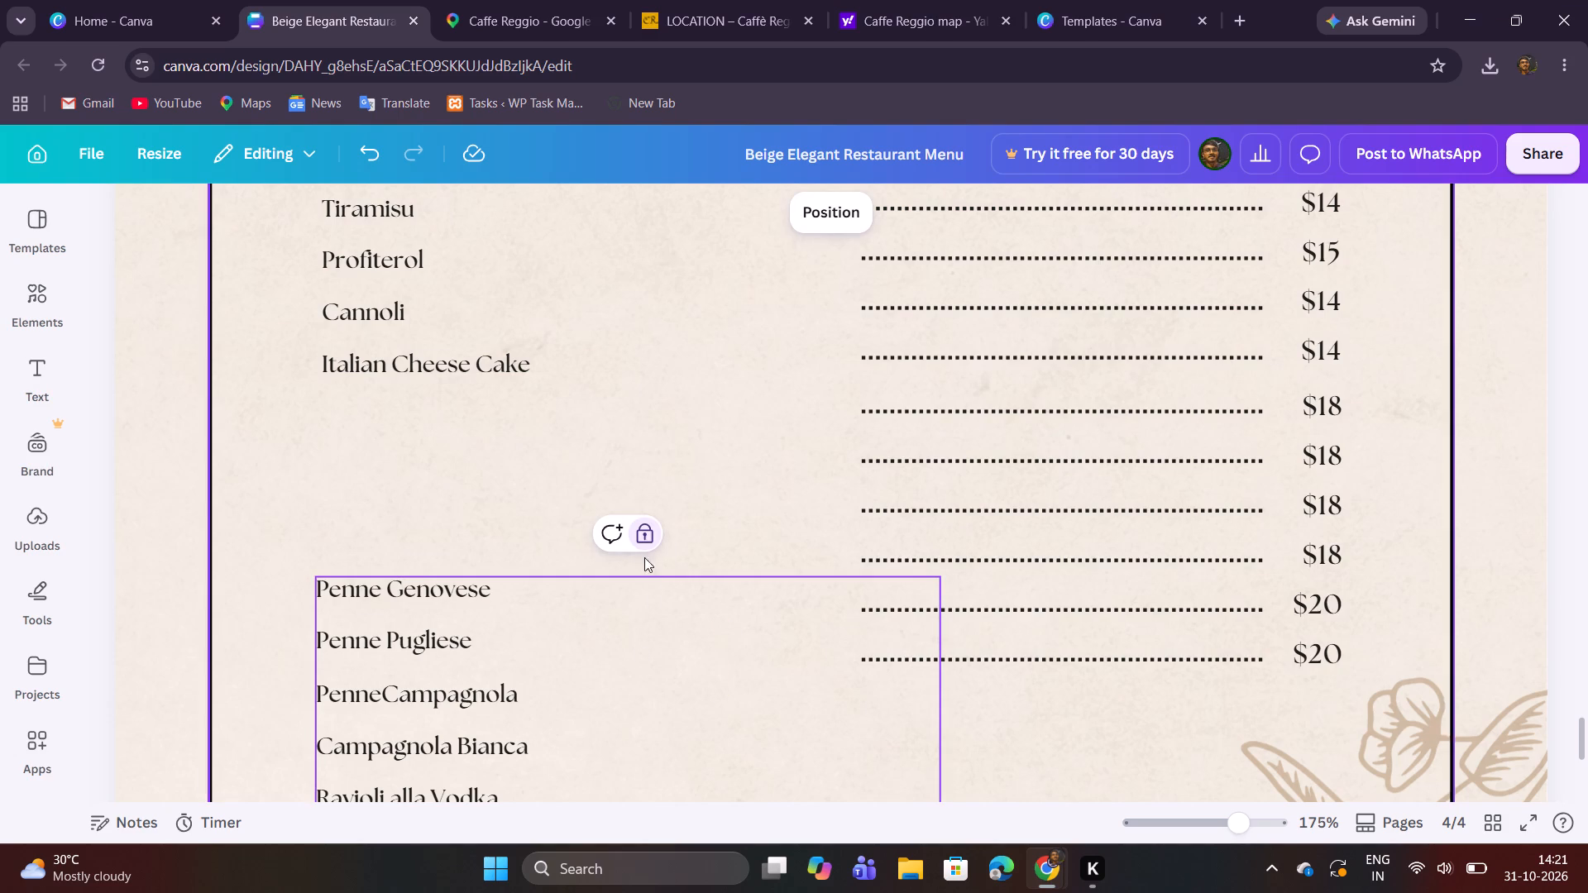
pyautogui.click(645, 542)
# Undo the latest moves of the six leader lines and prices to realign them with the pasta names.
pyautogui.hotkey('ctrl', 'z')
pyautogui.hotkey('ctrl', 'z')
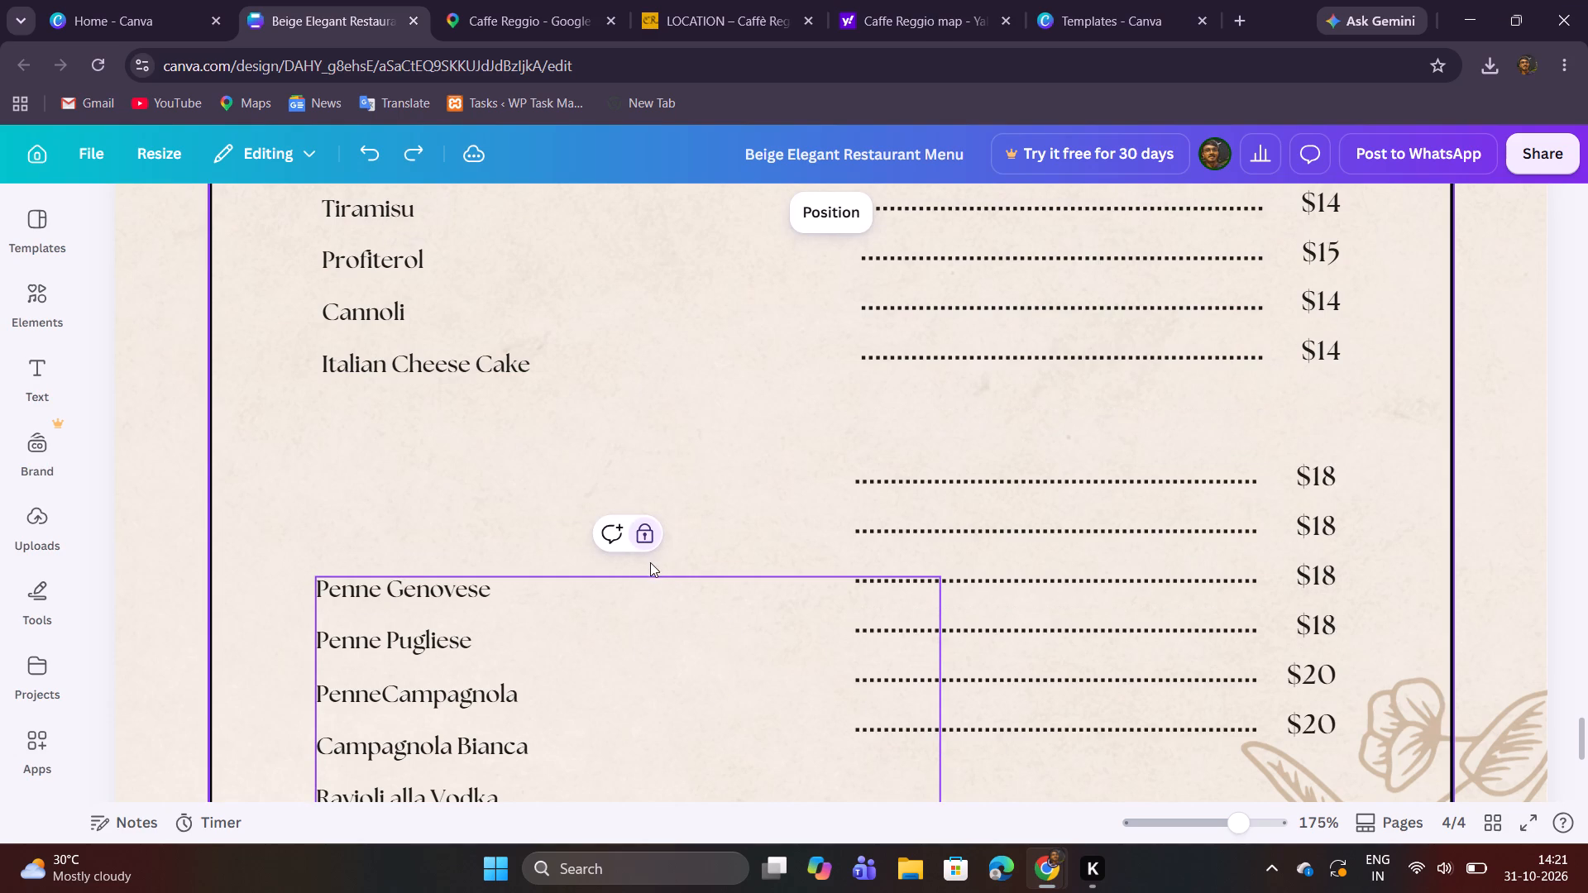
pyautogui.hotkey('ctrl', 'z')
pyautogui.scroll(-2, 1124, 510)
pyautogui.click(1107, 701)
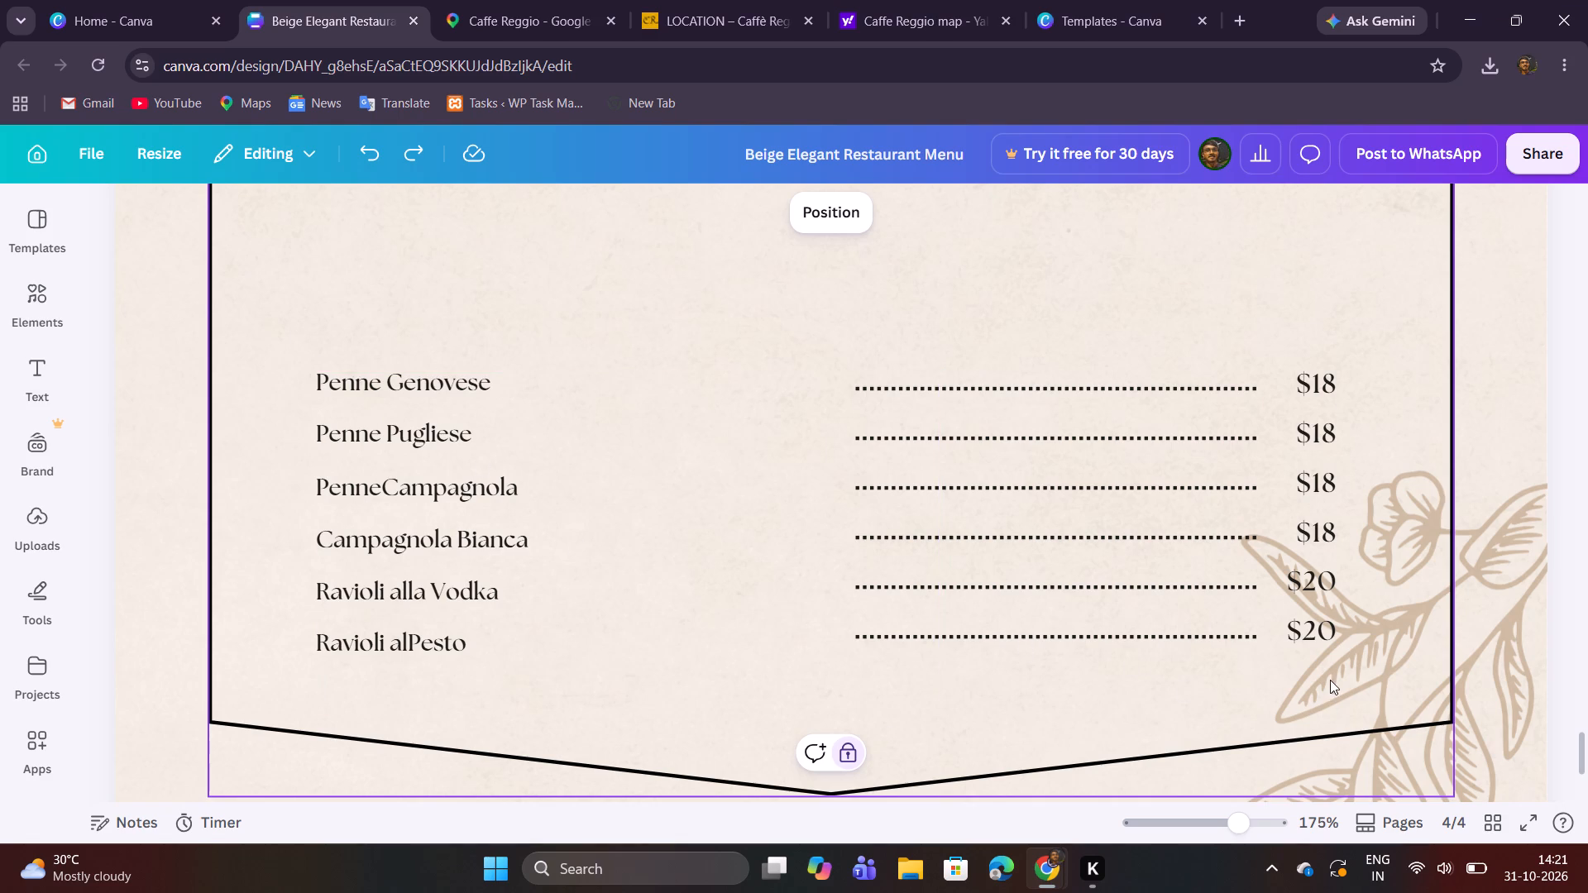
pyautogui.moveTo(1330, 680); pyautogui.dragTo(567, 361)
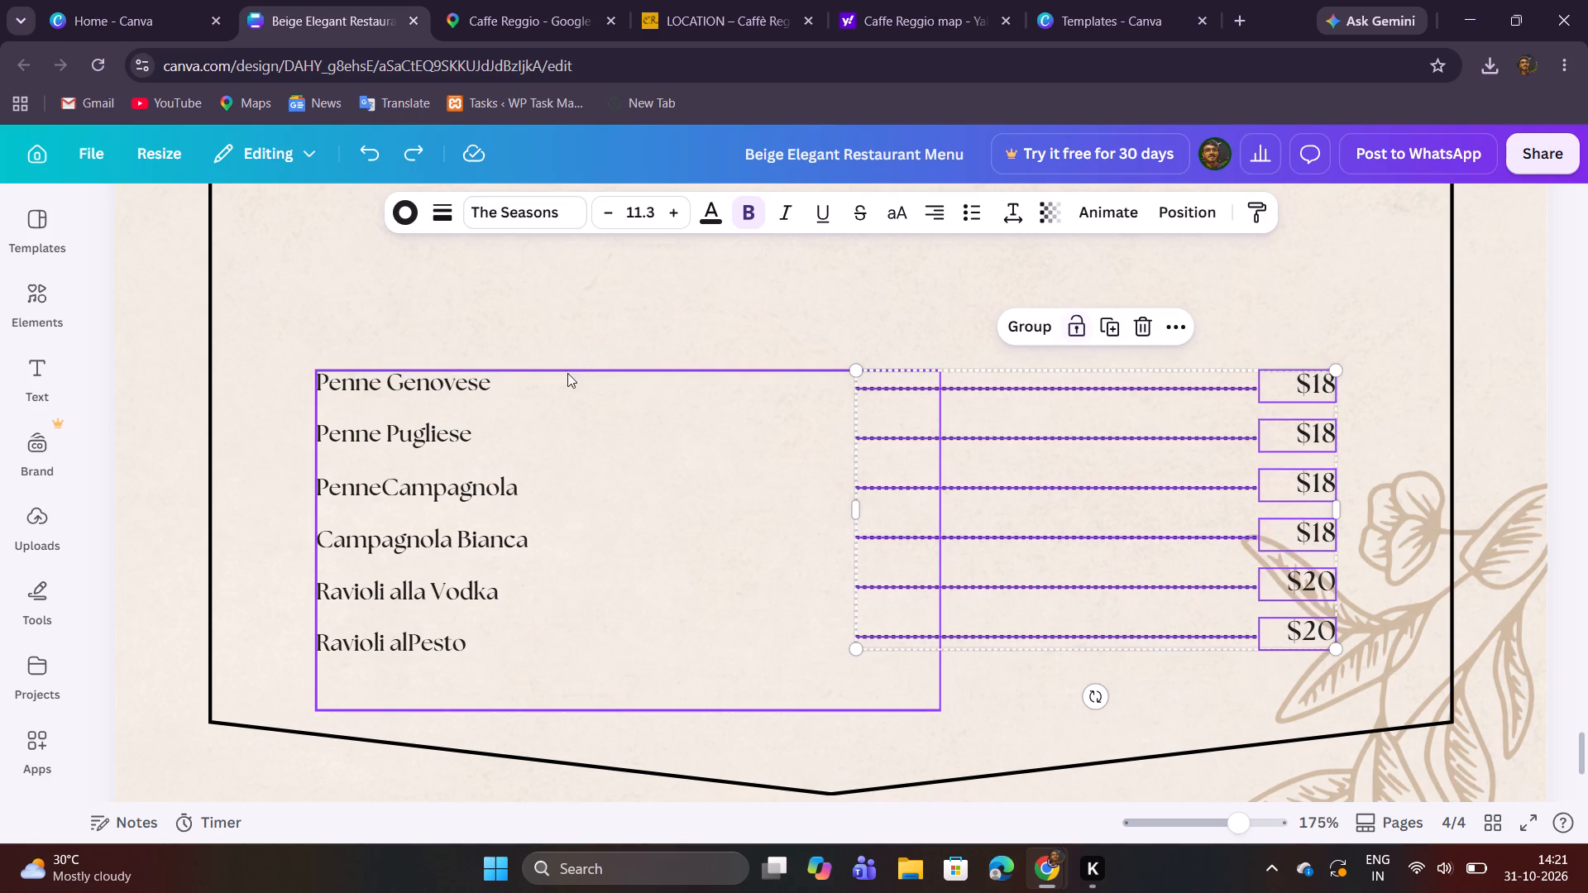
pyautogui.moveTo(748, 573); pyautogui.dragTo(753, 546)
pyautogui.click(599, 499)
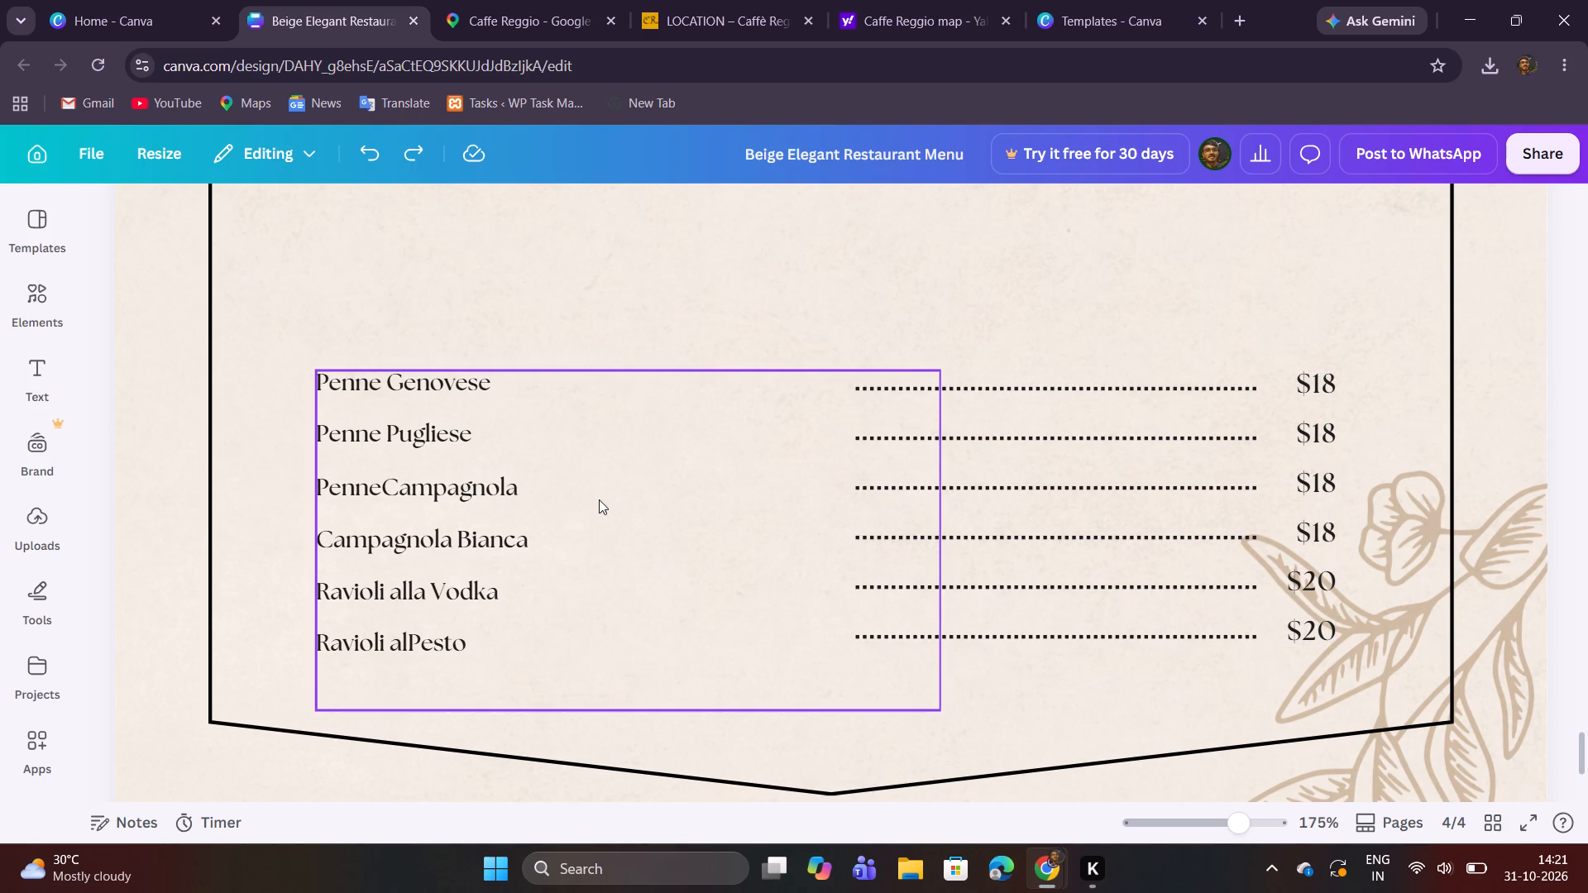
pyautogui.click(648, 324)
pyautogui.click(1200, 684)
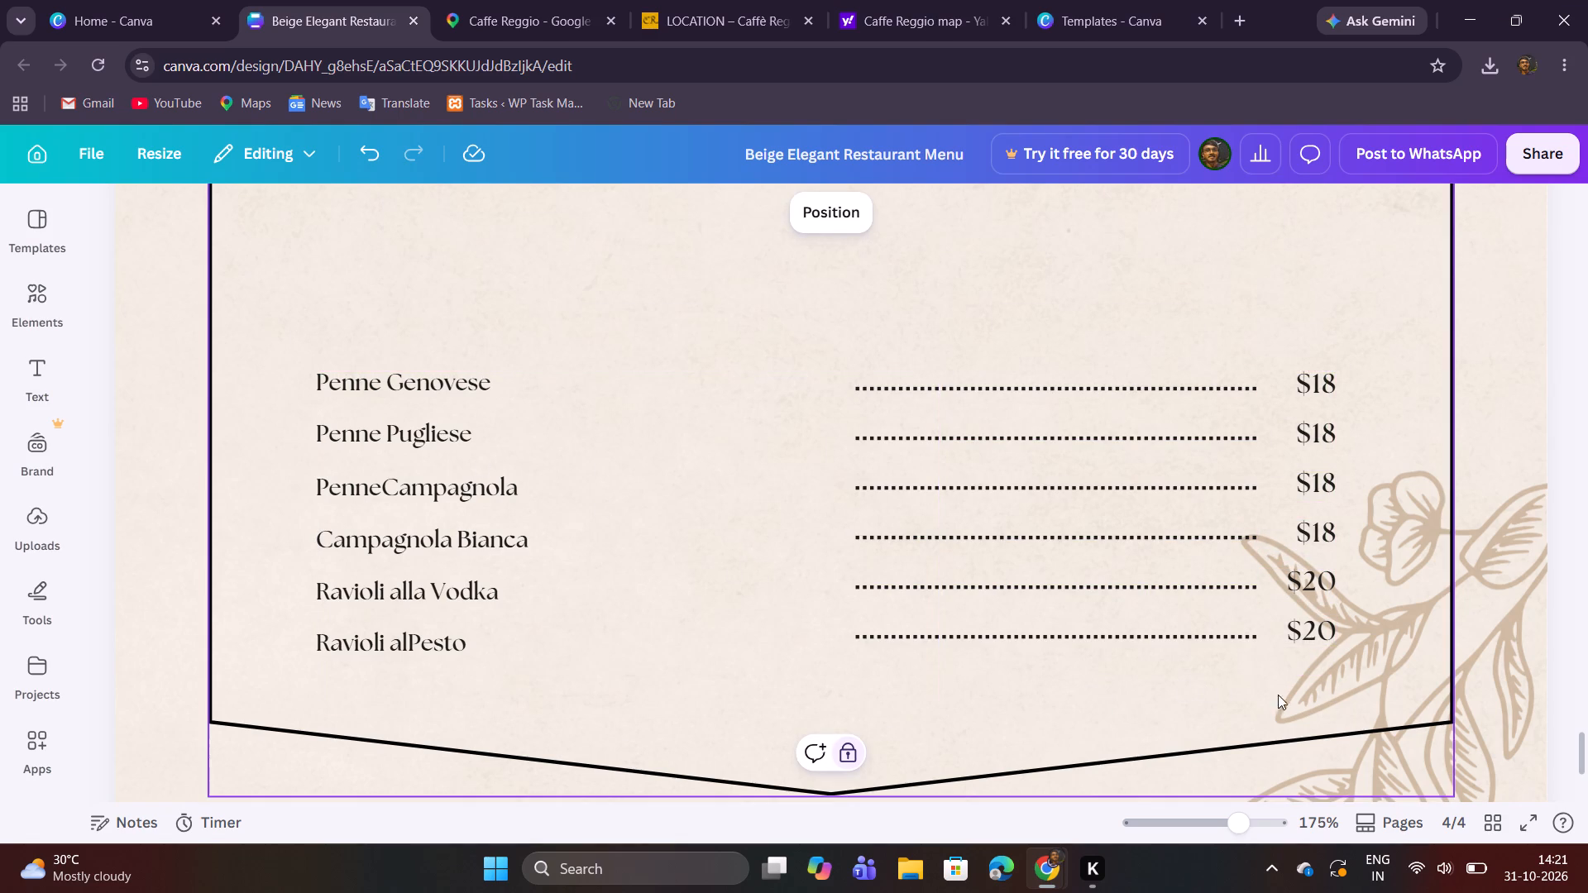
# Move the six pasta names, leader lines and prices together to directly below the Italian Cheese Cake row, aligned with the Desserts columns.
pyautogui.moveTo(1346, 697); pyautogui.dragTo(629, 361)
pyautogui.moveTo(732, 571); pyautogui.dragTo(735, 567)
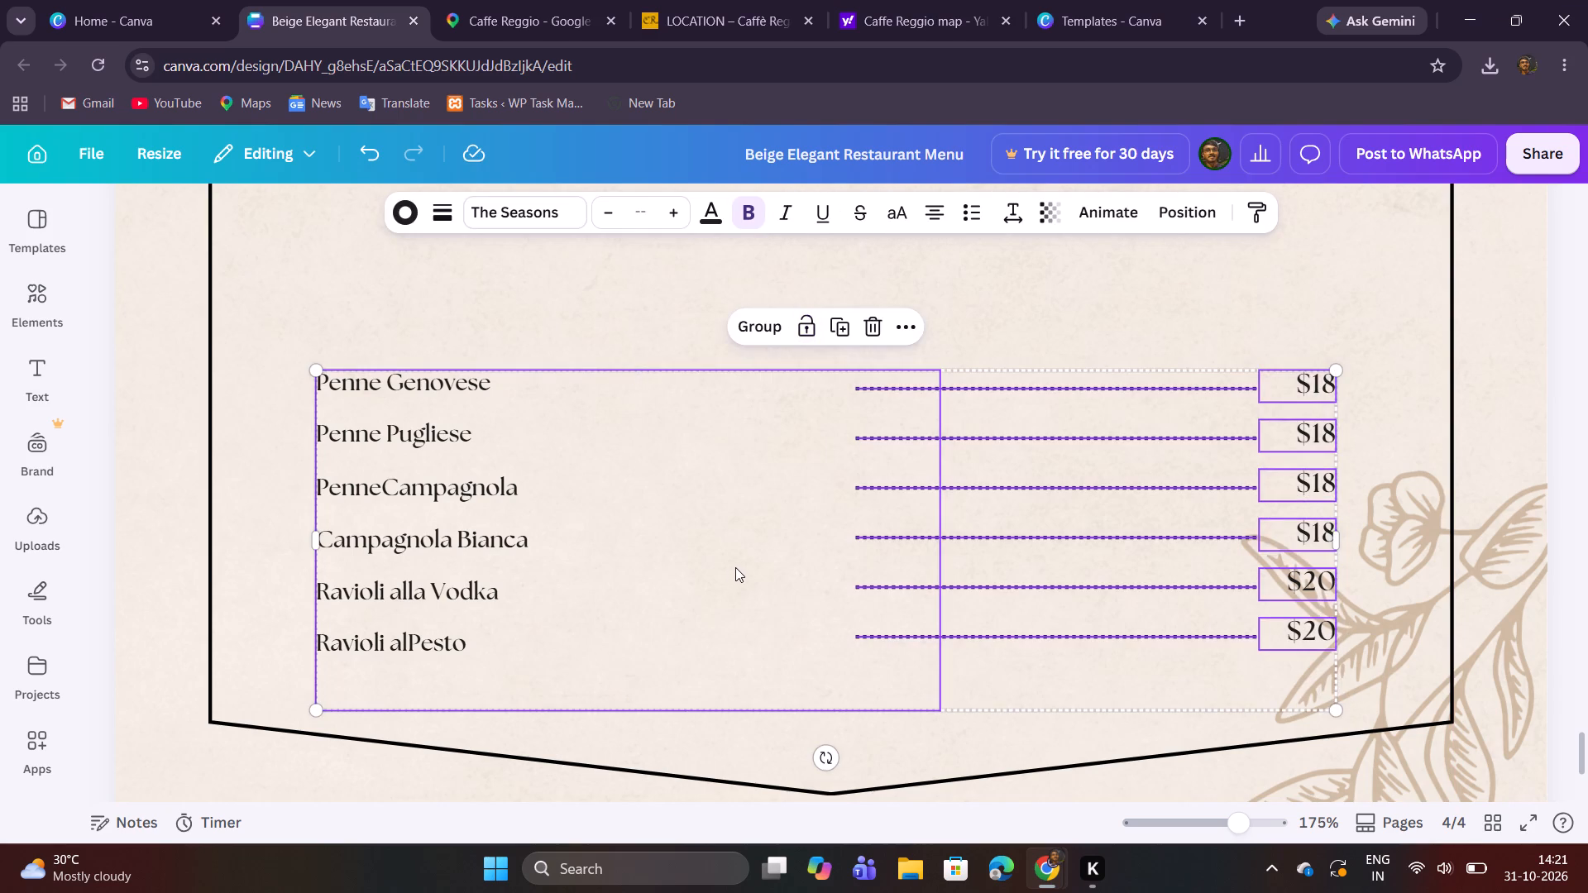
pyautogui.moveTo(735, 567); pyautogui.dragTo(747, 519)
pyautogui.scroll(1, 741, 533)
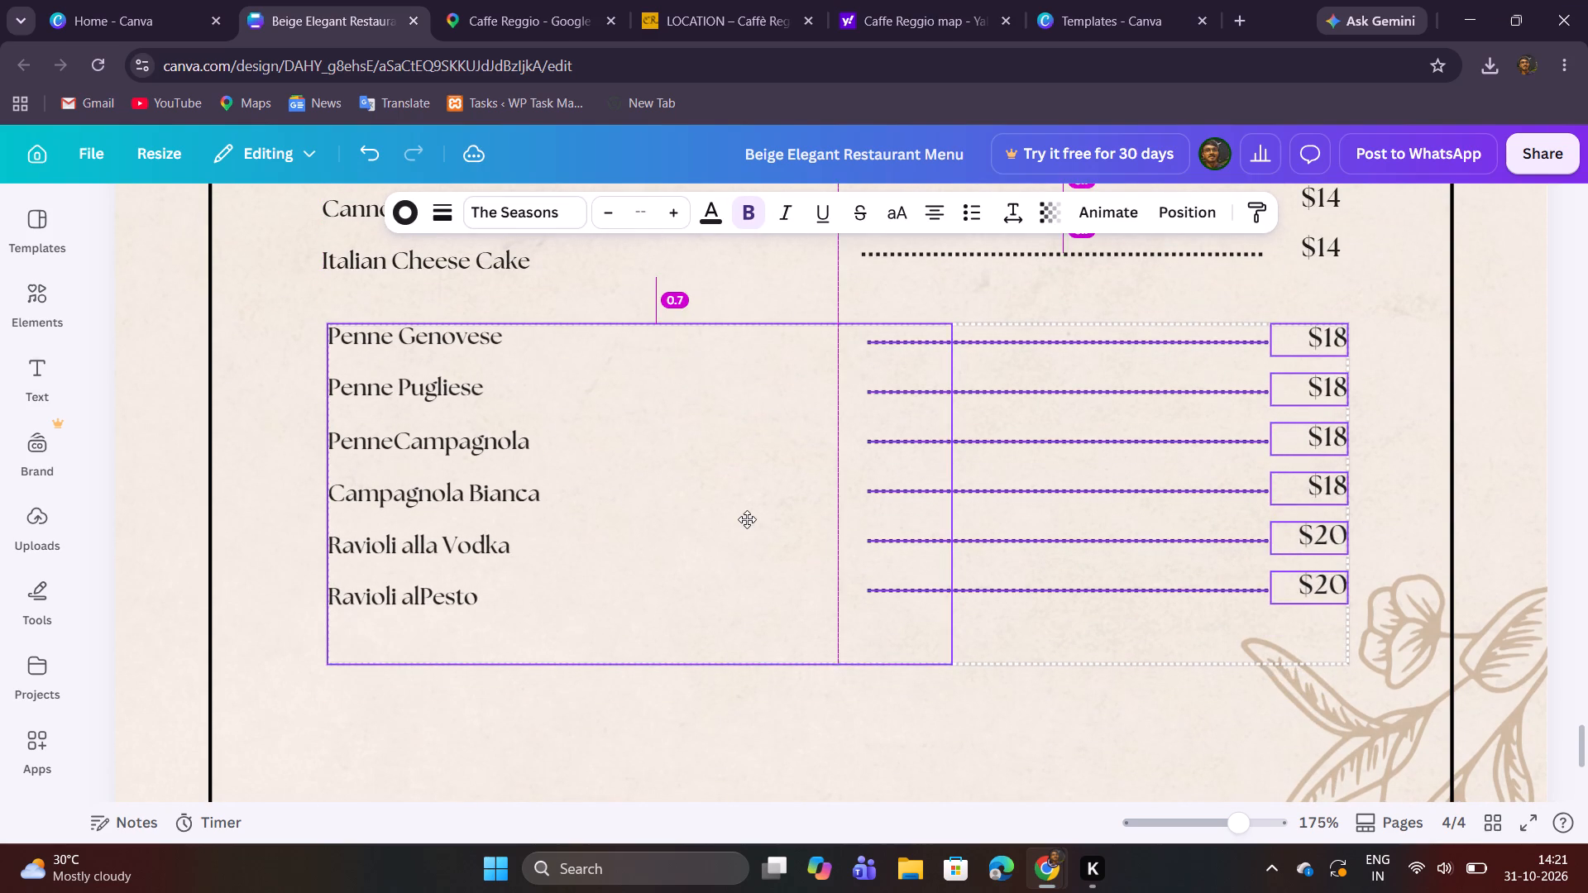
pyautogui.moveTo(747, 519); pyautogui.dragTo(735, 513)
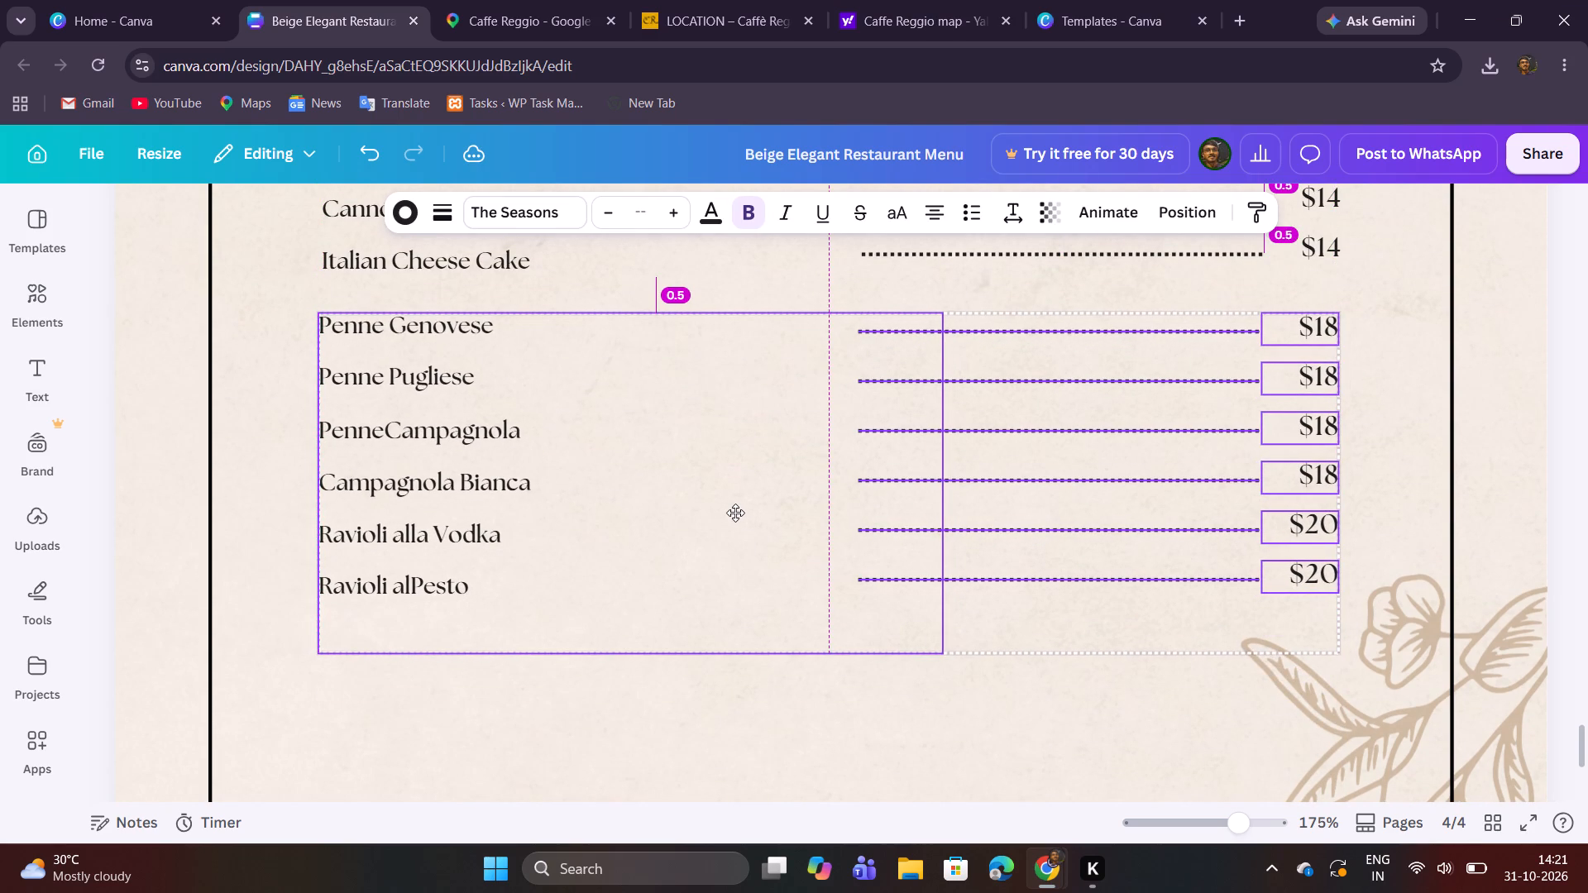
pyautogui.moveTo(735, 513); pyautogui.dragTo(739, 499)
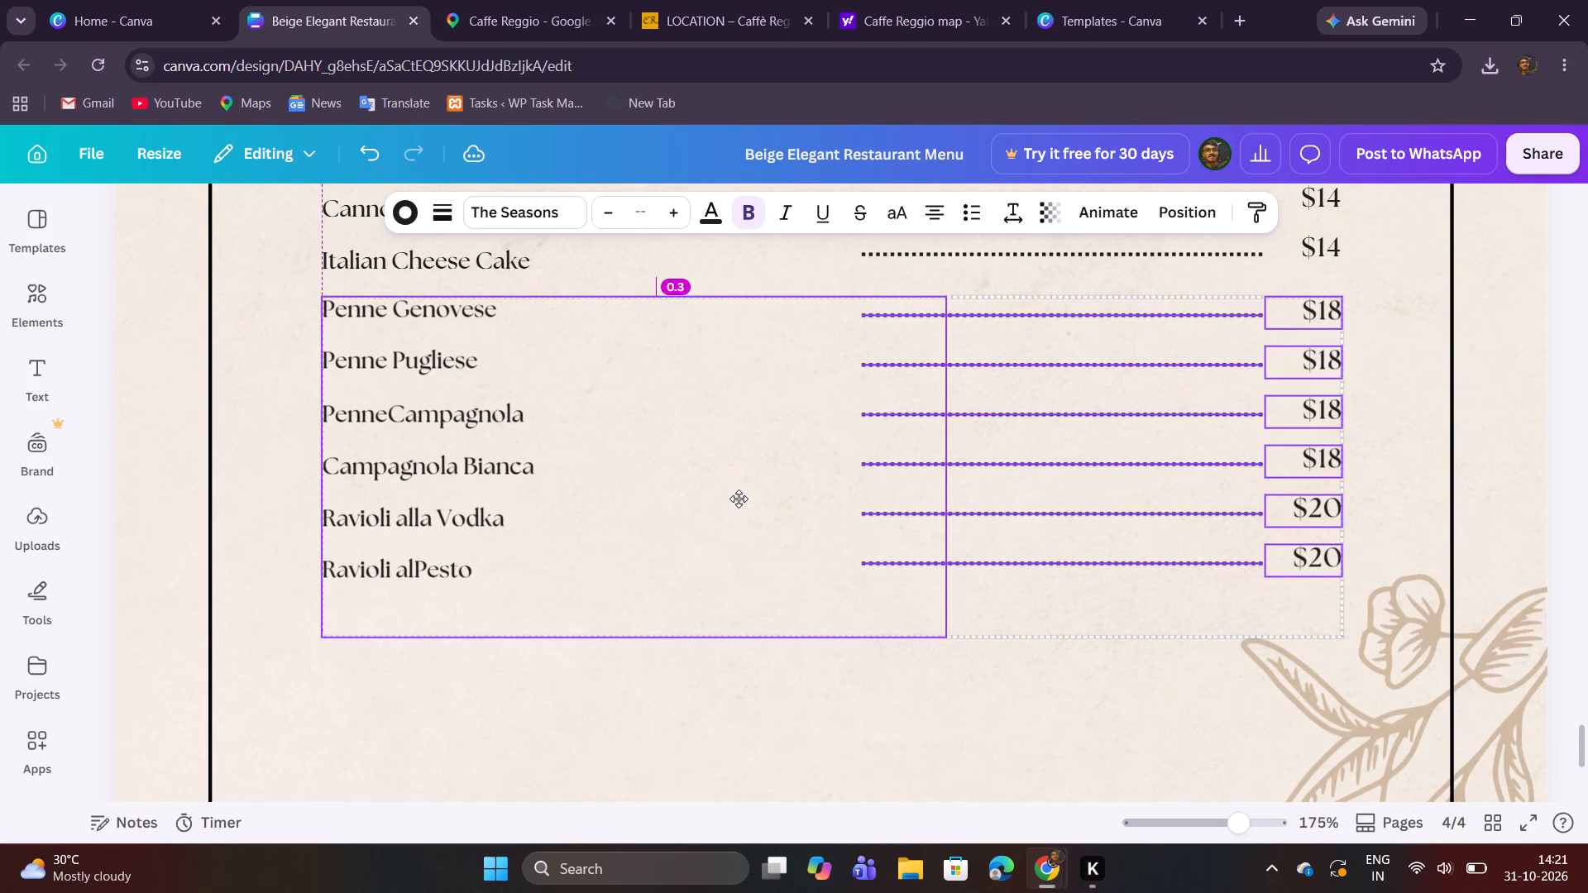
pyautogui.moveTo(739, 499); pyautogui.dragTo(739, 489)
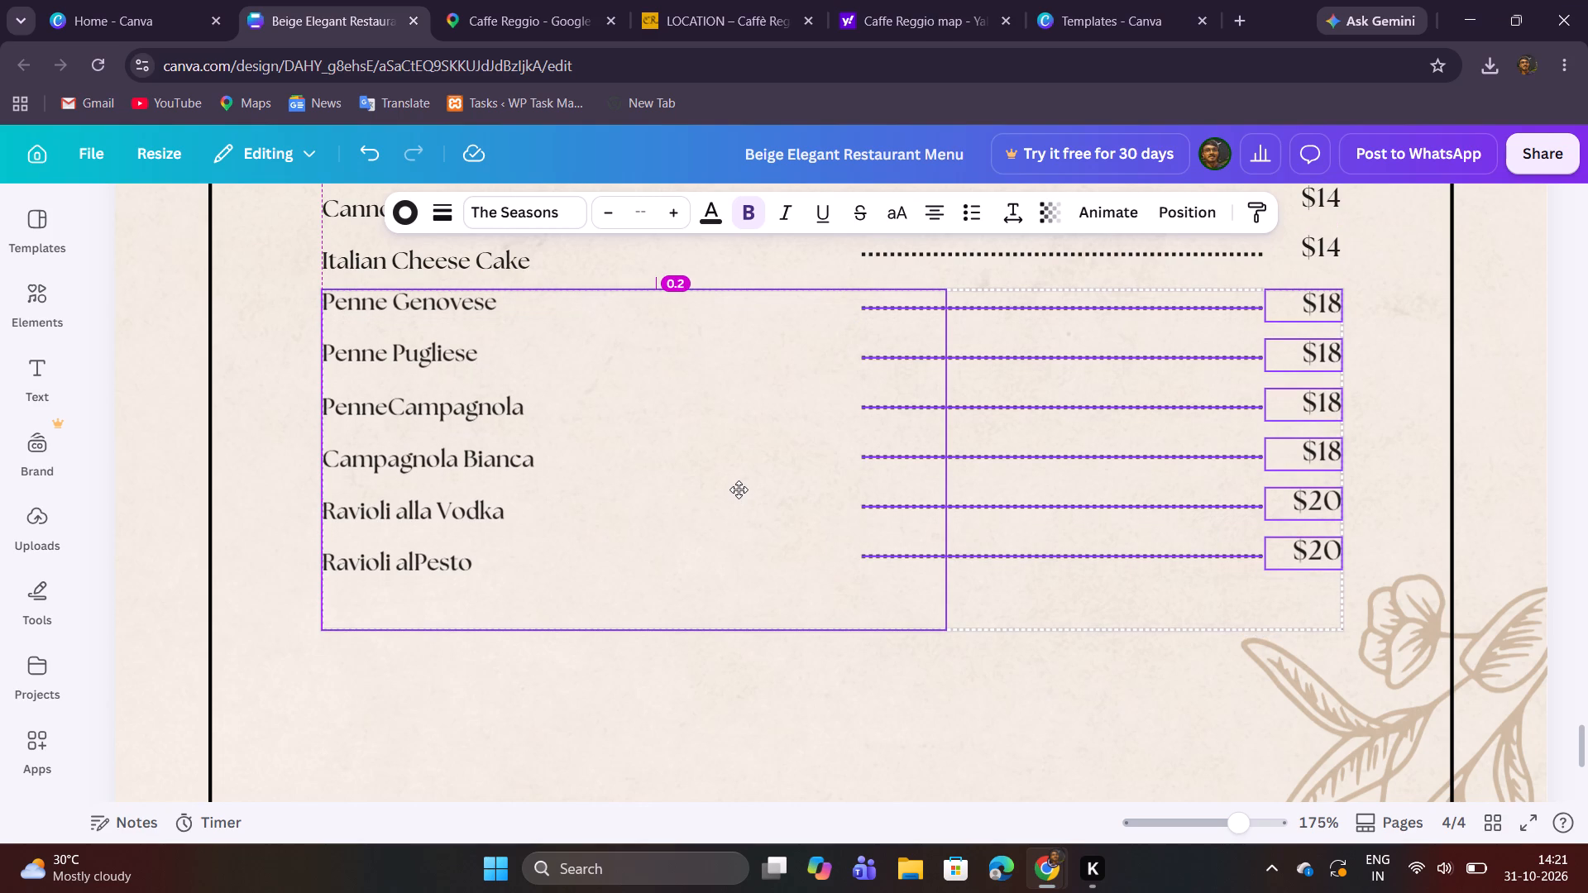
pyautogui.moveTo(739, 489); pyautogui.dragTo(736, 487)
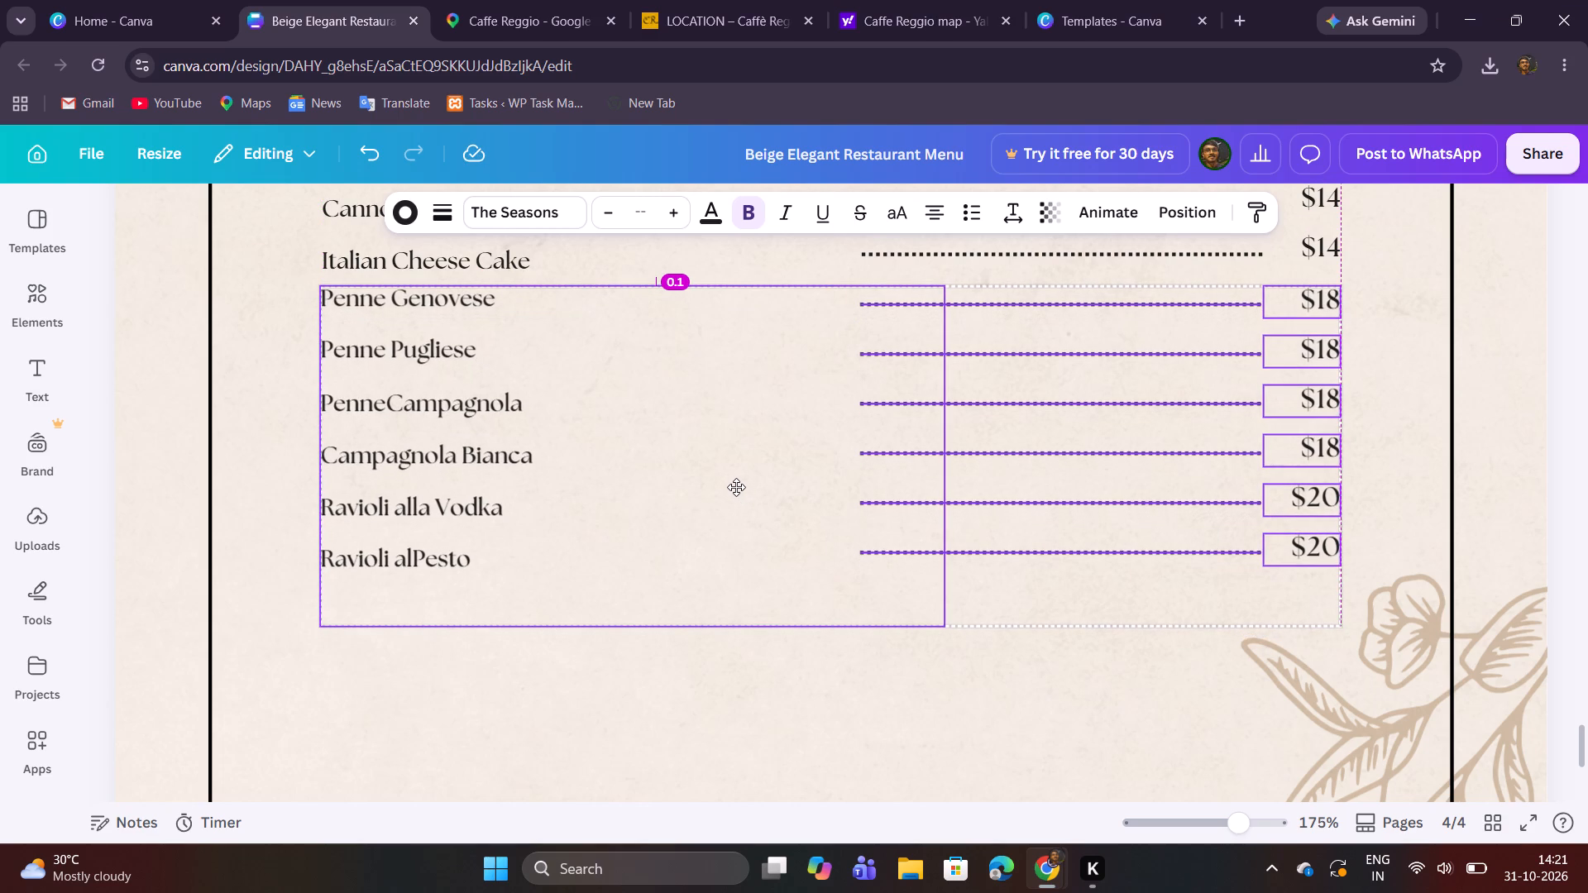
pyautogui.moveTo(736, 487); pyautogui.dragTo(737, 497)
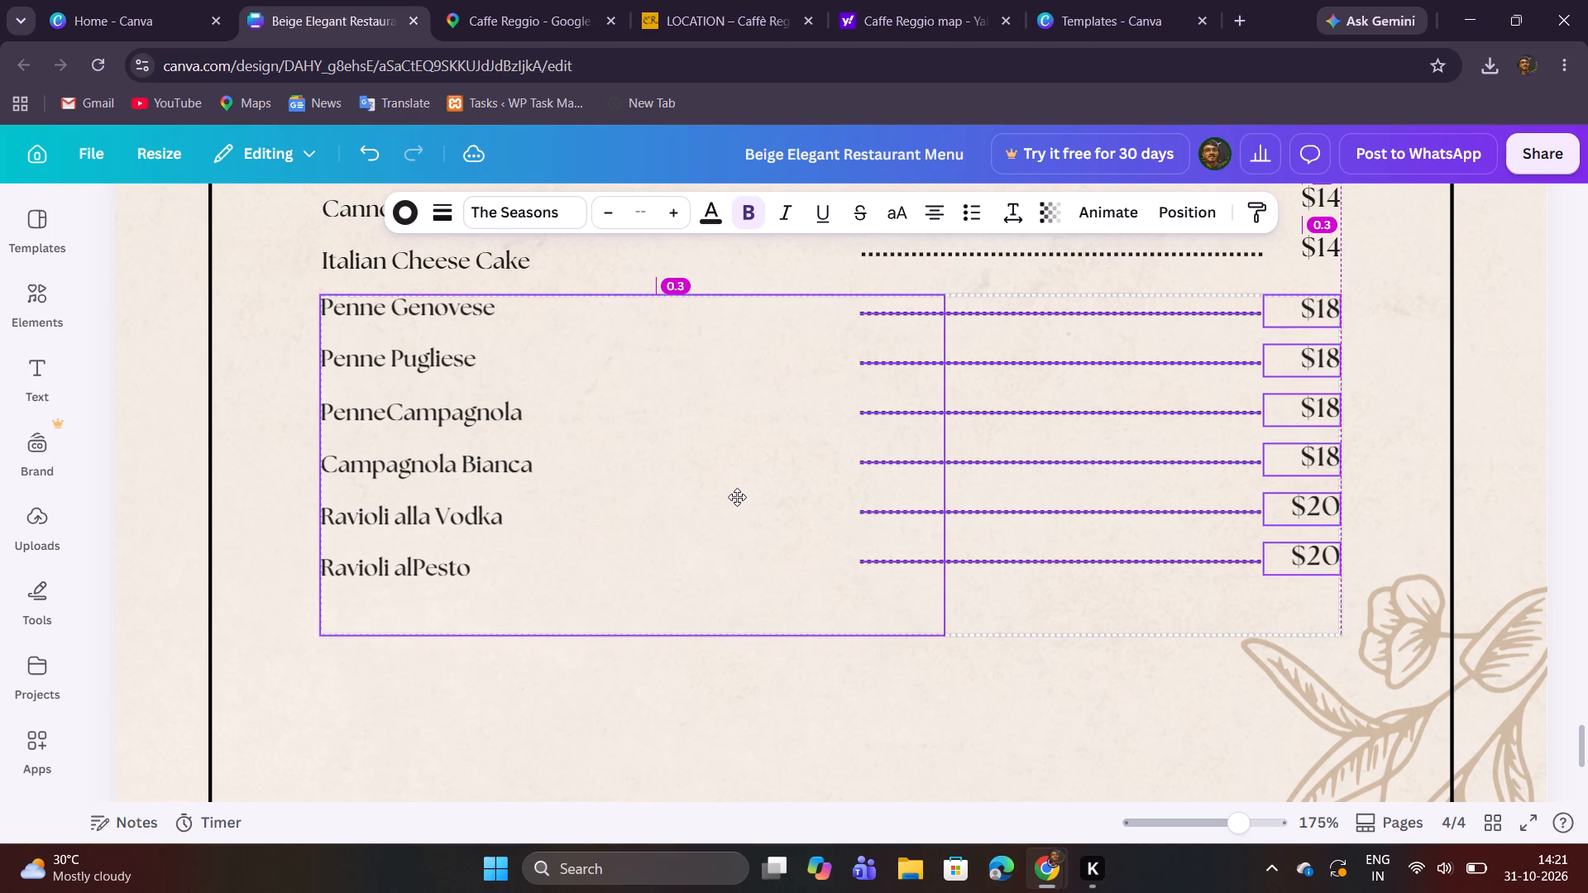
pyautogui.moveTo(737, 497); pyautogui.dragTo(737, 499)
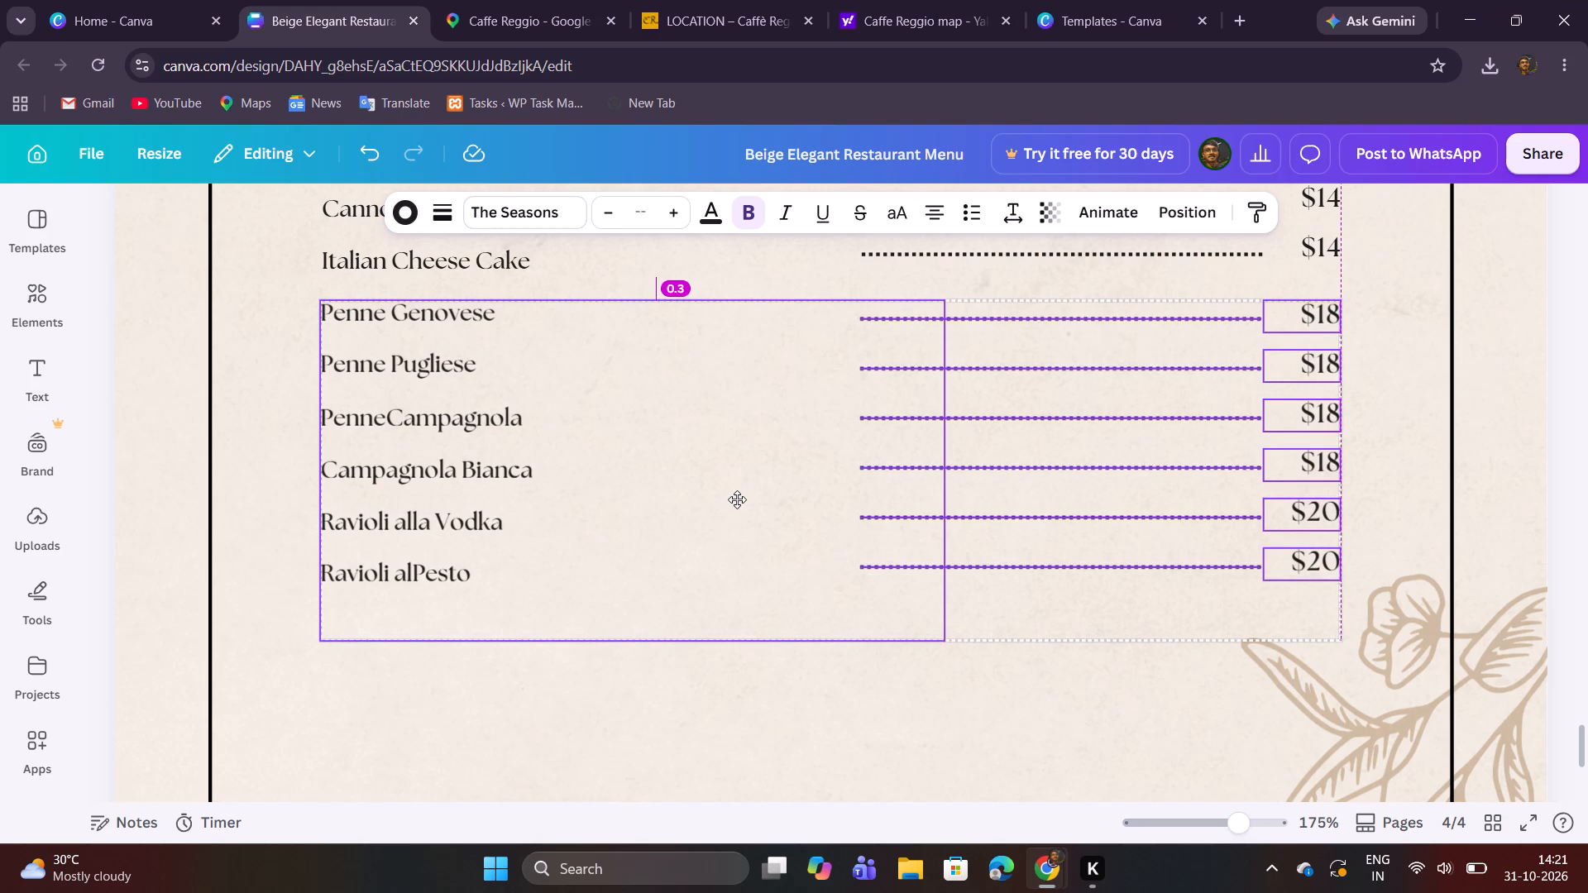
pyautogui.moveTo(737, 499); pyautogui.dragTo(737, 498)
pyautogui.click(1070, 641)
# Consult the Desserts list in the Google Maps menu photo and replace all six pasta names with "American Cheese Cake", followed by a new line.
pyautogui.scroll(1, 1075, 638)
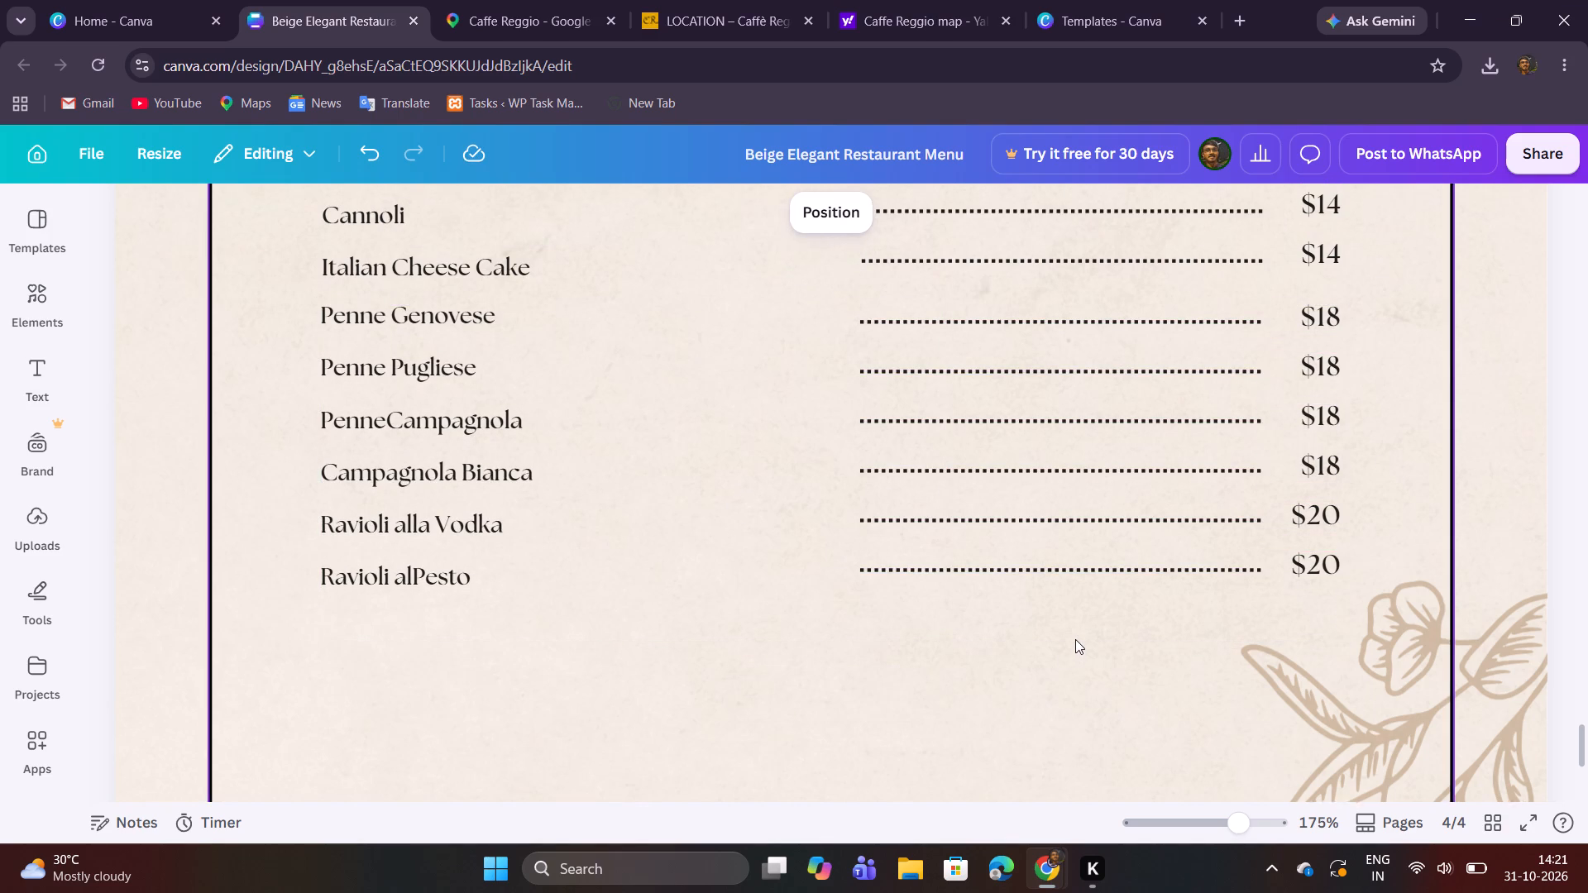
pyautogui.scroll(2, 1075, 639)
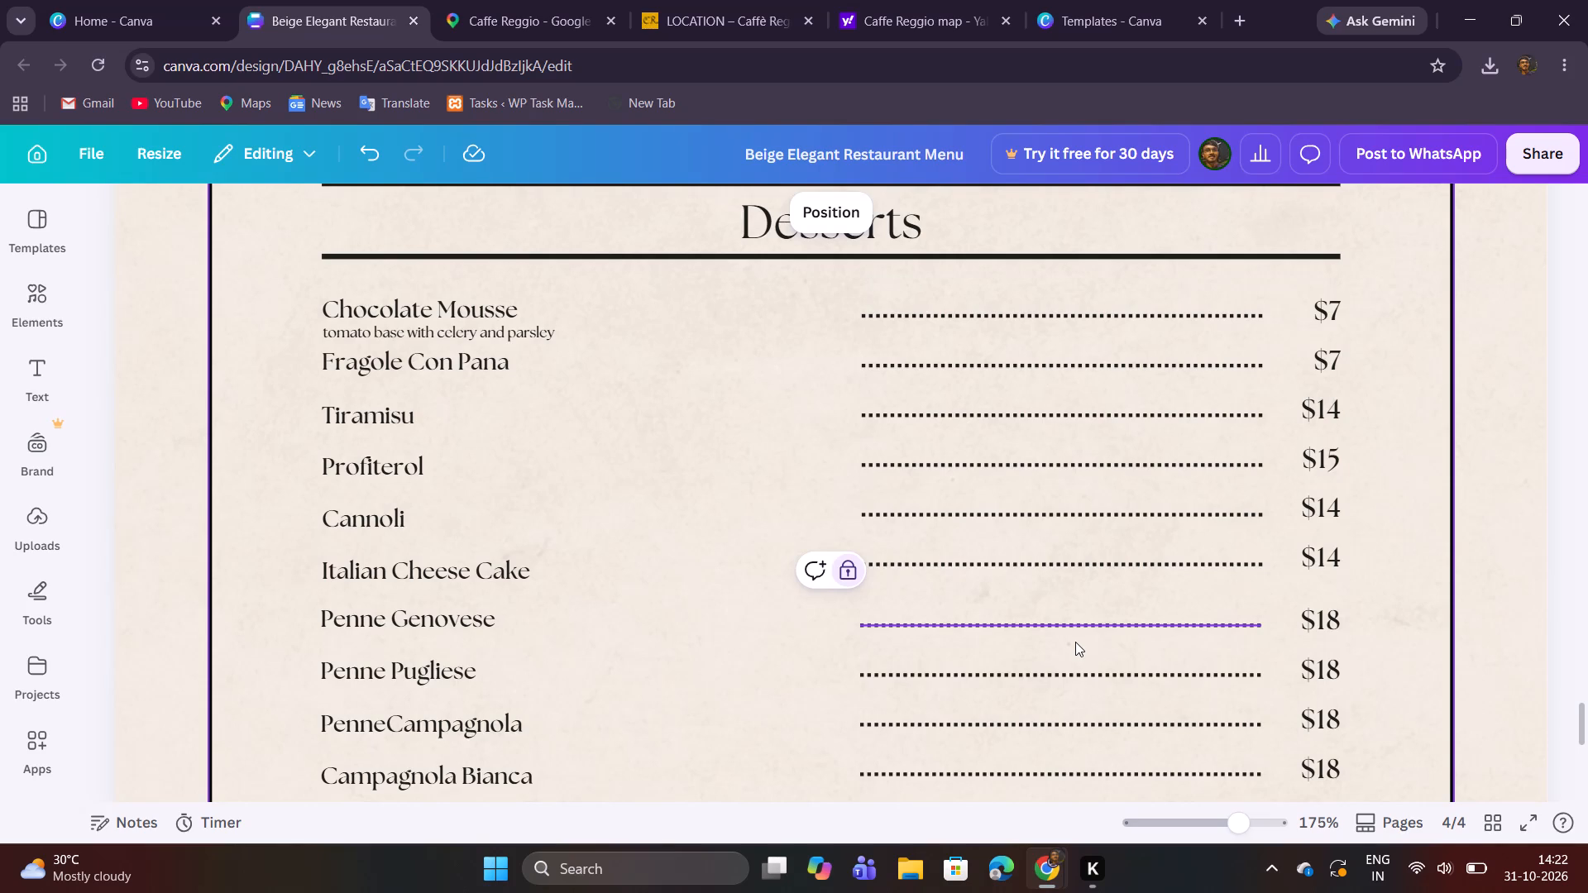
pyautogui.click(1221, 826)
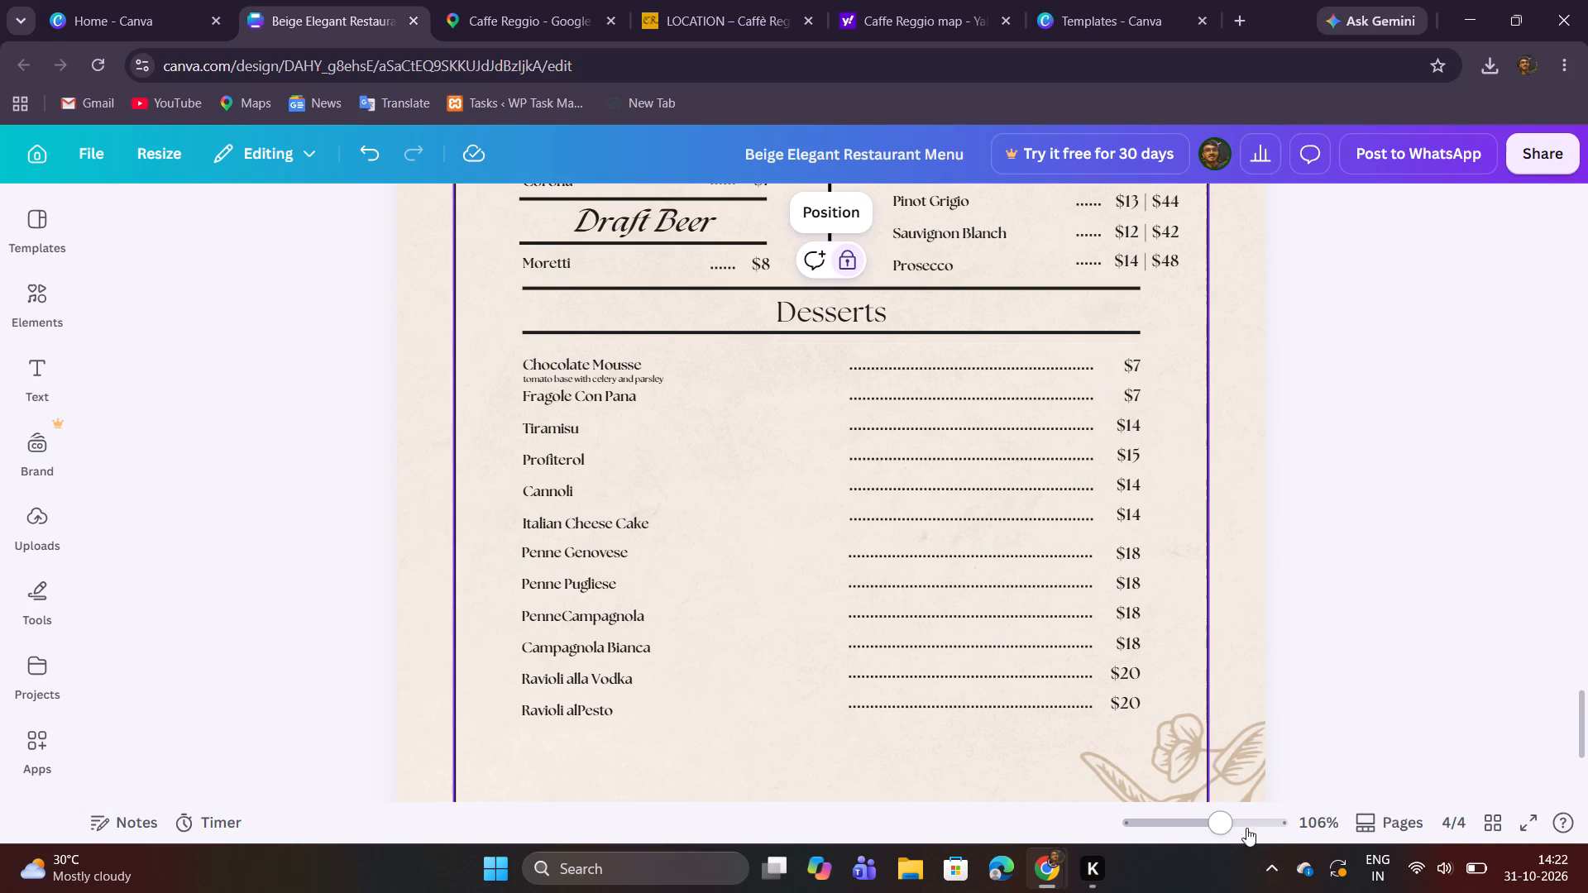
pyautogui.click(1220, 823)
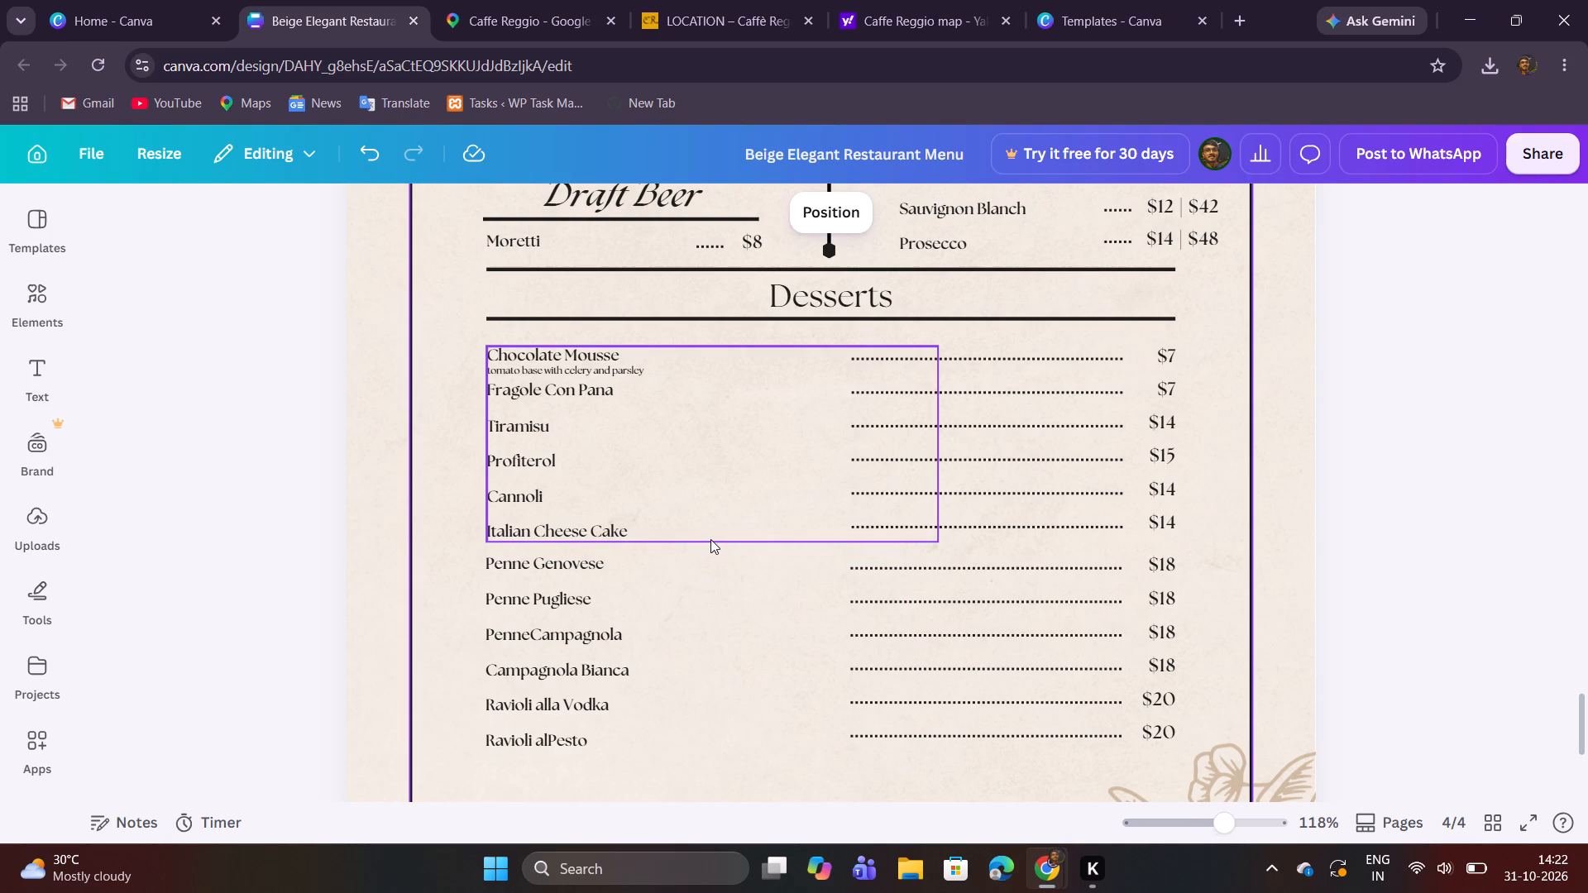
pyautogui.click(509, 0)
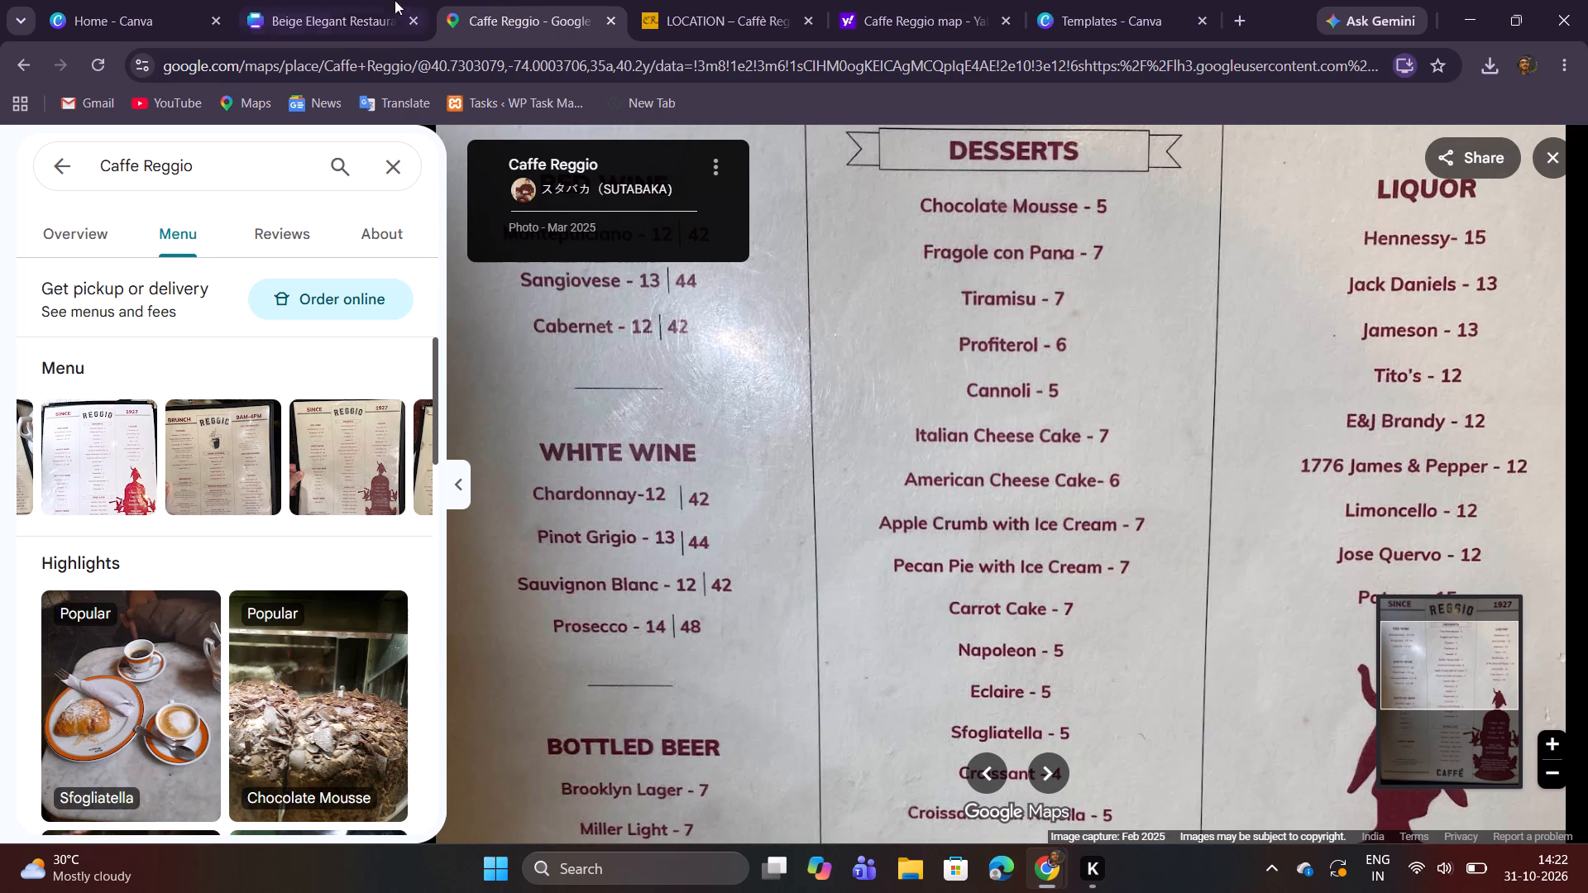
pyautogui.click(346, 0)
pyautogui.doubleClick(568, 613)
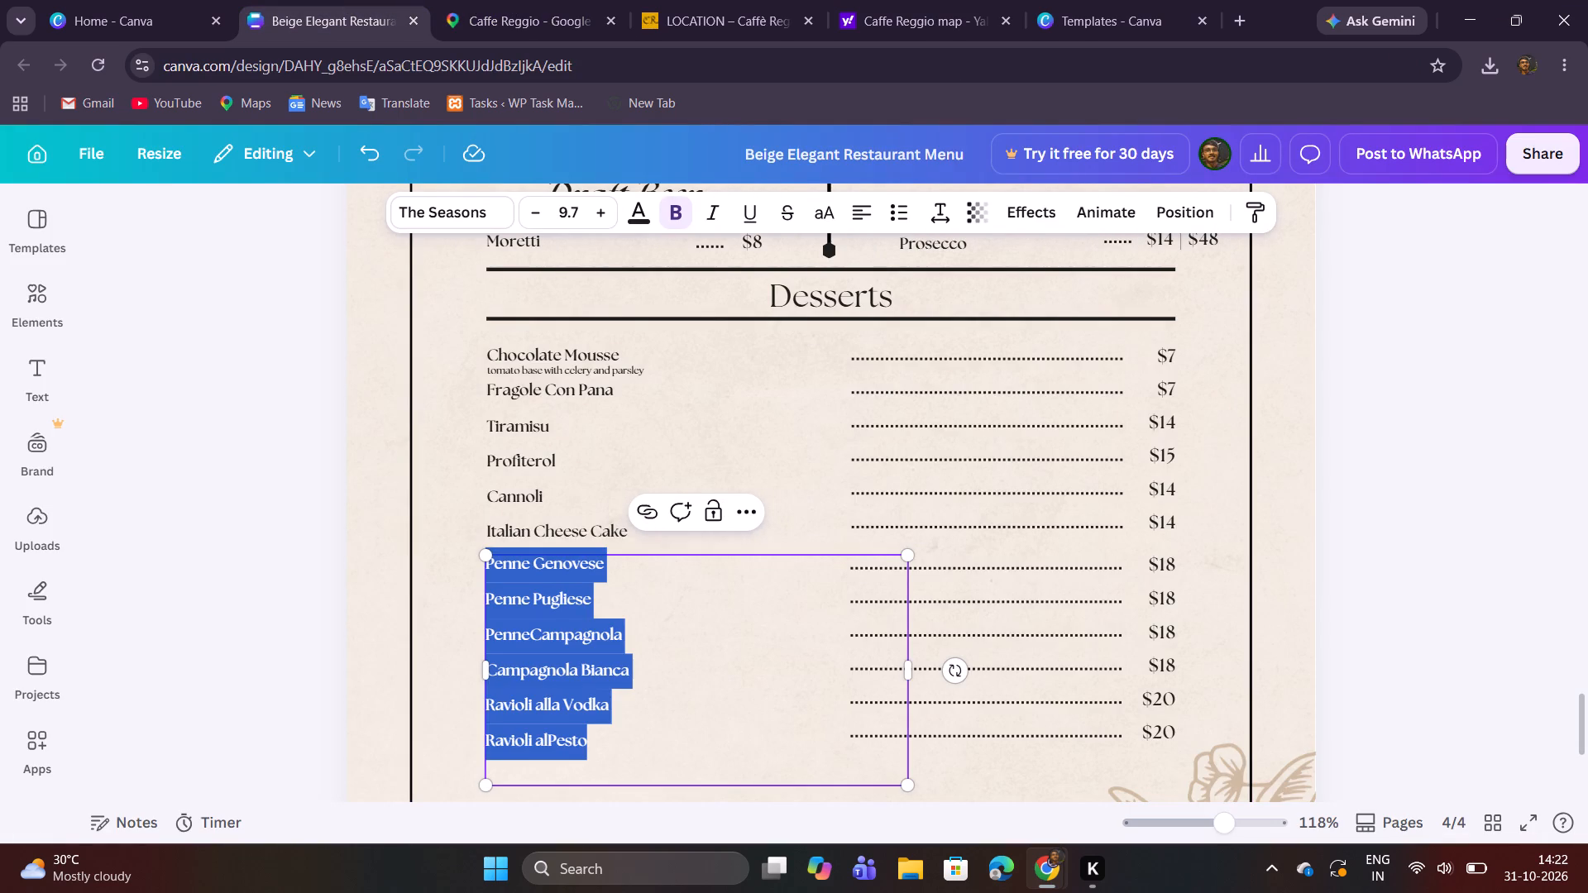
pyautogui.write('Ame')
pyautogui.press('r')
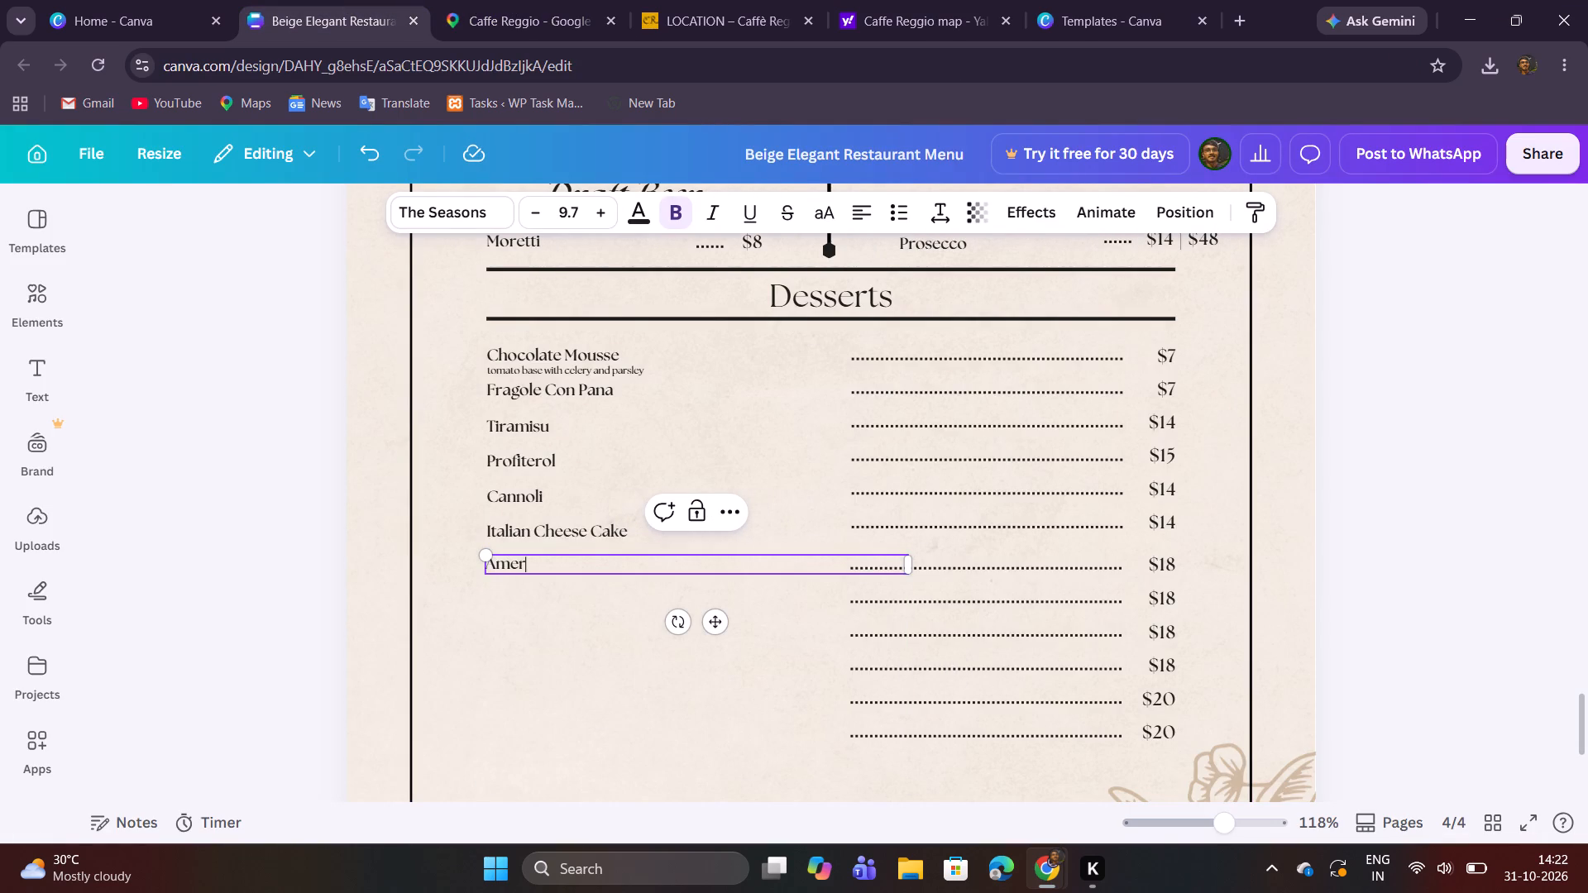
pyautogui.write('ican')
pyautogui.press('space')
pyautogui.write('Cheese c')
pyautogui.press('BackSpace')
pyautogui.write('Cake')
pyautogui.press('space')
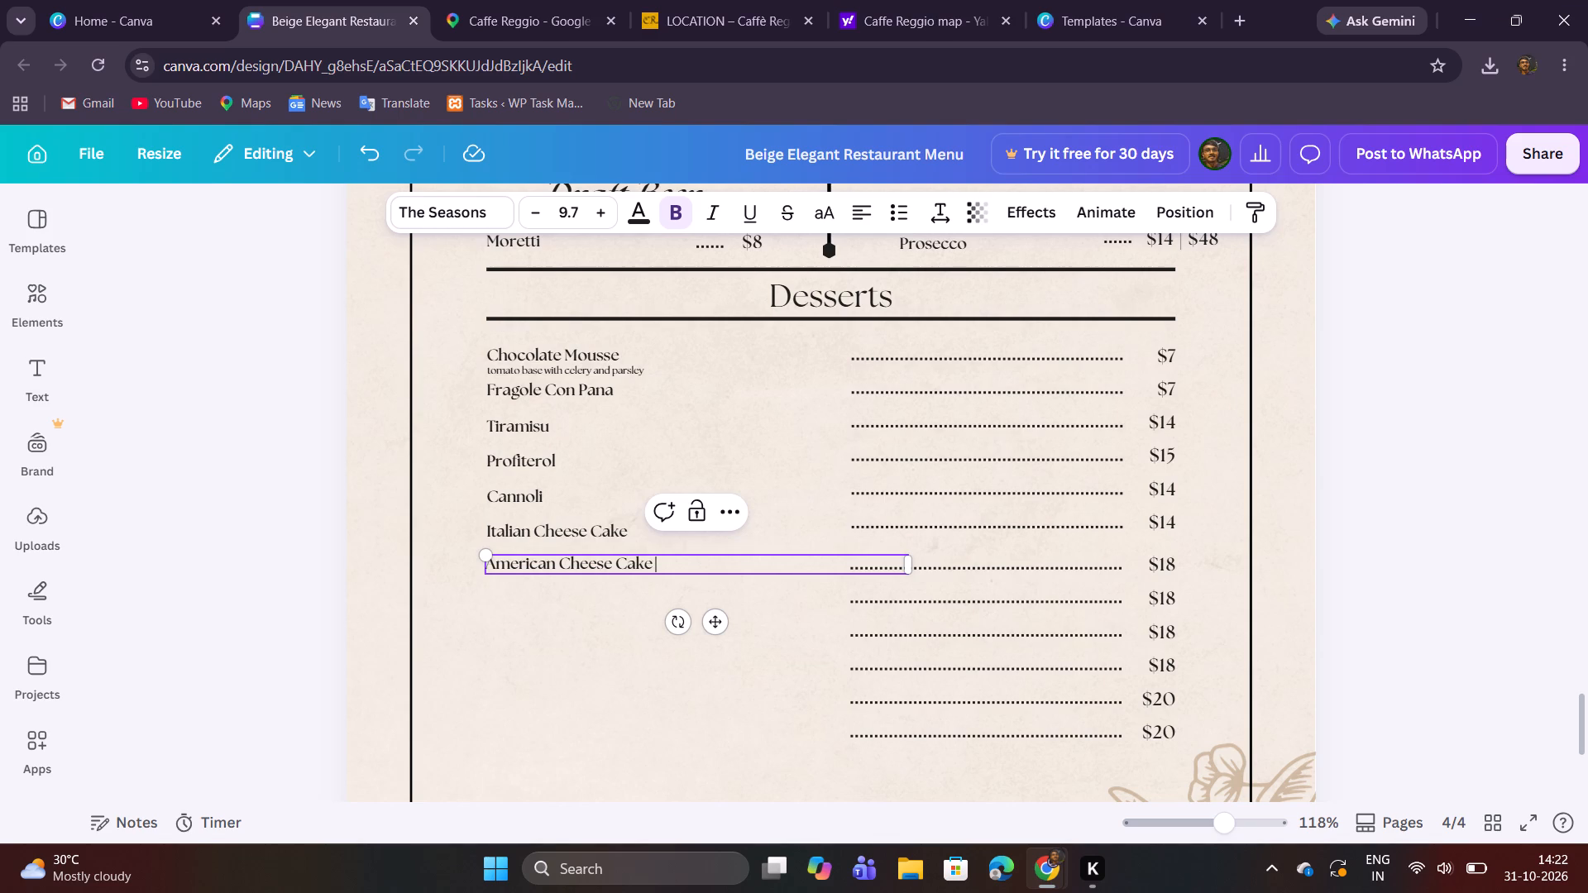
pyautogui.press('Return')
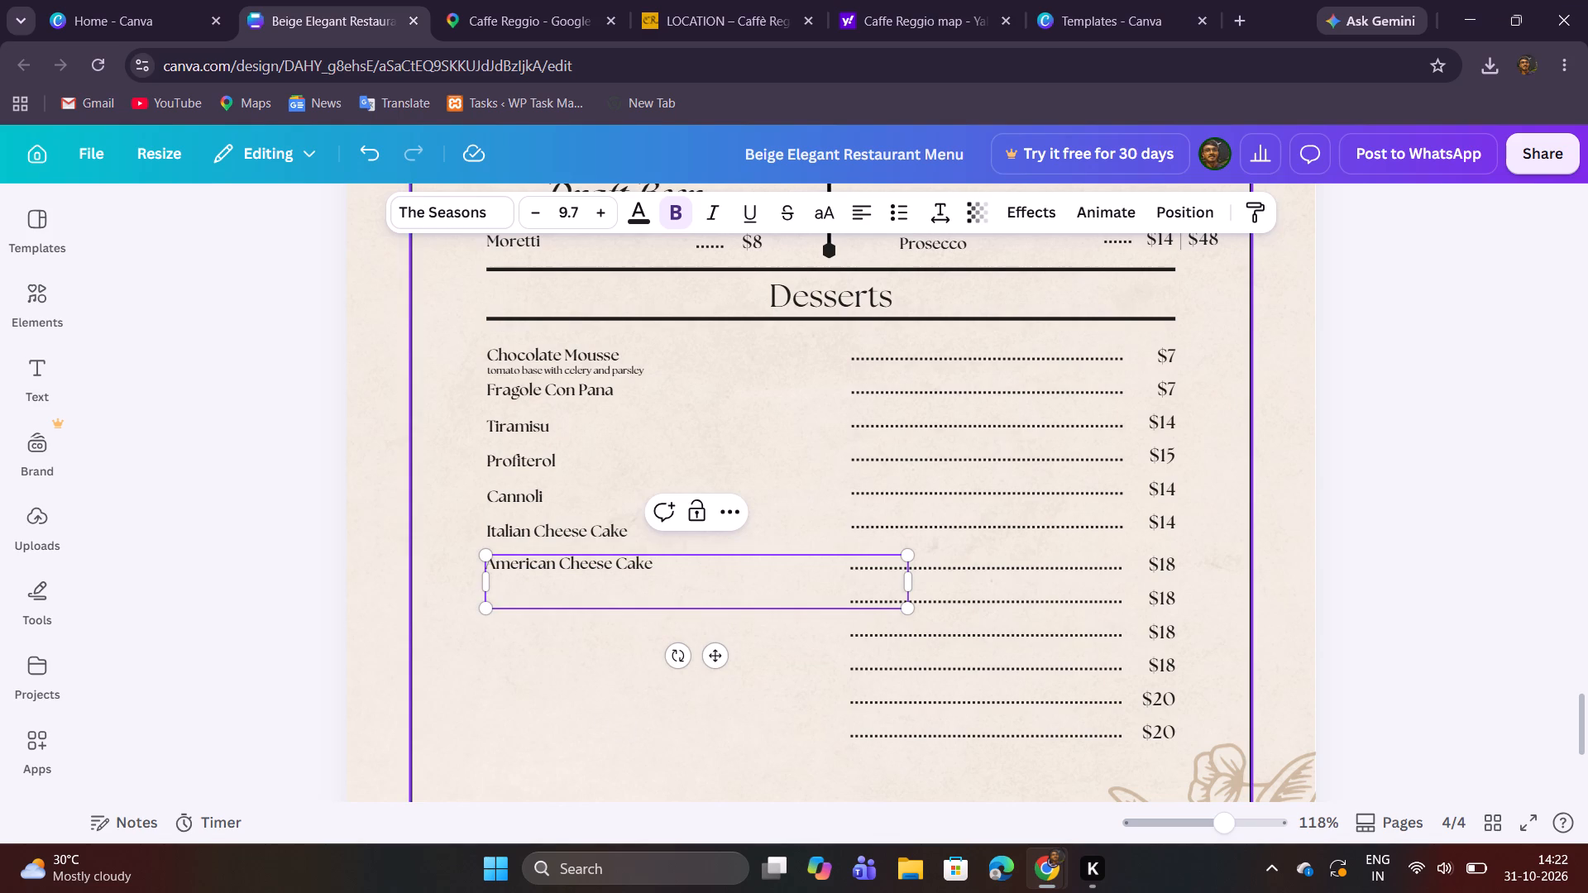
# Check the menu photo's Desserts list again and enter "Apple Cake" on the line below American Cheese Cake.
pyautogui.click(1227, 825)
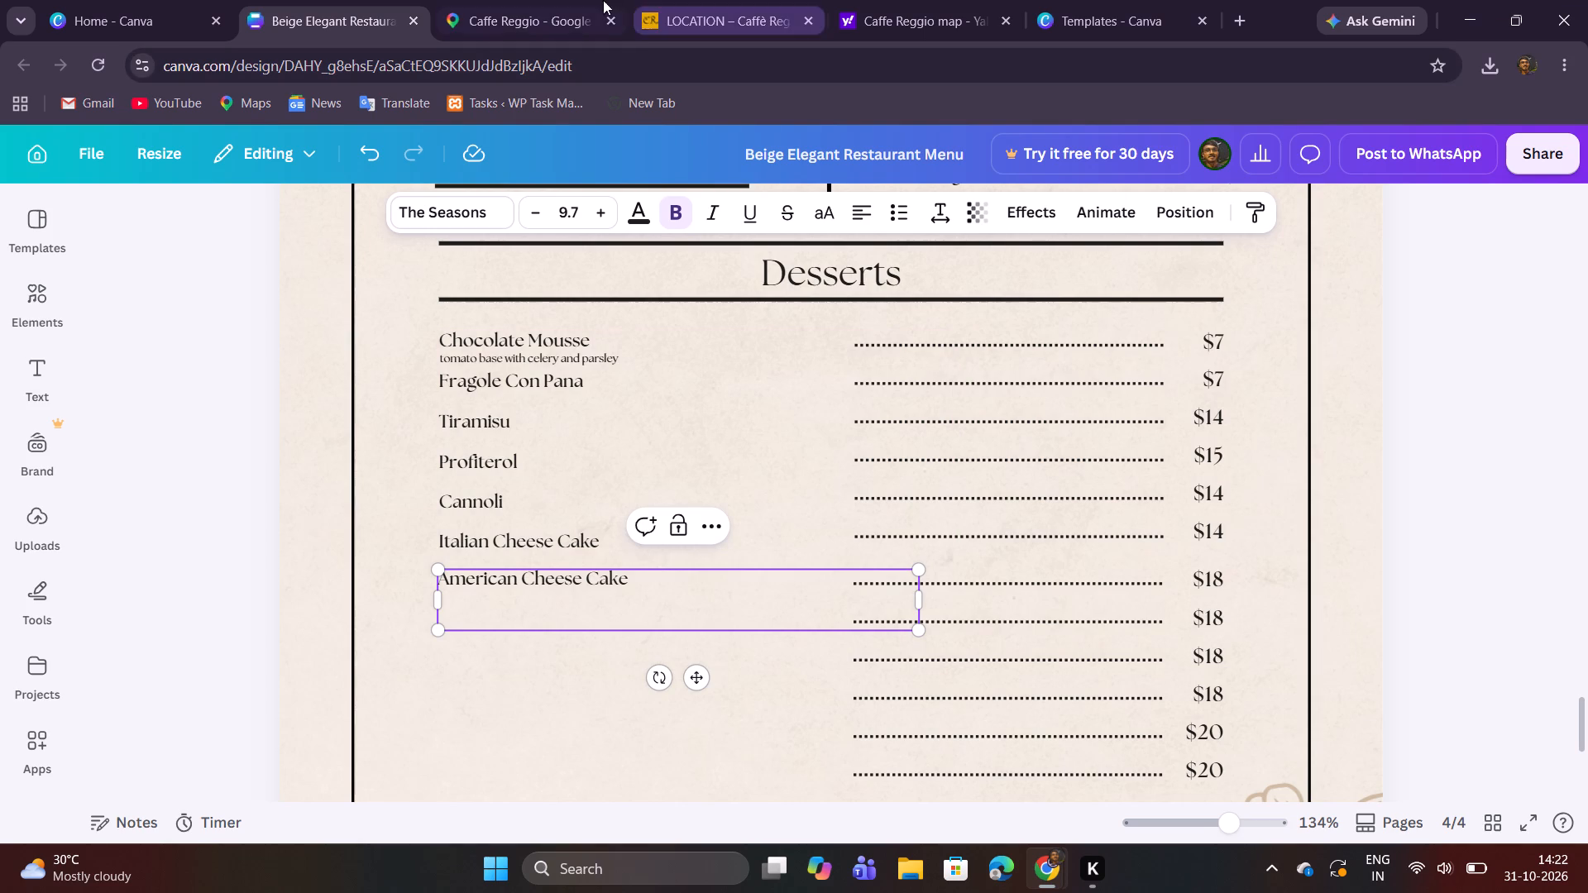
pyautogui.click(542, 0)
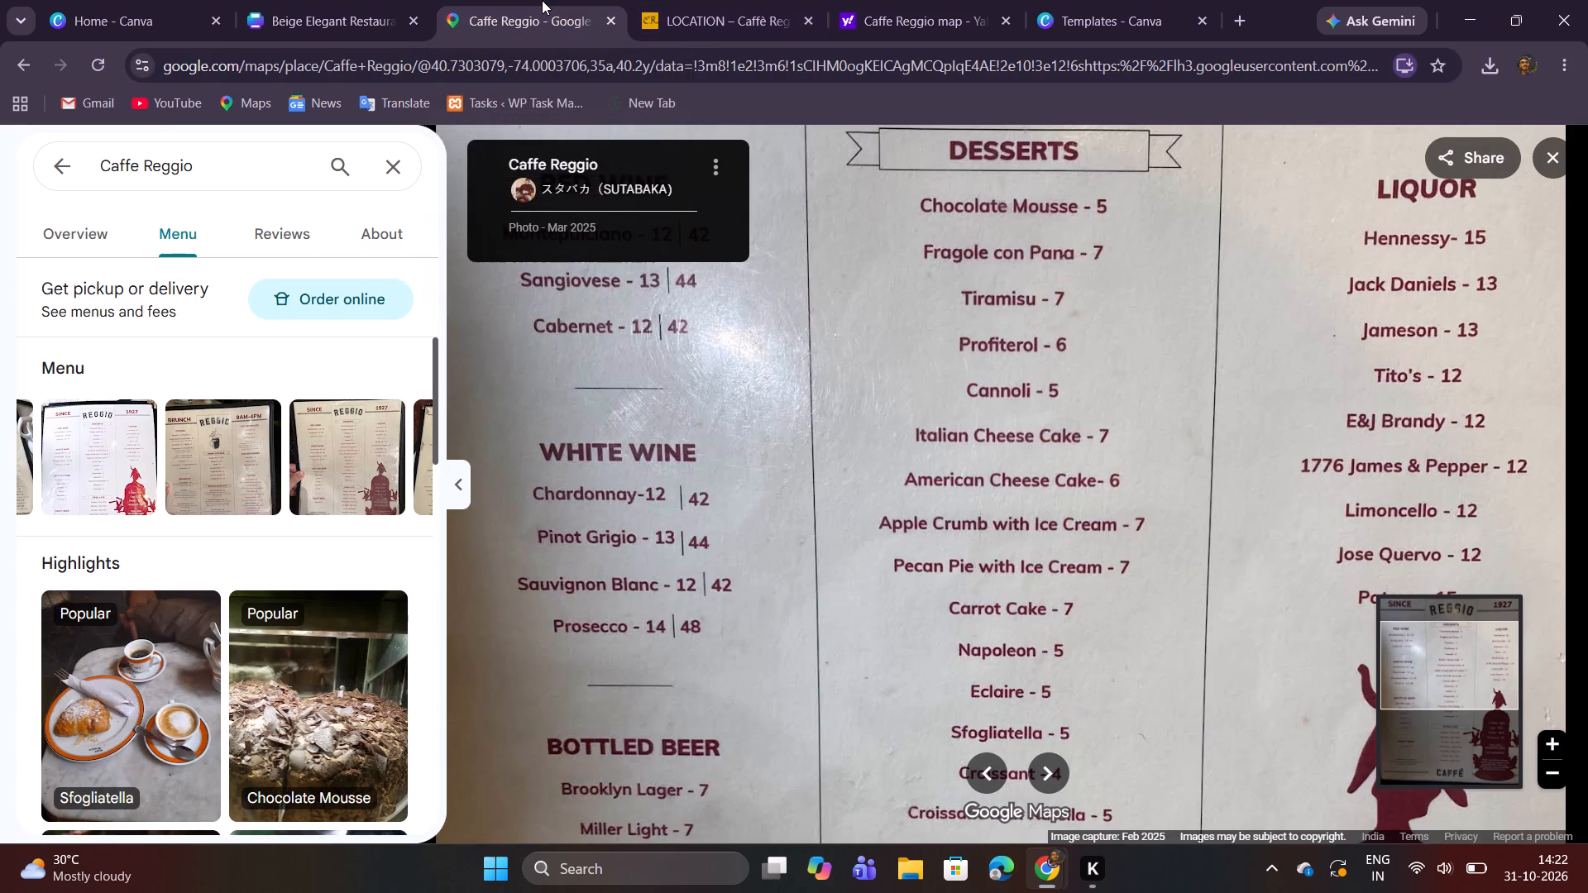
pyautogui.moveTo(903, 394); pyautogui.dragTo(904, 304)
pyautogui.click(364, 0)
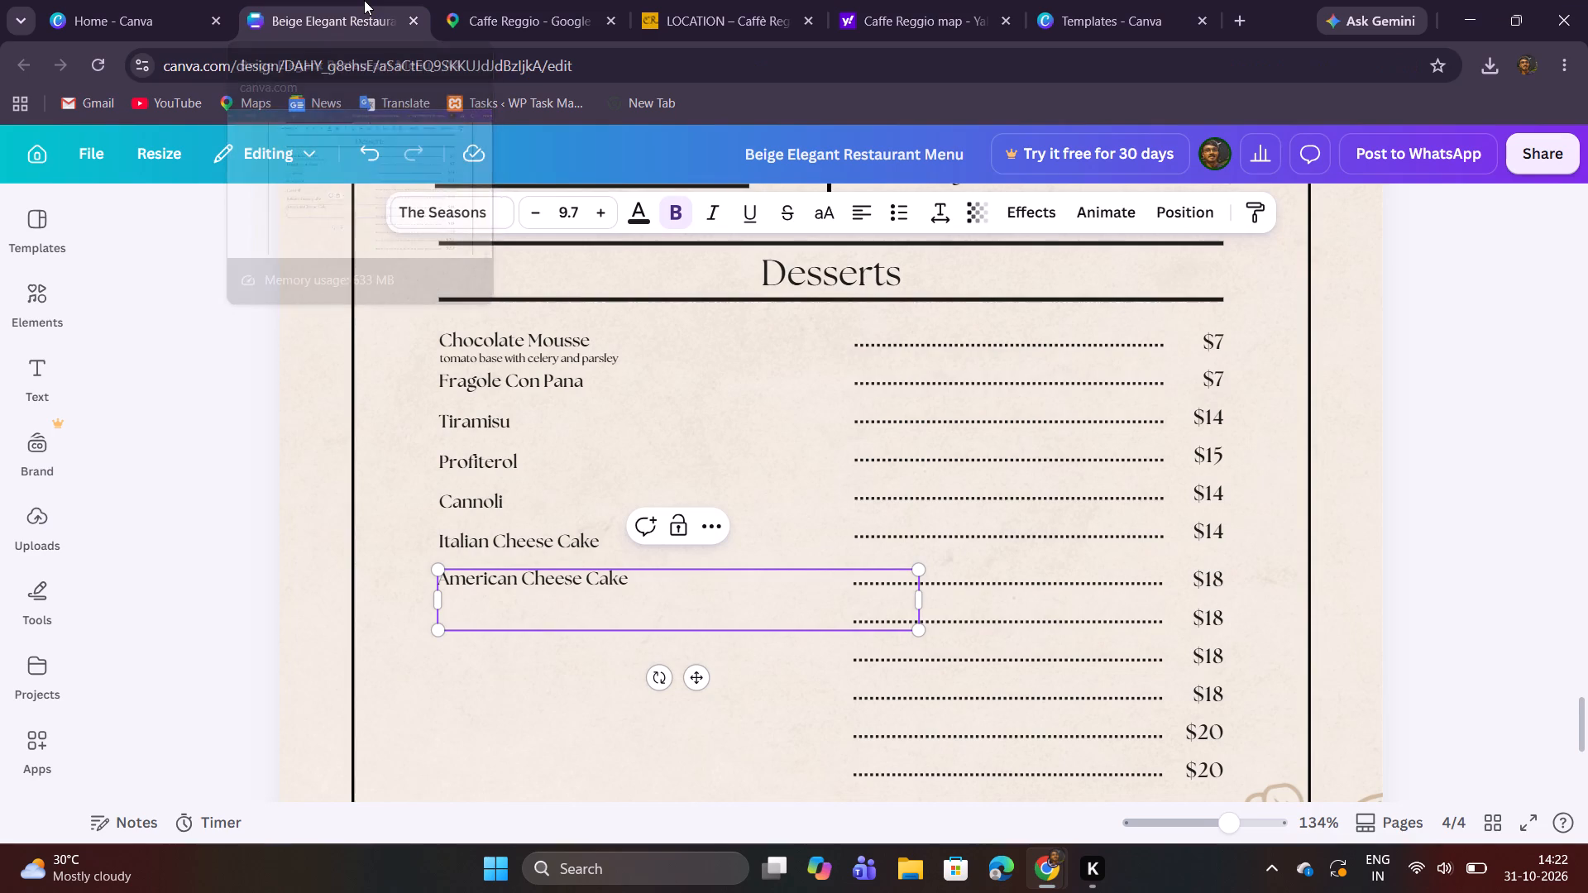
pyautogui.write('Ap')
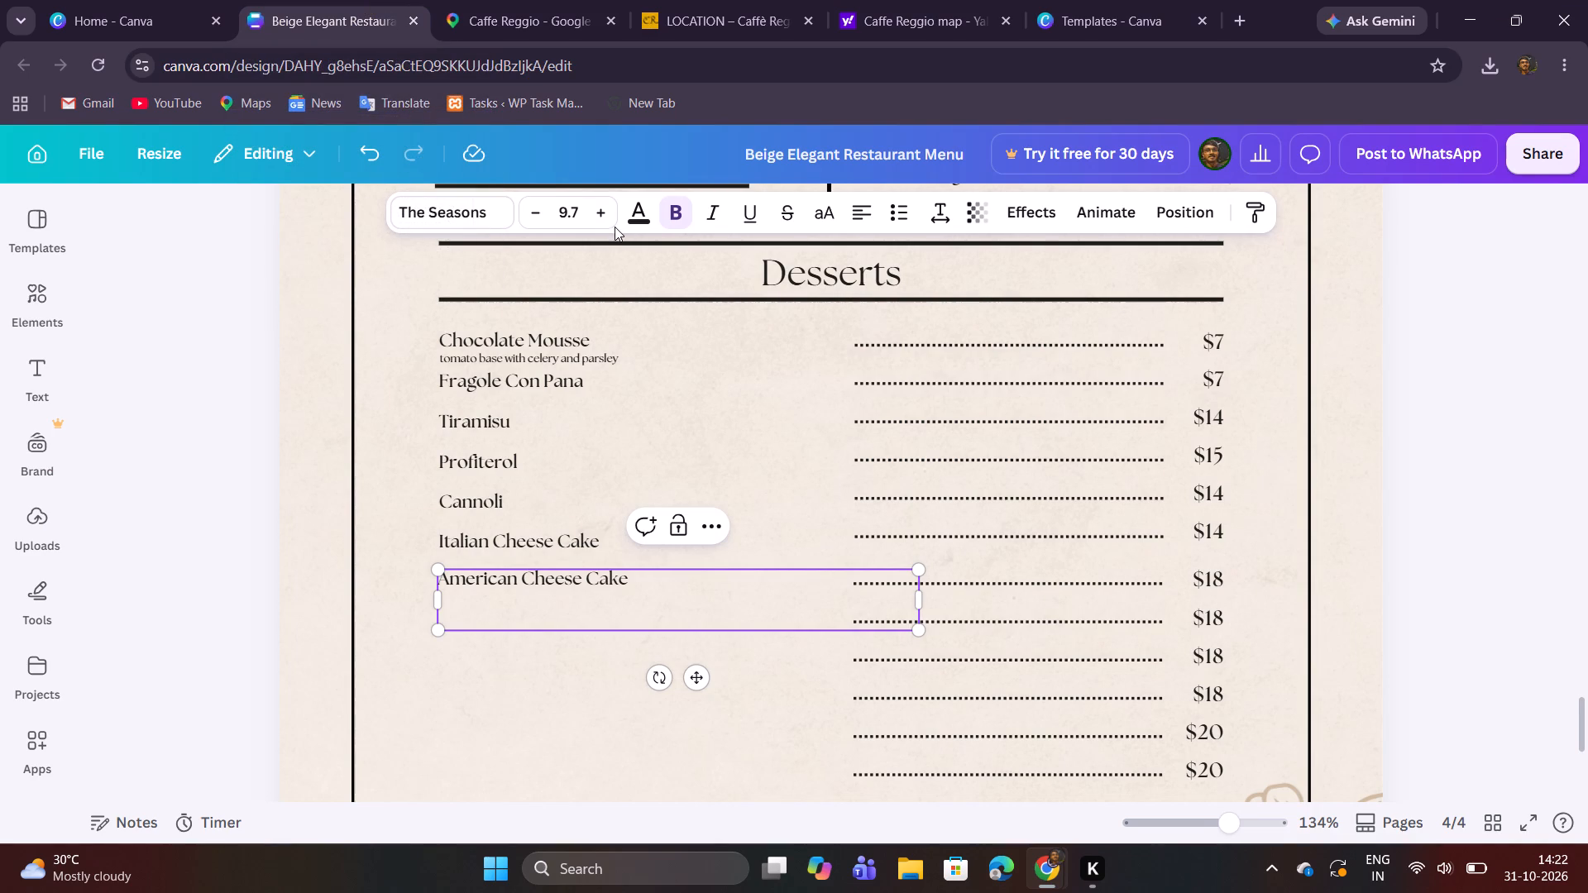
pyautogui.click(583, 611)
pyautogui.doubleClick(580, 608)
pyautogui.click(523, 616)
pyautogui.write('Apll')
pyautogui.press('BackSpace')
pyautogui.press('BackSpace')
pyautogui.press('e')
pyautogui.press('BackSpace')
pyautogui.write('ple')
pyautogui.press('space')
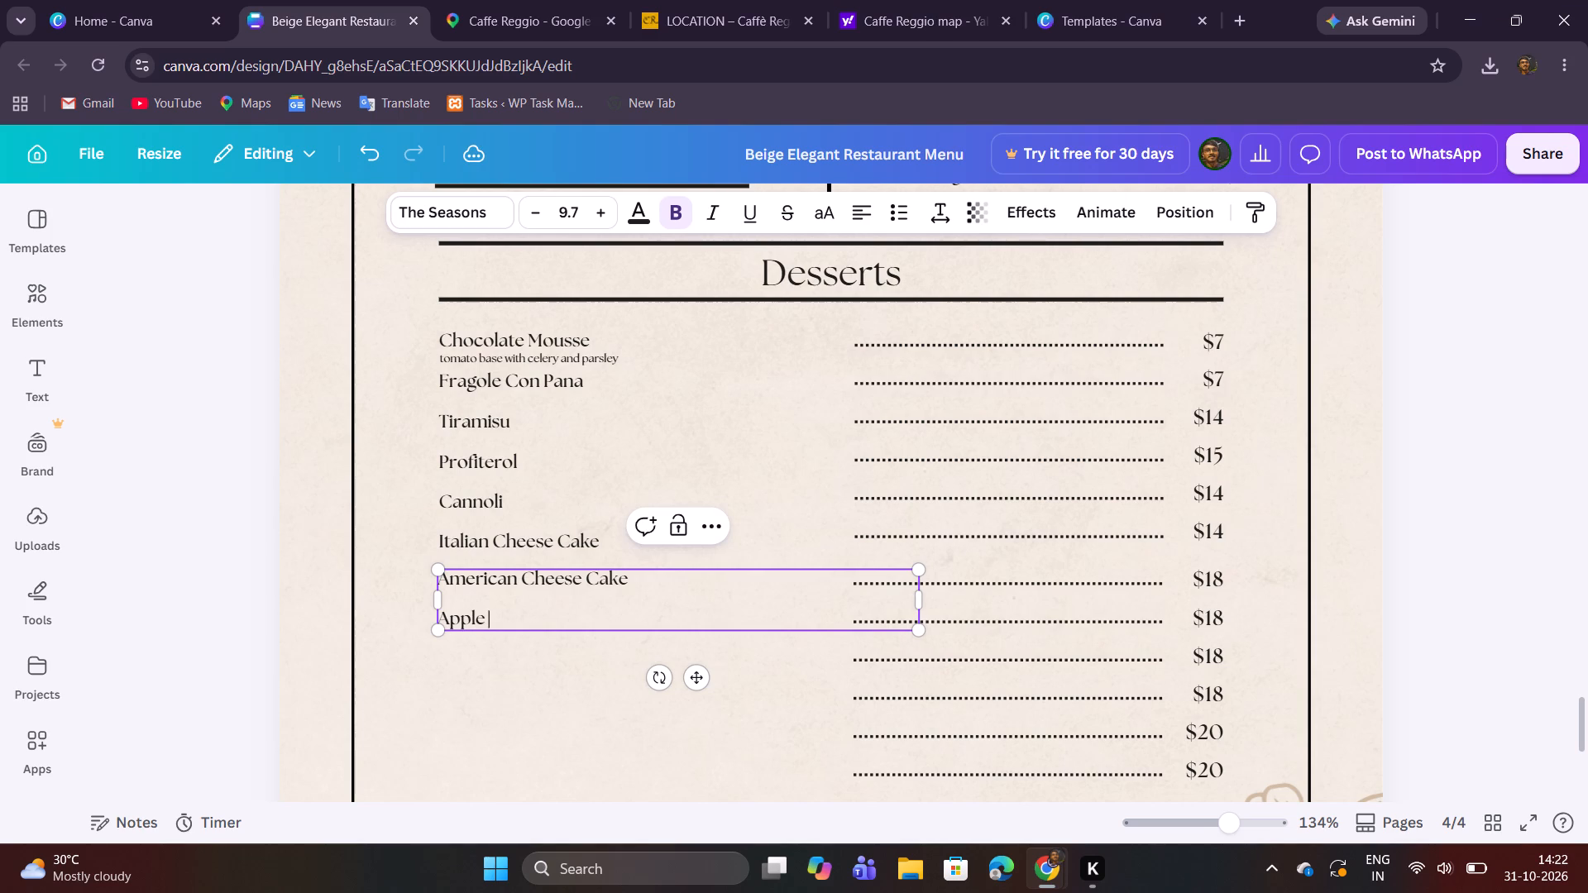
pyautogui.write('Cake')
pyautogui.press('space')
# Check the Desserts list in the Google Maps menu photo and change "Apple Cake" to "Apple Crumb with Ice Cream", followed by a new line.
pyautogui.click(506, 4)
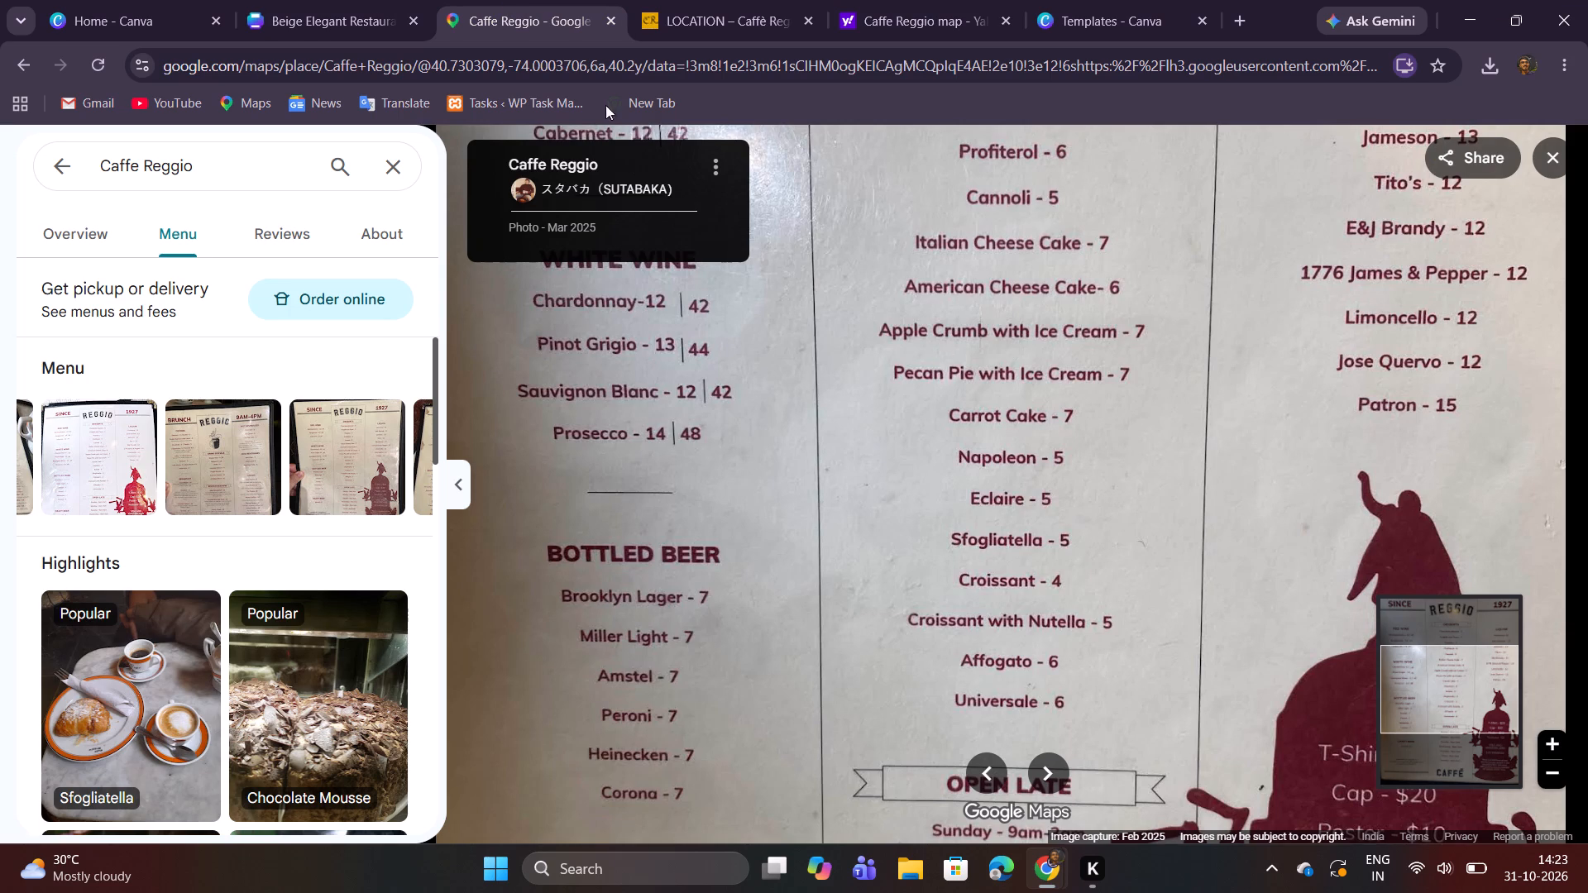
pyautogui.click(288, 0)
pyautogui.press('BackSpace')
pyautogui.press('BackSpace')
pyautogui.press('BackSpace')
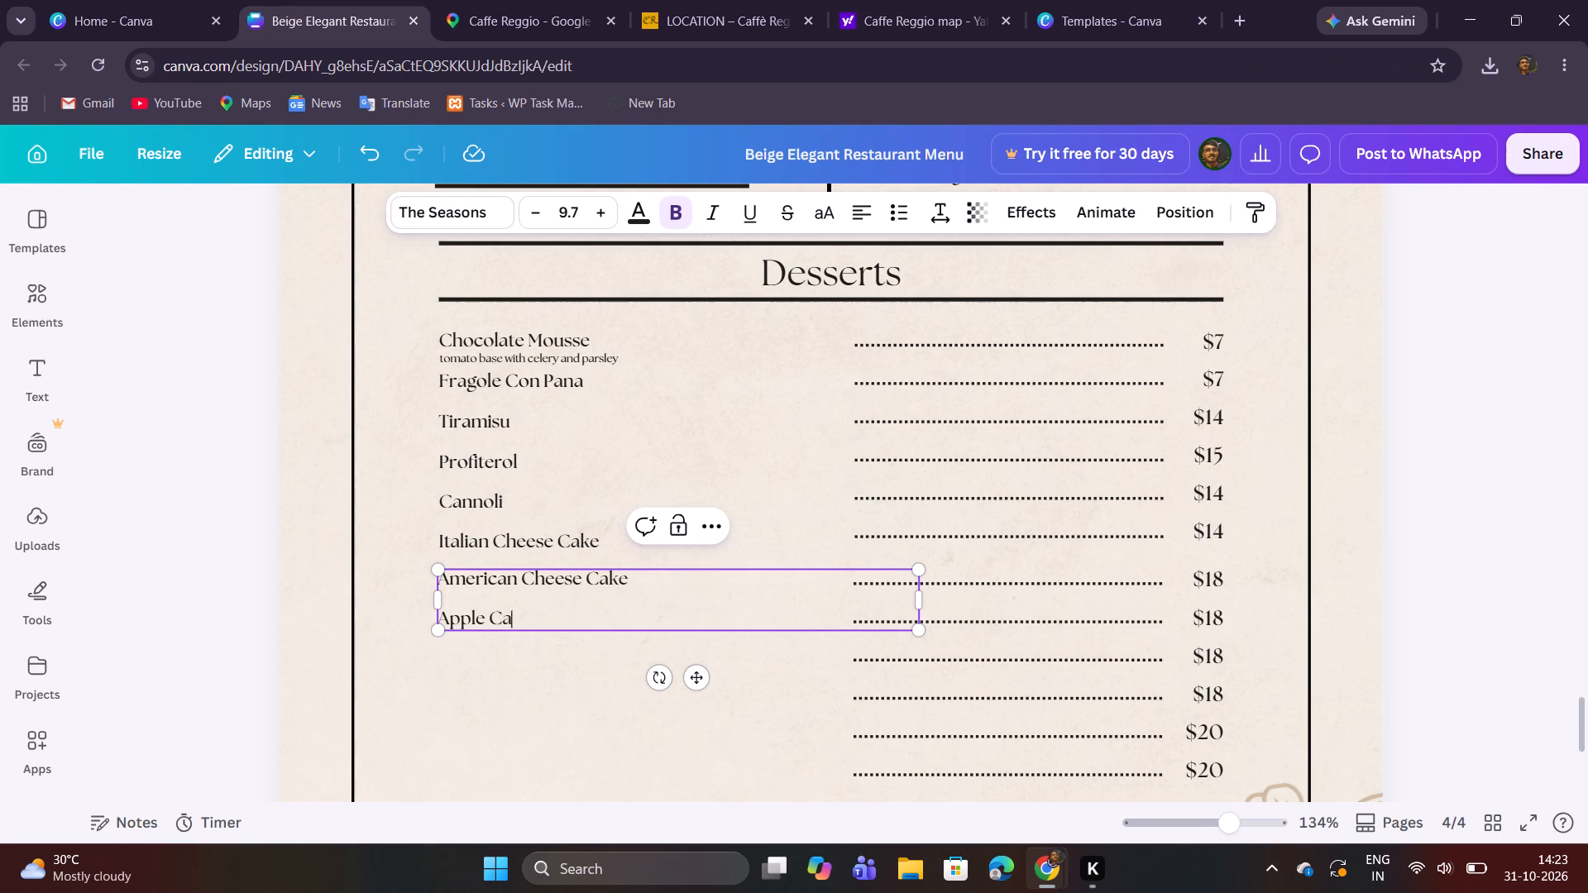
pyautogui.press('BackSpace')
pyautogui.write('ru')
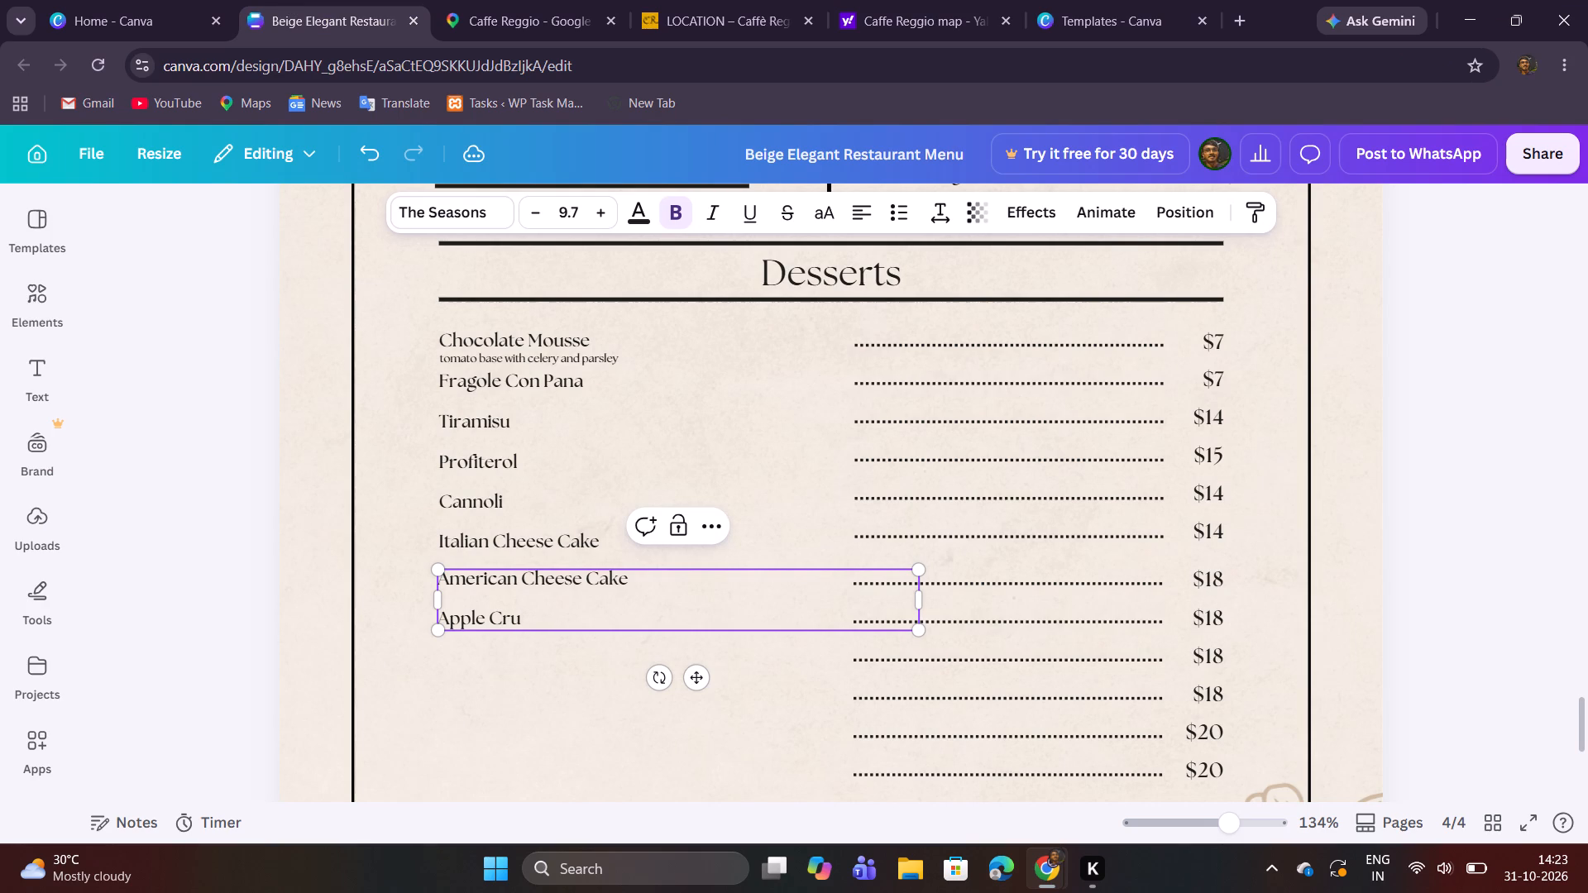
pyautogui.write('mb with')
pyautogui.press('space')
pyautogui.write('Ice Creame')
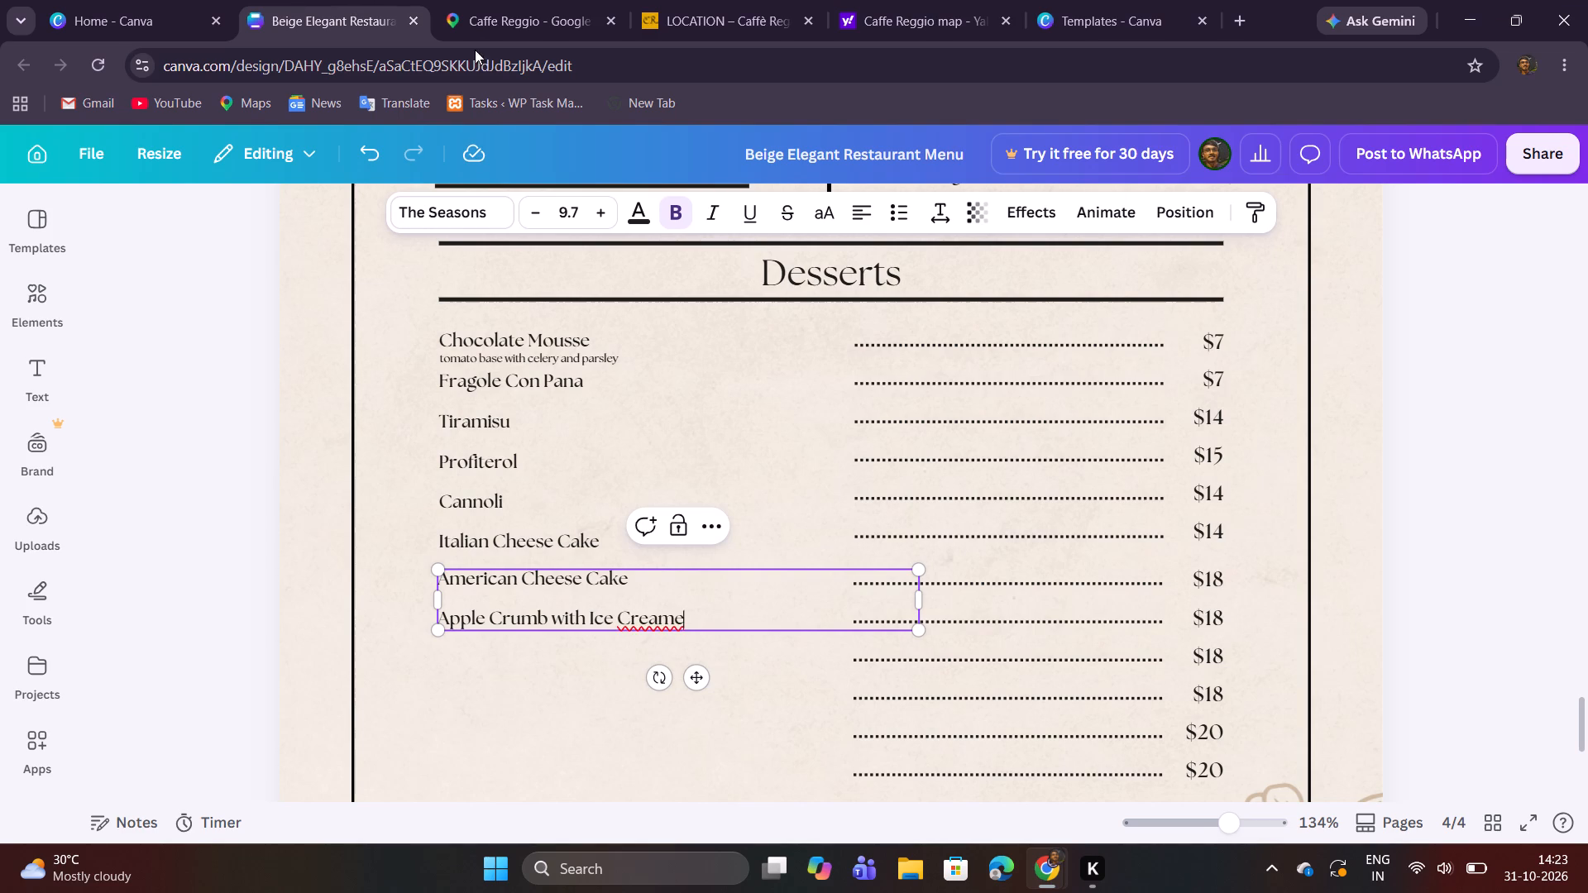
pyautogui.click(466, 0)
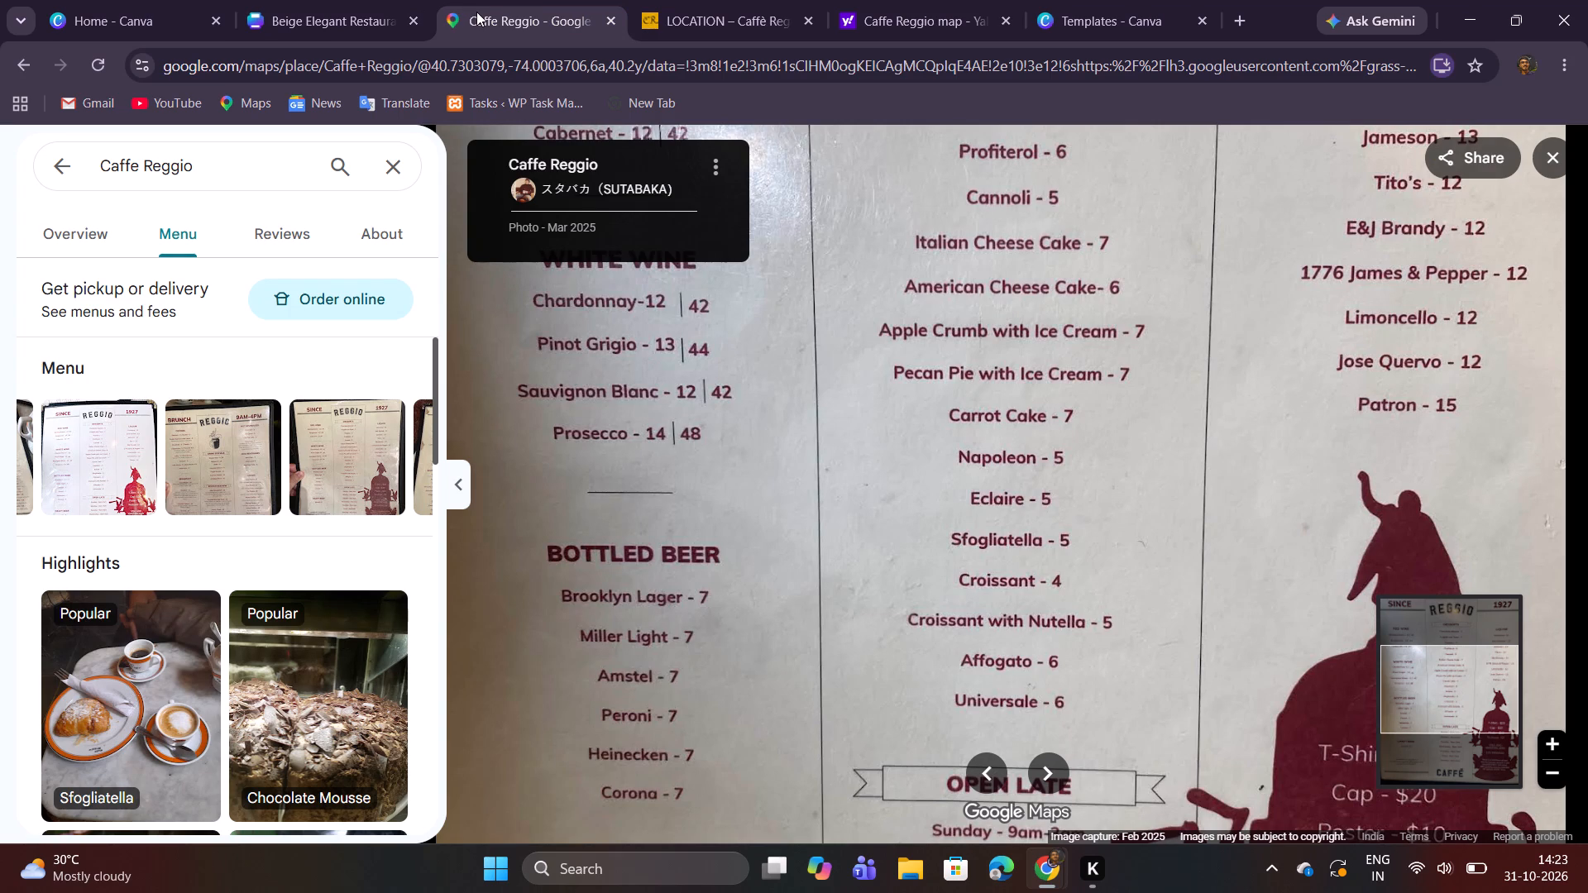
pyautogui.click(338, 0)
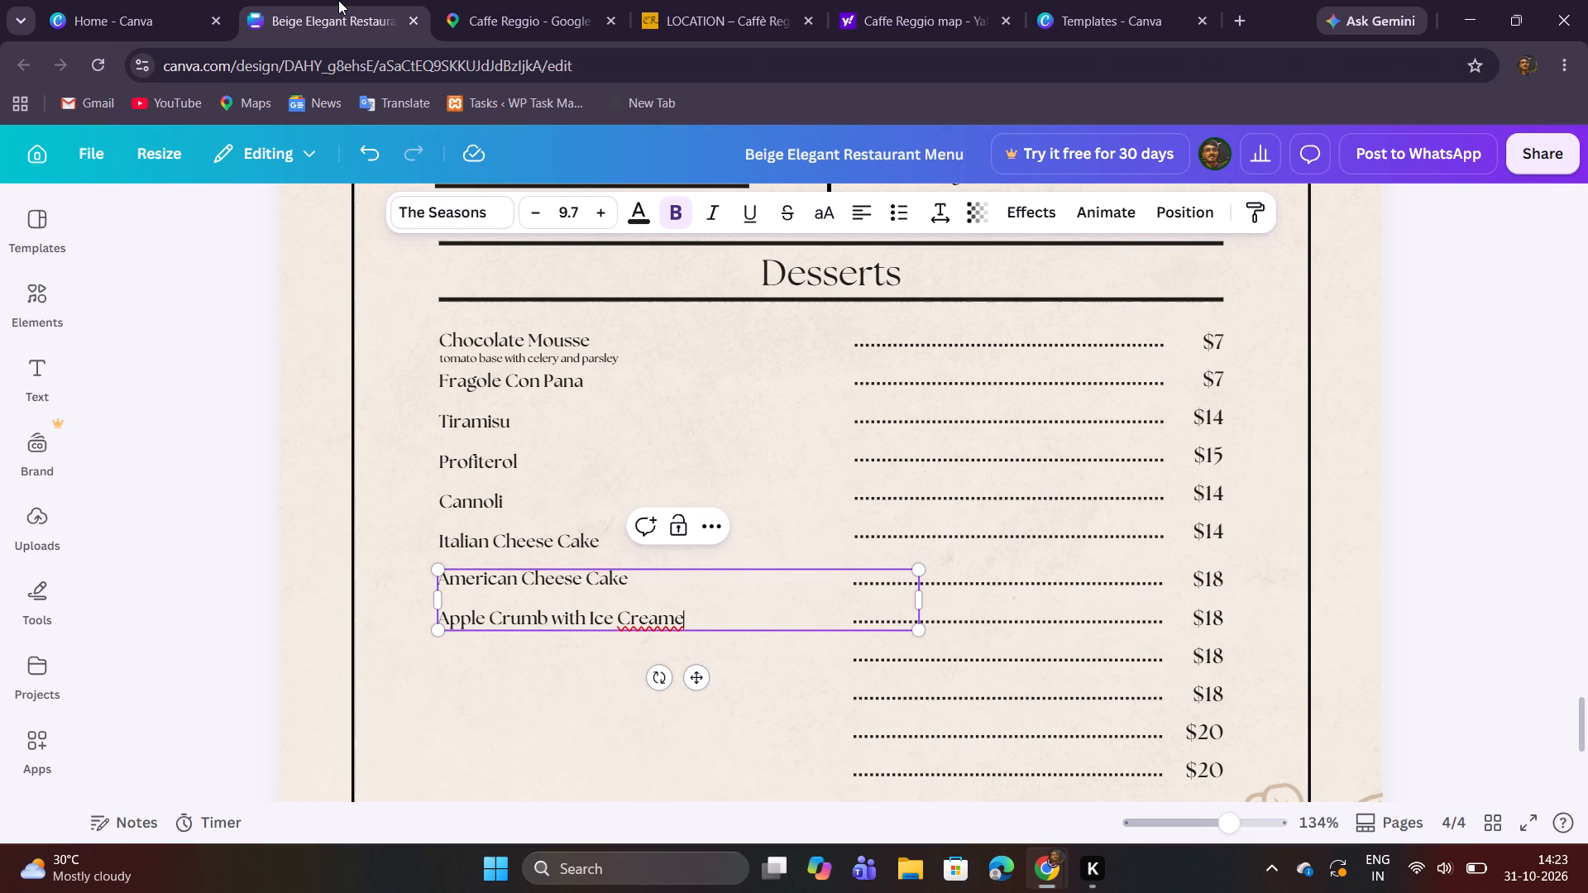
pyautogui.press('BackSpace')
pyautogui.press('Return')
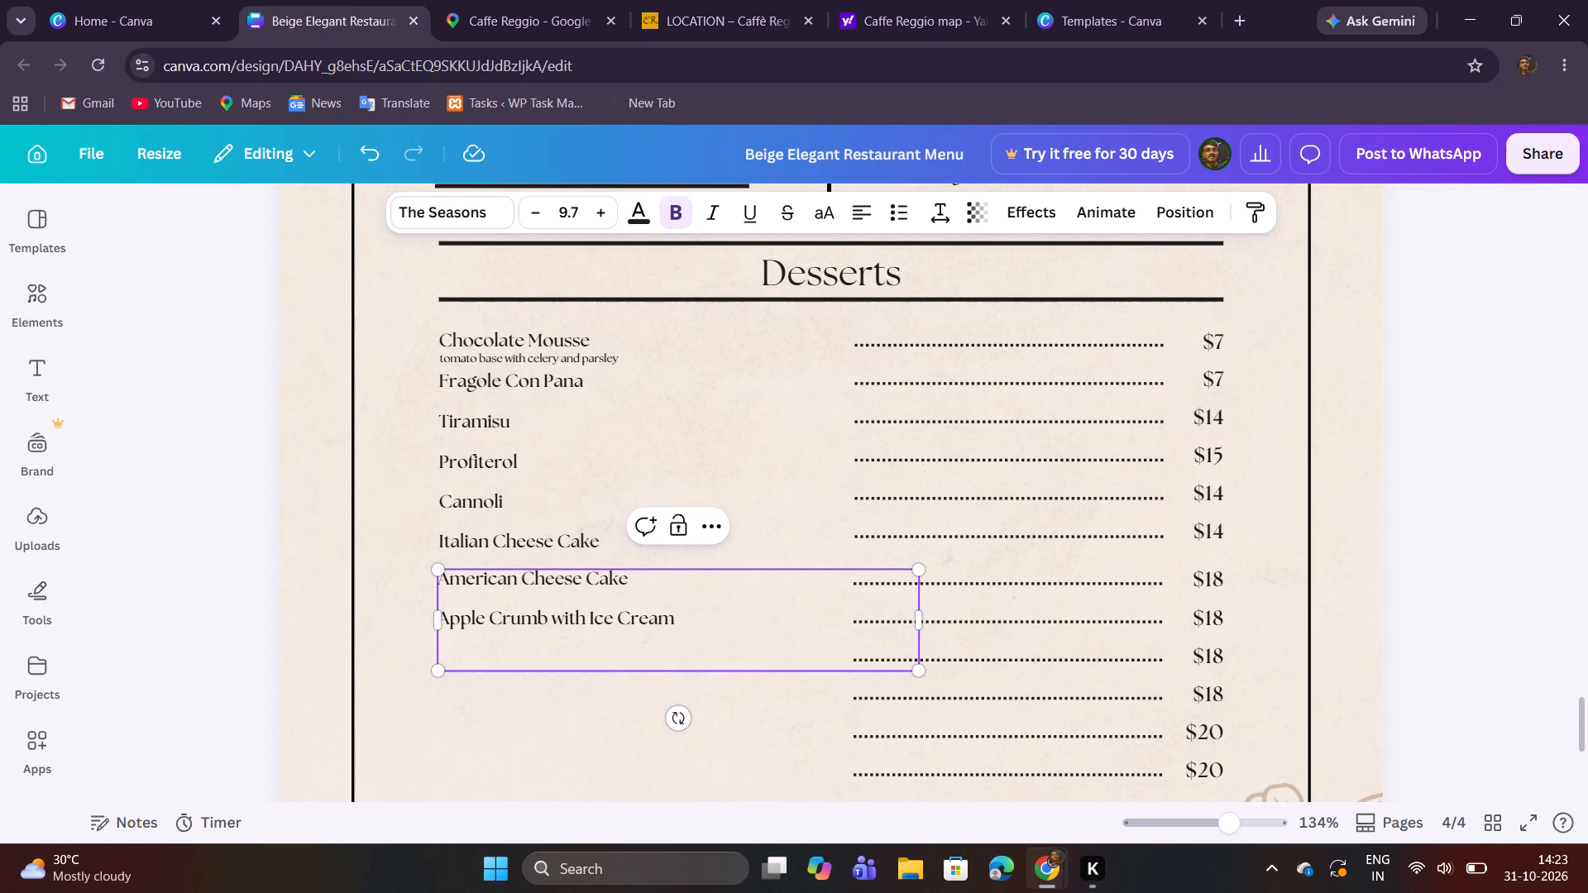
# Consult the menu photo's Desserts list and enter "Peccan Pie with Ice Cream" on the line below Apple Crumb with Ice Cream.
pyautogui.click(512, 10)
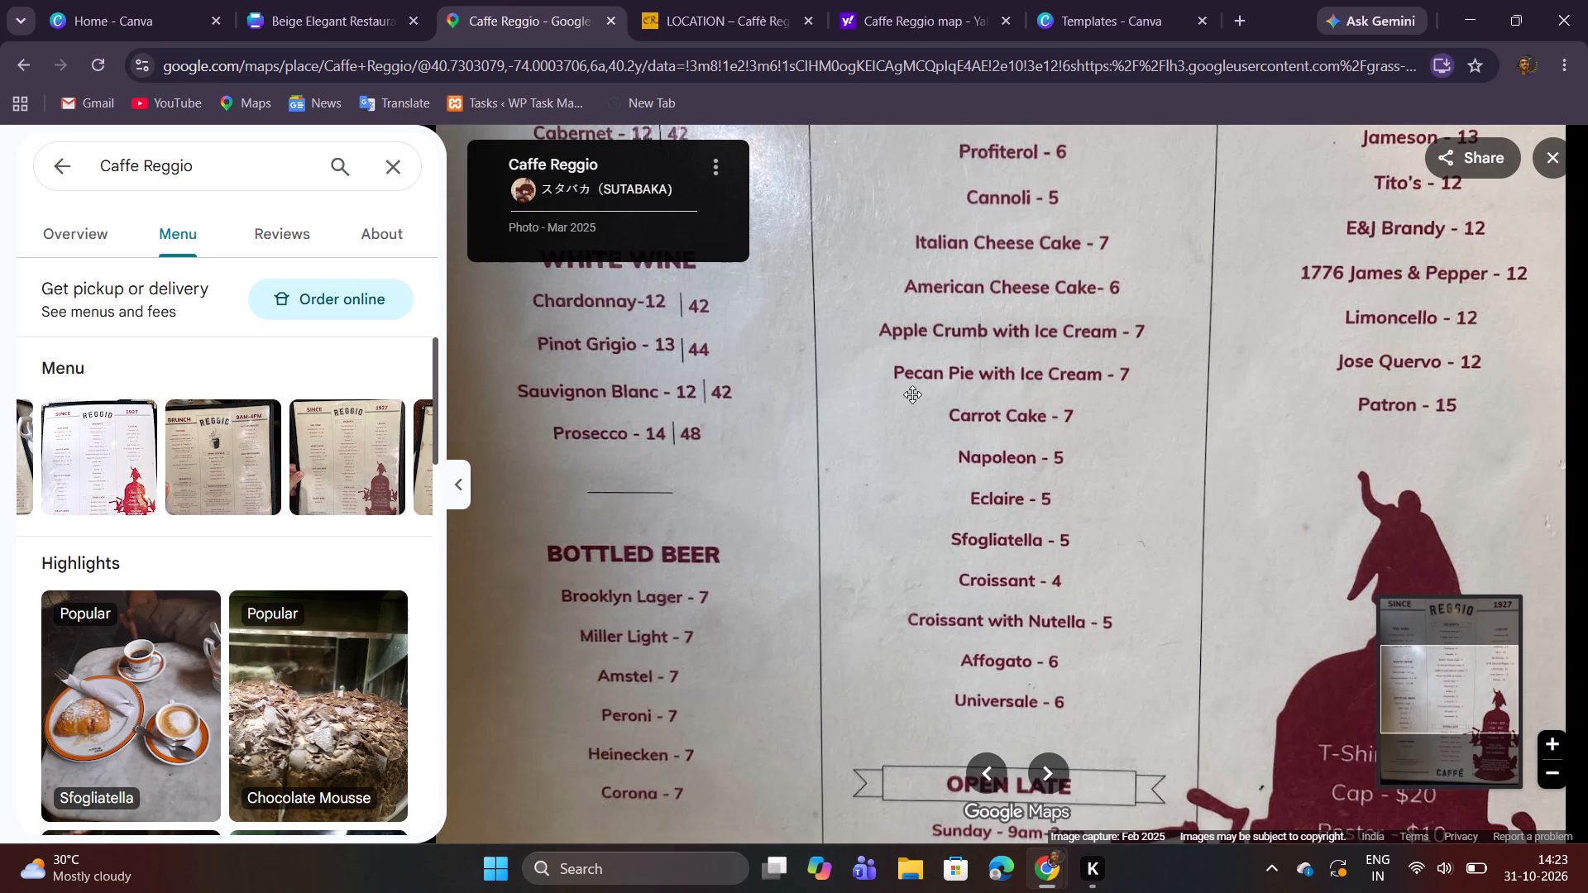
pyautogui.click(341, 0)
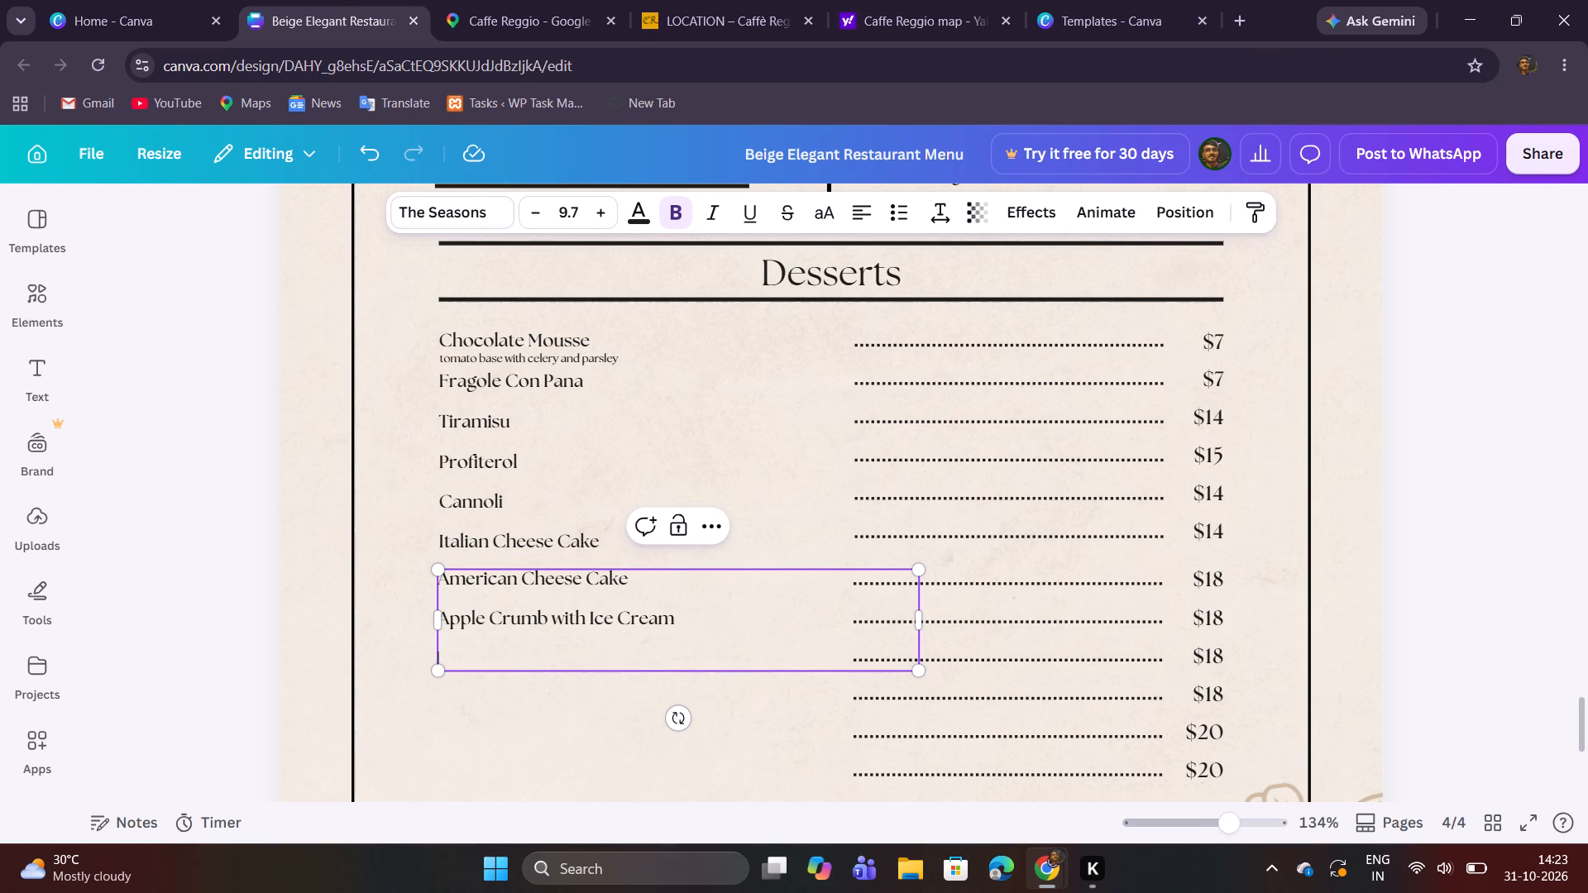
pyautogui.hotkey('shift', 'p')
pyautogui.press('BackSpace')
pyautogui.hotkey('shift', 'p')
pyautogui.write('eccan Pie wi')
pyautogui.write('th')
pyautogui.press('space')
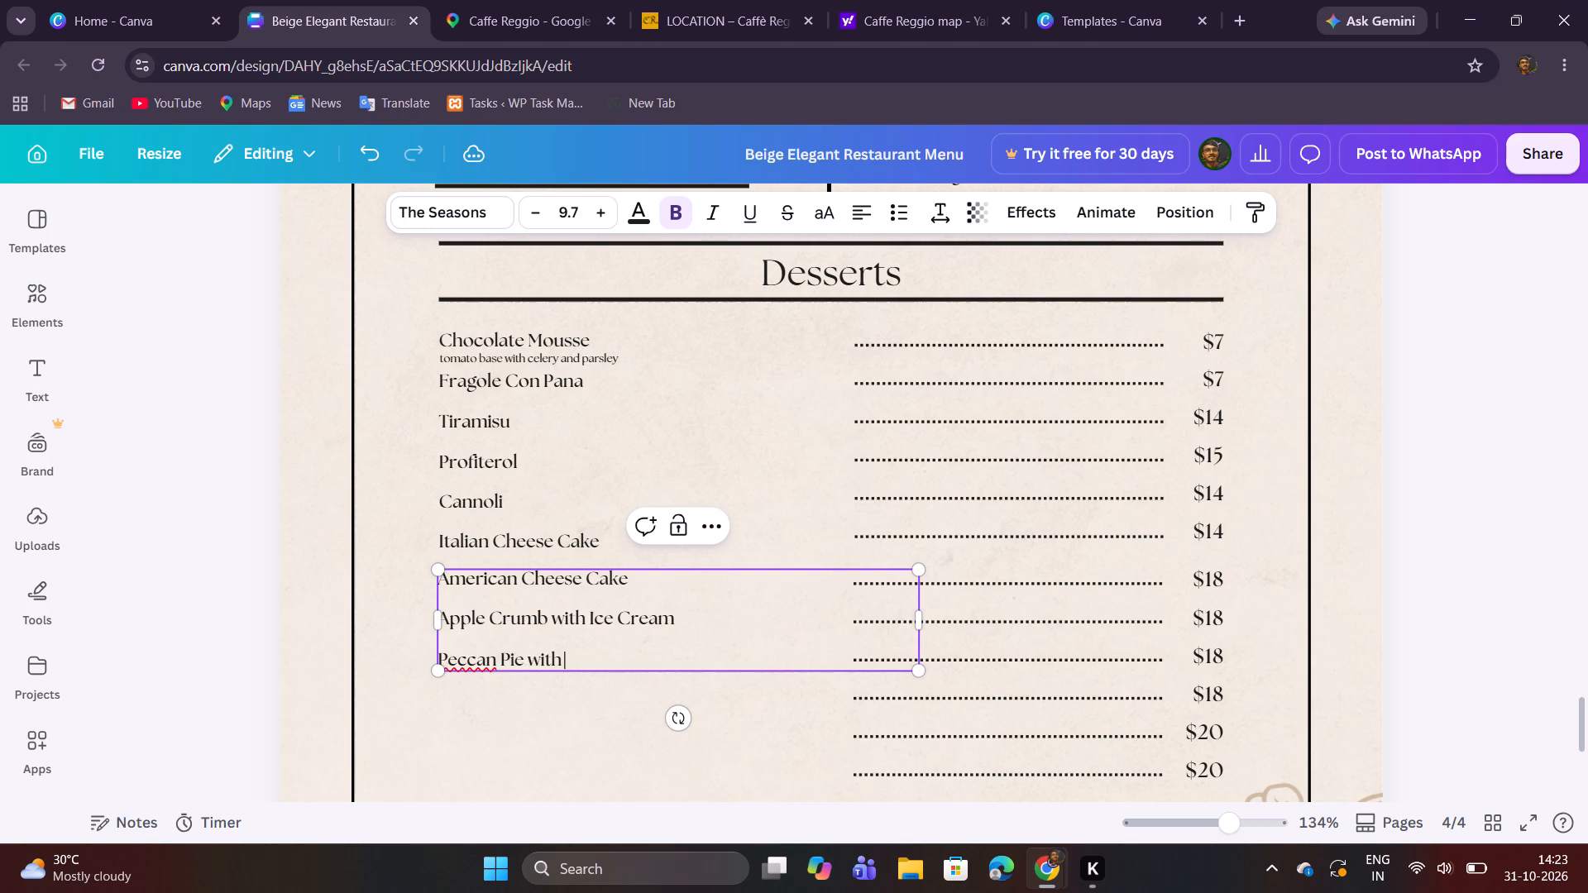
pyautogui.hotkey('shift', 'i')
pyautogui.write('ce Cream')
# Check the pie's spelling in the menu photo, correct its first word to "Pecan", and add a new line below it.
pyautogui.click(540, 25)
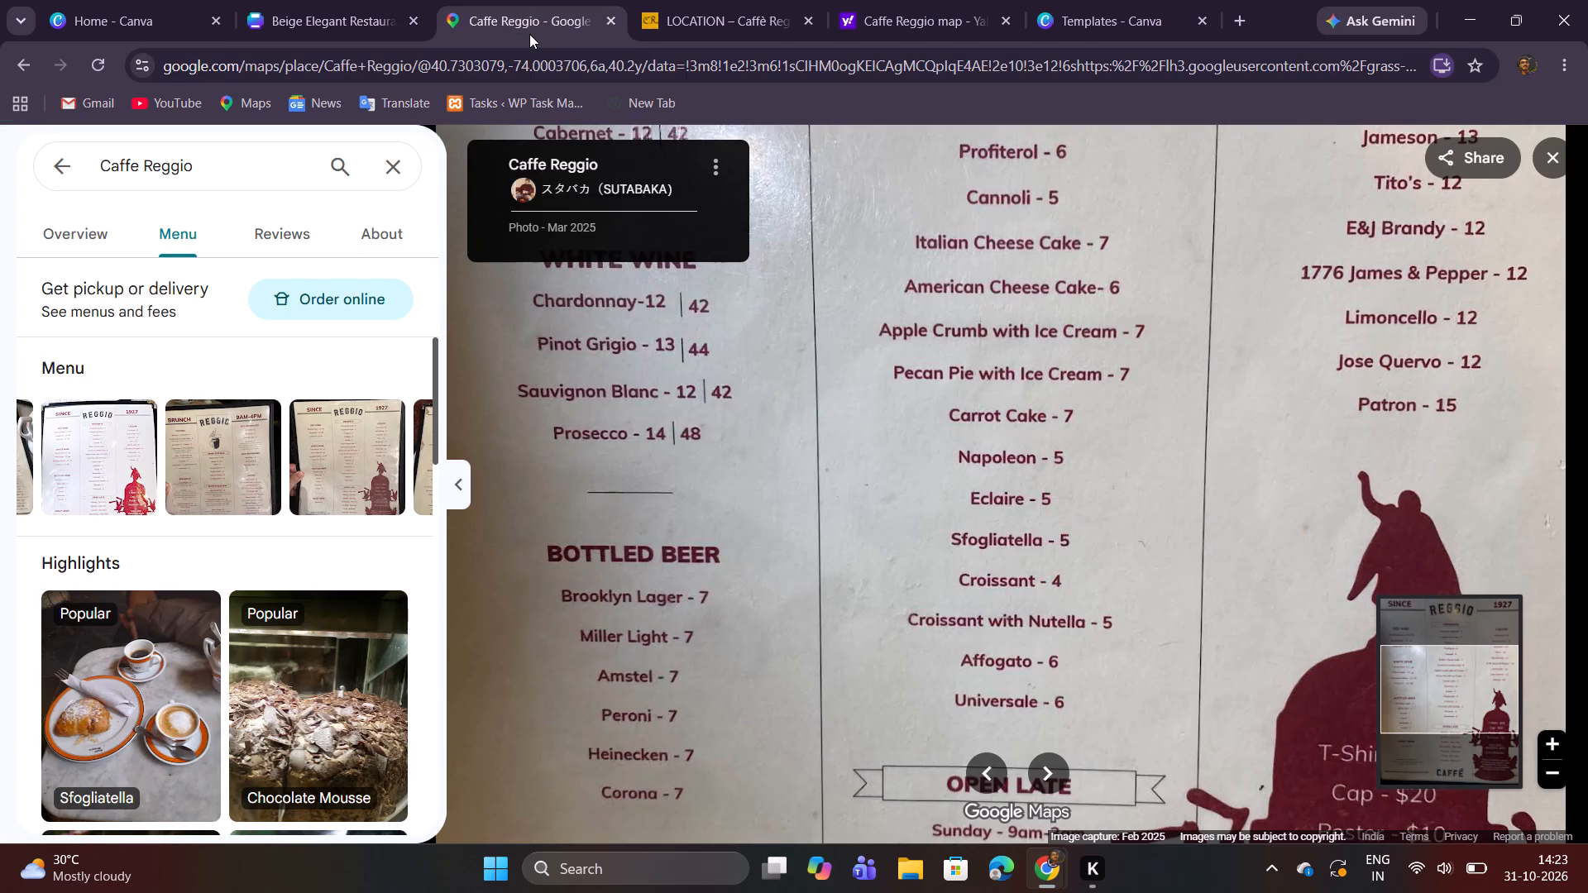
pyautogui.click(364, 0)
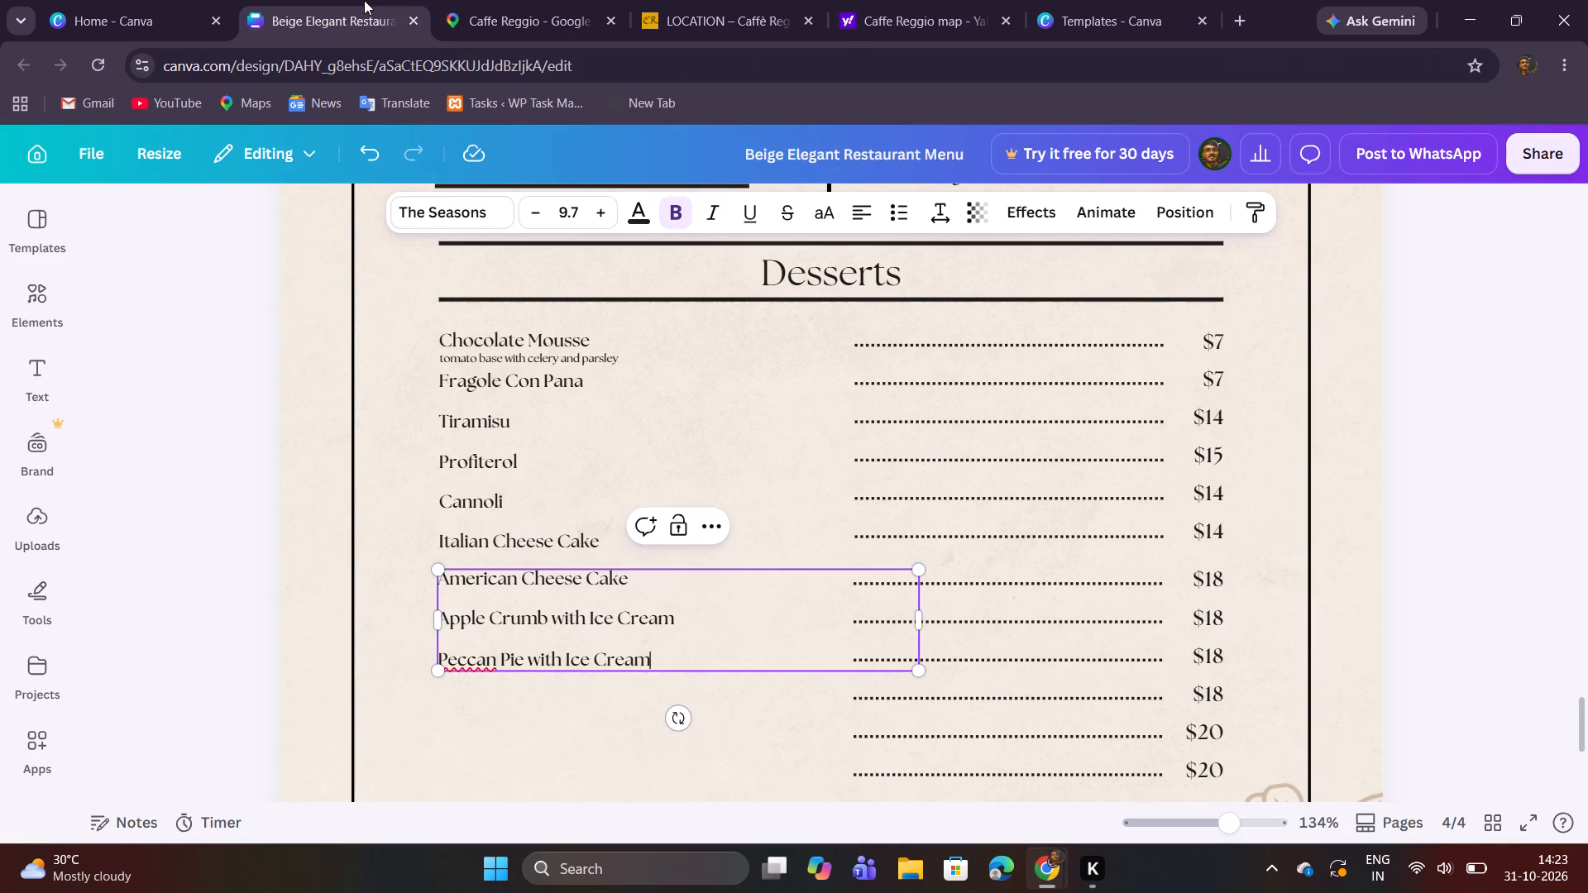
pyautogui.click(476, 661)
pyautogui.press('\\')
pyautogui.press('BackSpace')
pyautogui.press('BackSpace')
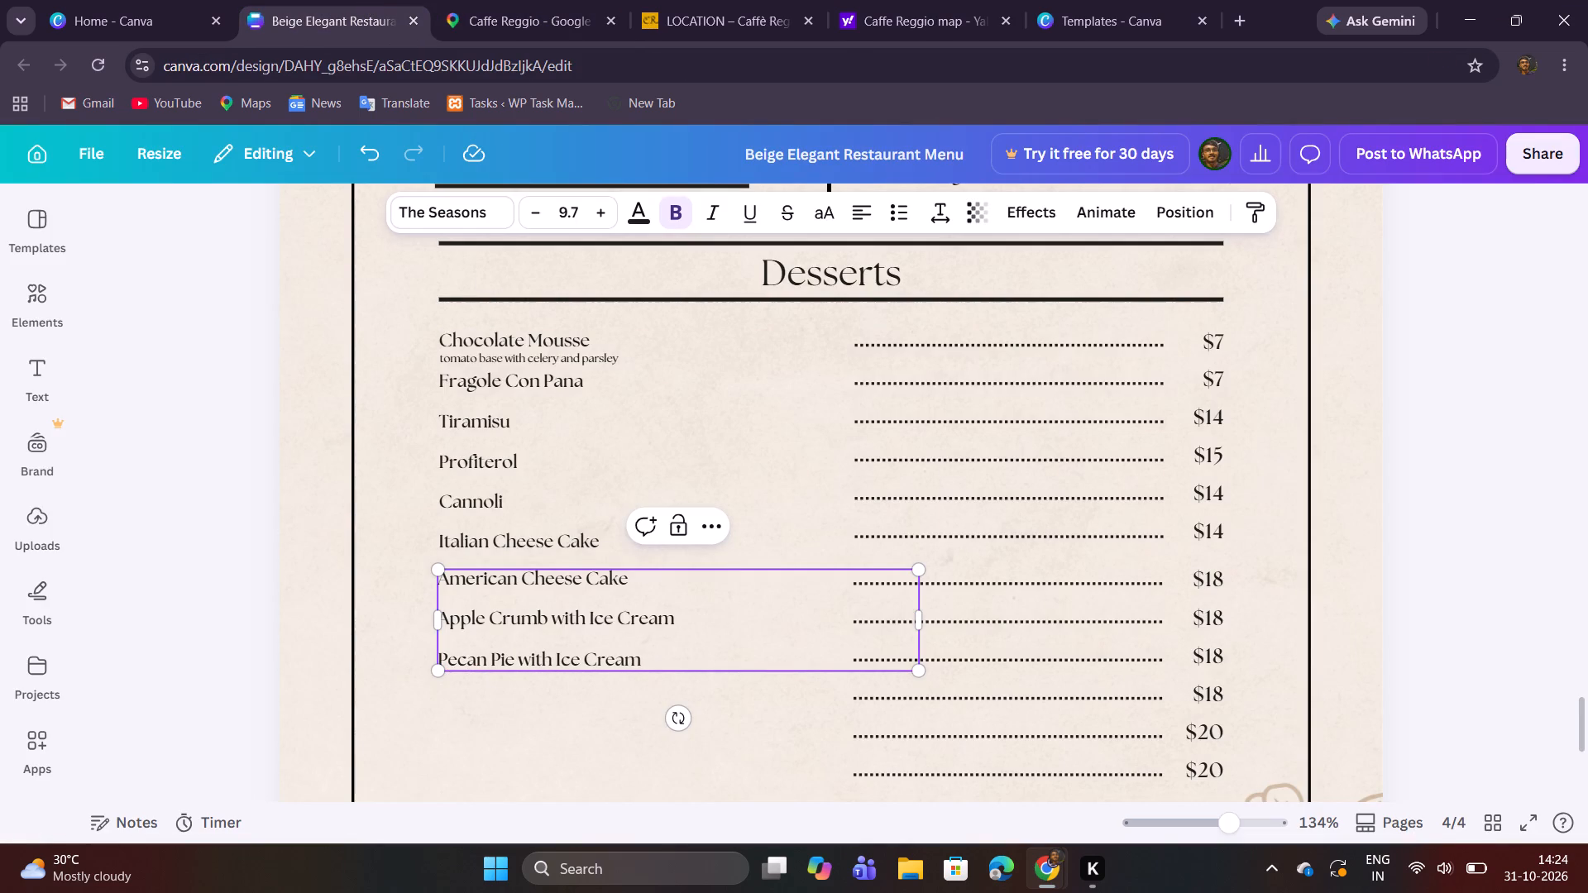
pyautogui.click(662, 666)
pyautogui.press('Return')
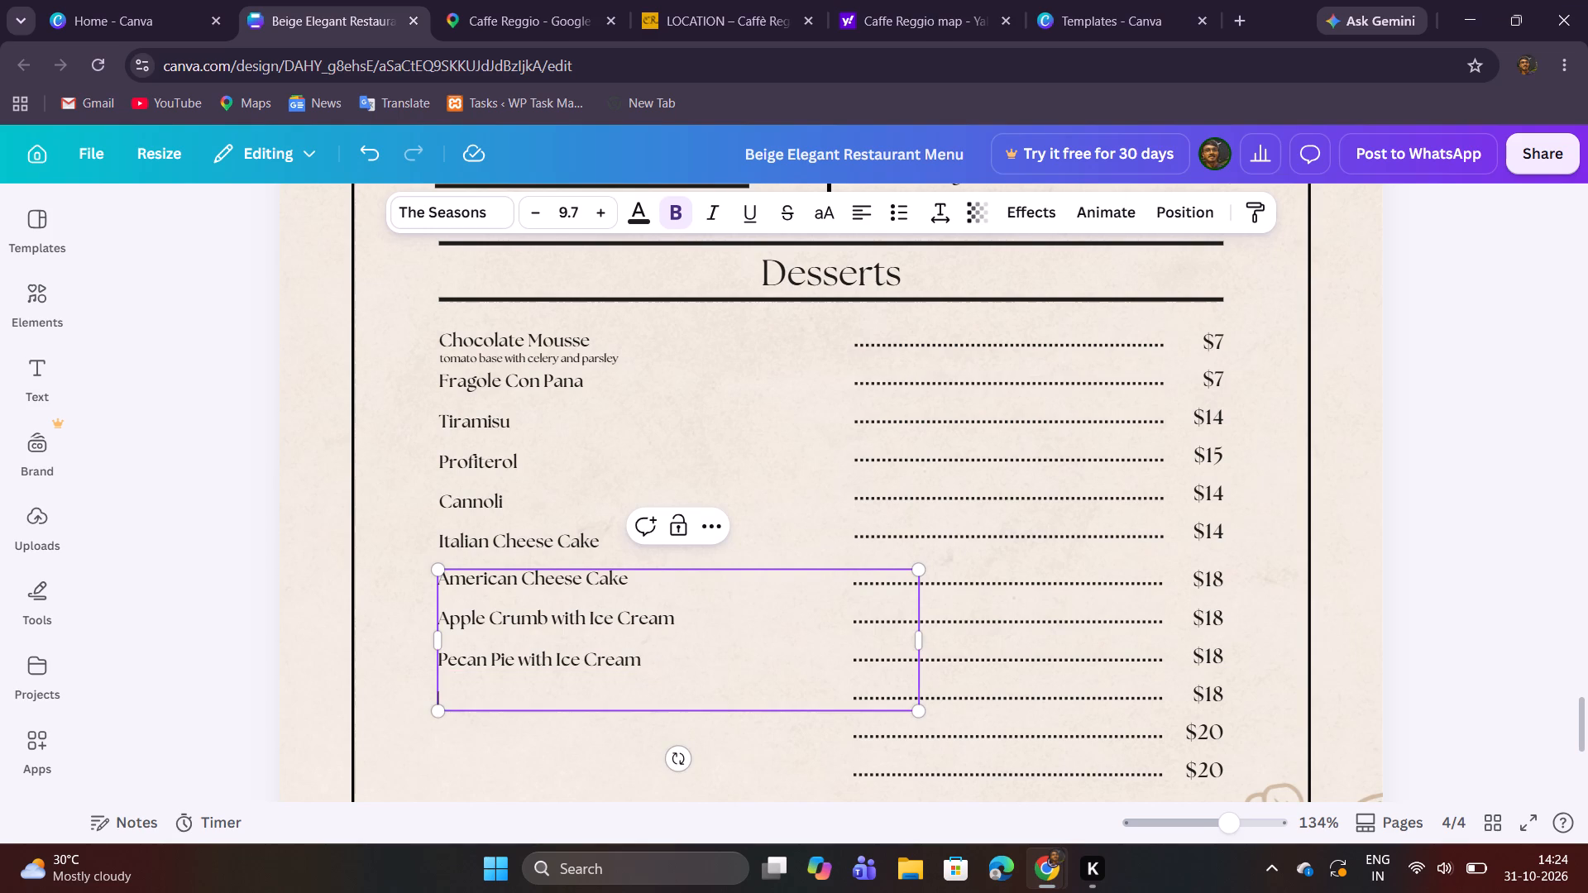
# Consult the menu photo's Desserts list and enter "Carrot Cake" below Pecan Pie with Ice Cream, followed by a new line.
pyautogui.click(528, 0)
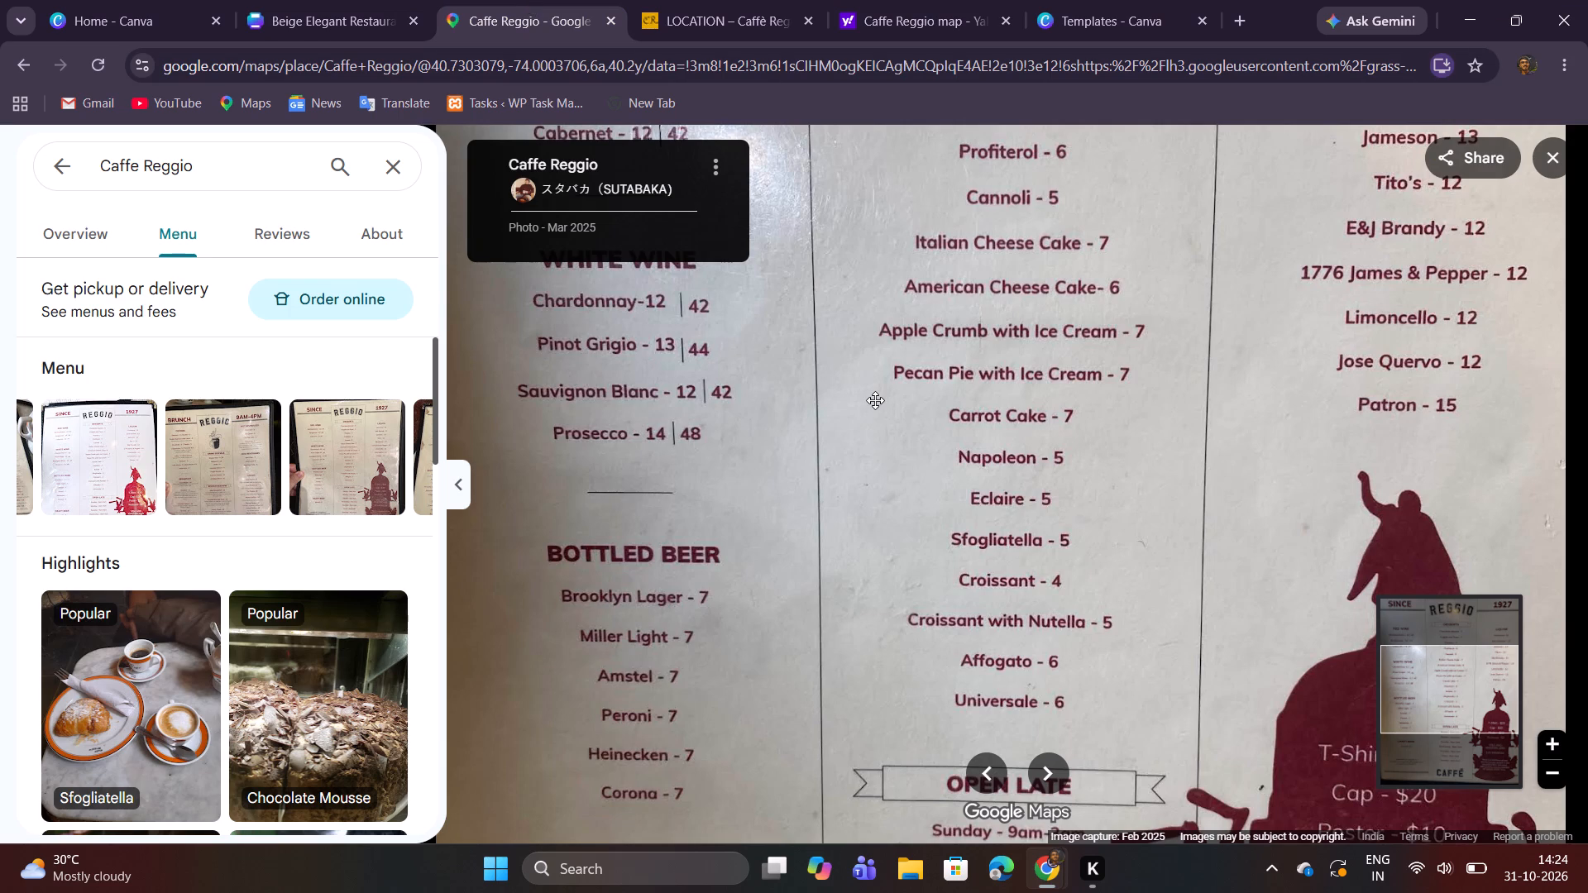
pyautogui.moveTo(895, 495); pyautogui.dragTo(896, 415)
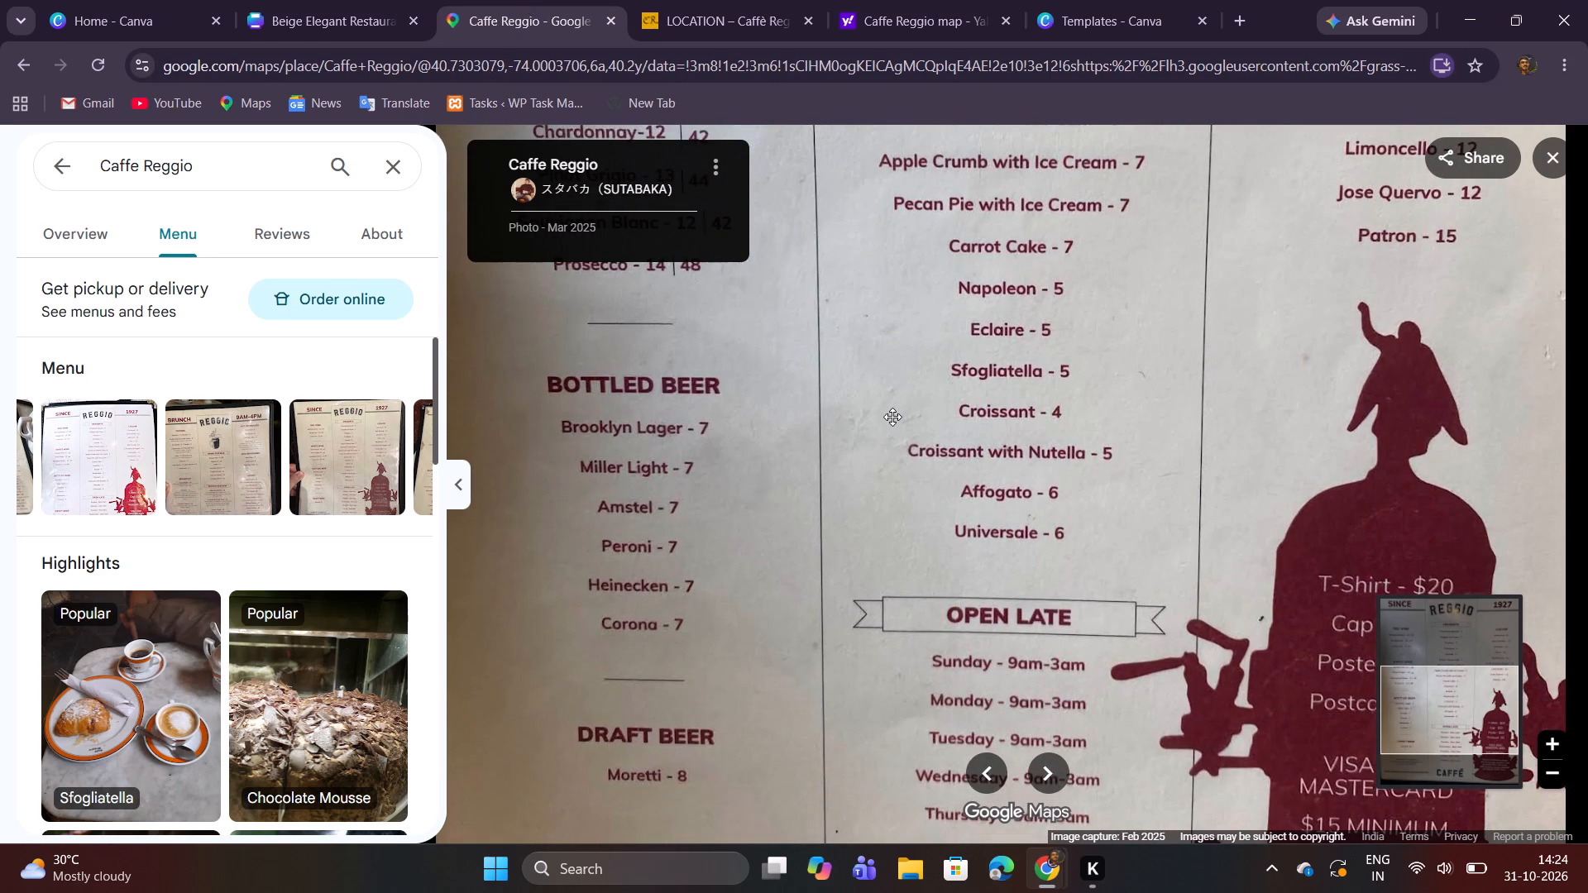
pyautogui.click(325, 21)
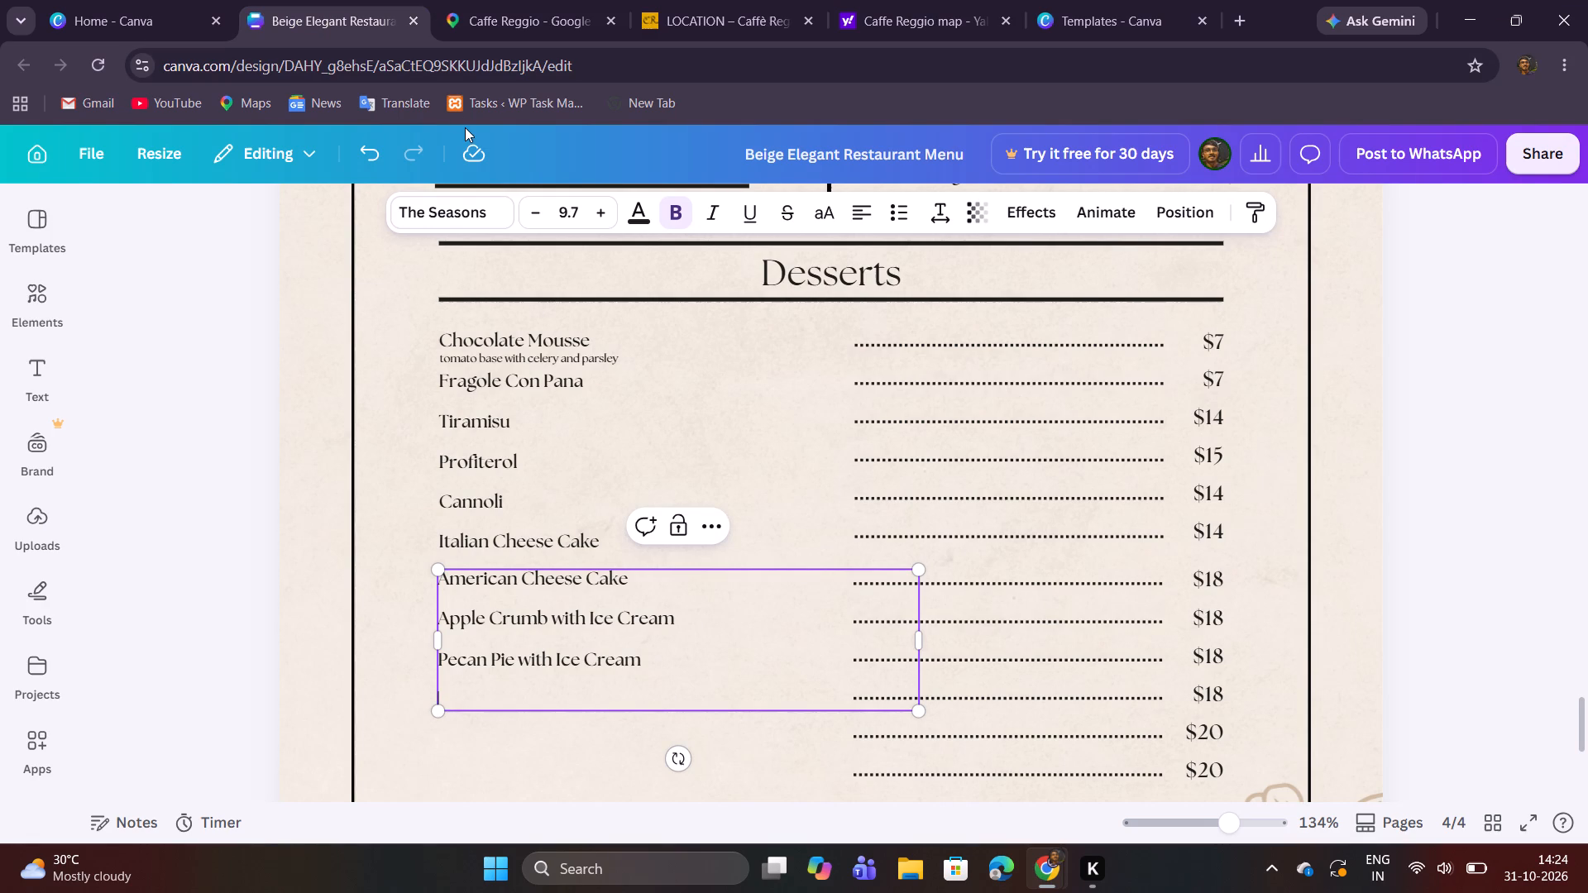
pyautogui.write('Ca')
pyautogui.write('rr')
pyautogui.write('ot')
pyautogui.press('space')
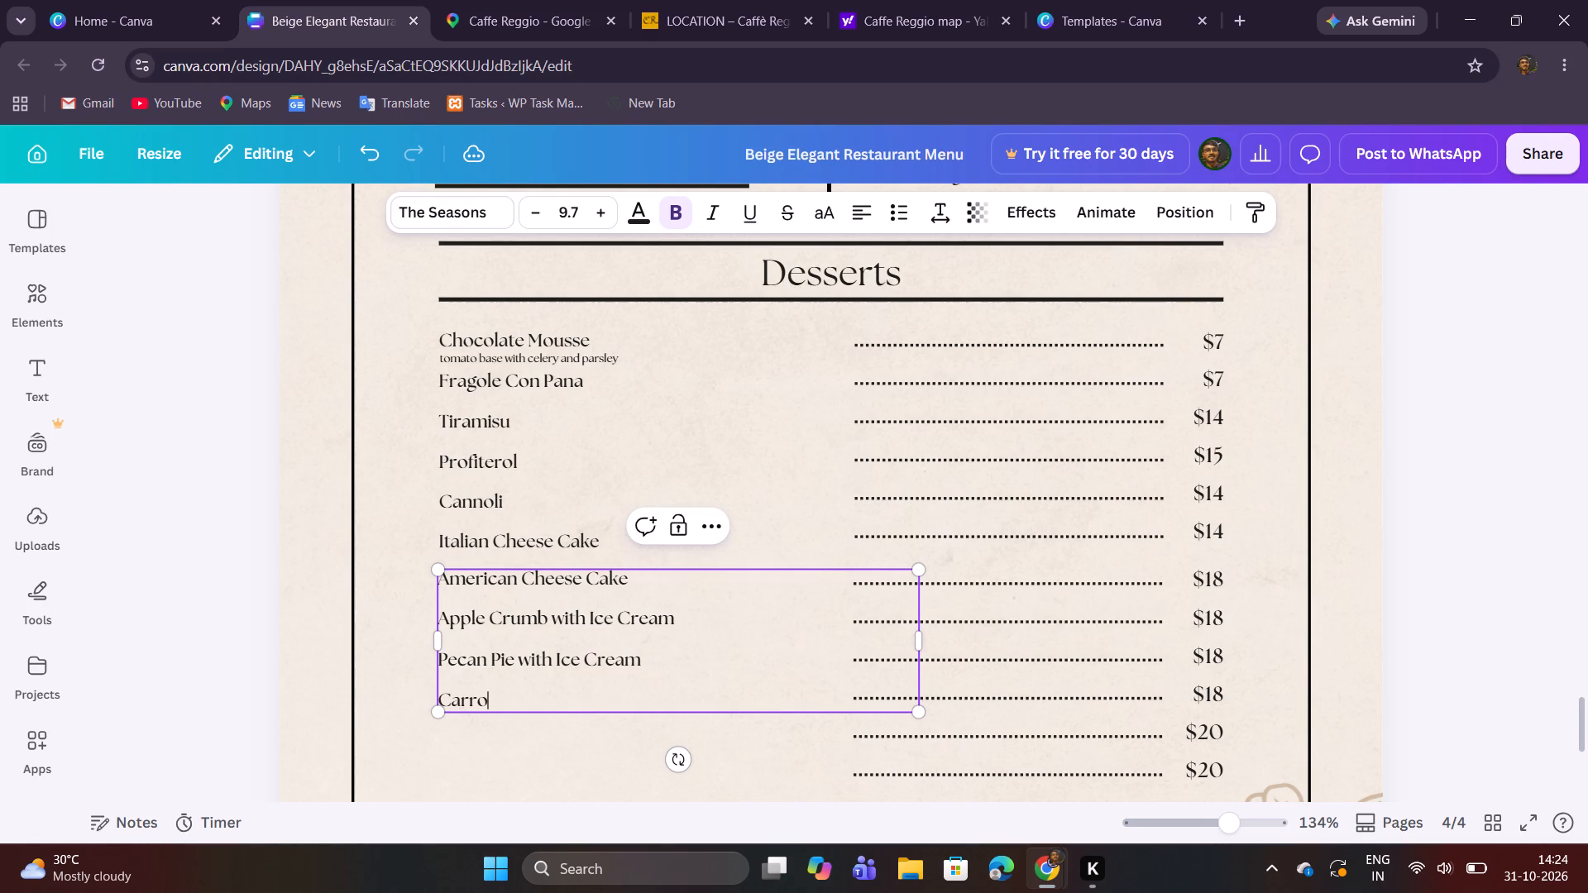
pyautogui.write('Cake')
pyautogui.press('Return')
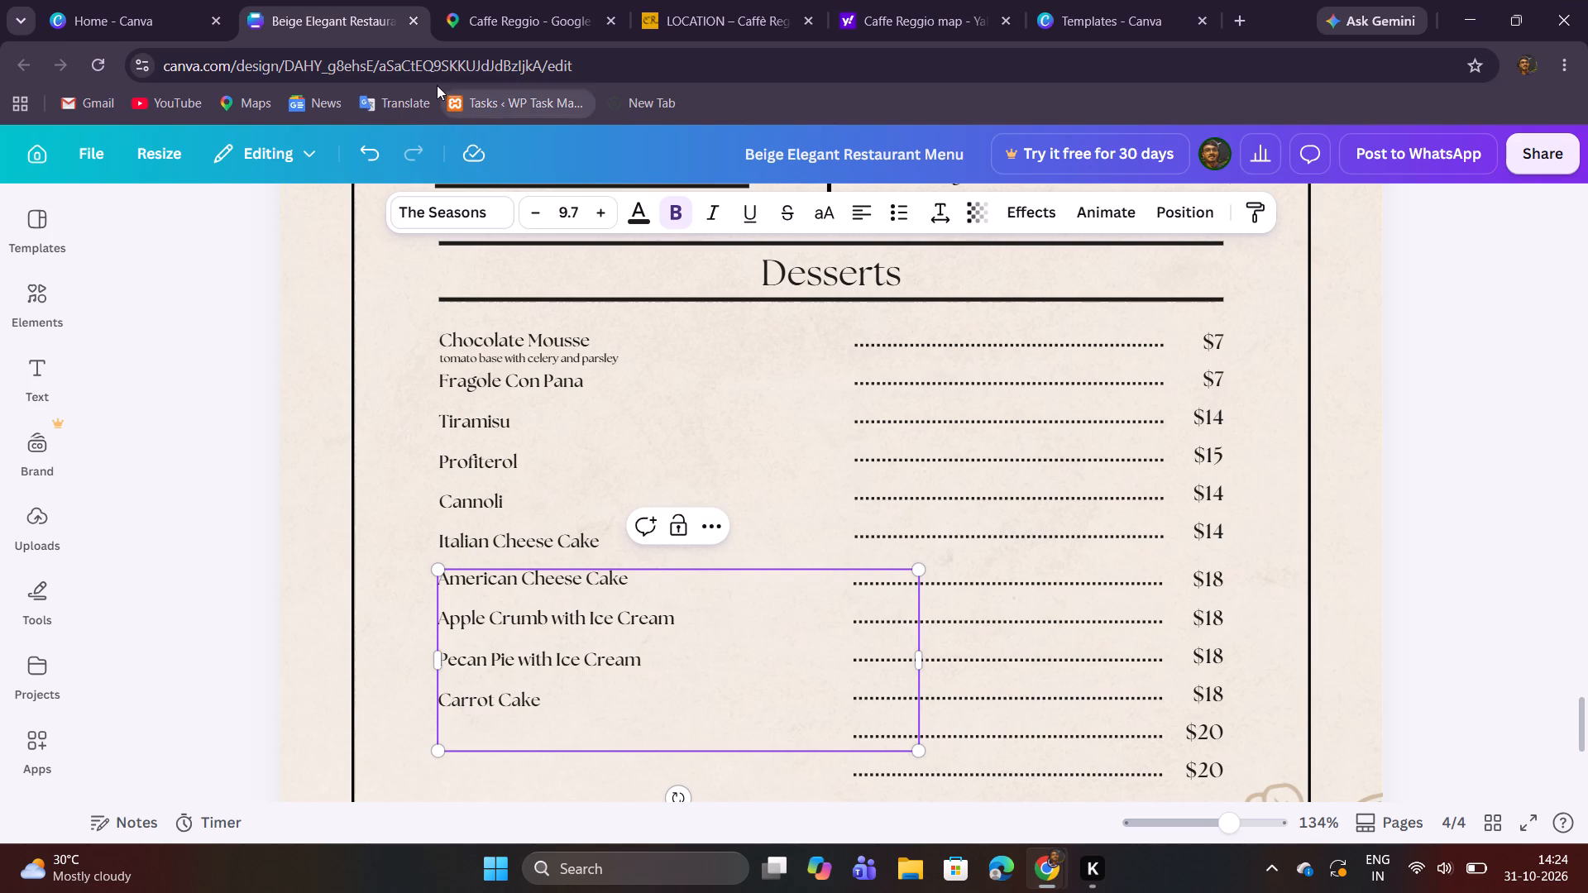
# Check the menu photo's Desserts list again and enter "Napoleon" below Carrot Cake, followed by a new line.
pyautogui.click(481, 14)
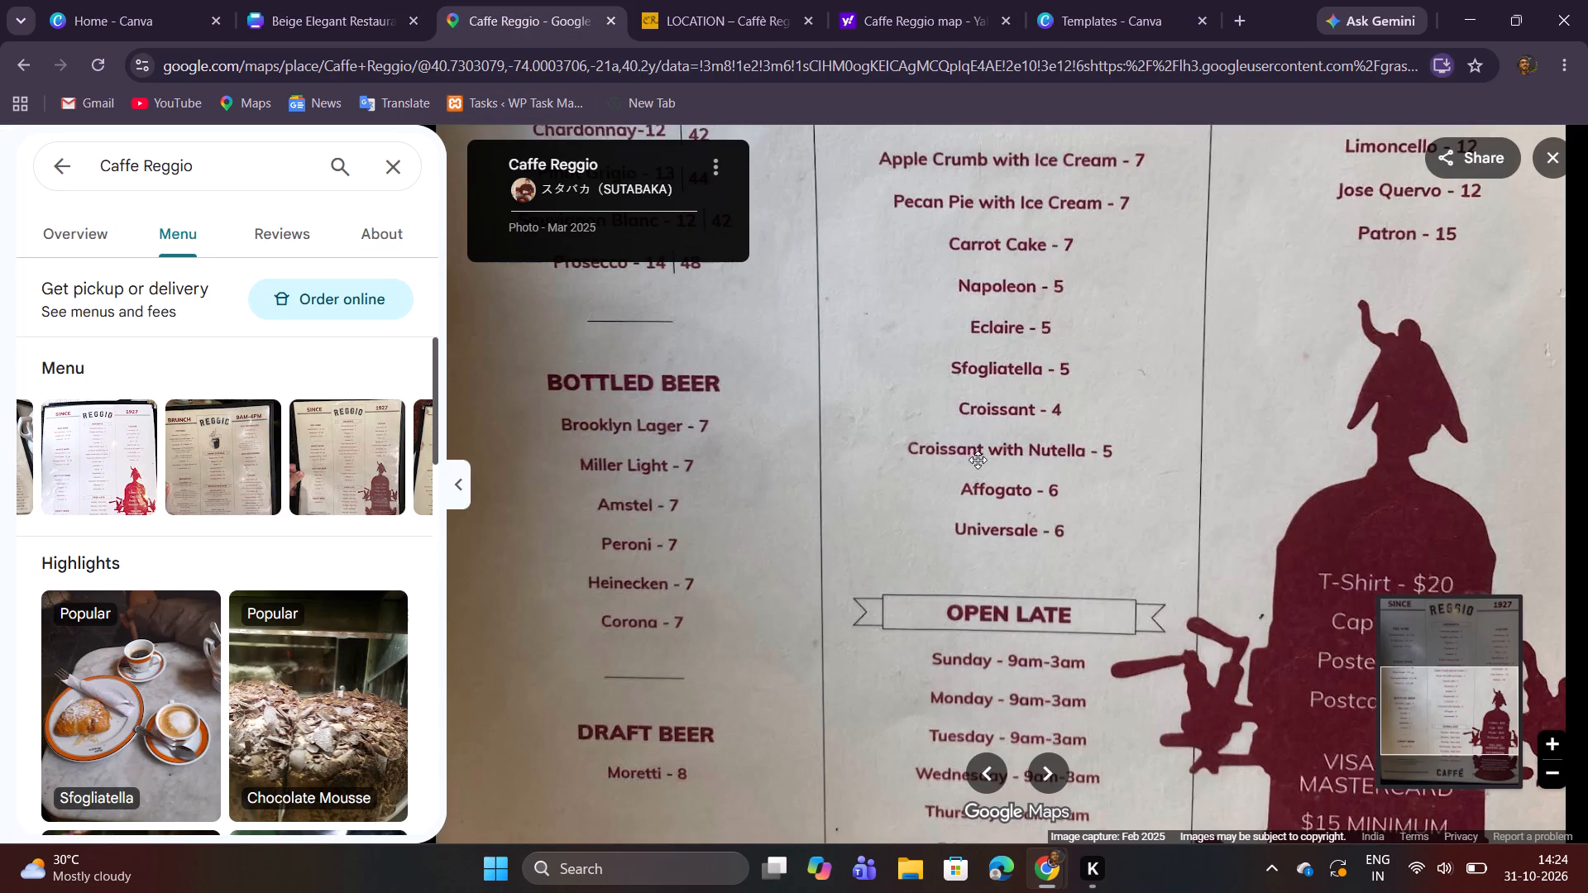
pyautogui.moveTo(978, 460); pyautogui.dragTo(971, 506)
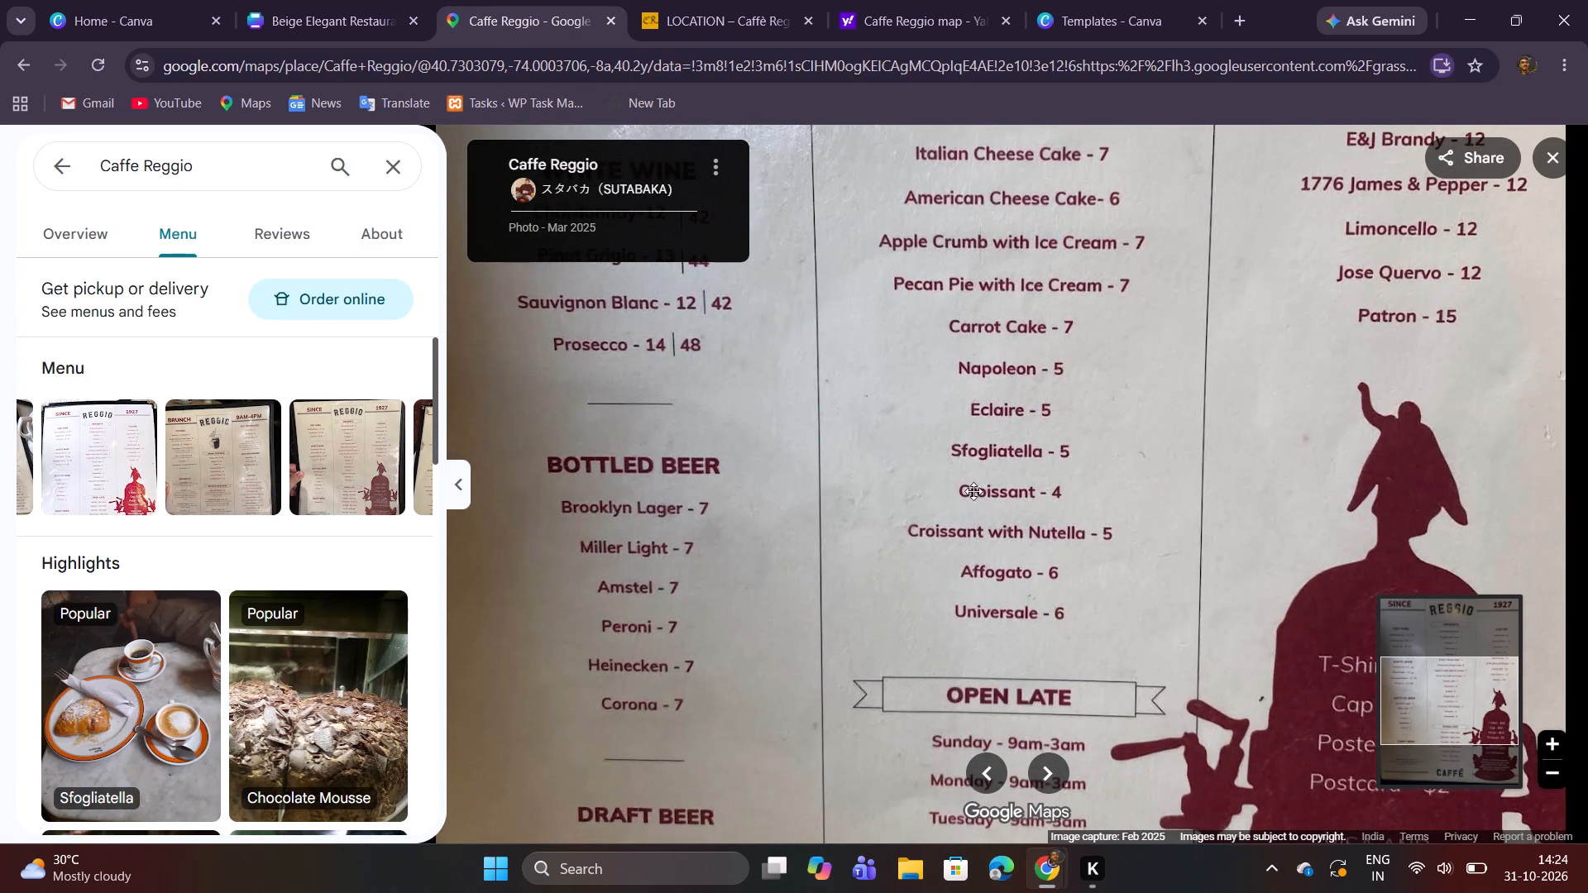
pyautogui.click(361, 0)
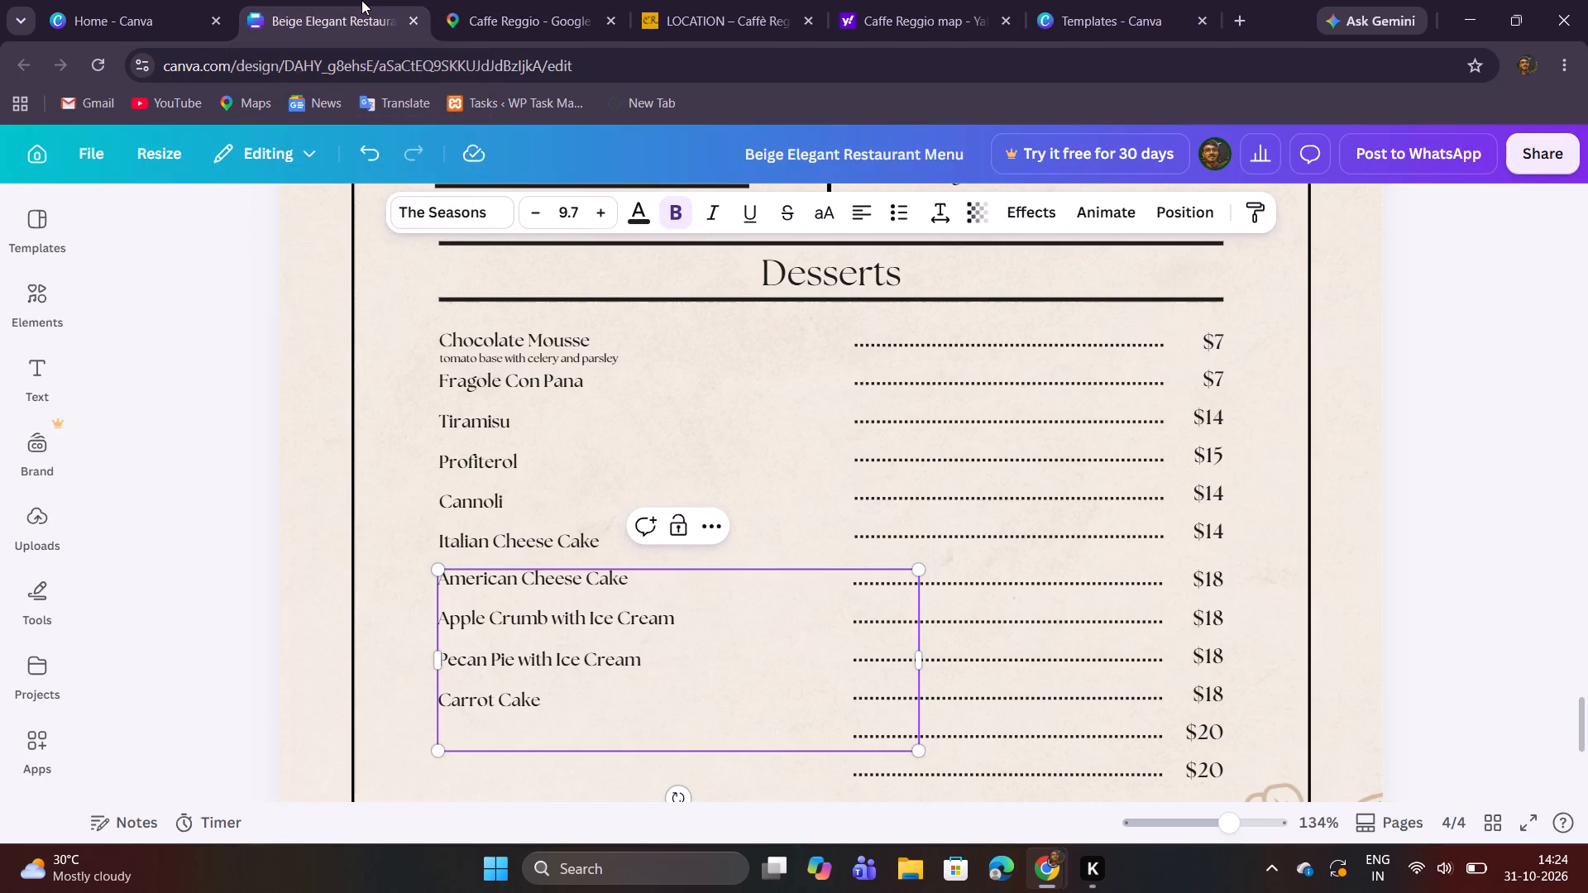
pyautogui.click(481, 0)
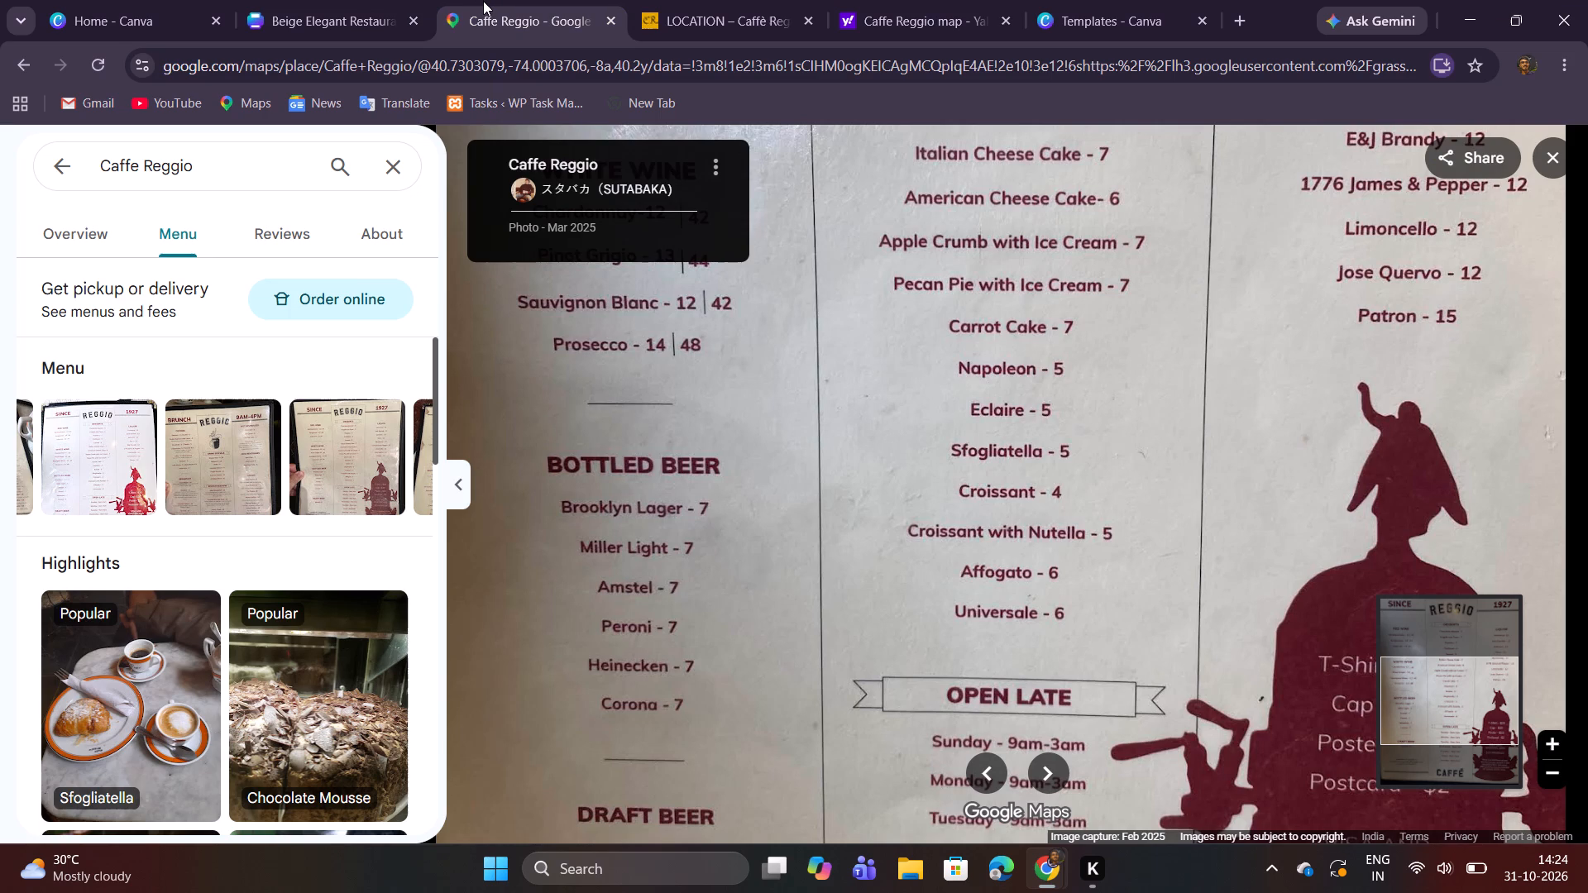
pyautogui.click(347, 0)
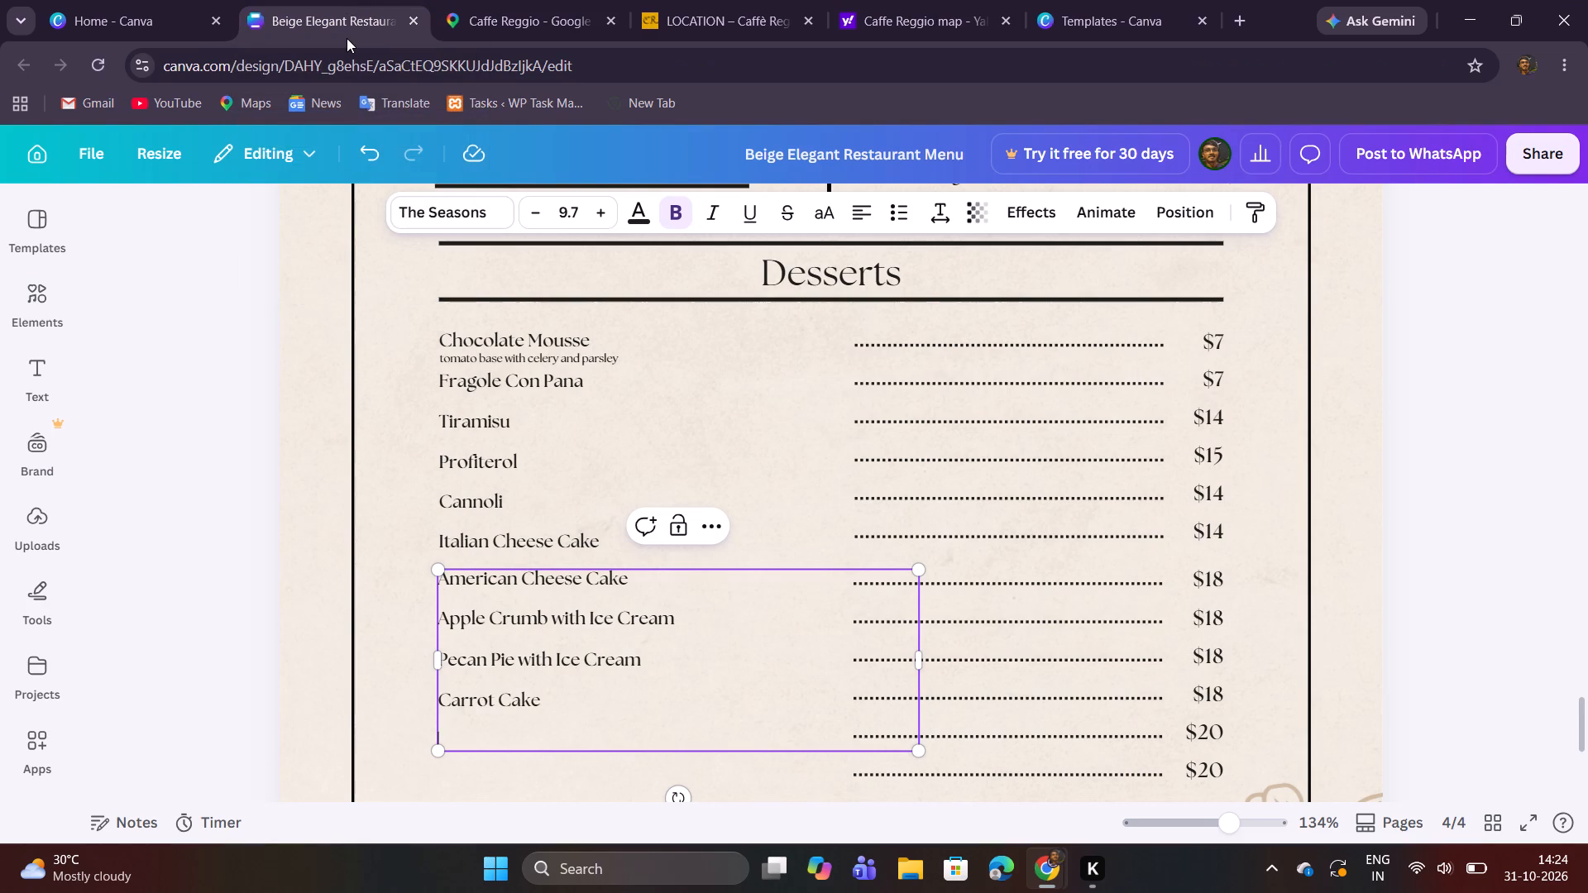
pyautogui.write('Napoleon')
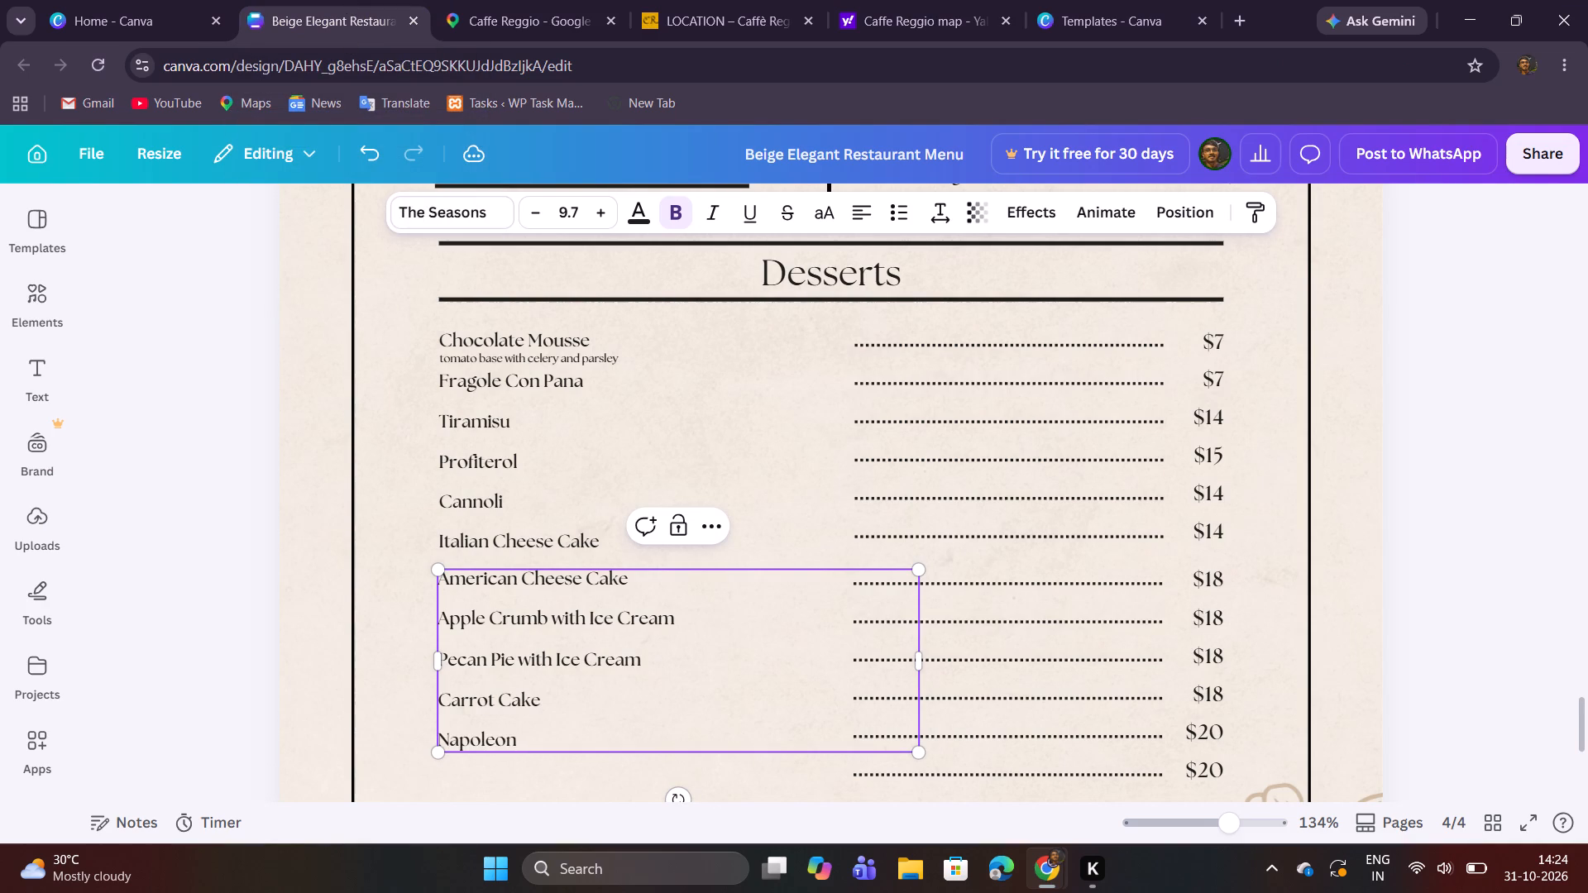
pyautogui.press('Return')
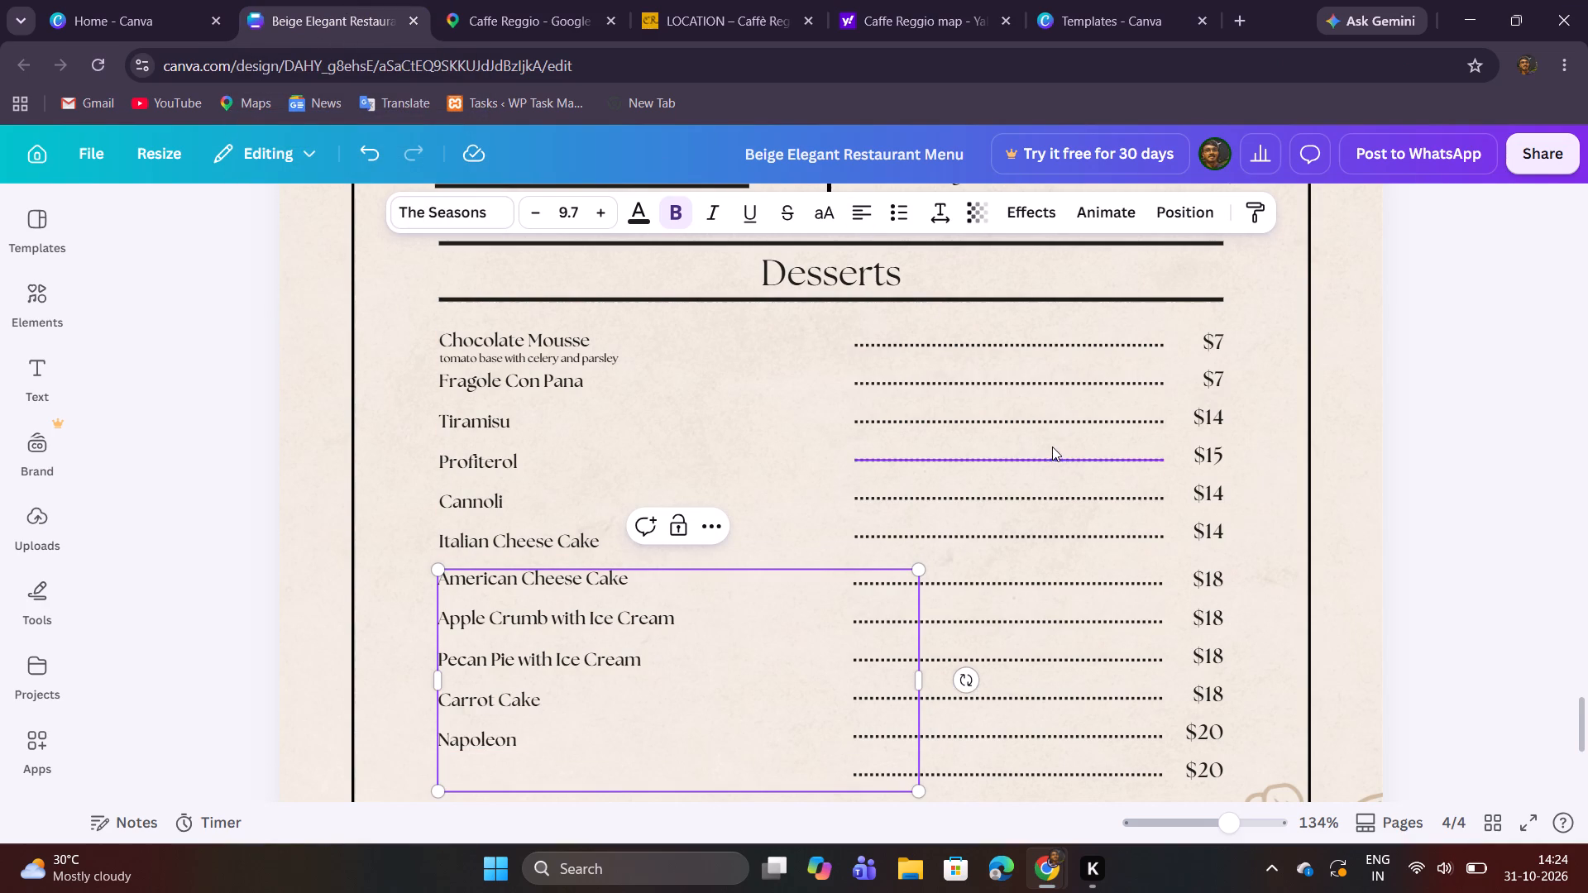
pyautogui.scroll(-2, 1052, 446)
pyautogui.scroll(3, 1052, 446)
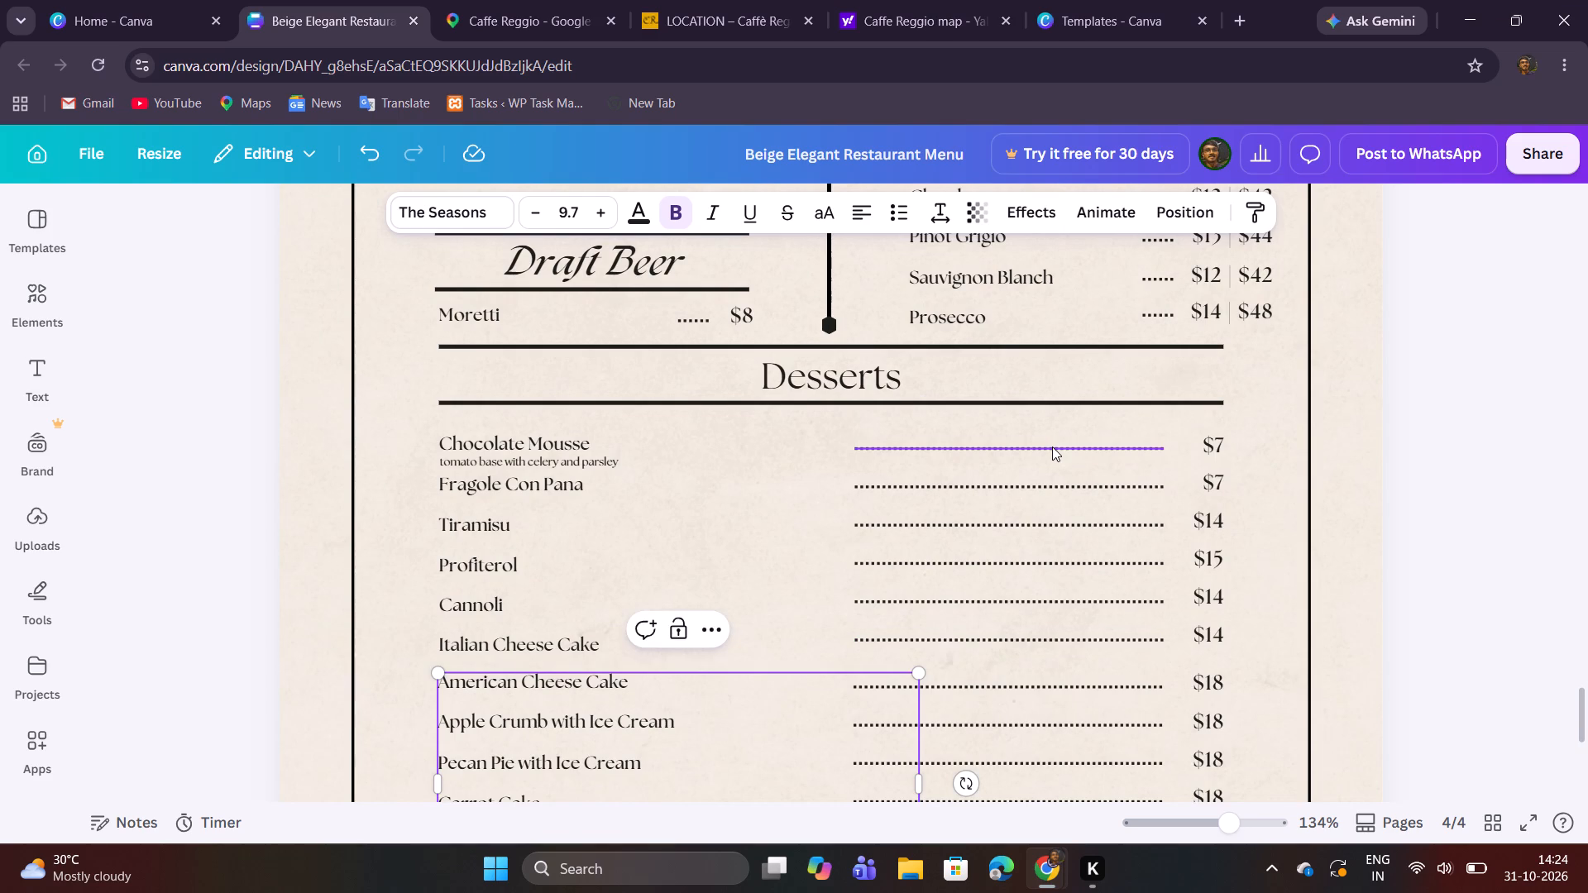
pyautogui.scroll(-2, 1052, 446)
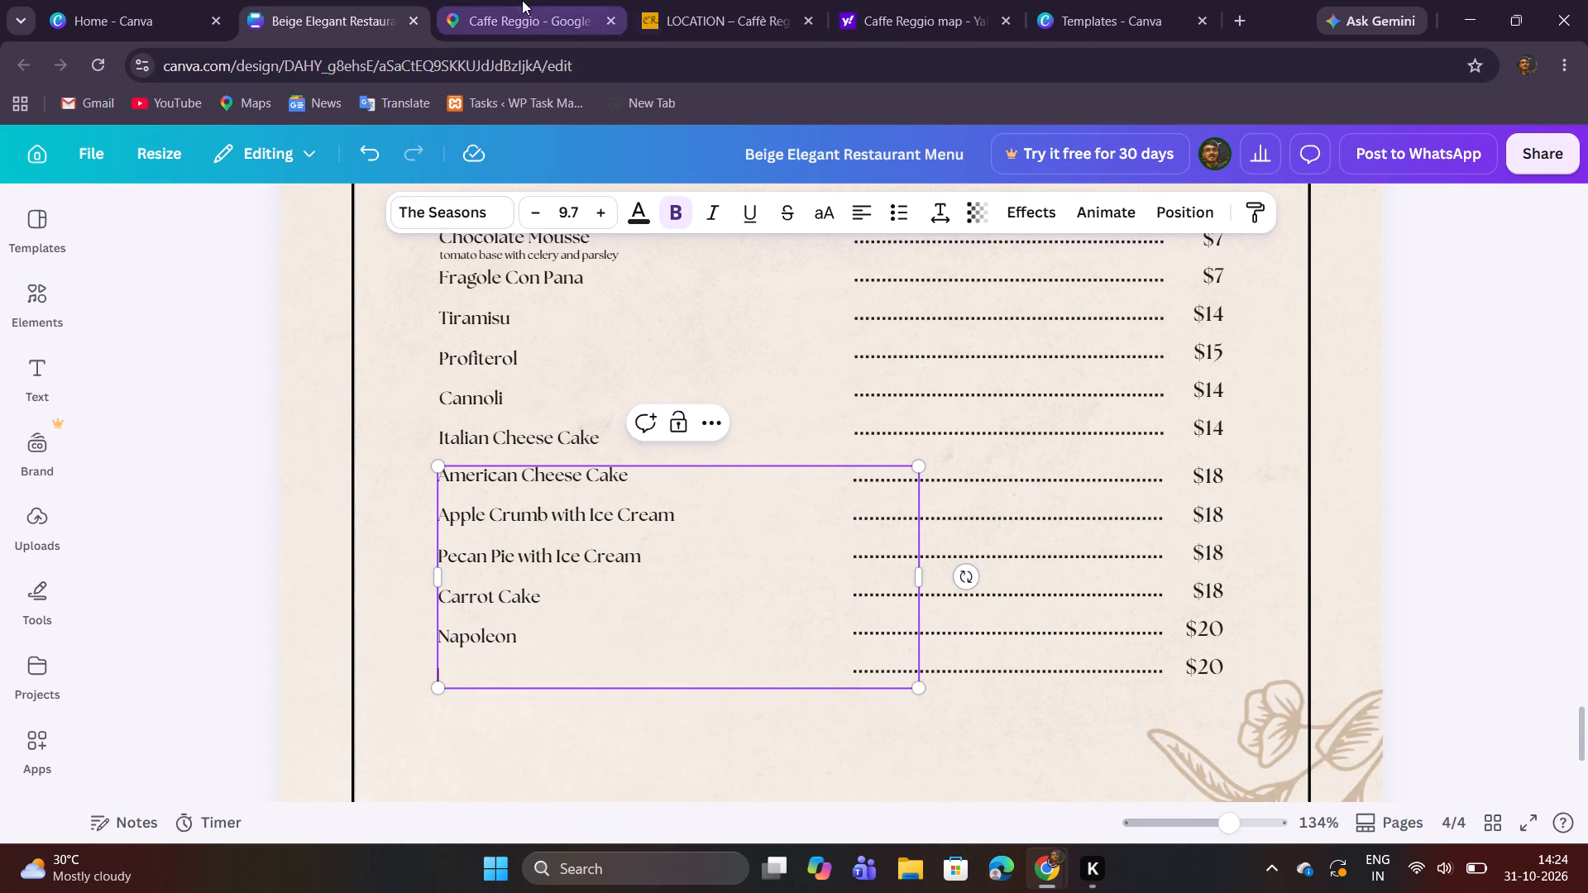
# Consult the menu photo's Desserts list and enter "Eclaire" on the empty line below Napoleon.
pyautogui.click(515, 0)
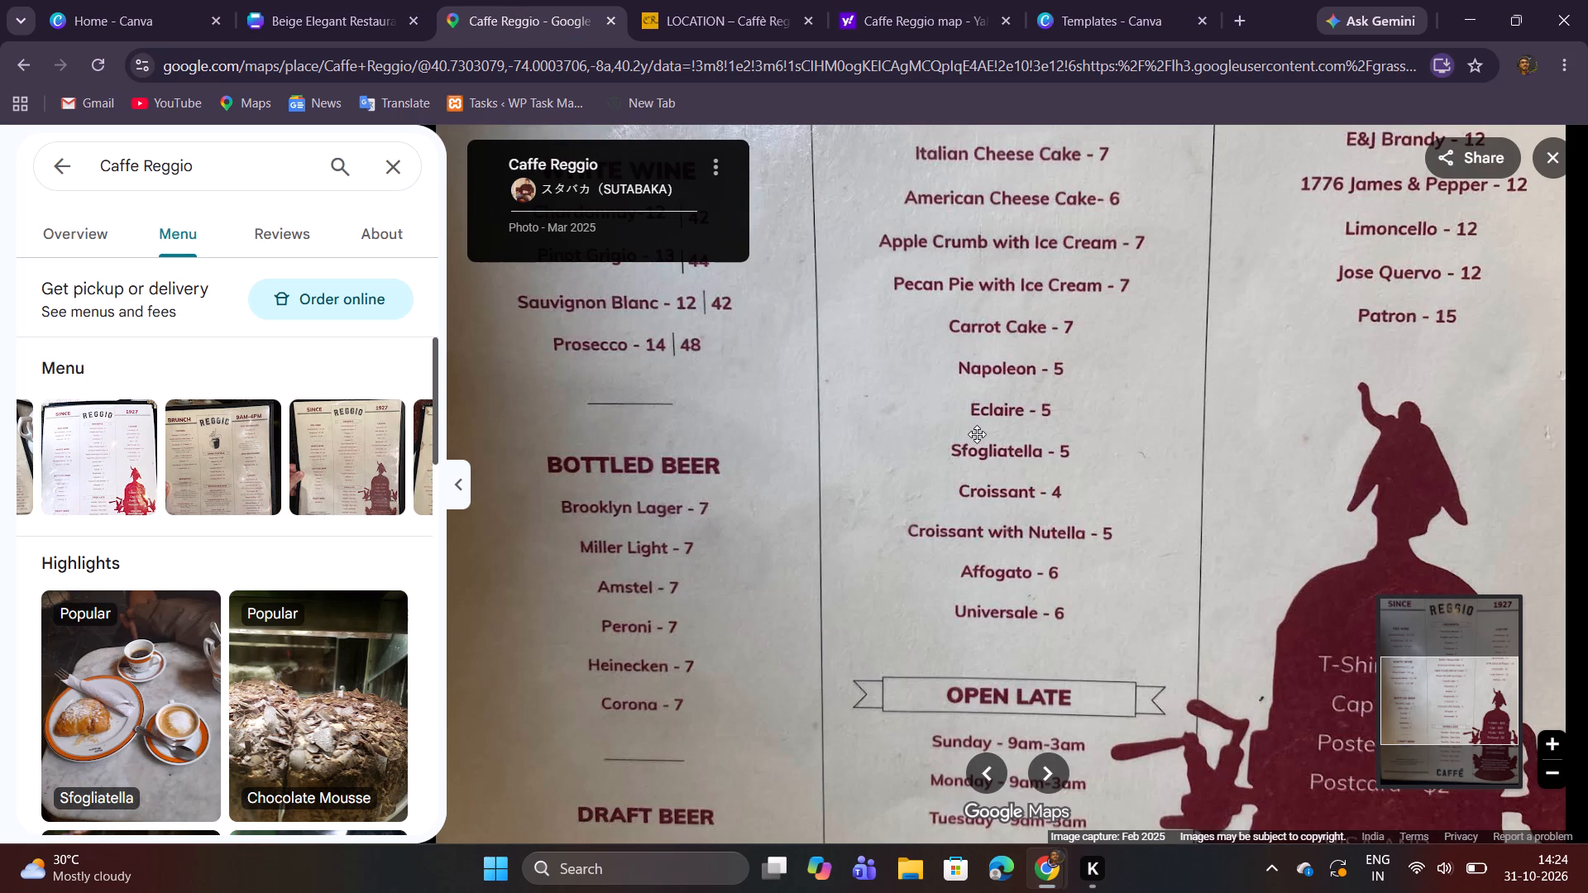
pyautogui.click(333, 0)
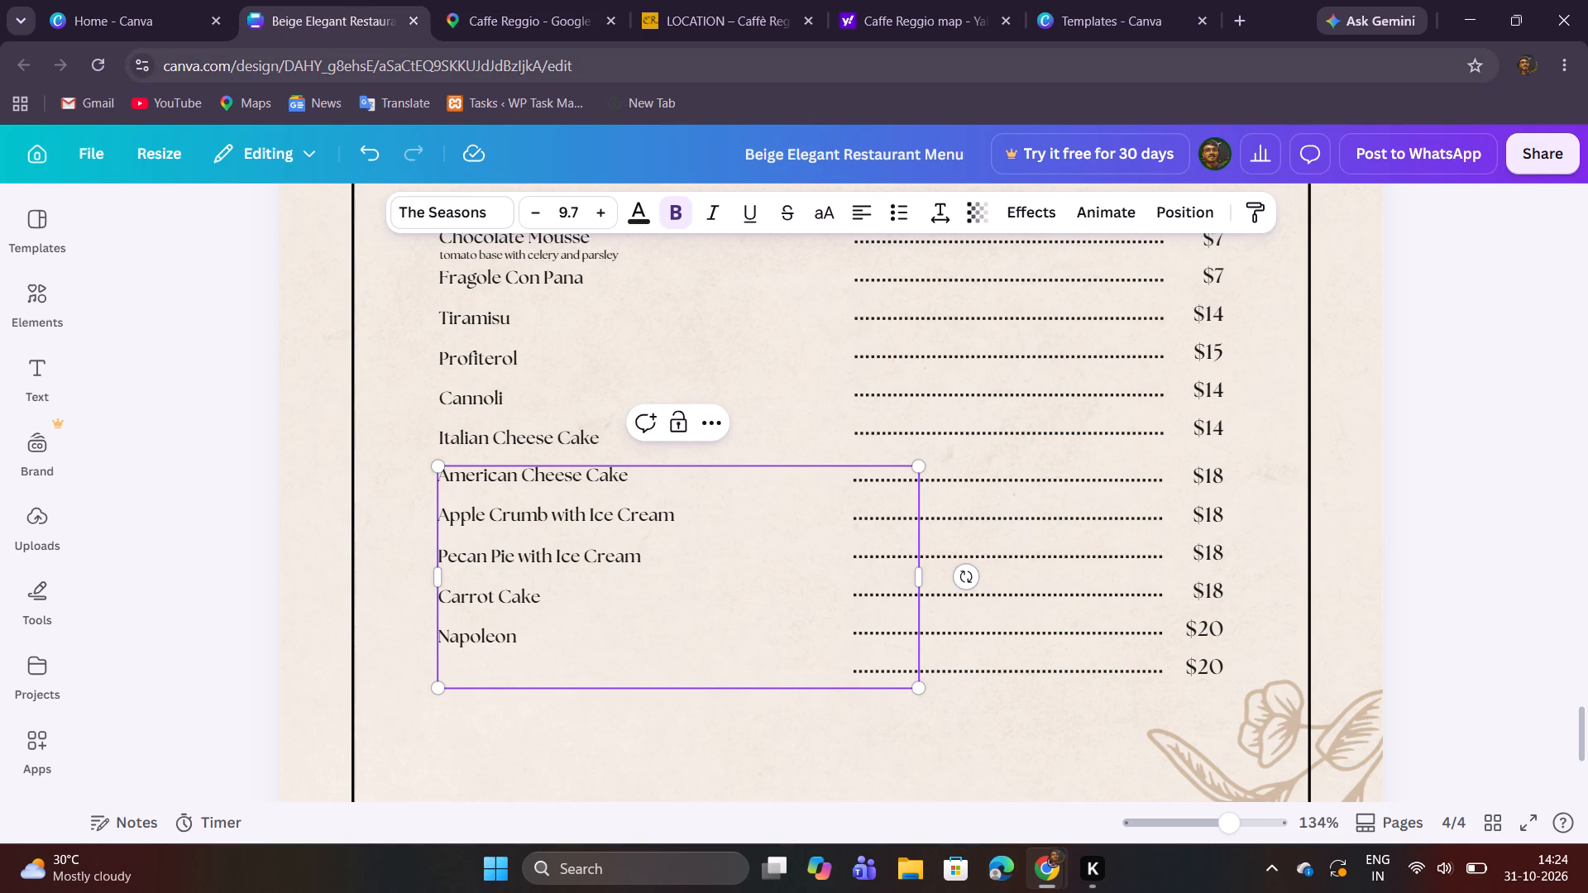
pyautogui.write('Ec')
pyautogui.write('laie')
pyautogui.press('BackSpace')
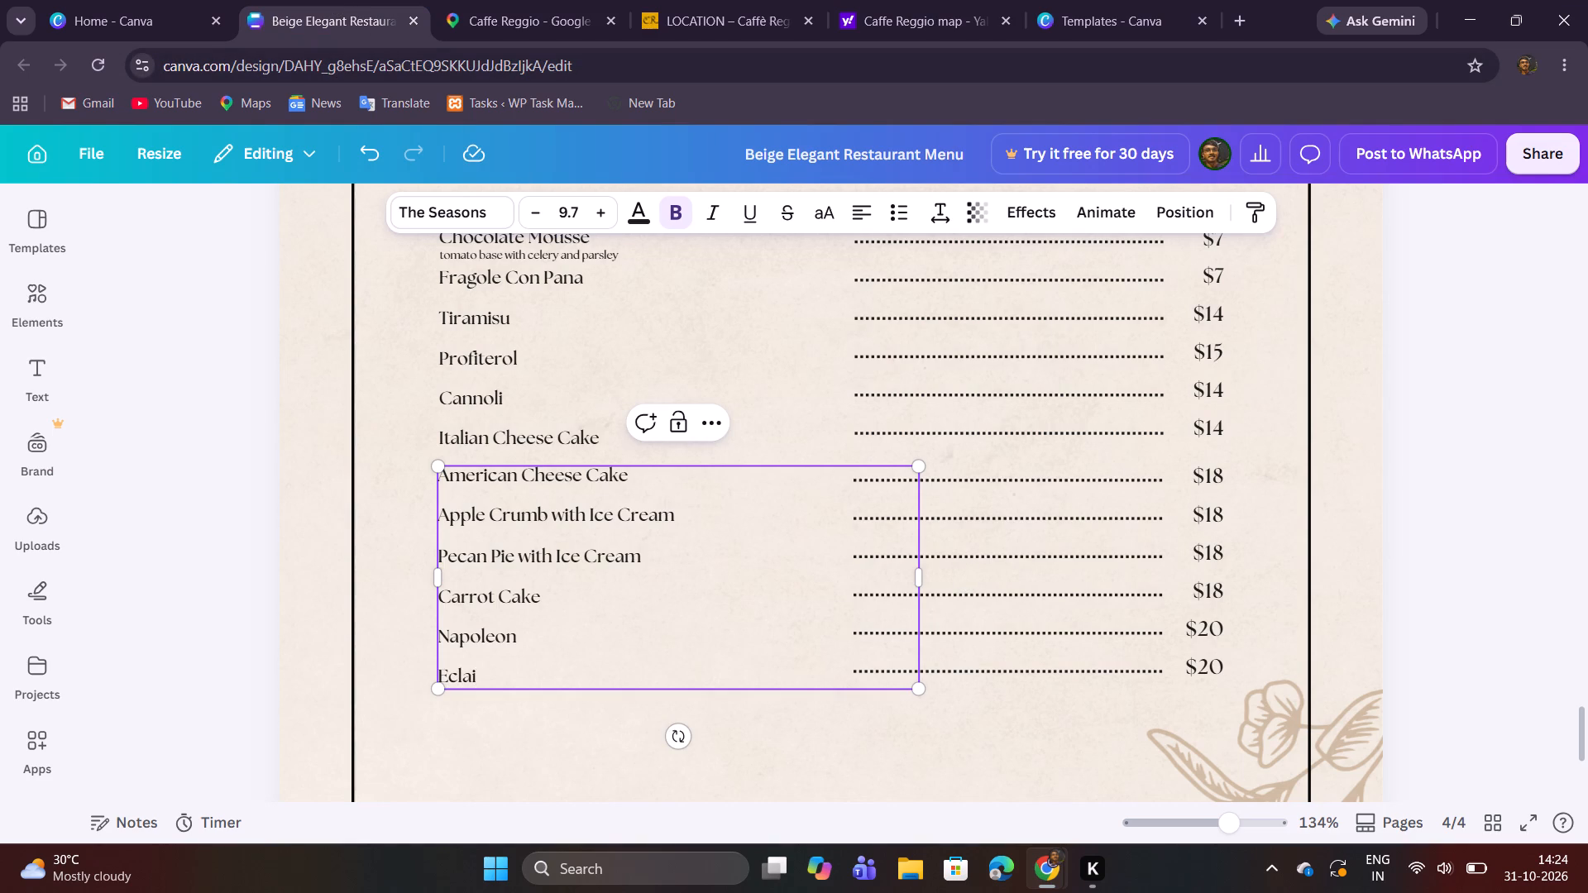
pyautogui.press('r')
pyautogui.press('e')
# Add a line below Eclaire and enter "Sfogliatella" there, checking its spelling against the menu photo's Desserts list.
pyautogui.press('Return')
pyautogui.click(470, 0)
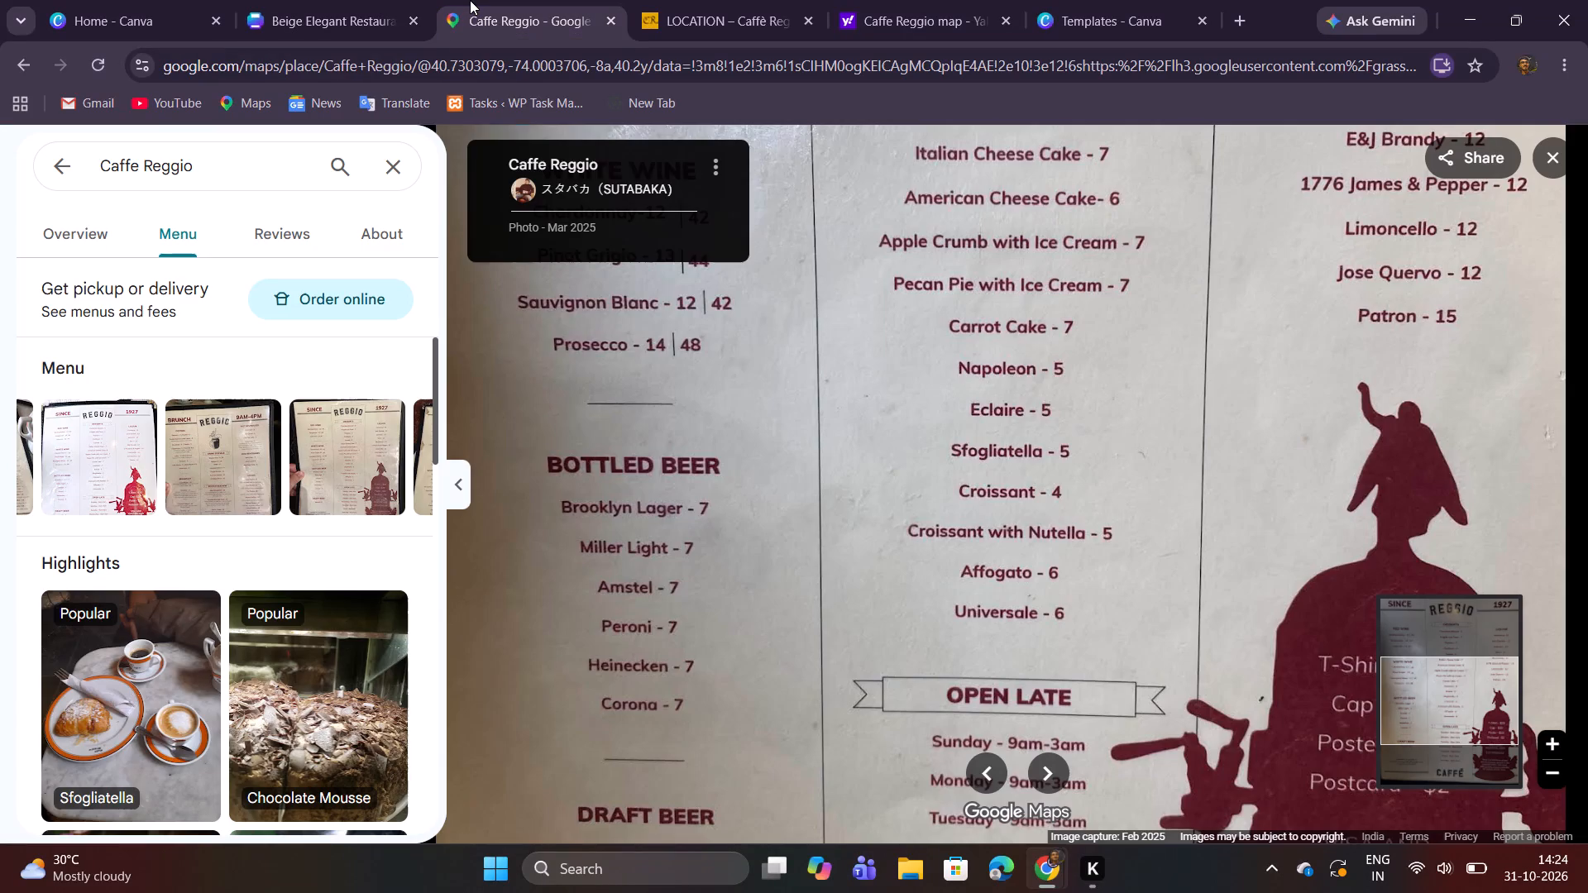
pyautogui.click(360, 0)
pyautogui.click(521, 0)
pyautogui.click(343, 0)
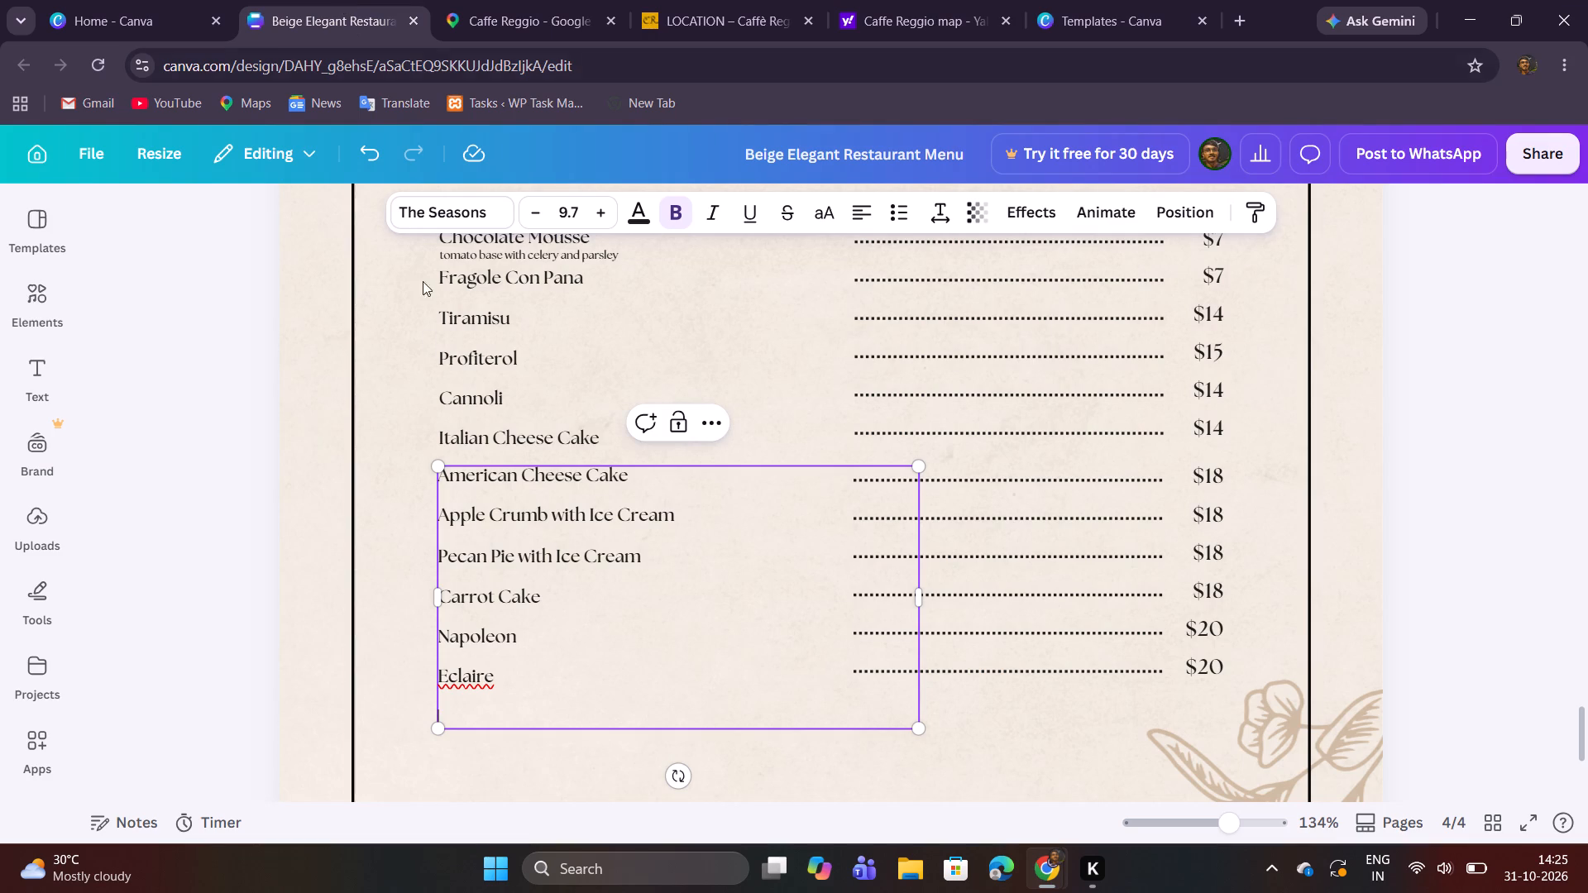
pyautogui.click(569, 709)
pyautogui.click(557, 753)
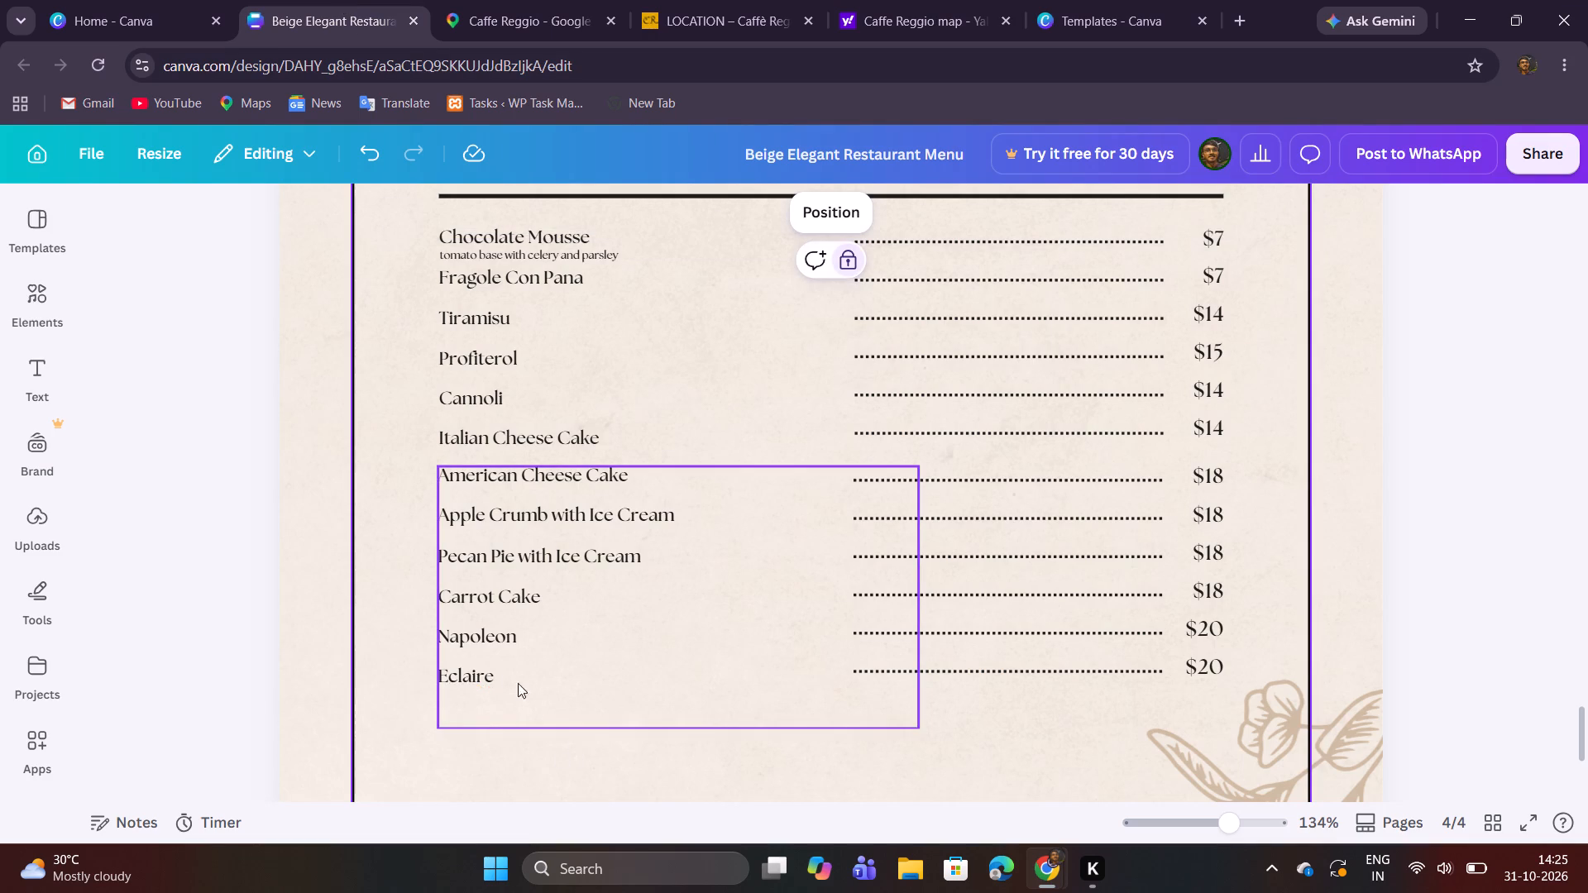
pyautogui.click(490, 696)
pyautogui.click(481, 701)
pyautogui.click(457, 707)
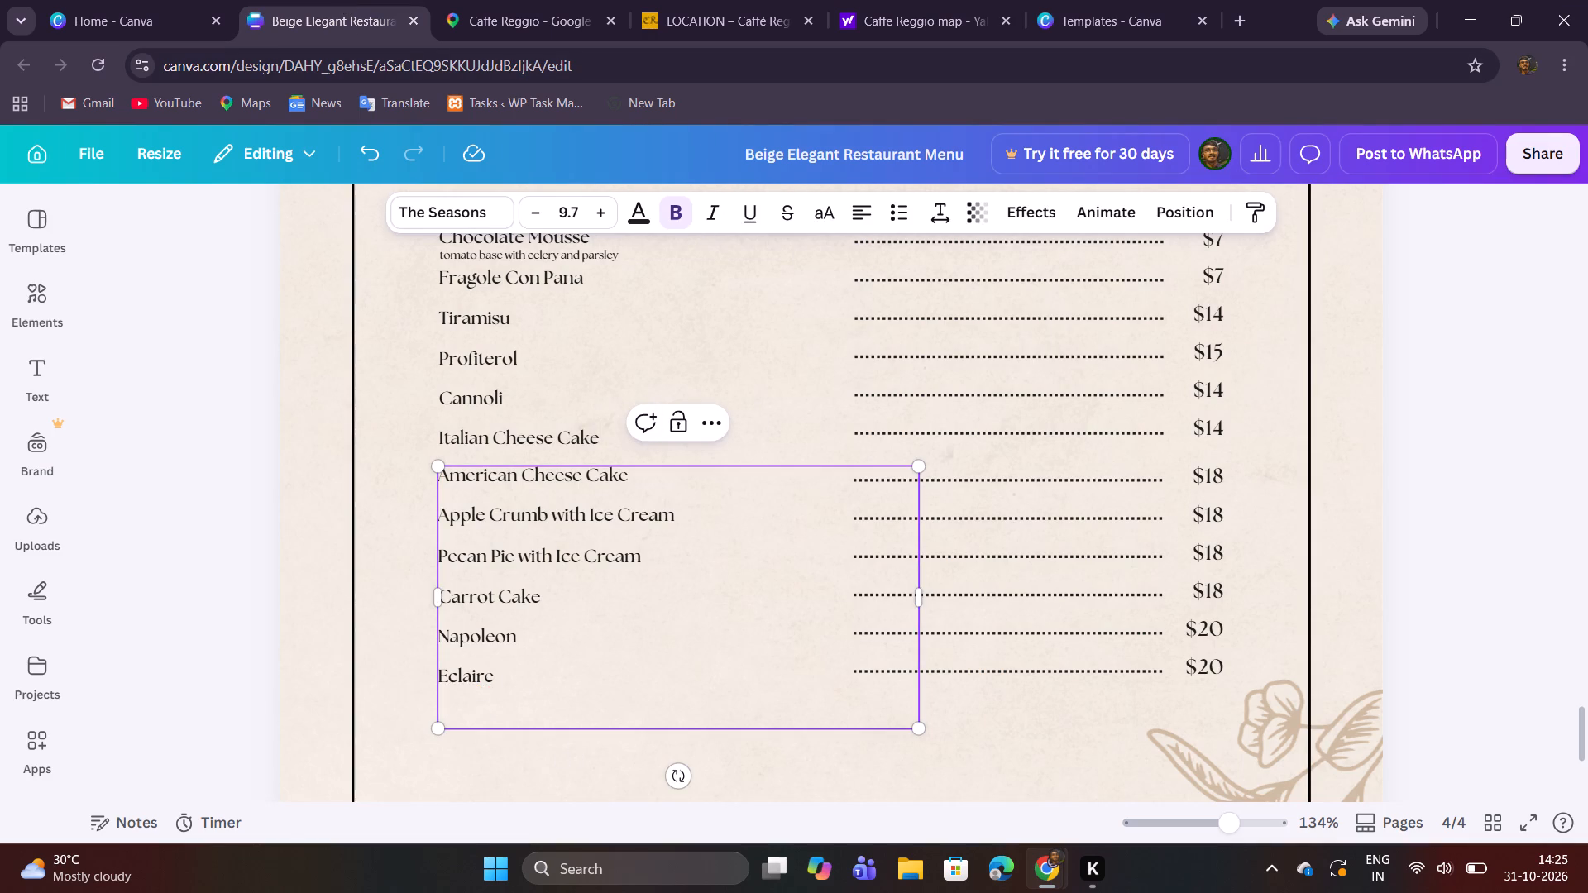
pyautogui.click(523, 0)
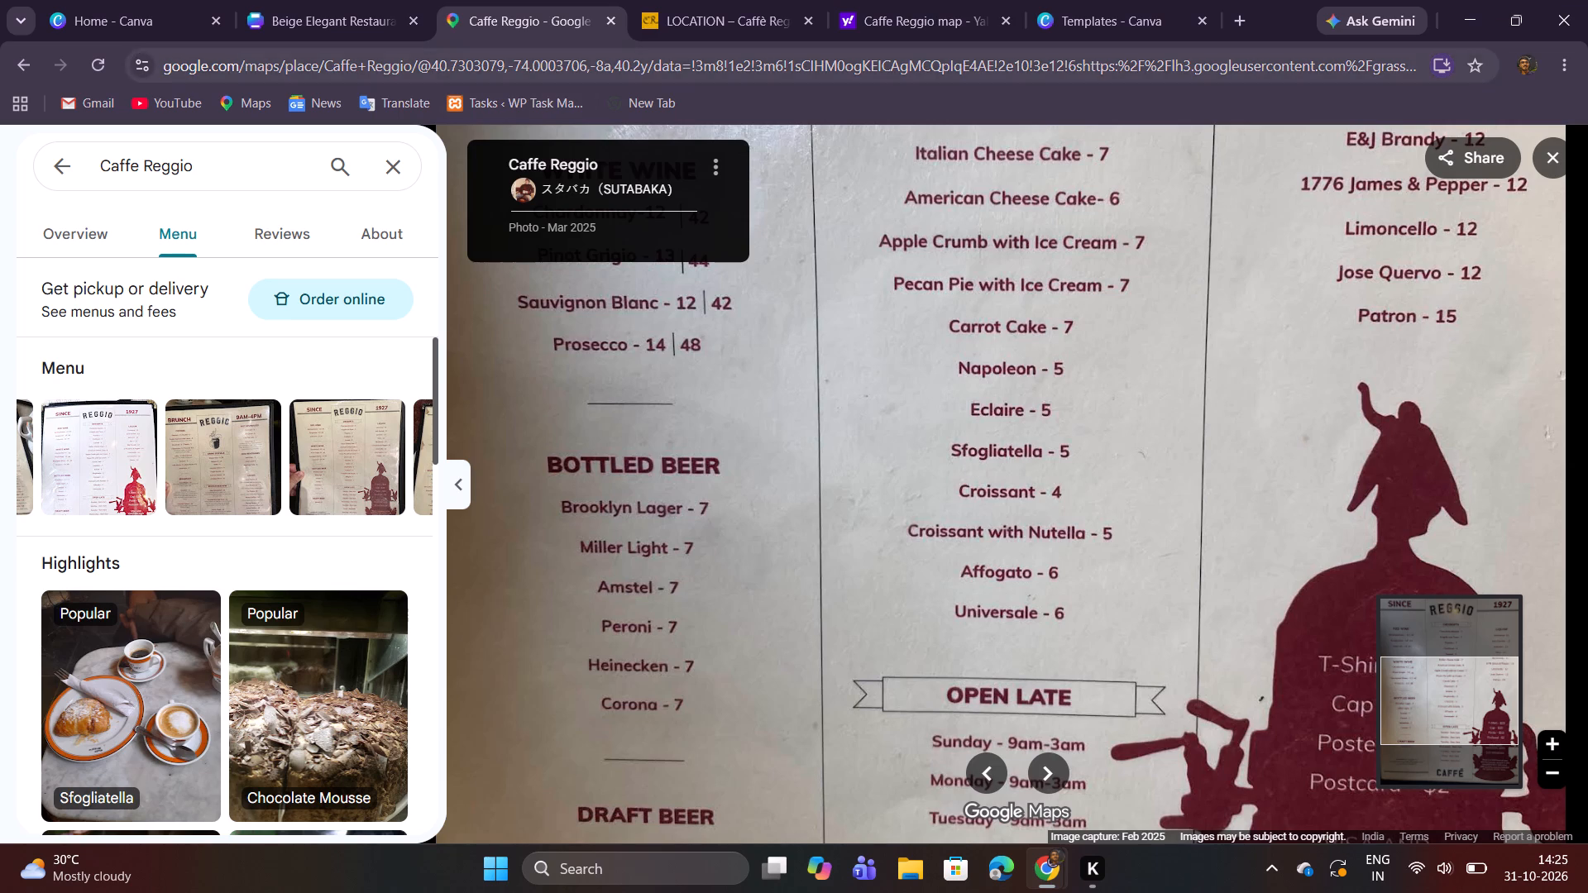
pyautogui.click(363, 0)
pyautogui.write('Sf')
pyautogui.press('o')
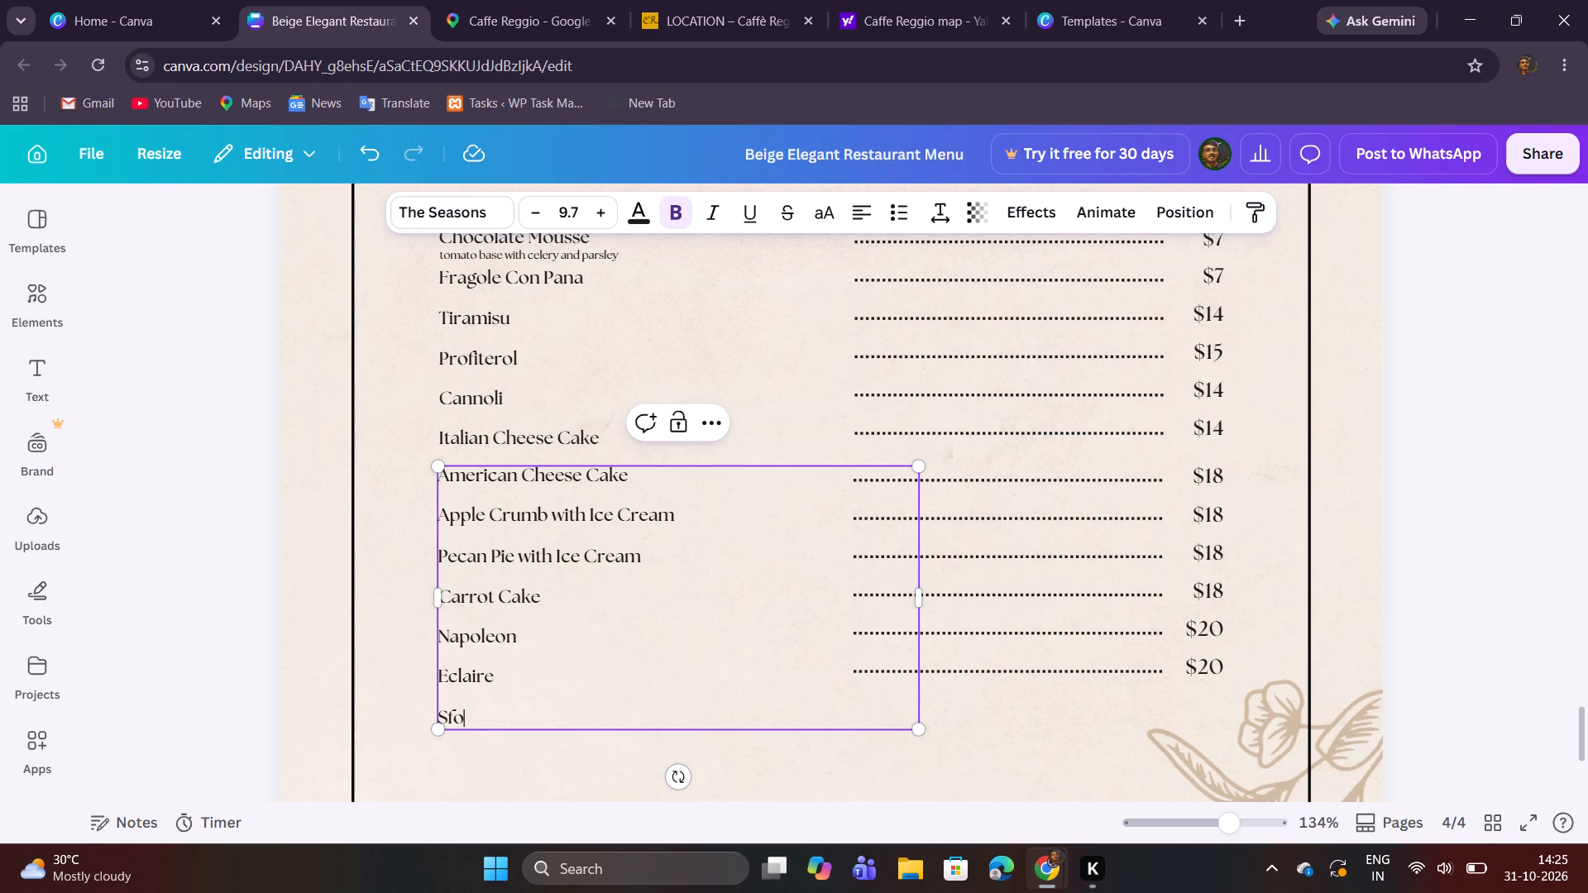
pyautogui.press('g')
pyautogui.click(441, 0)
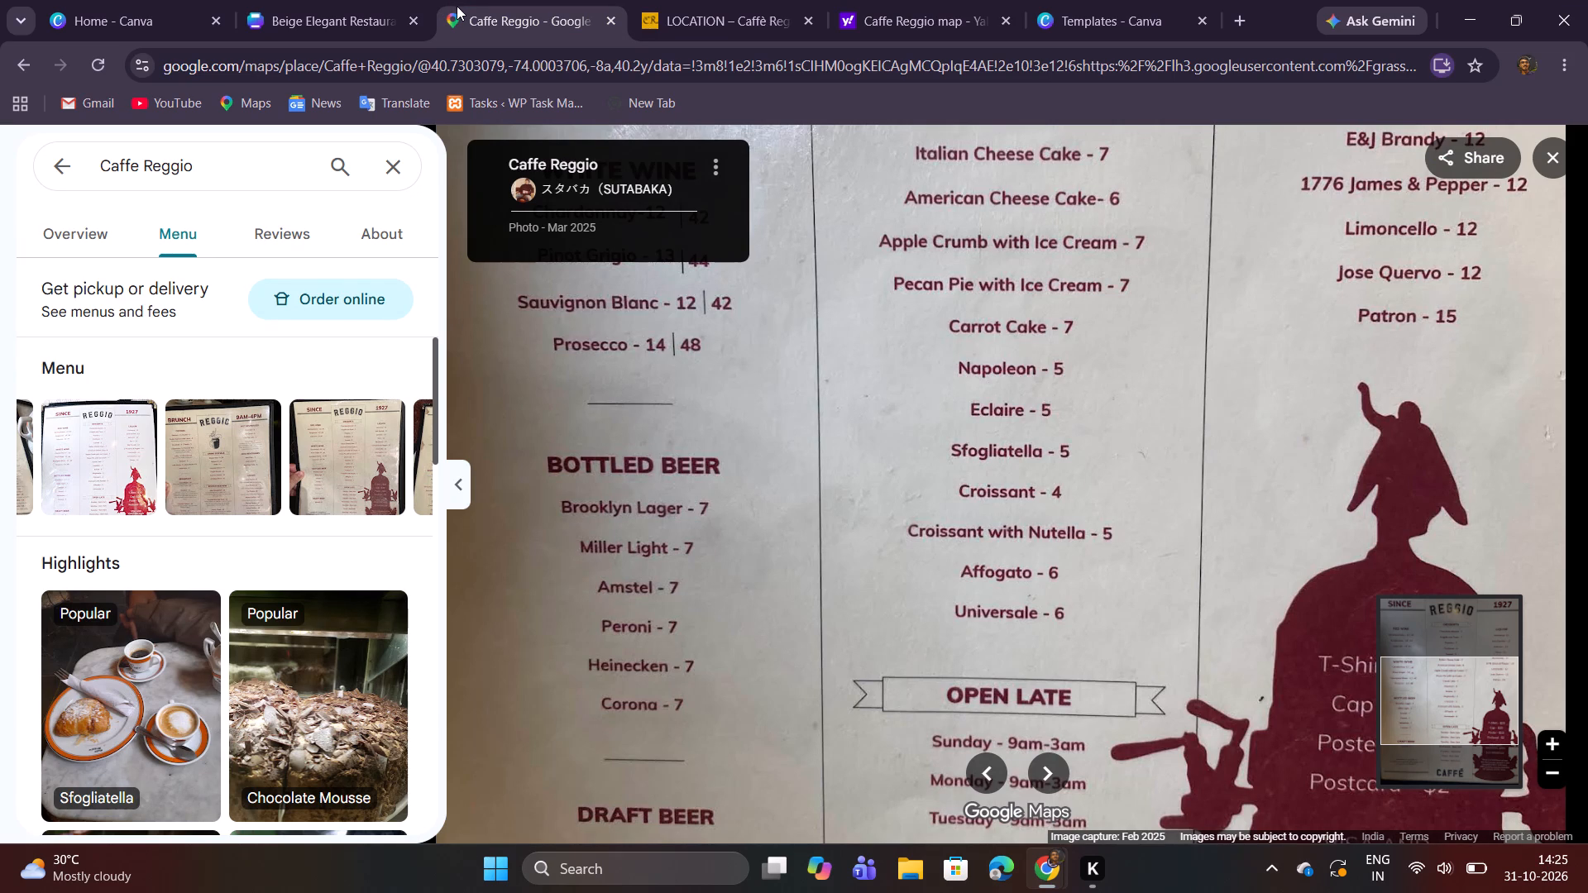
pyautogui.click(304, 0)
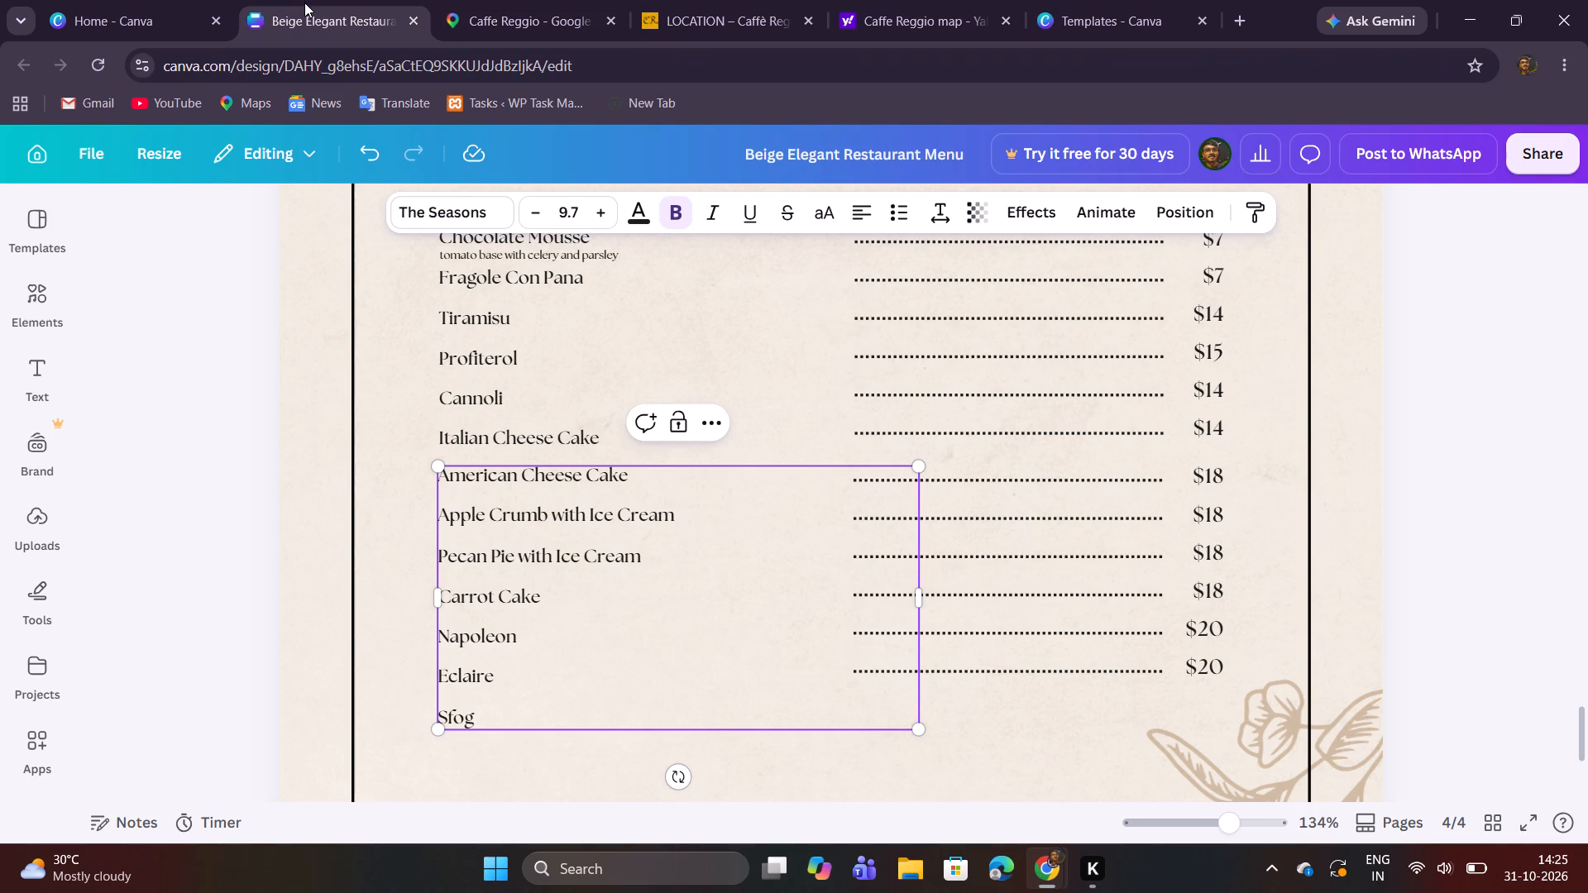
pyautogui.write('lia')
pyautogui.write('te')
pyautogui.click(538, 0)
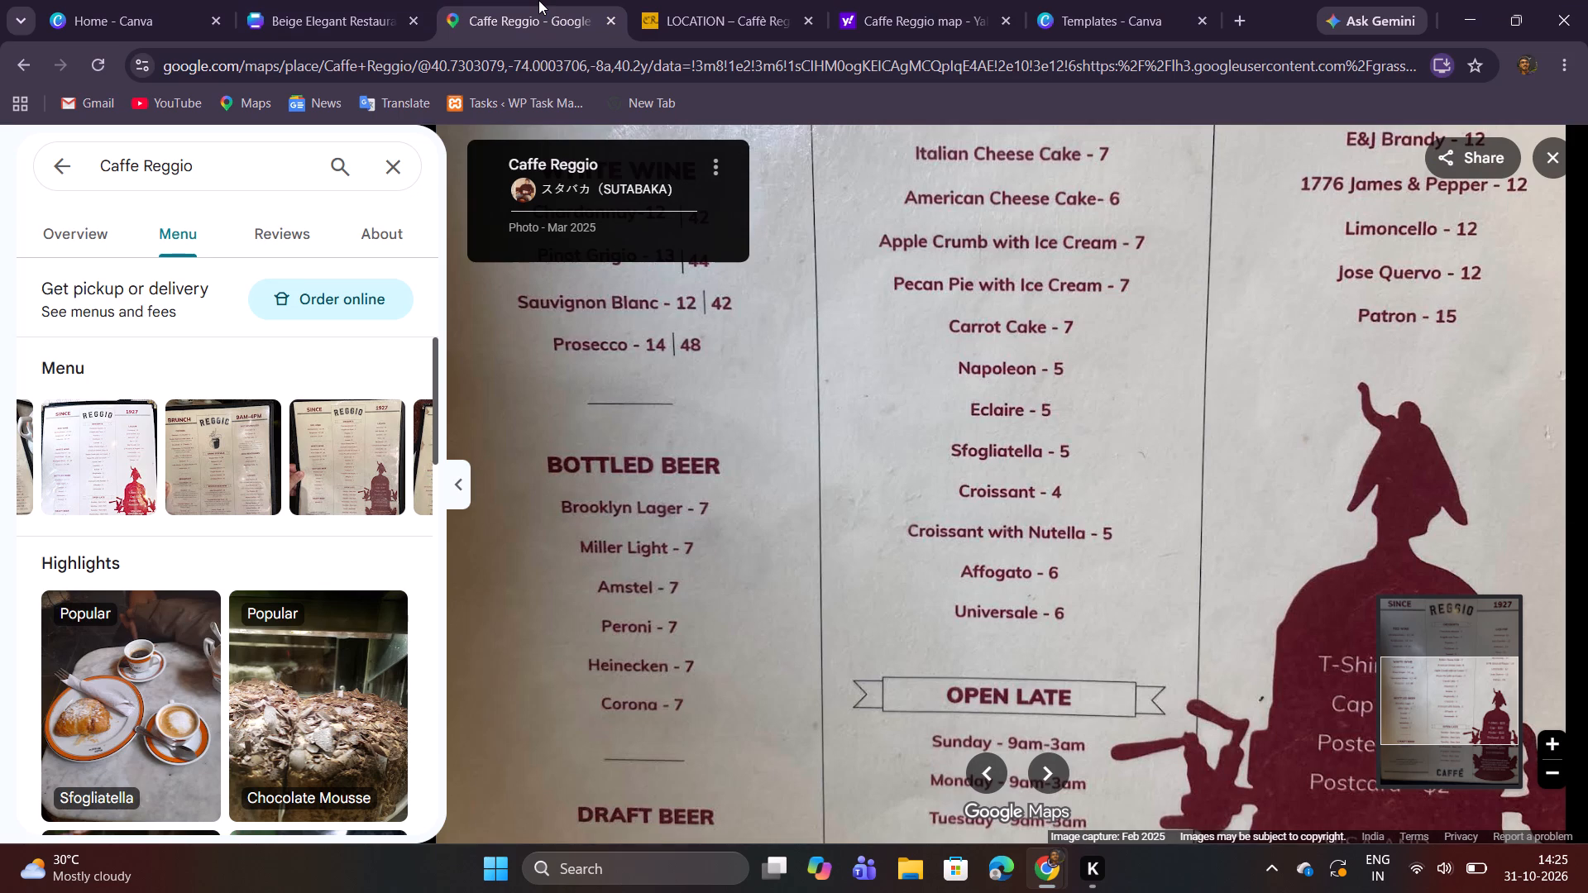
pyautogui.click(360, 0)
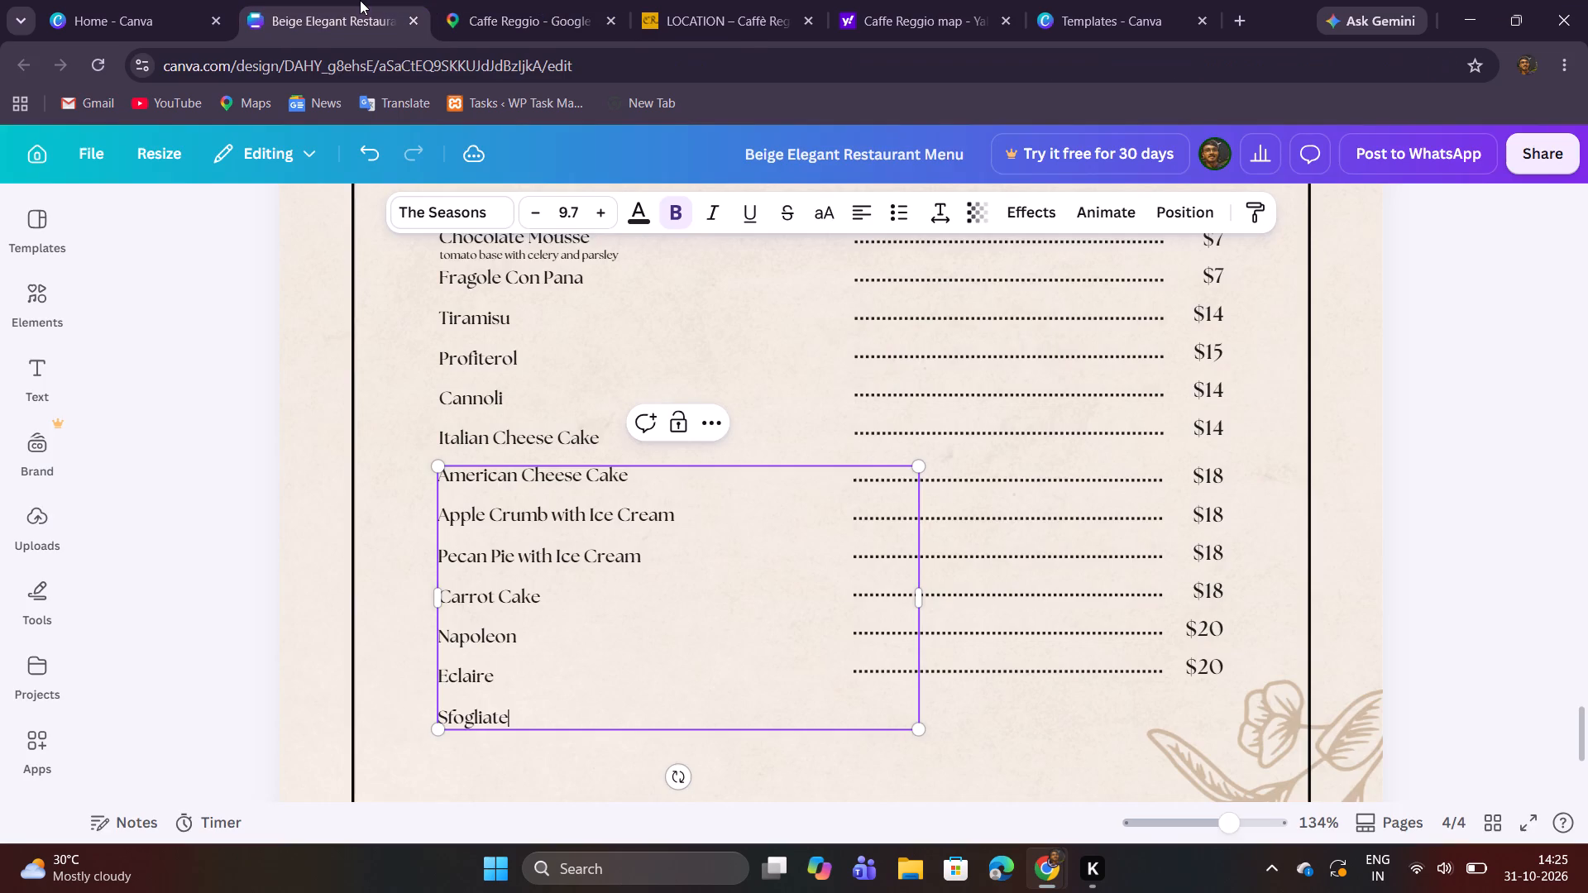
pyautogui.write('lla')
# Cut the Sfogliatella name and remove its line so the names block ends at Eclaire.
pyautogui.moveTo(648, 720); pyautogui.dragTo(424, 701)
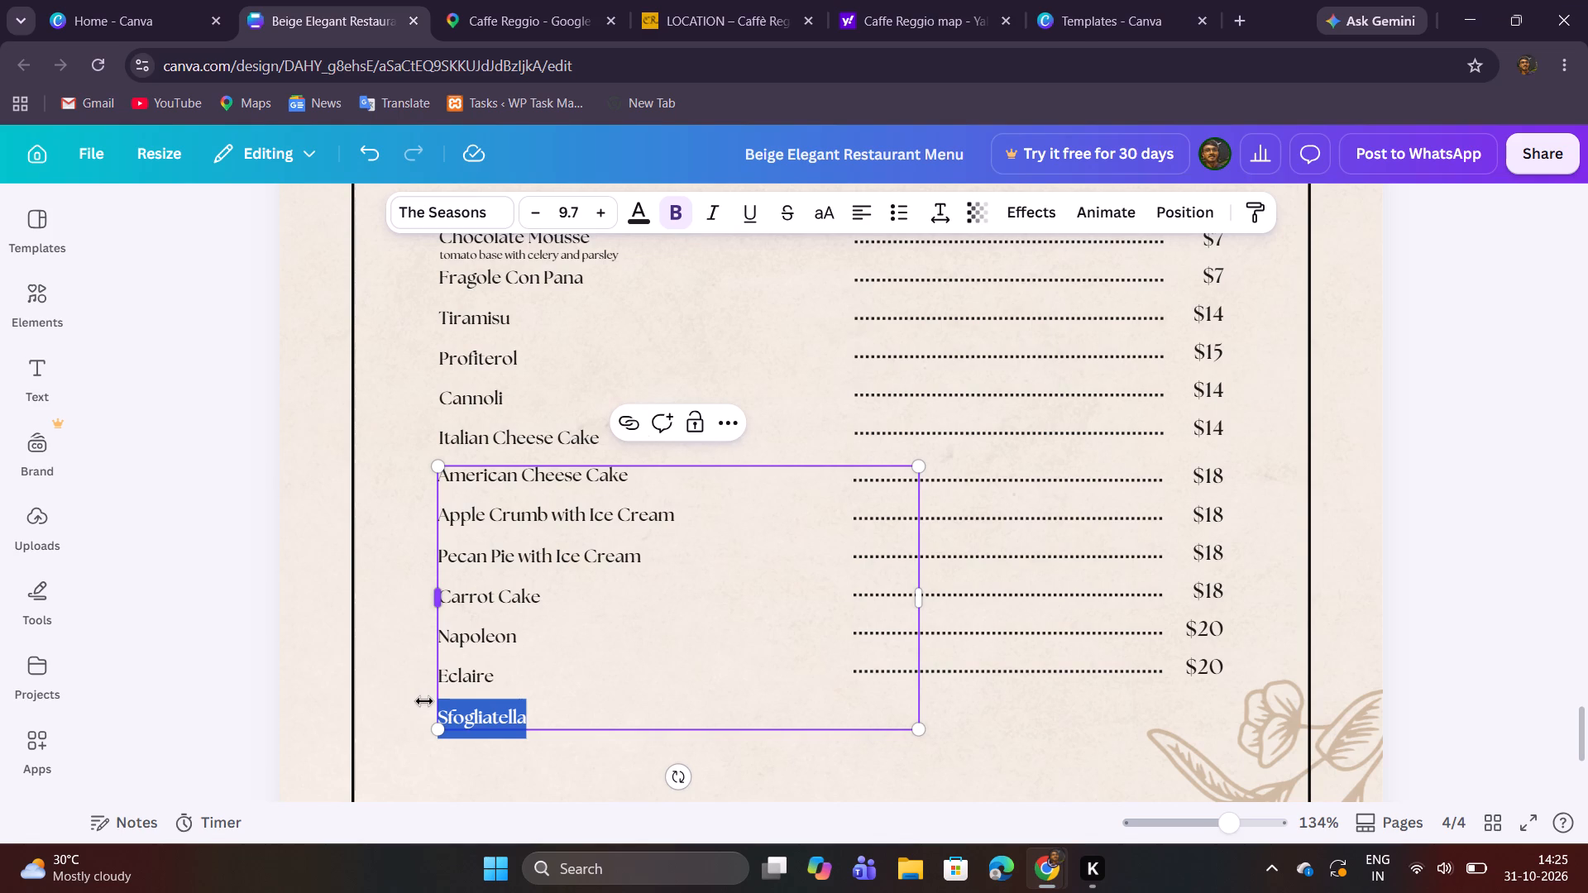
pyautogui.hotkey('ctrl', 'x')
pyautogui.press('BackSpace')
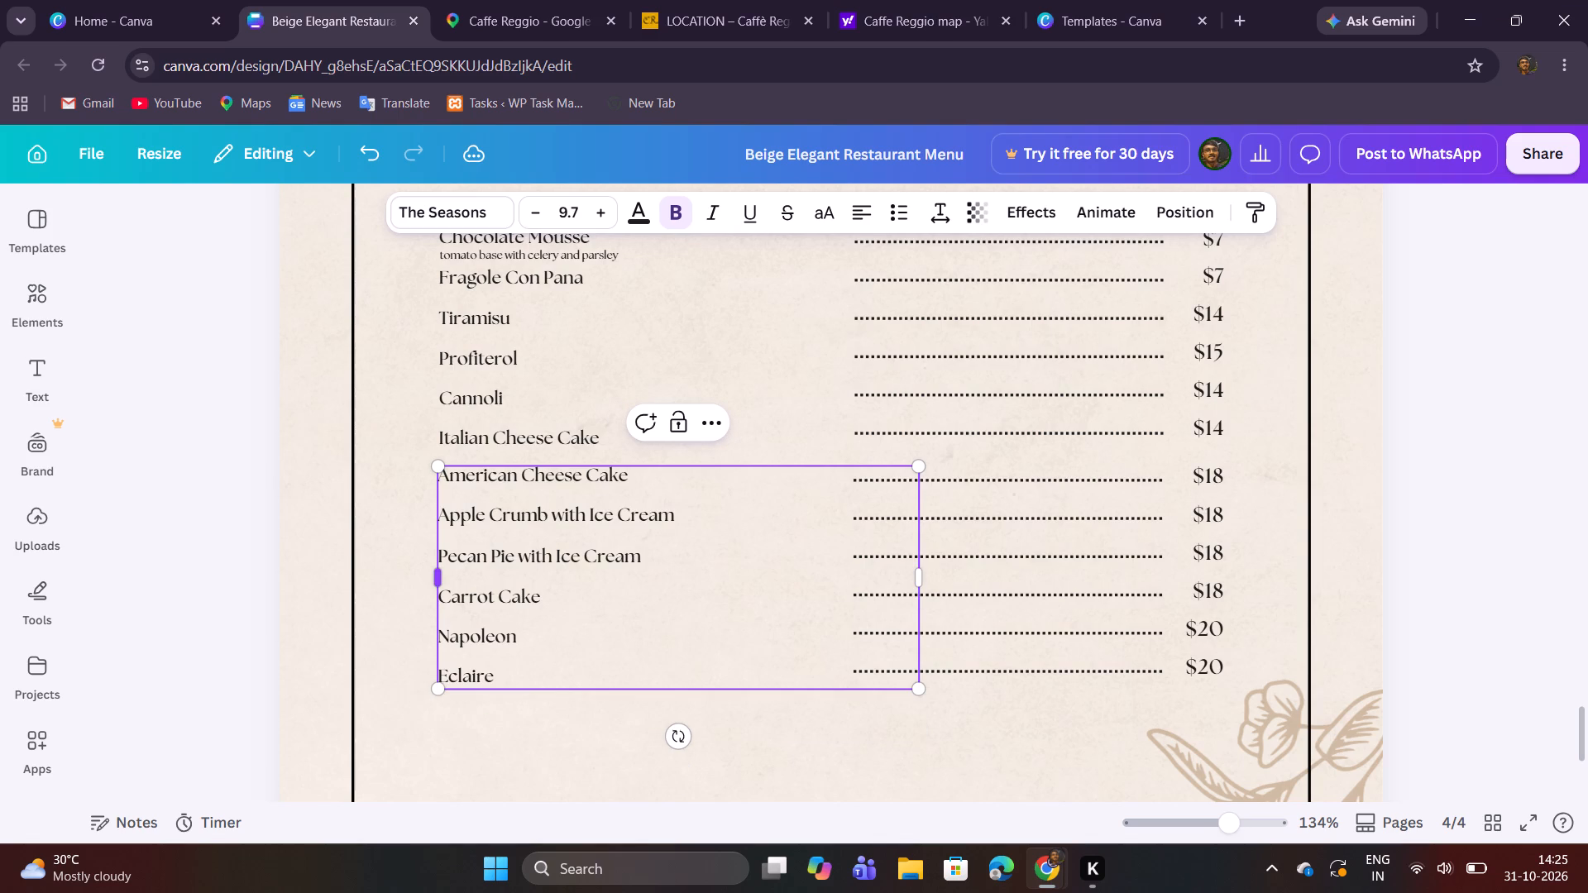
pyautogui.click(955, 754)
# Duplicate the six rows from American Cheese Cake to Eclaire, with dotted lines and prices, and align the copy directly below Eclaire.
pyautogui.scroll(-1, 972, 747)
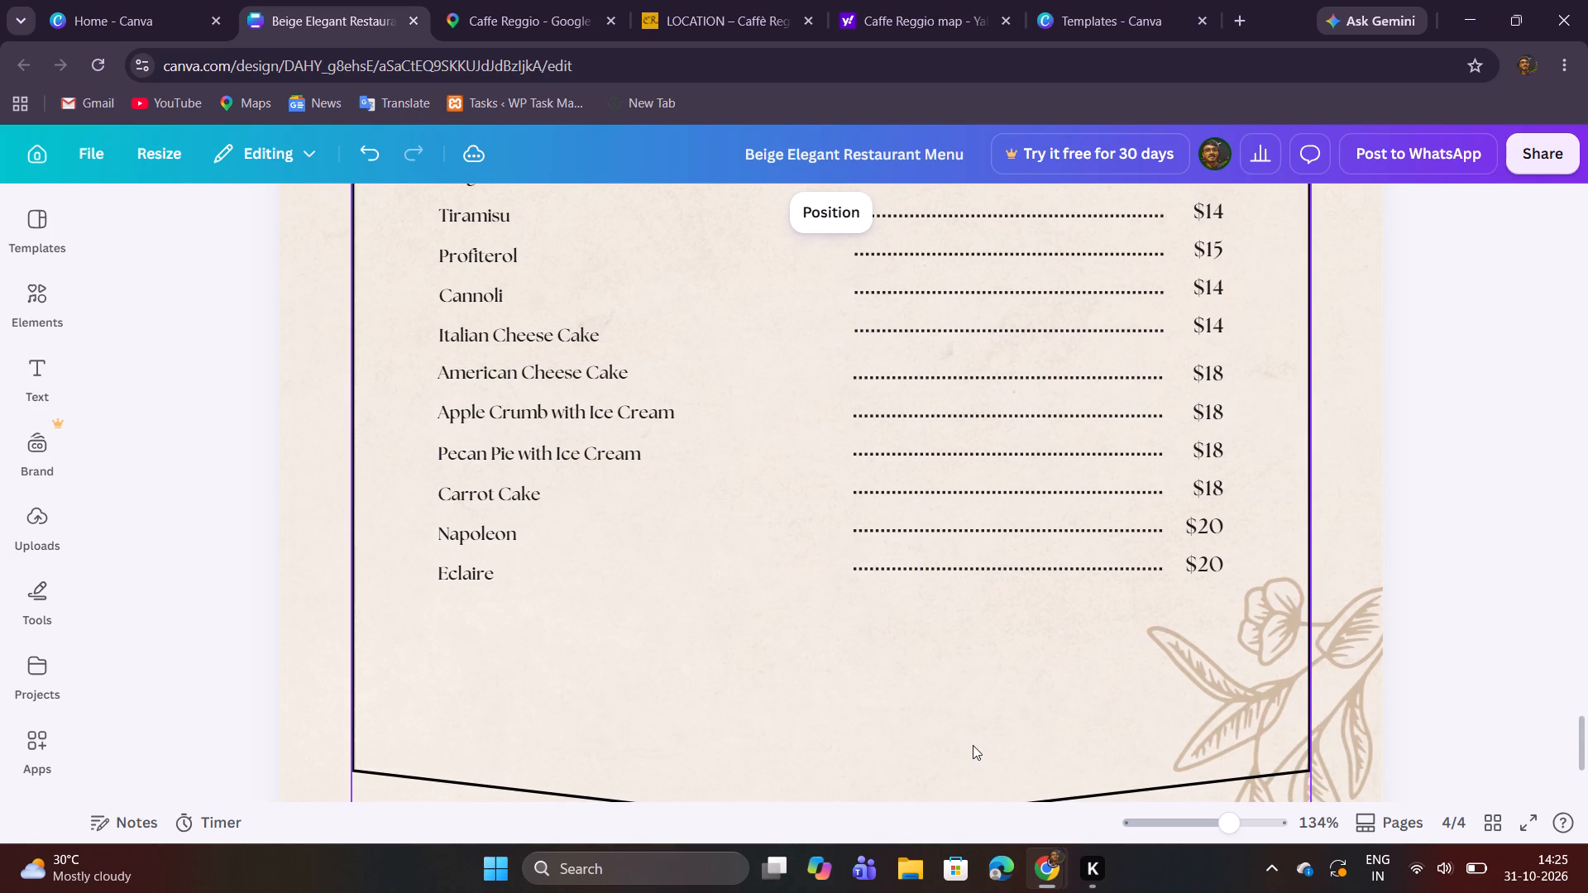
pyautogui.moveTo(1236, 590); pyautogui.dragTo(709, 383)
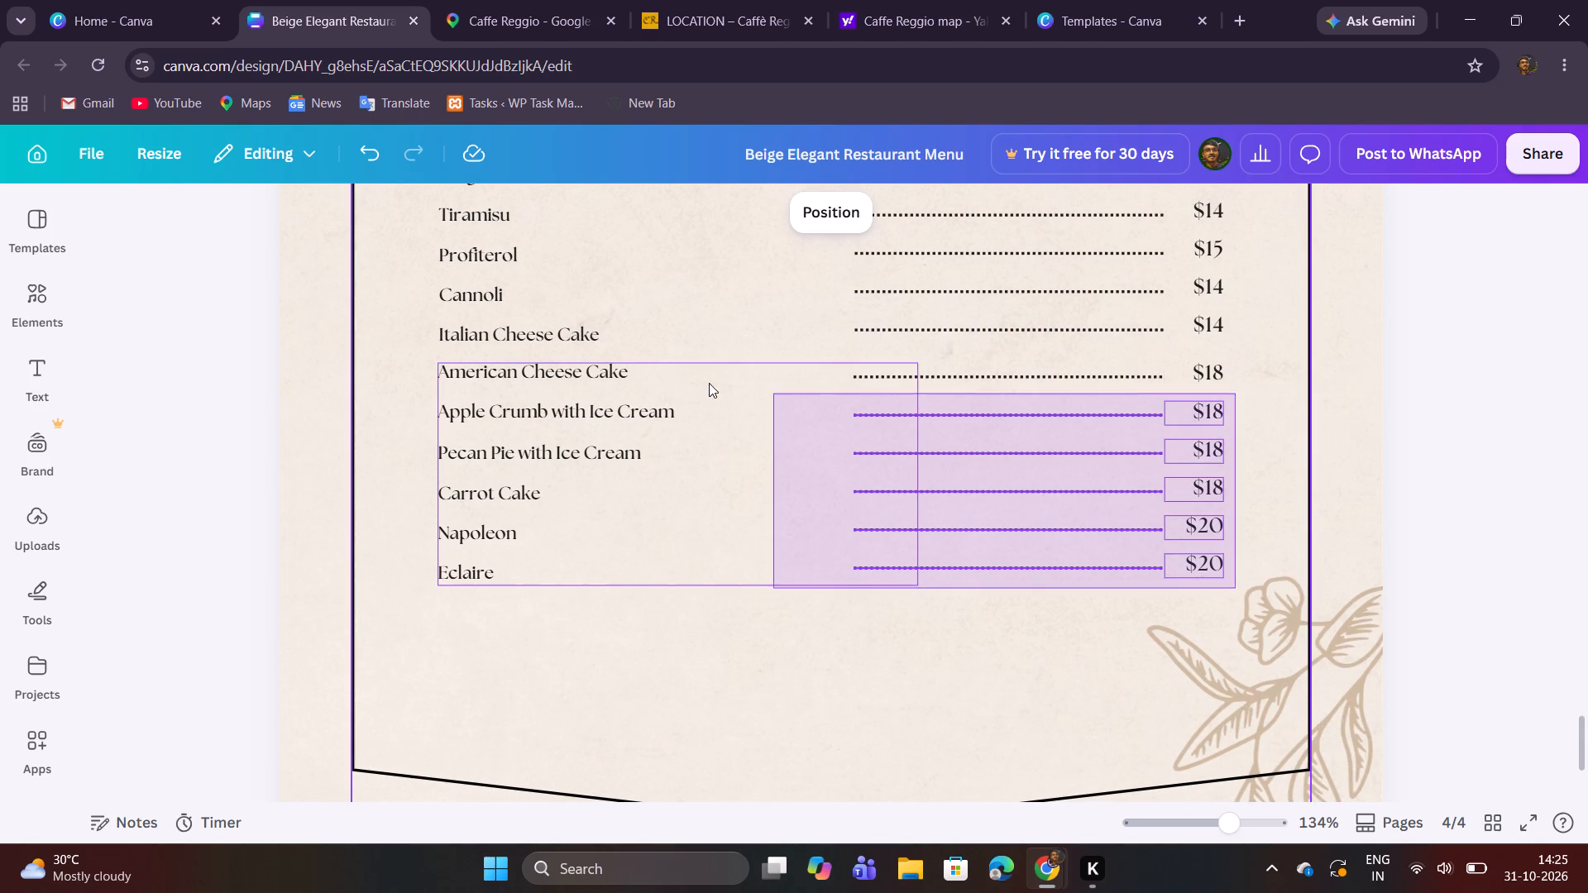
pyautogui.moveTo(709, 383); pyautogui.dragTo(664, 370)
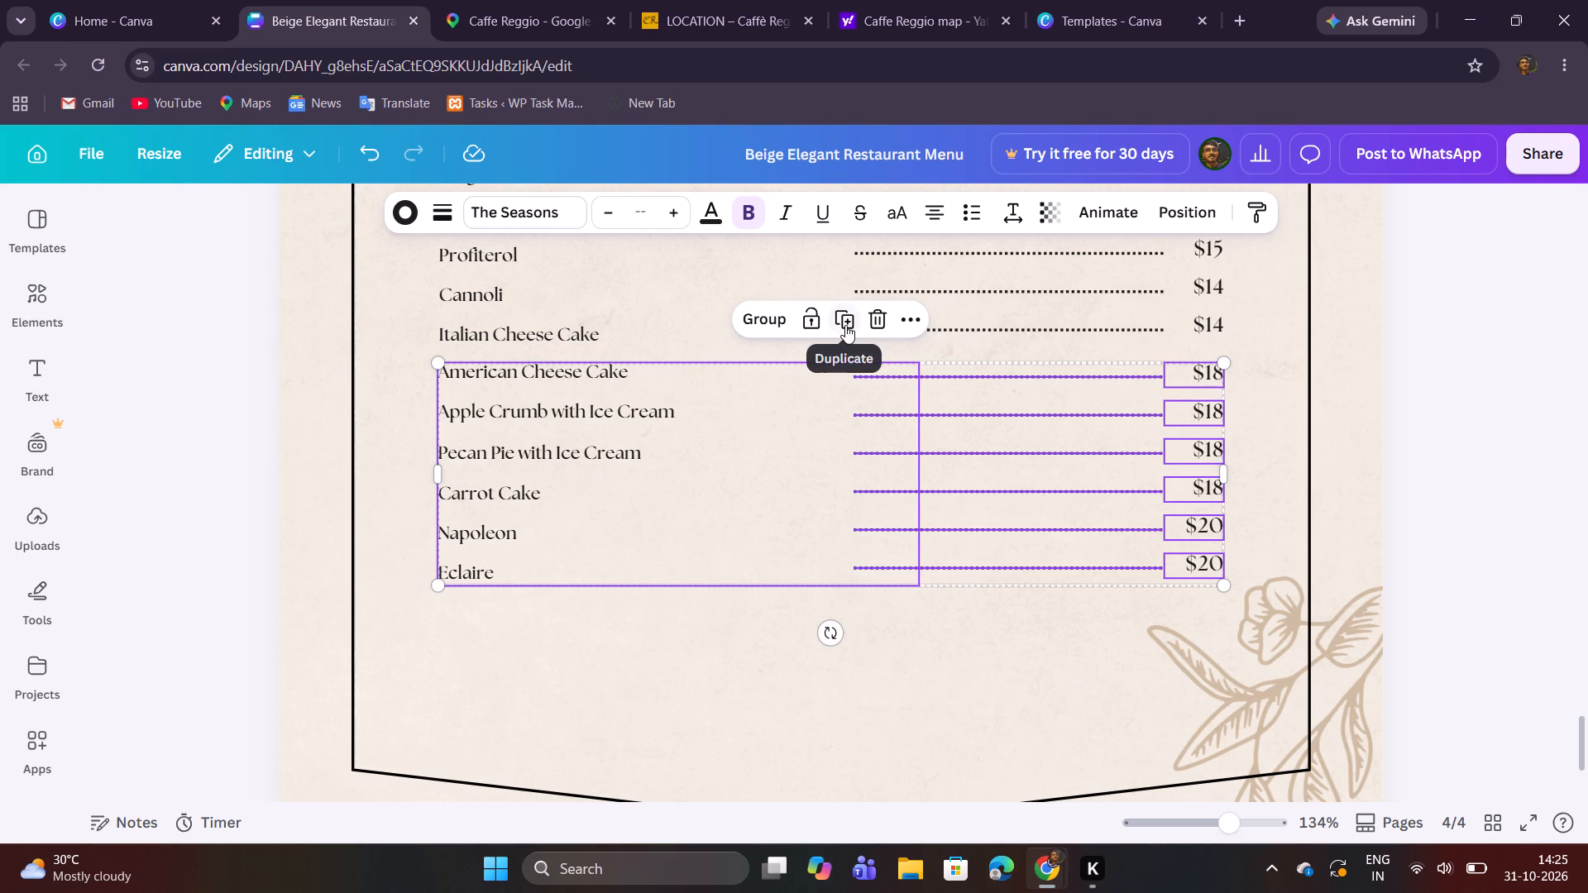
pyautogui.click(845, 325)
pyautogui.moveTo(830, 446); pyautogui.dragTo(790, 666)
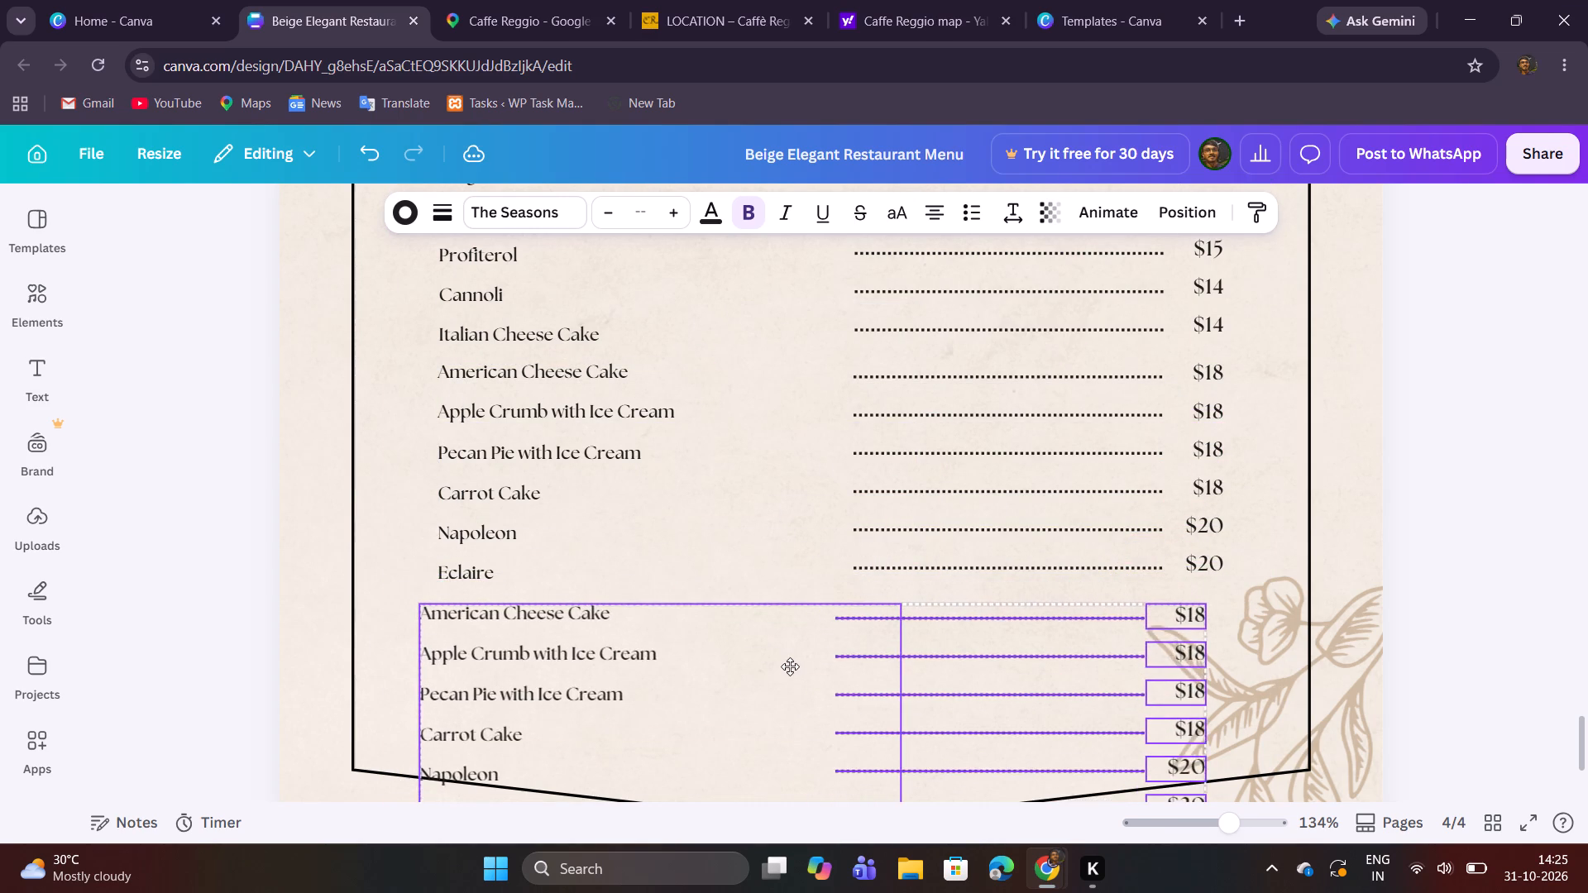
pyautogui.moveTo(790, 666); pyautogui.dragTo(807, 660)
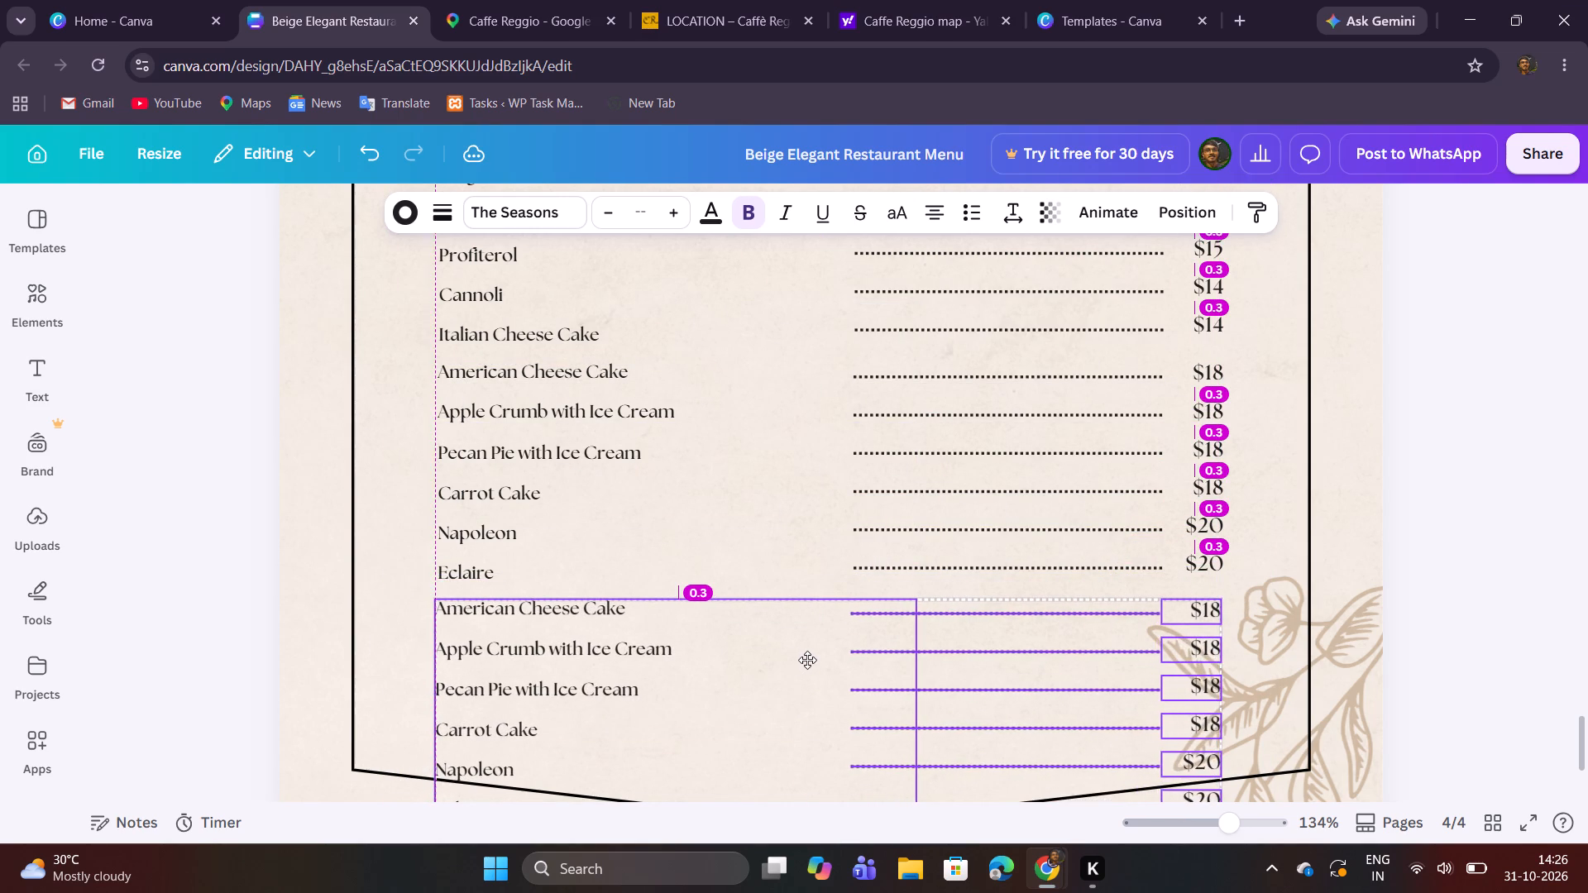
pyautogui.moveTo(807, 660); pyautogui.dragTo(807, 656)
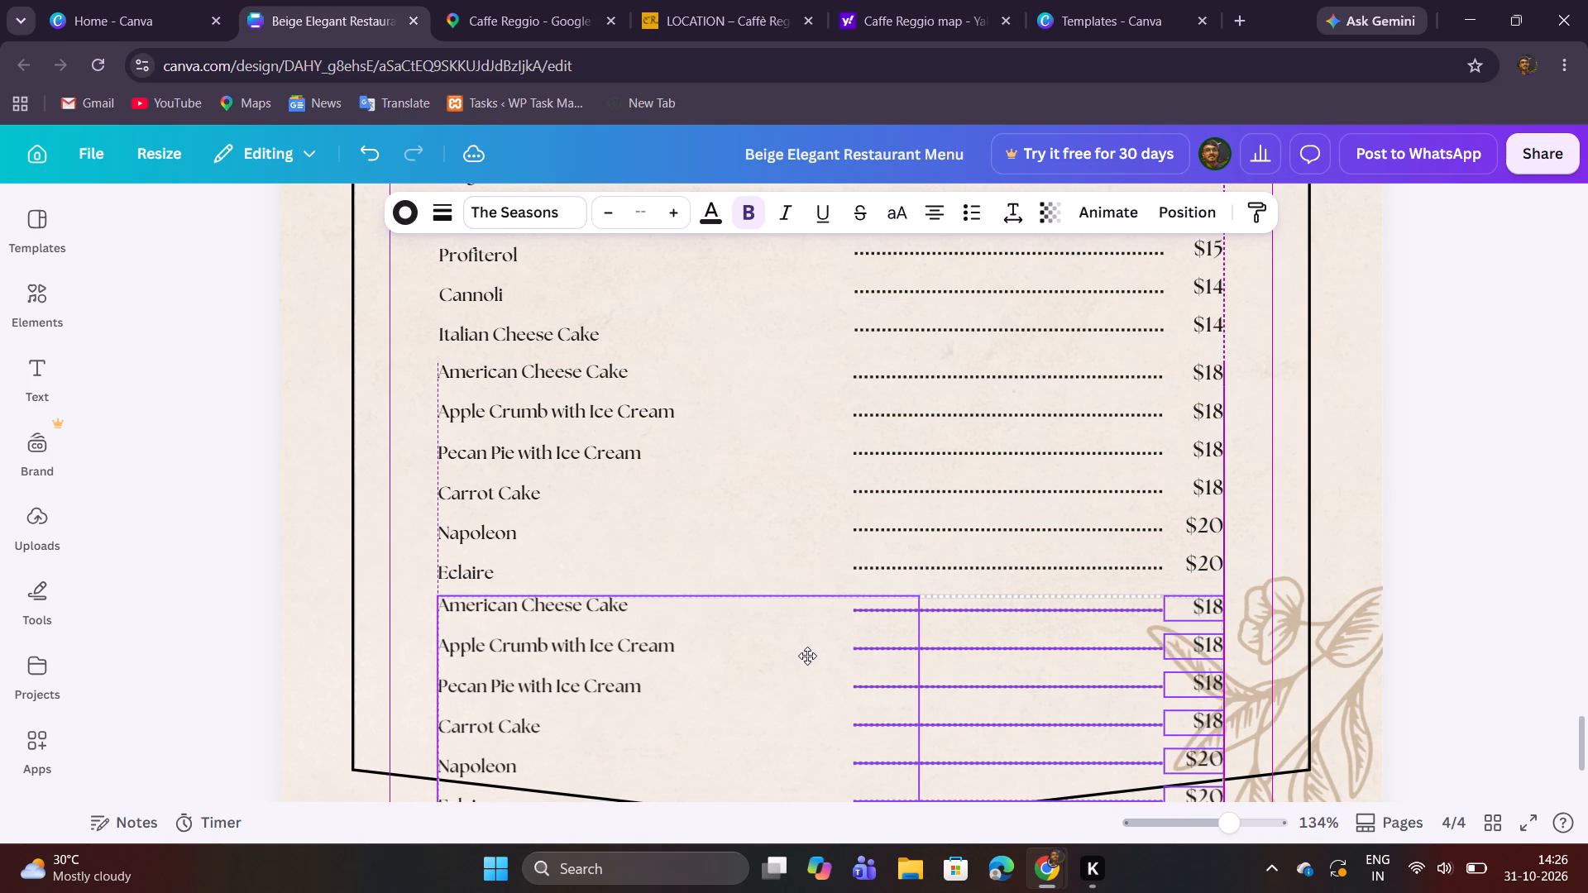
pyautogui.moveTo(807, 656); pyautogui.dragTo(806, 656)
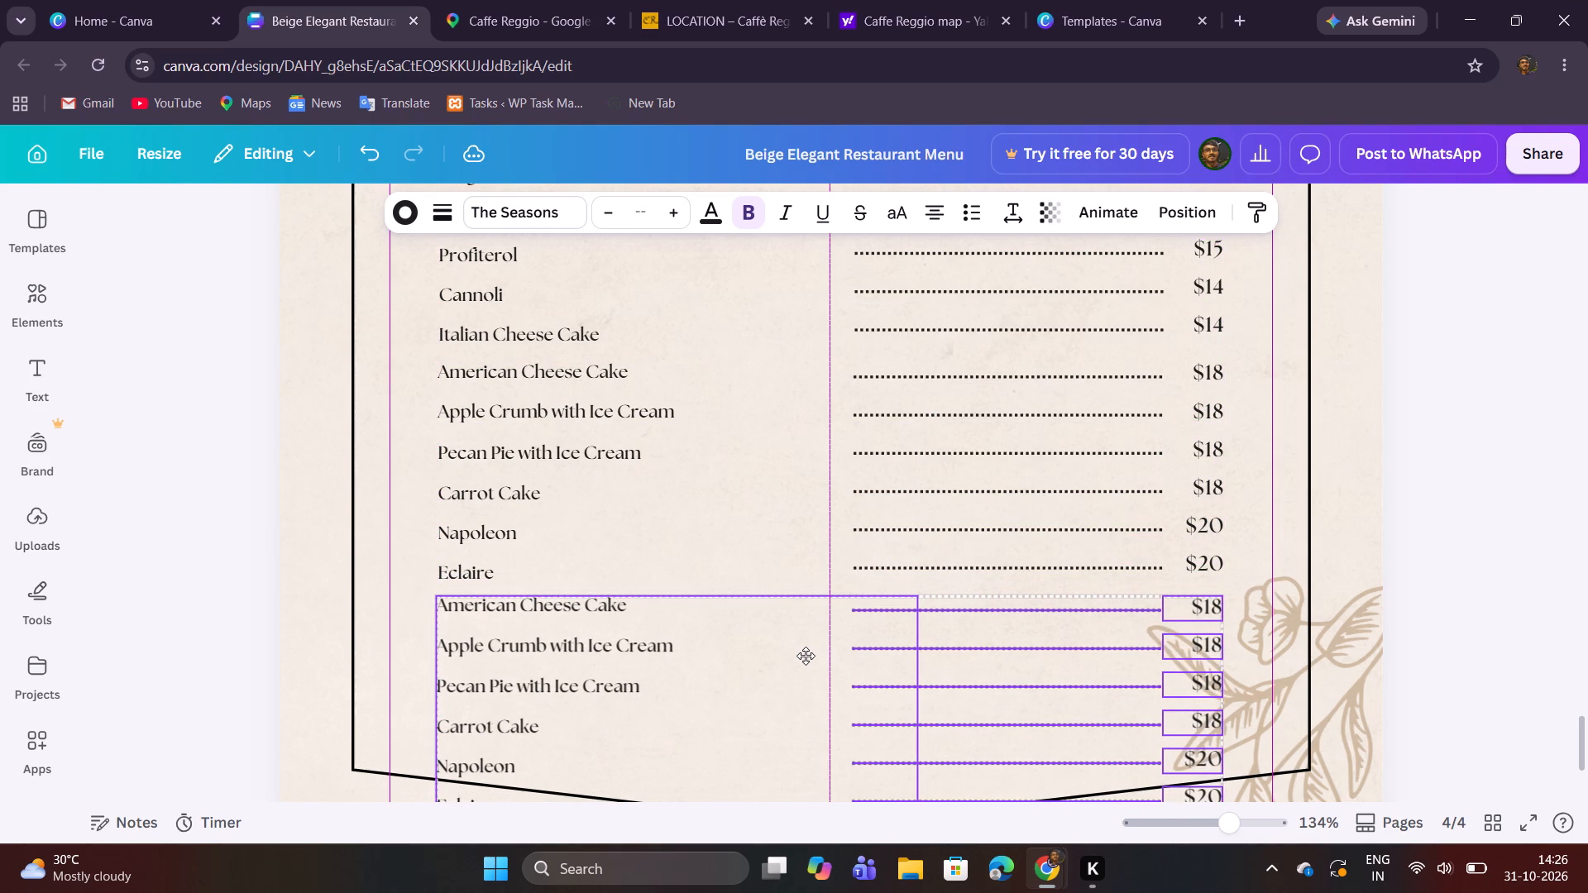
pyautogui.moveTo(806, 656); pyautogui.dragTo(807, 656)
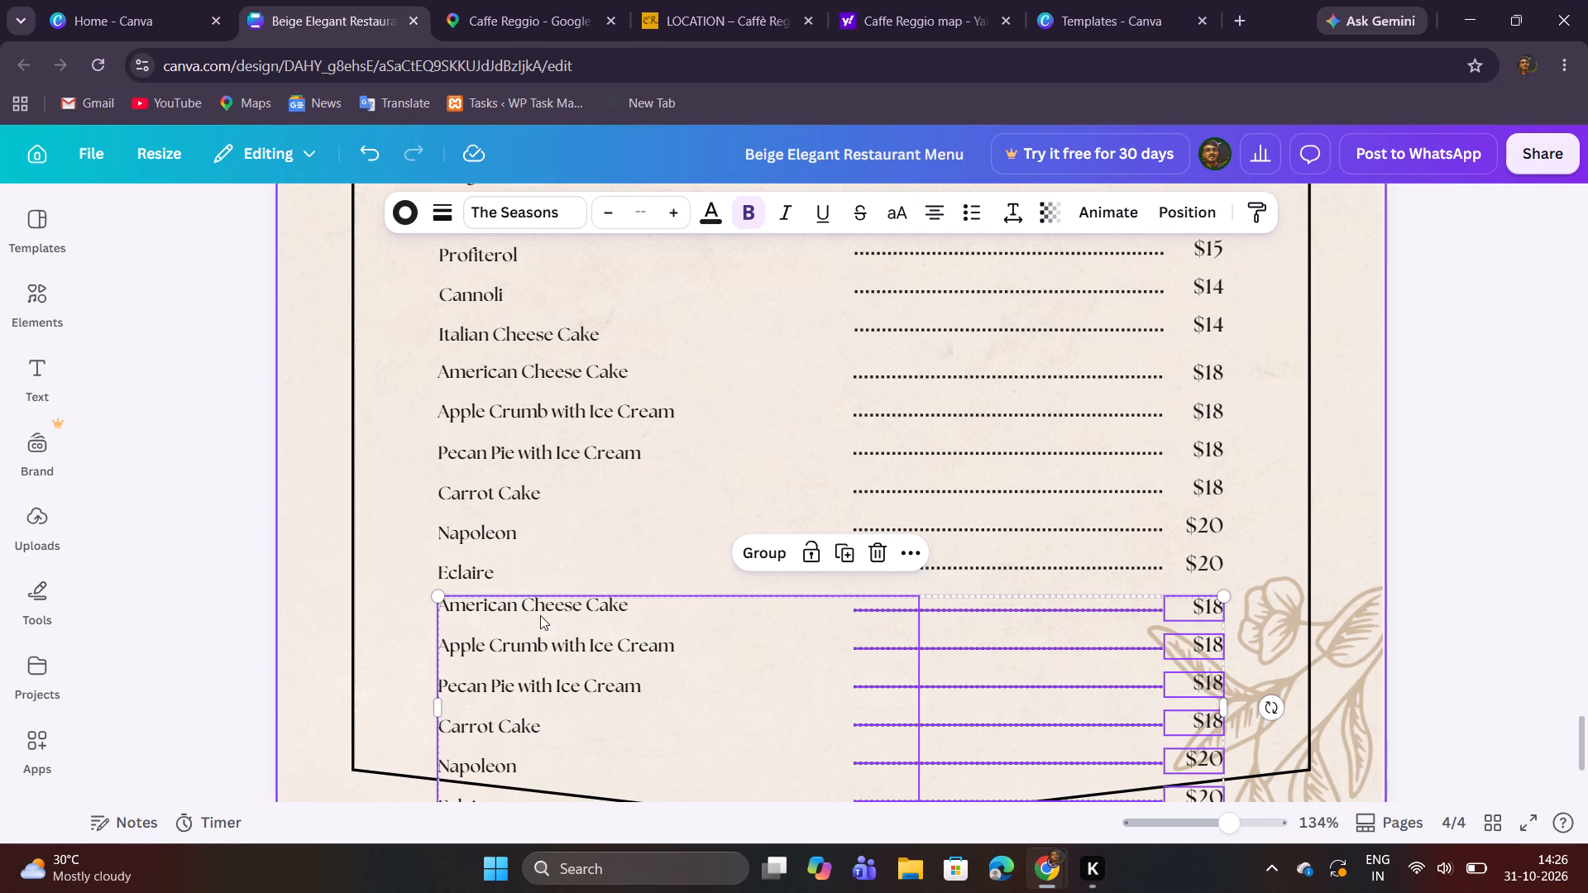
pyautogui.click(619, 540)
pyautogui.click(1475, 500)
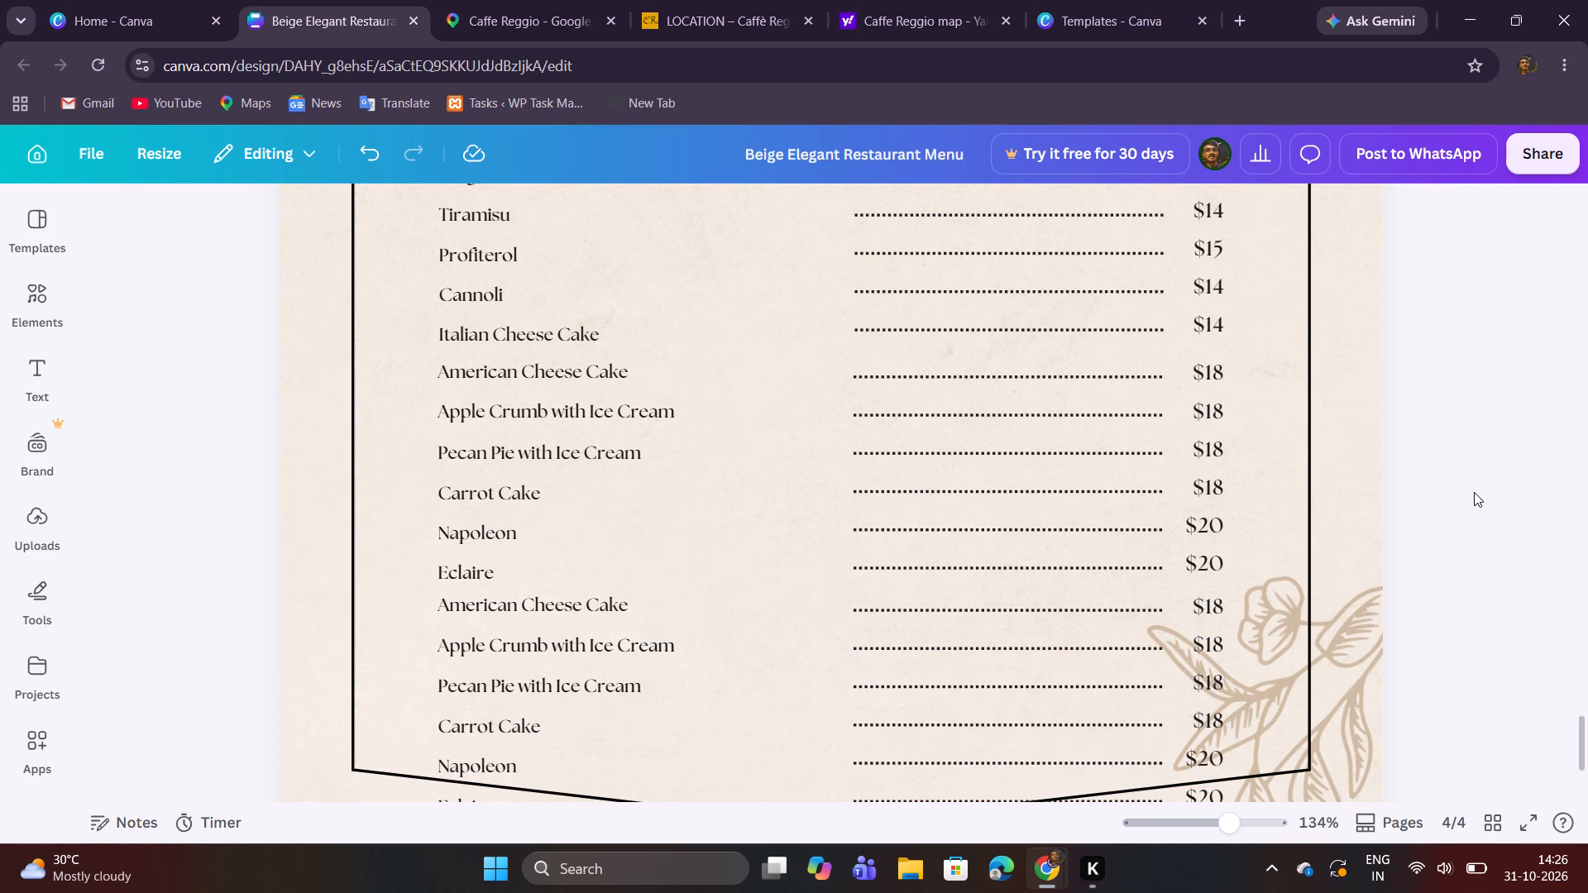
# Replace all names in the duplicated text block with "Croissant", consulting the menu photo's Desserts list.
pyautogui.scroll(-1, 1047, 609)
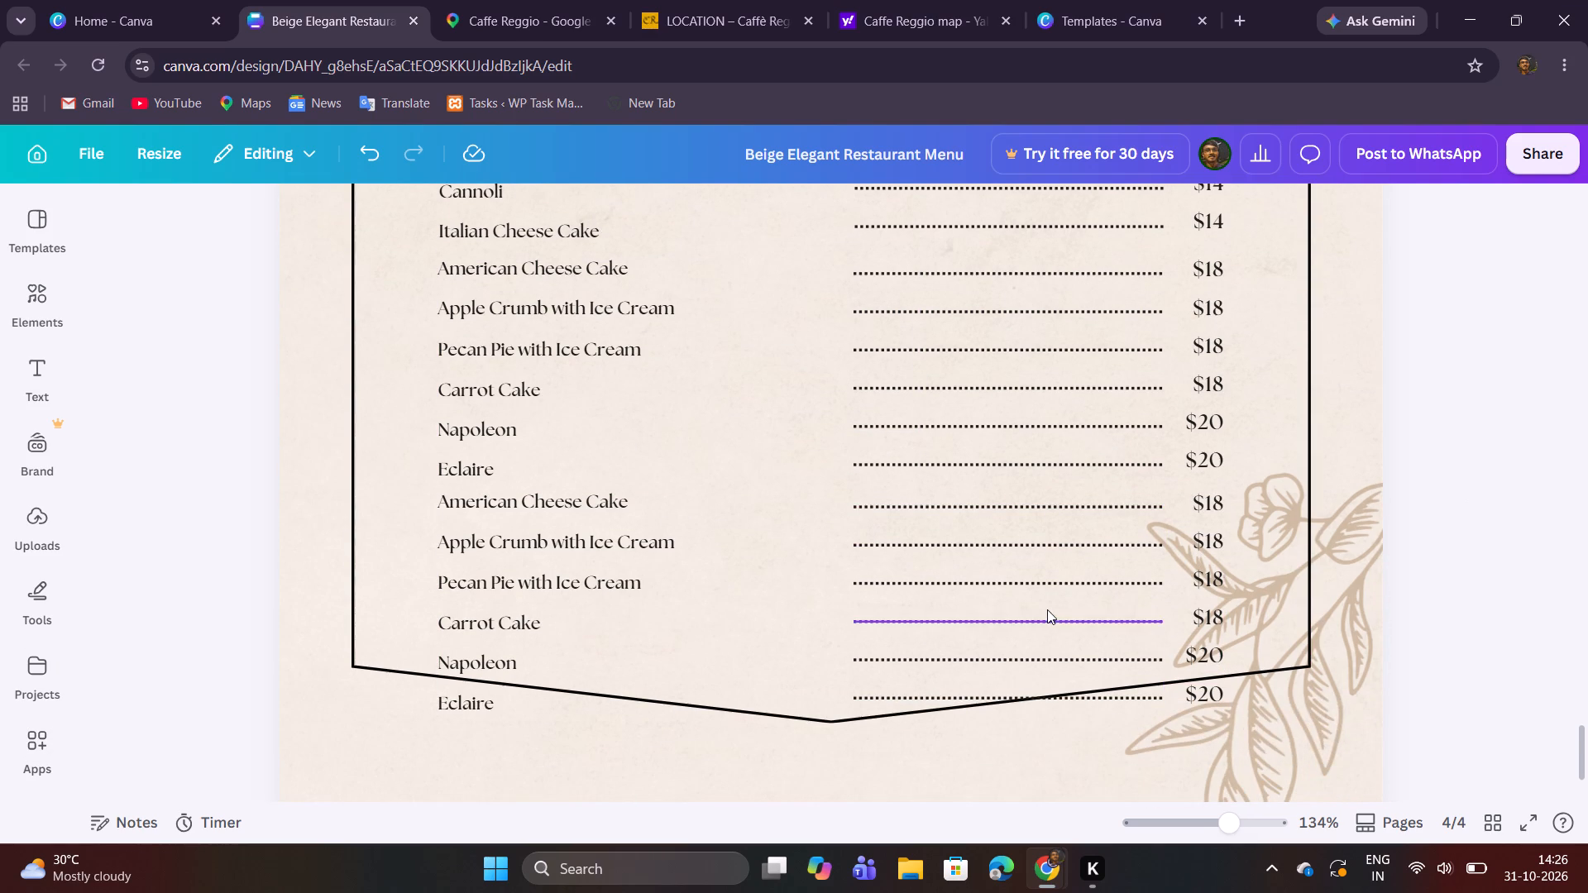
pyautogui.click(519, 0)
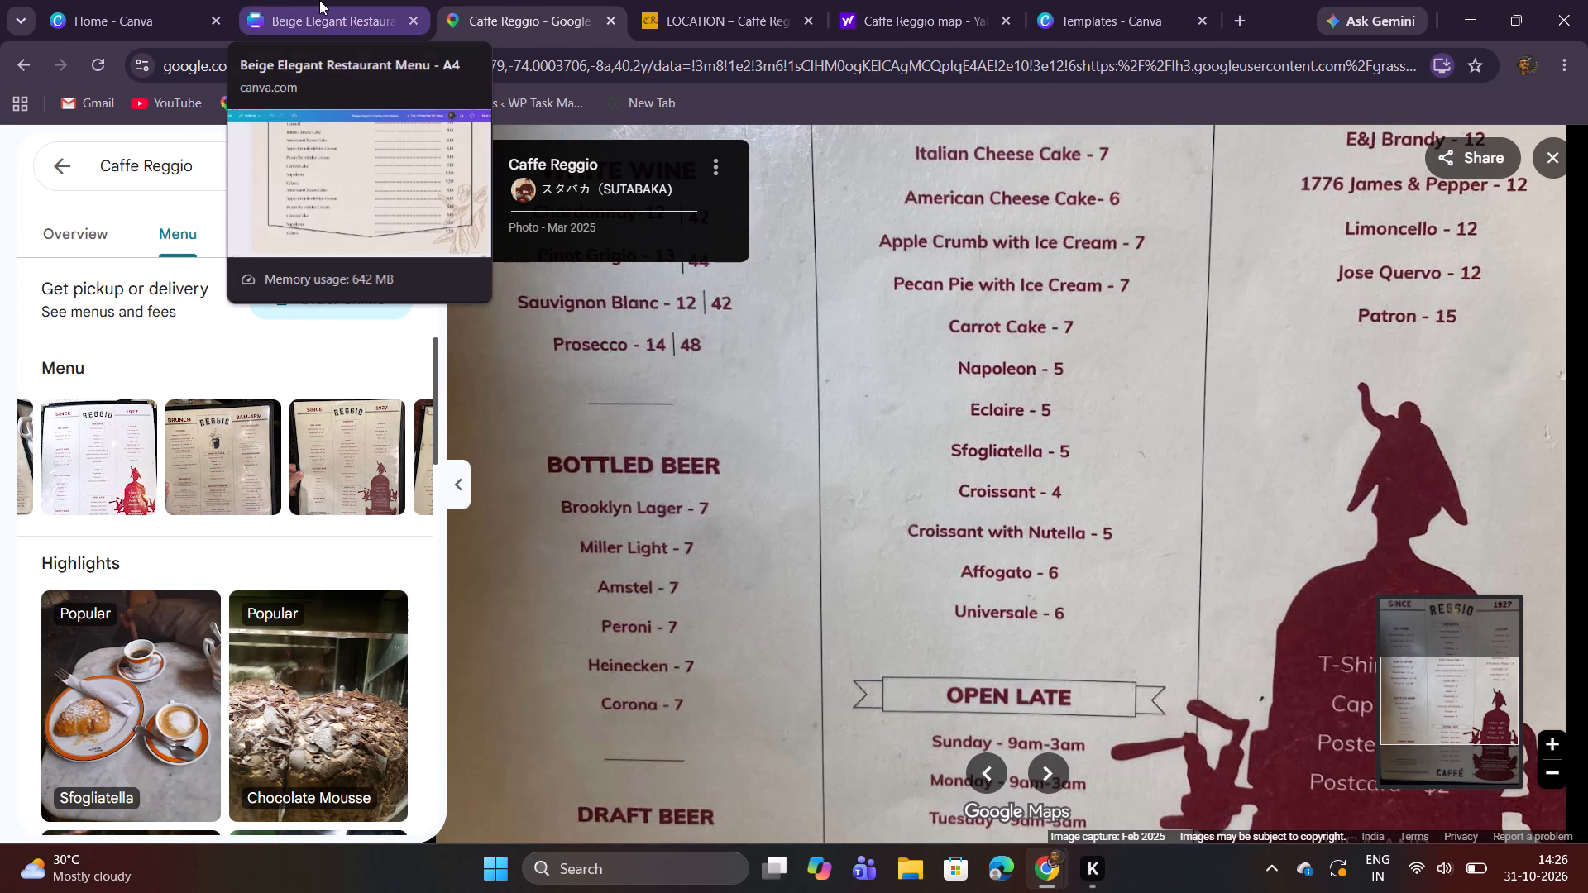
pyautogui.doubleClick(487, 554)
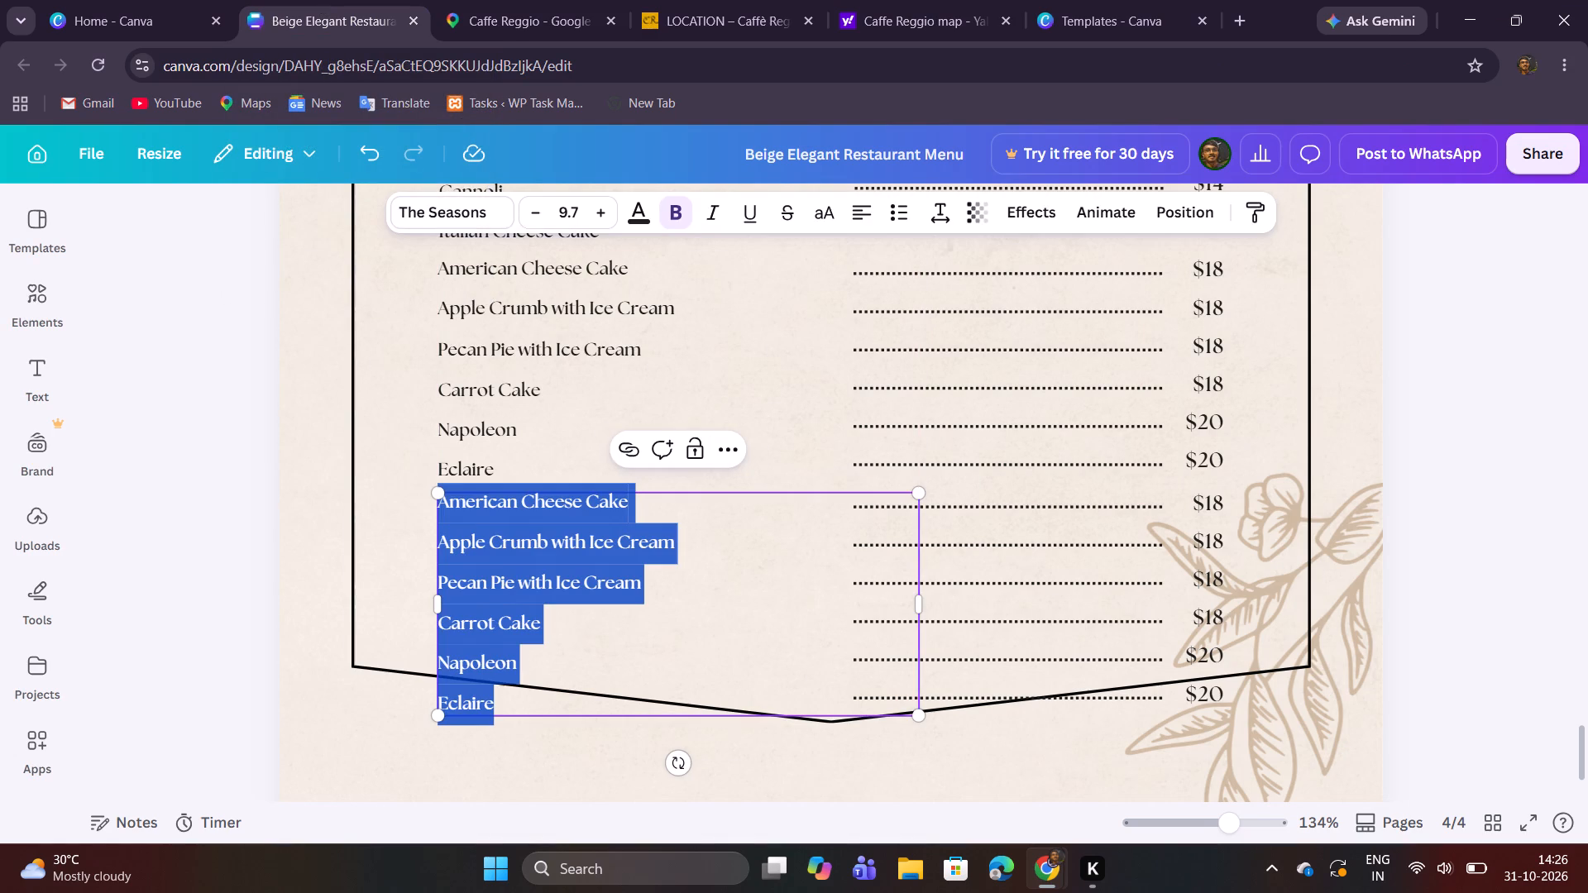
pyautogui.write('Cr')
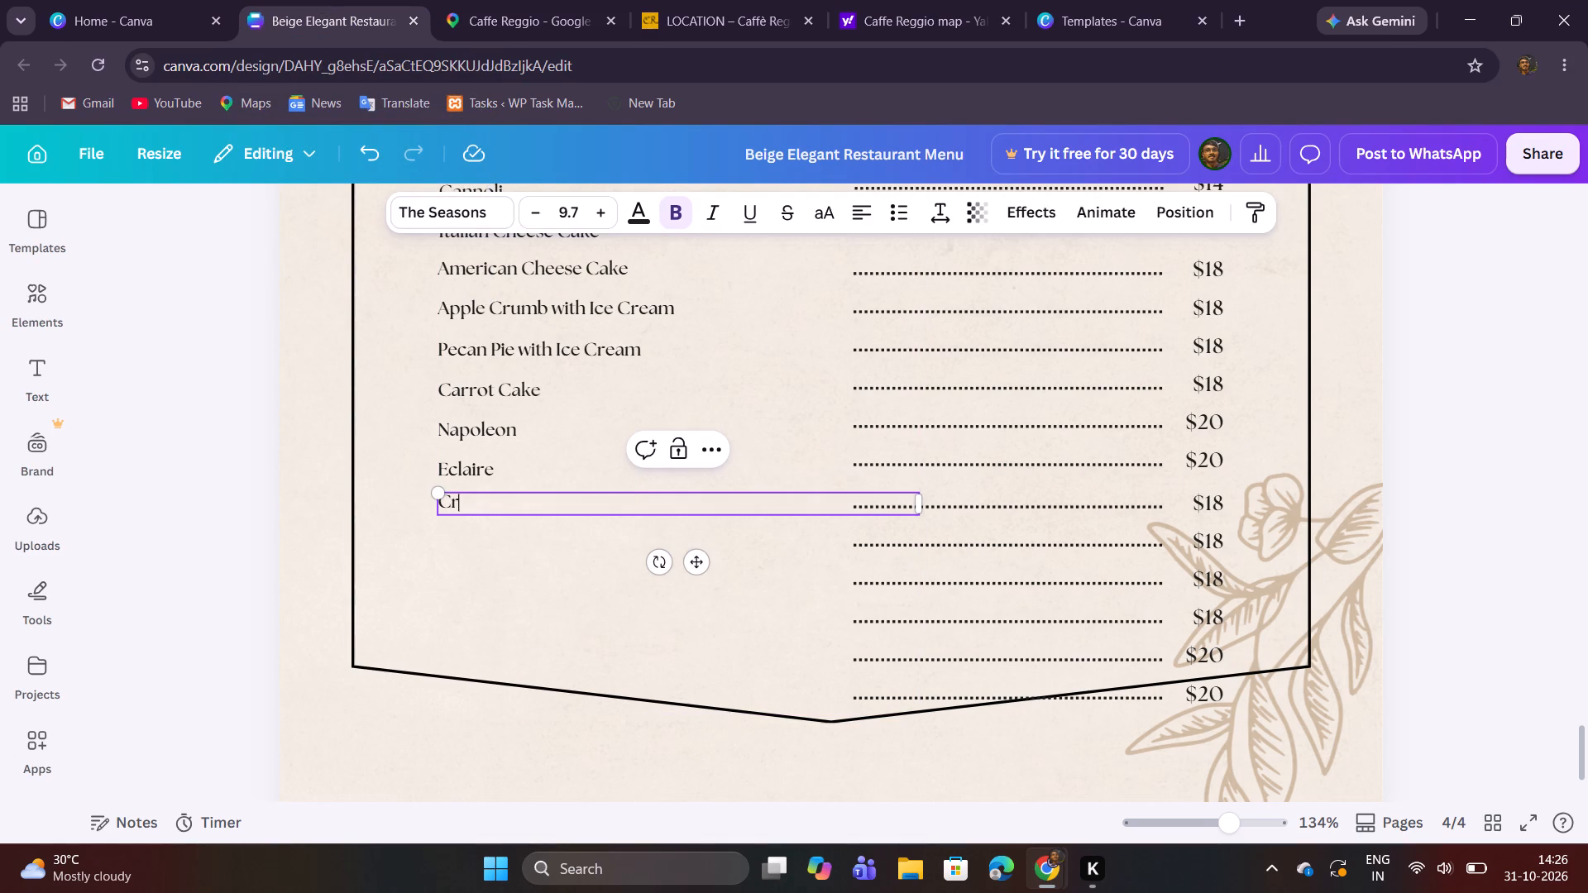
pyautogui.write('oissant')
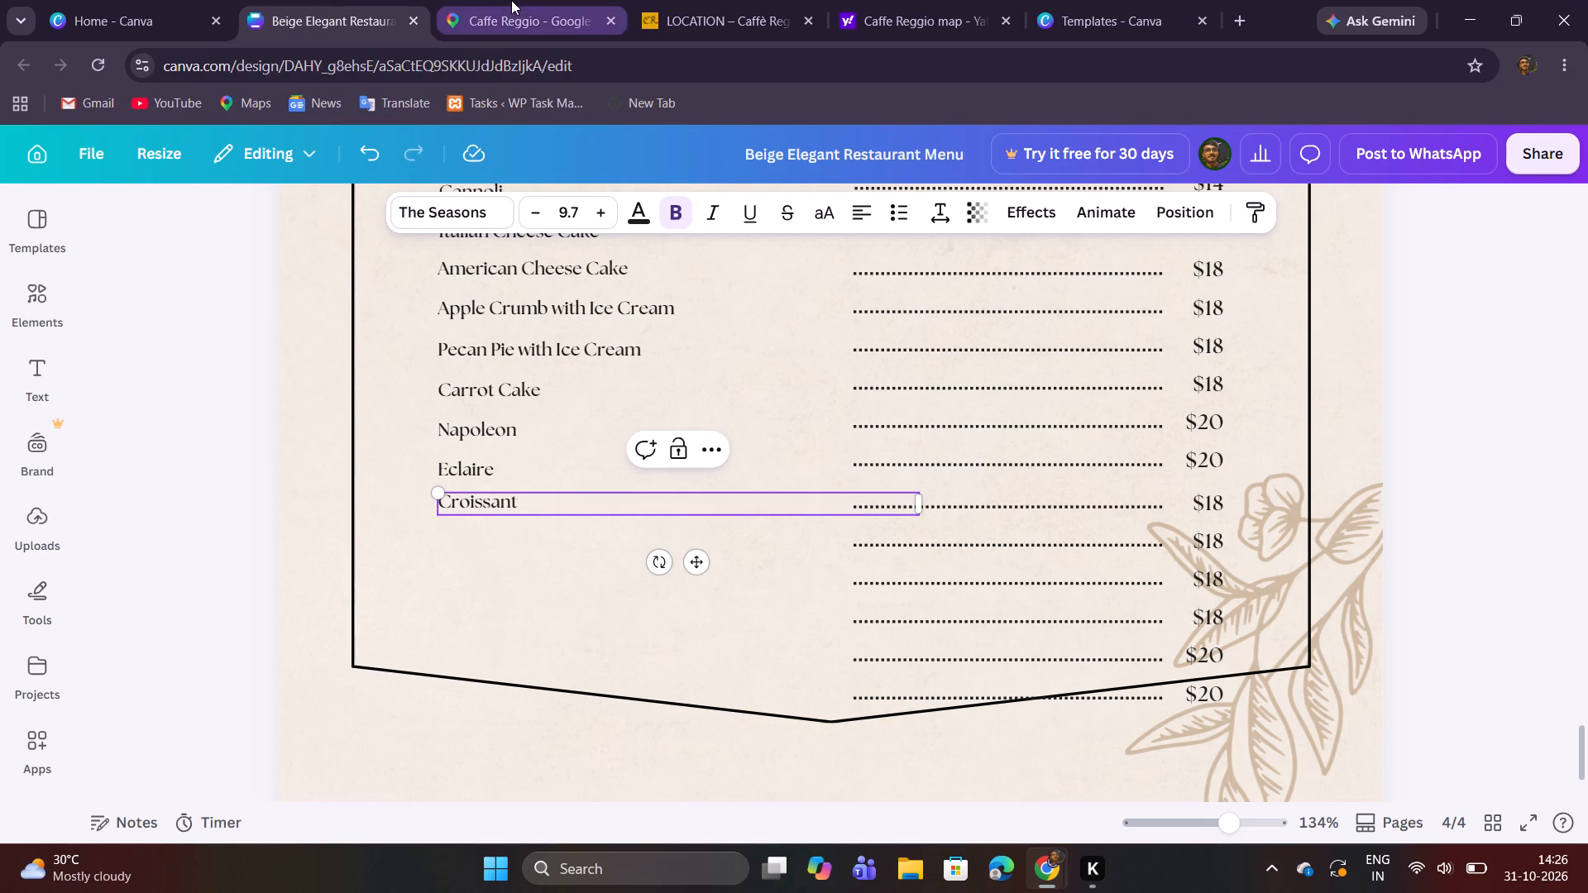
pyautogui.click(511, 0)
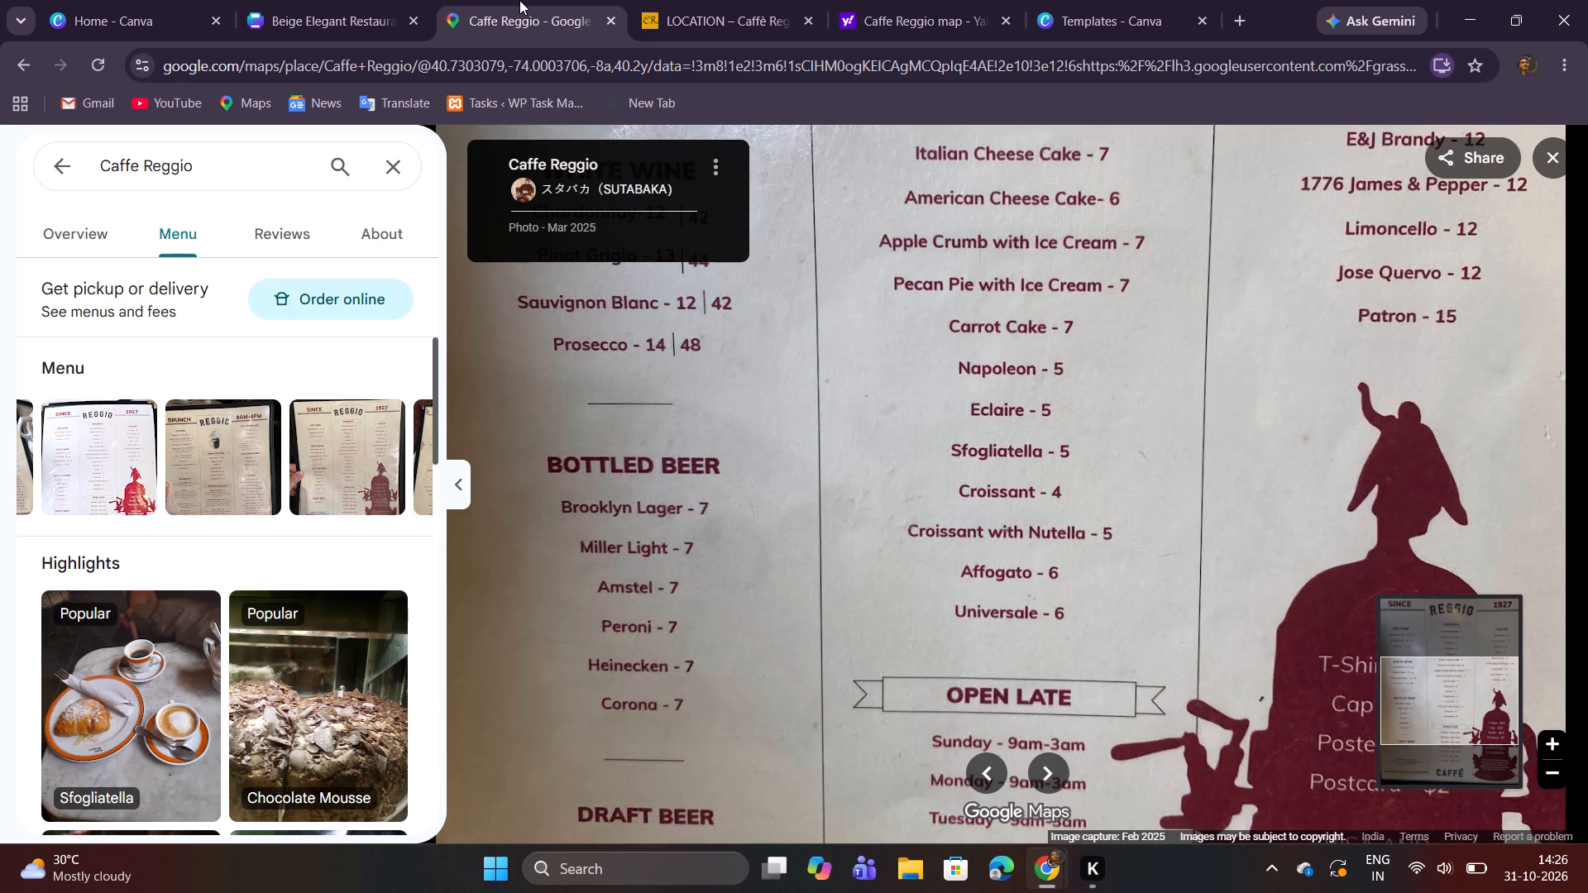
pyautogui.click(387, 0)
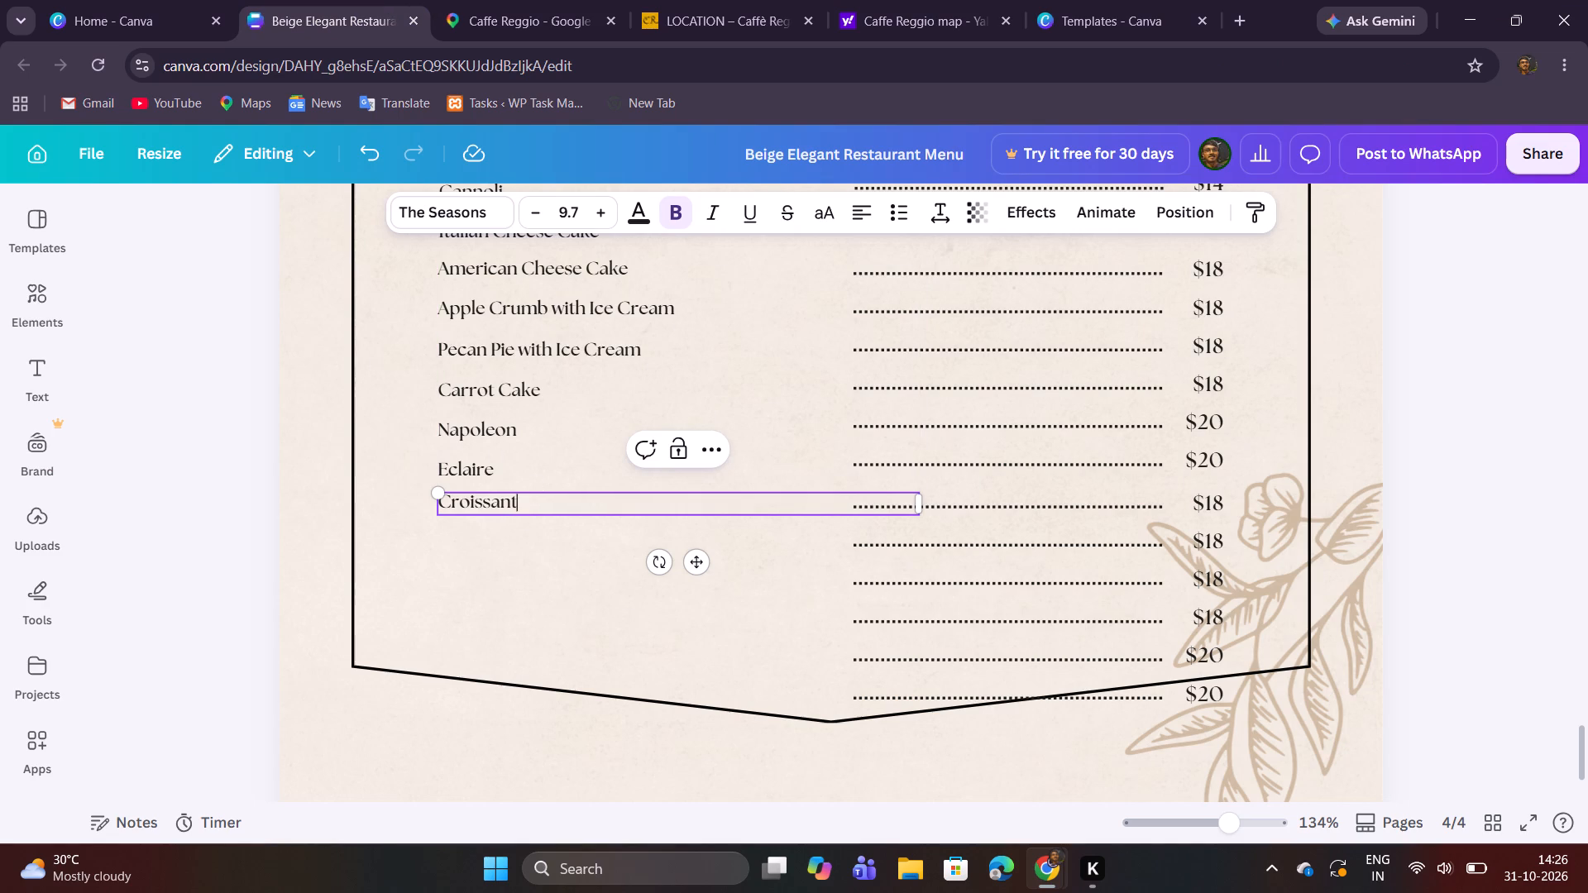
# Undo the "Croissant" replacement and replace all names in the duplicated block with the copied "Sfogliatella".
pyautogui.hotkey('ctrl', 'z')
pyautogui.hotkey('ctrl', 'z')
pyautogui.hotkey('ctrl', 'z')
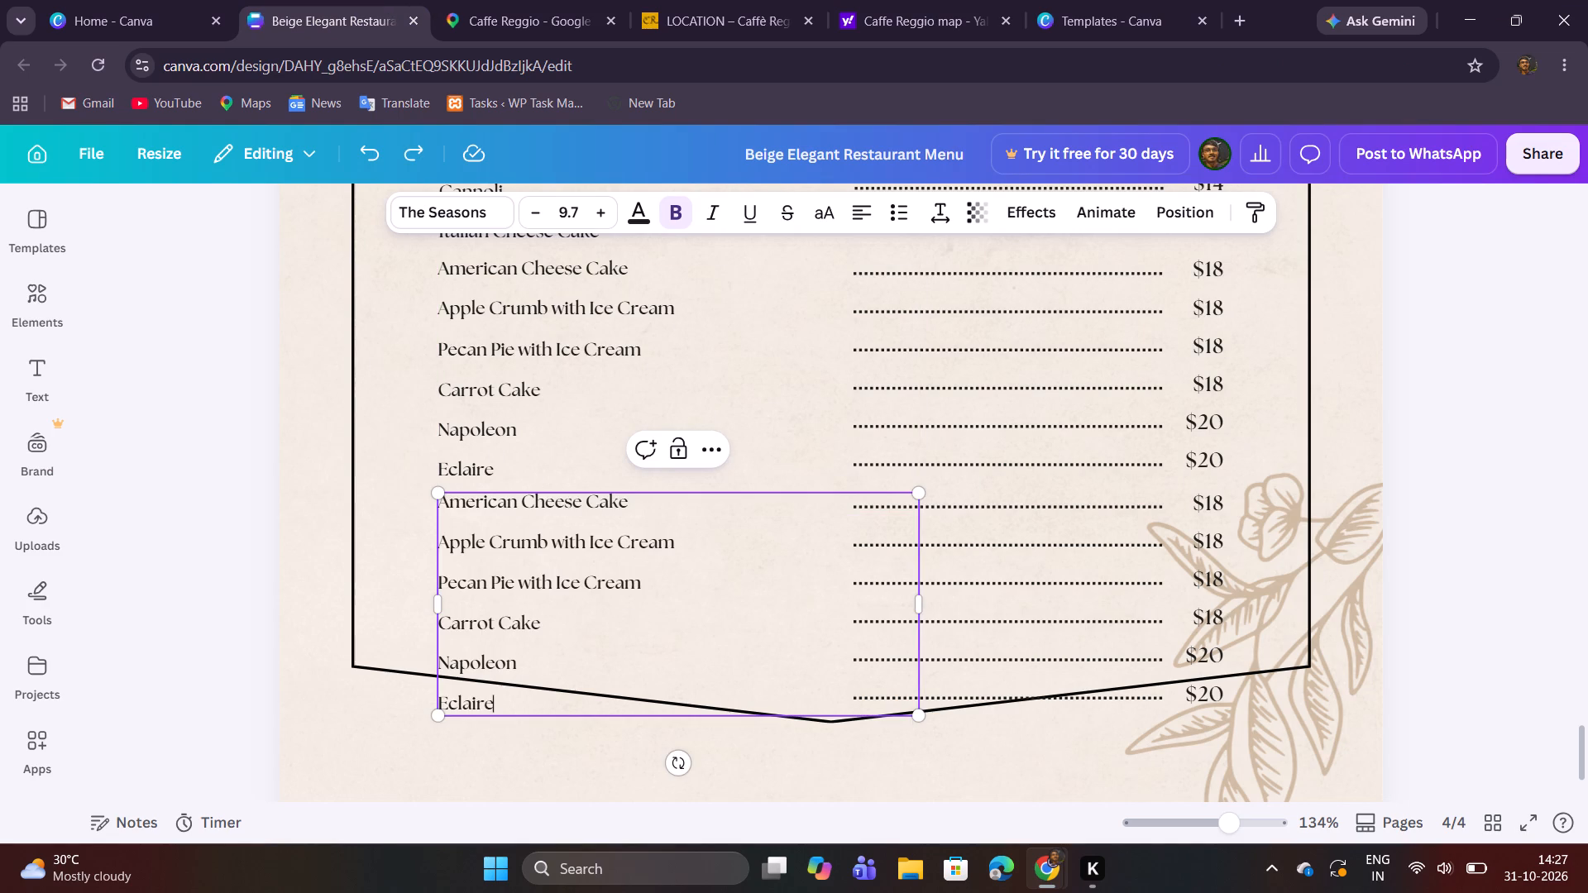
pyautogui.hotkey('ctrl', 'a')
pyautogui.hotkey('ctrl', 'v')
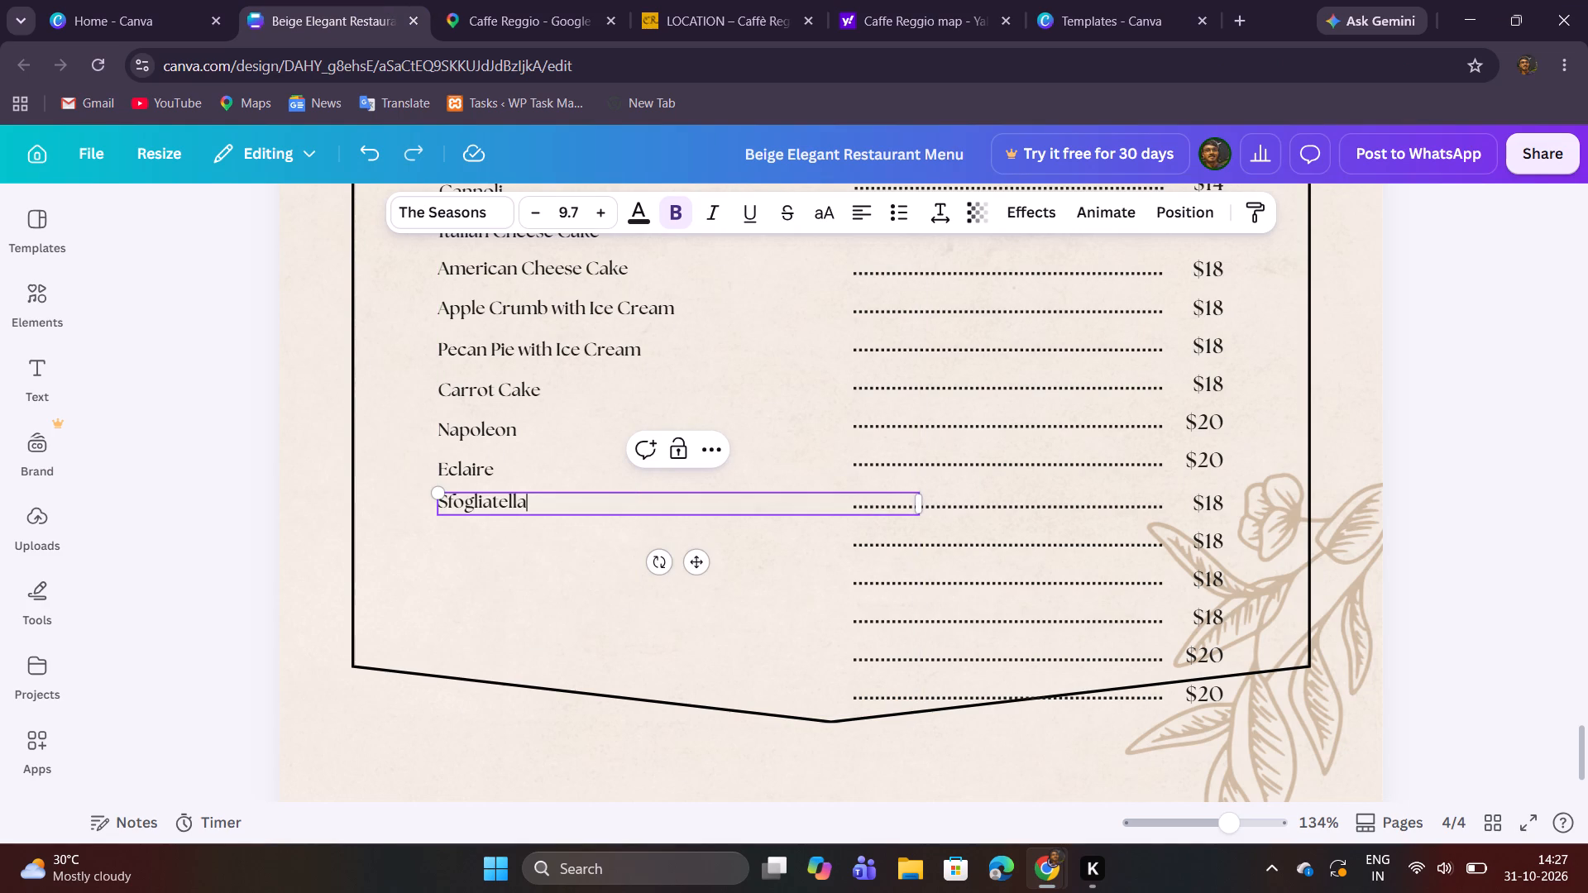
# Add a line below Sfogliatella and enter "Croissant", checking its spelling against the menu photo's Desserts list.
pyautogui.press('Return')
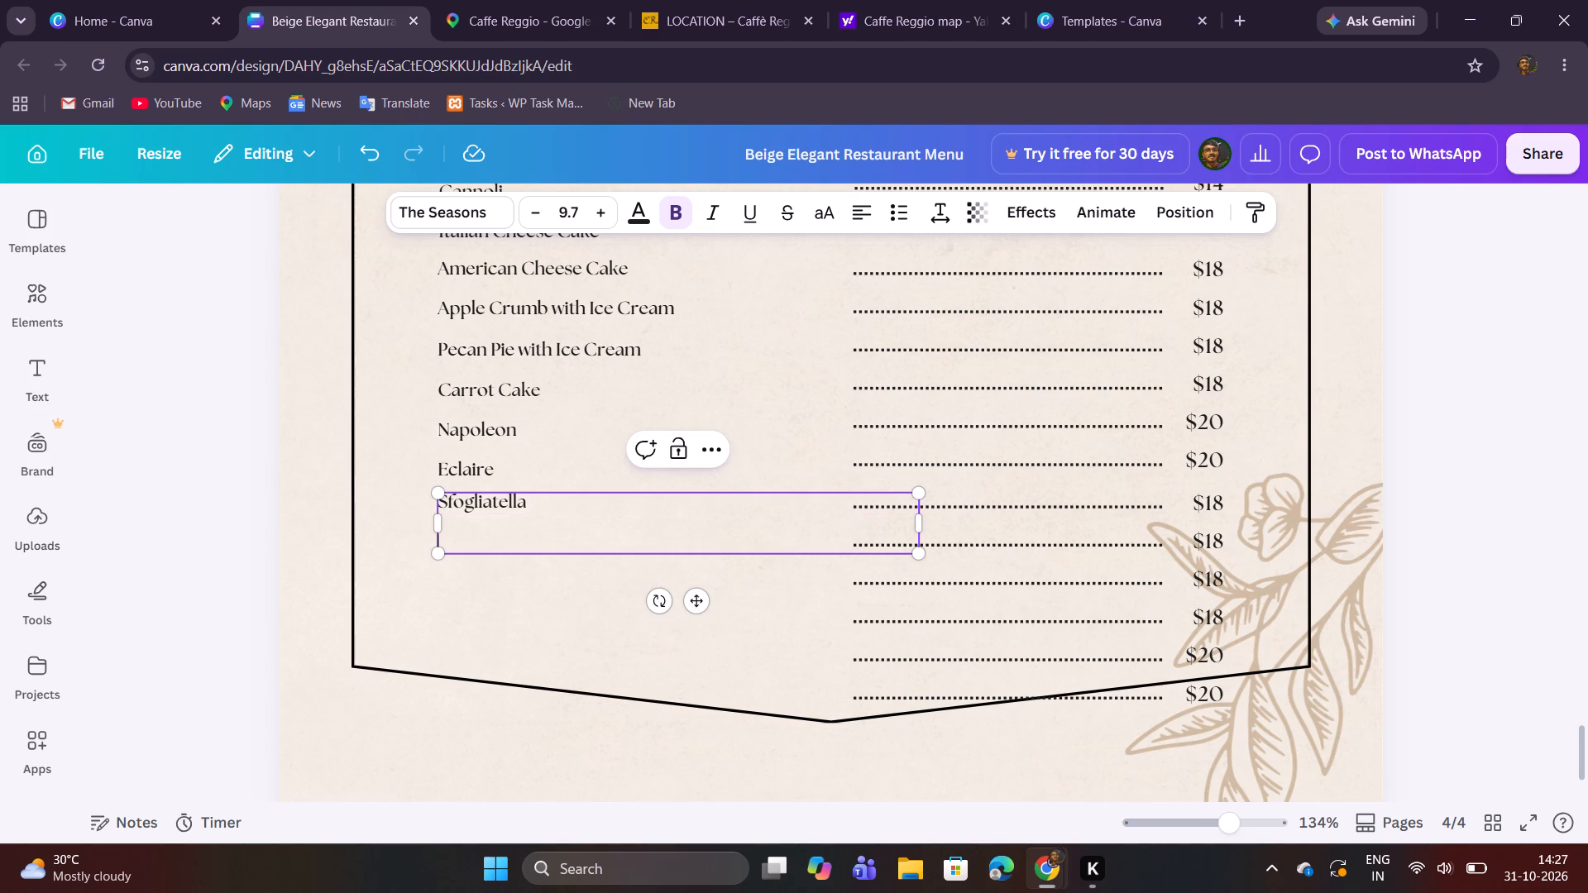
pyautogui.write('Cro')
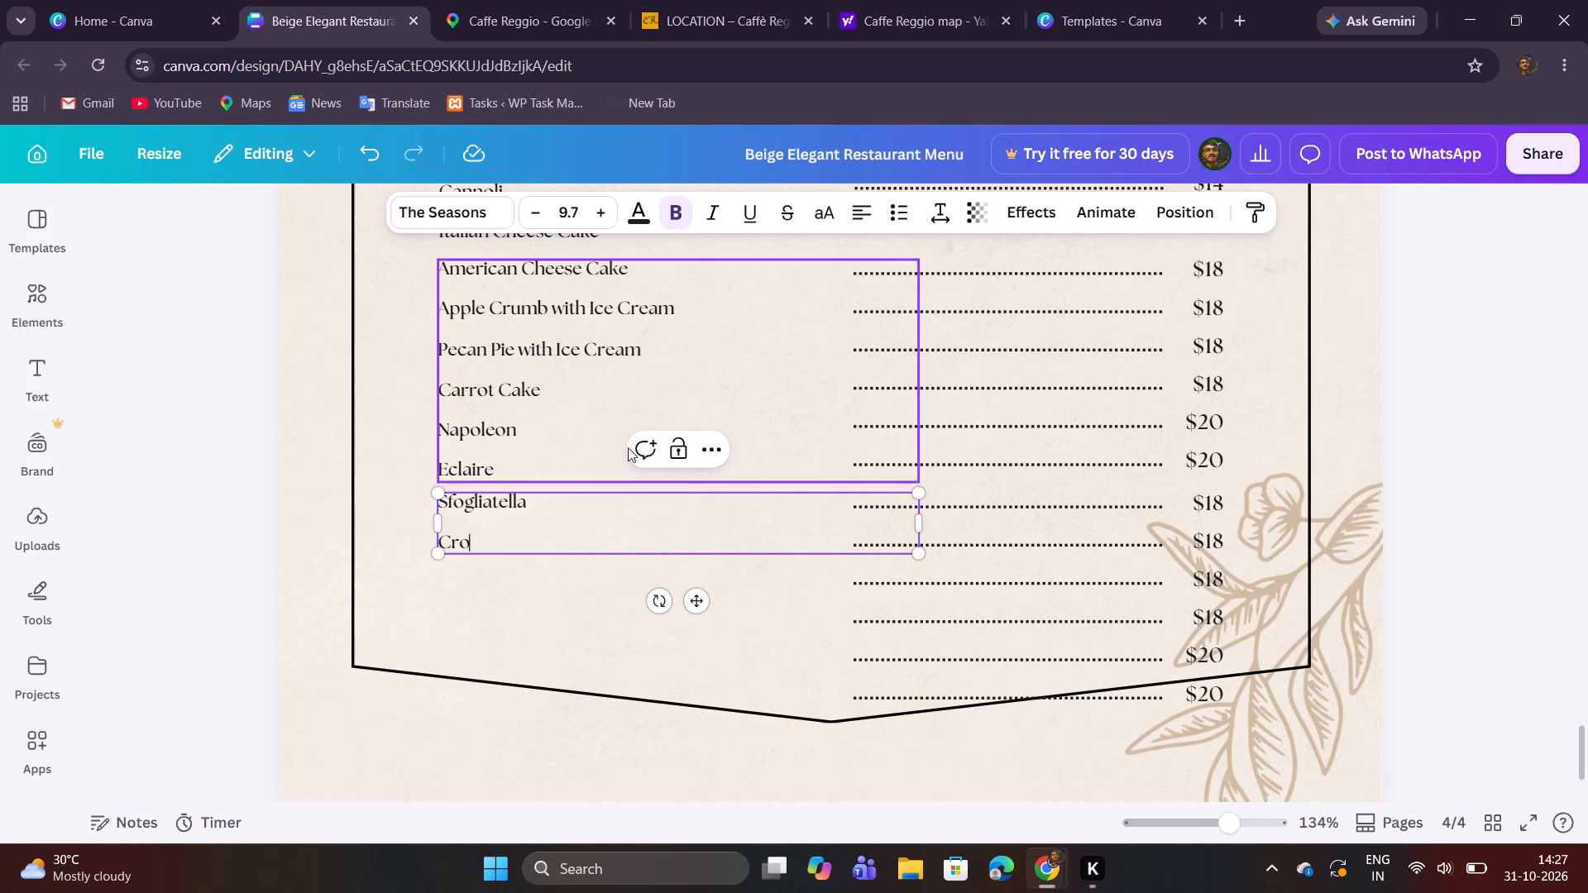
pyautogui.click(514, 0)
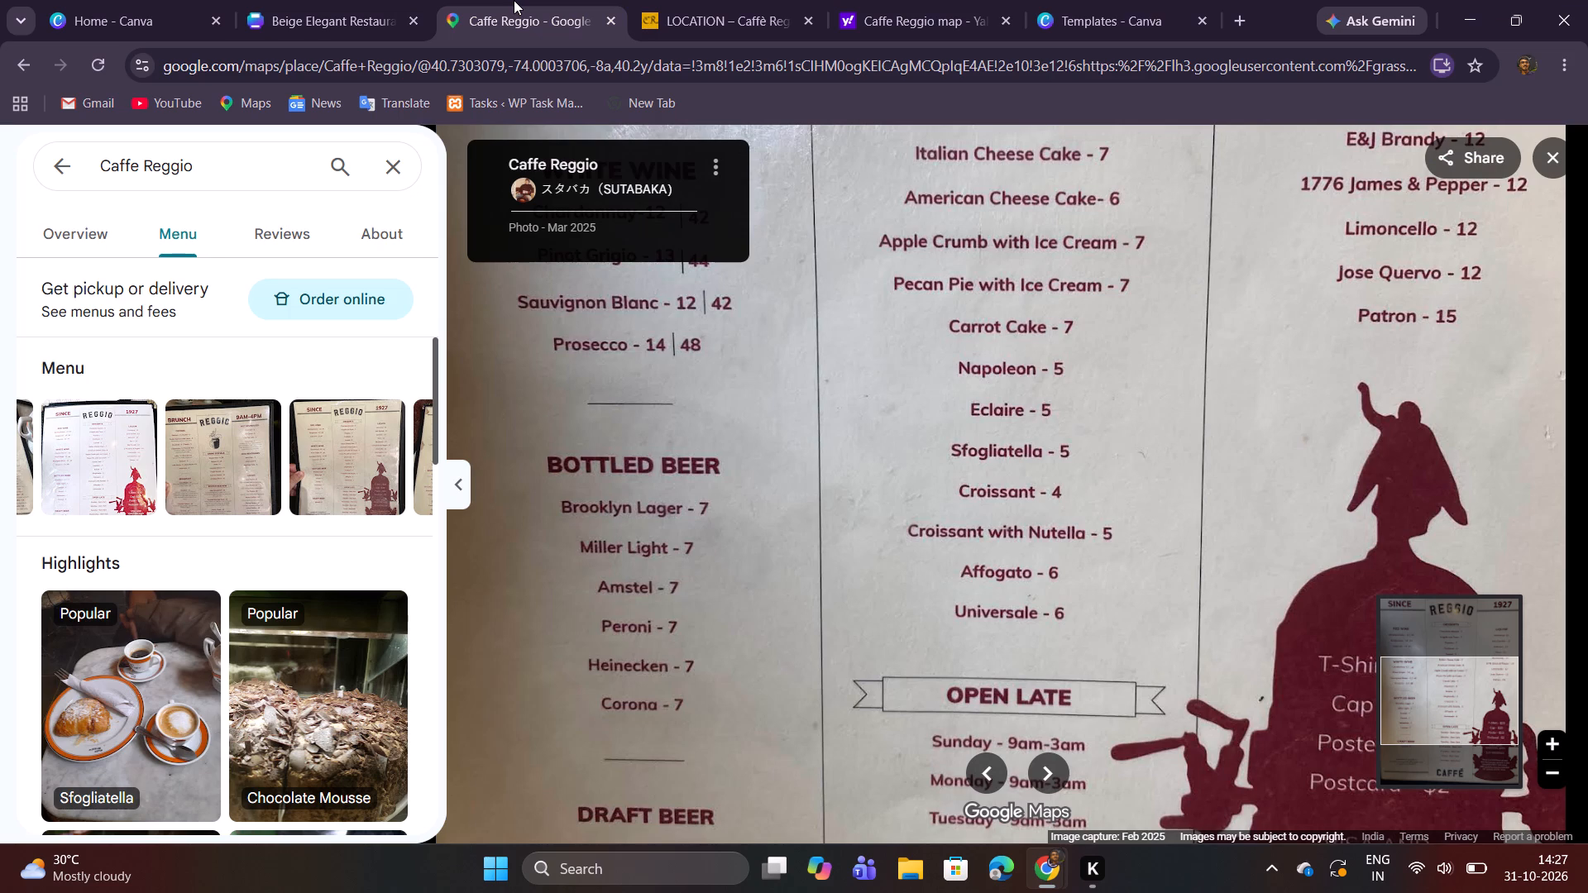
pyautogui.click(343, 0)
pyautogui.press('i')
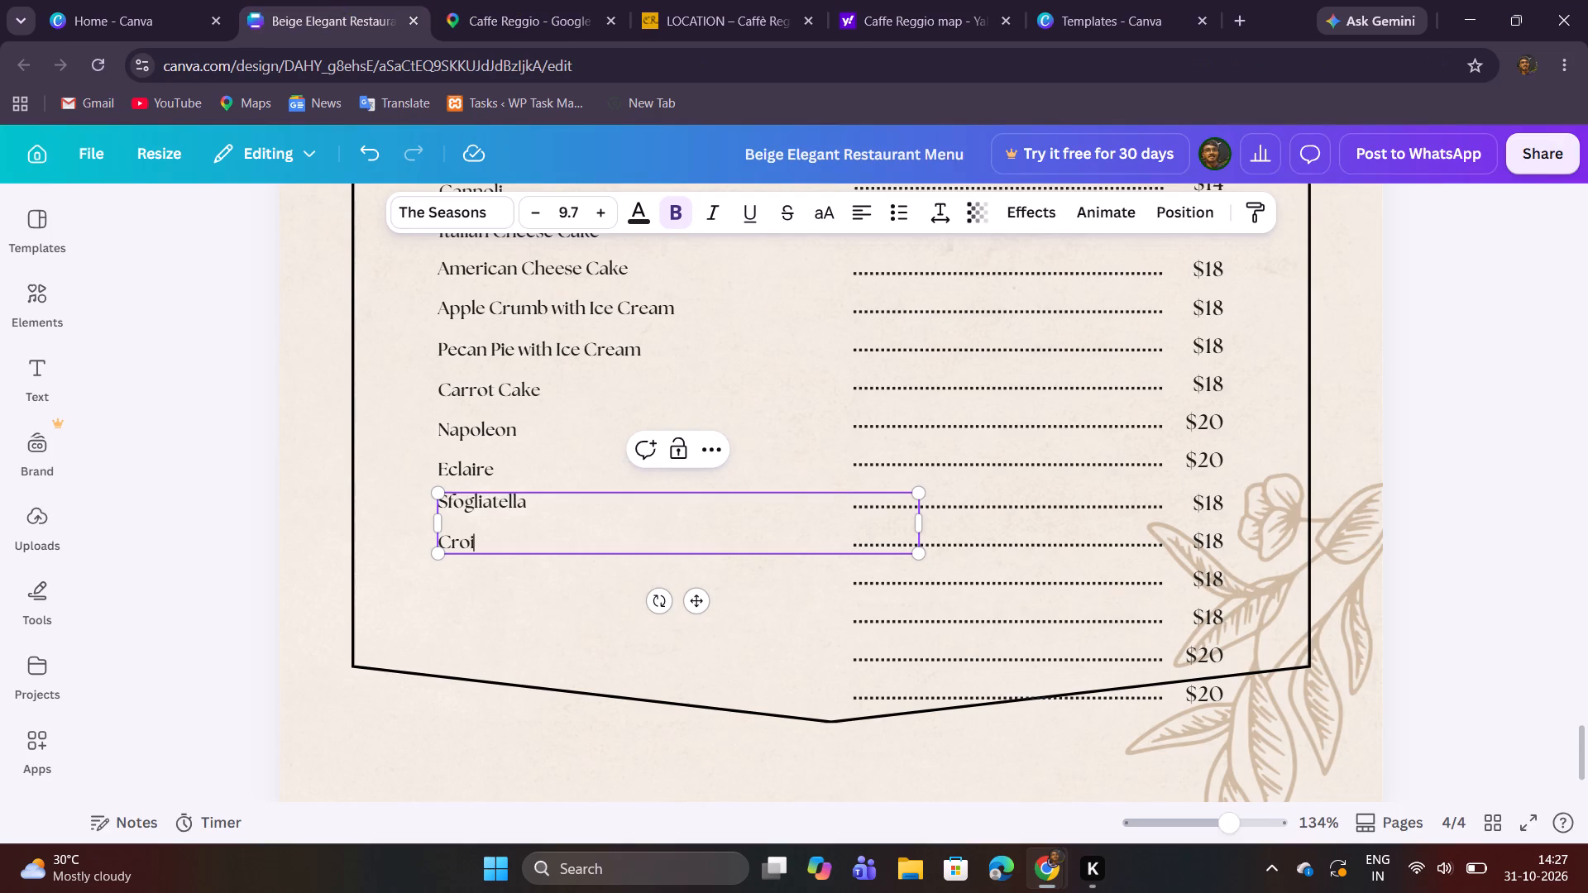
pyautogui.write('ssan')
pyautogui.press('t')
# Add a line below Croissant reading "Croissant with Nutella", reusing the copied Croissant name and checking the menu photo.
pyautogui.press('Return')
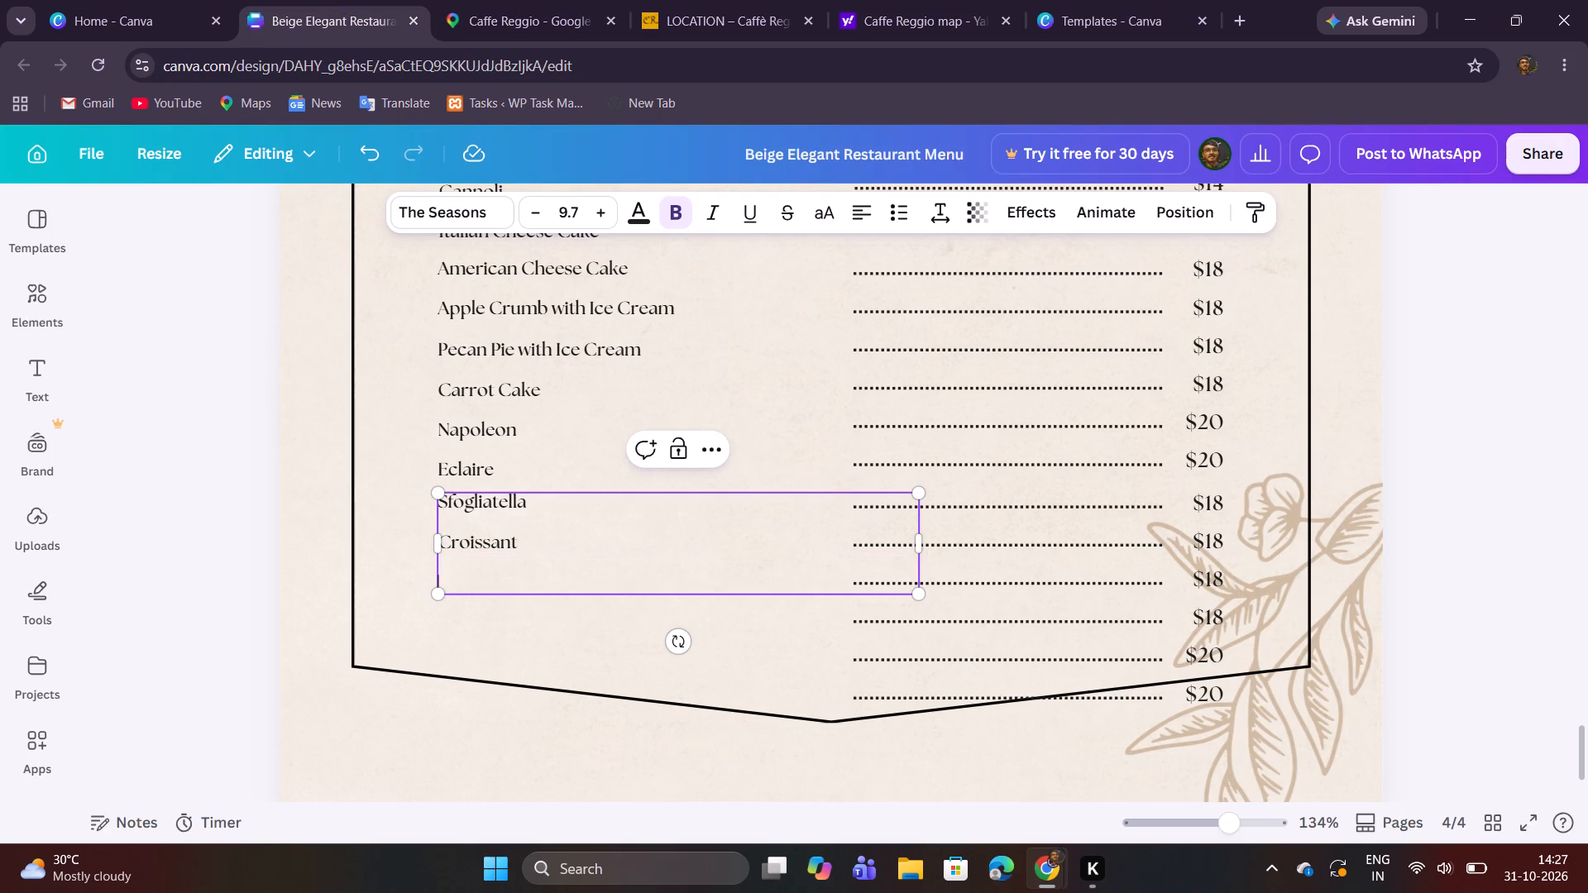
pyautogui.click(492, 2)
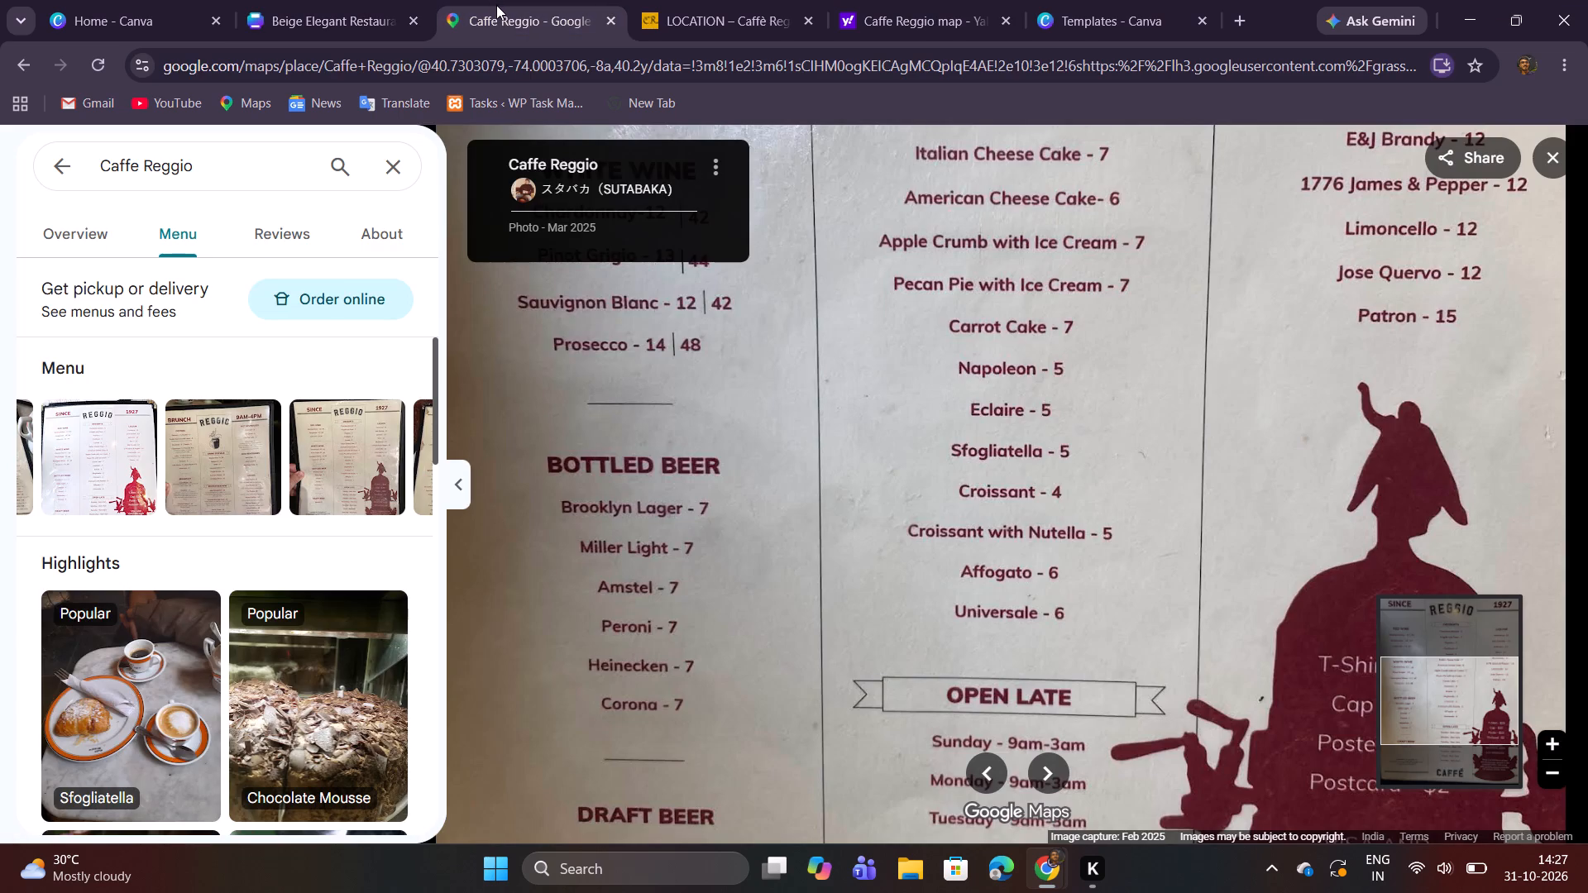
pyautogui.click(302, 0)
pyautogui.moveTo(531, 544); pyautogui.dragTo(423, 536)
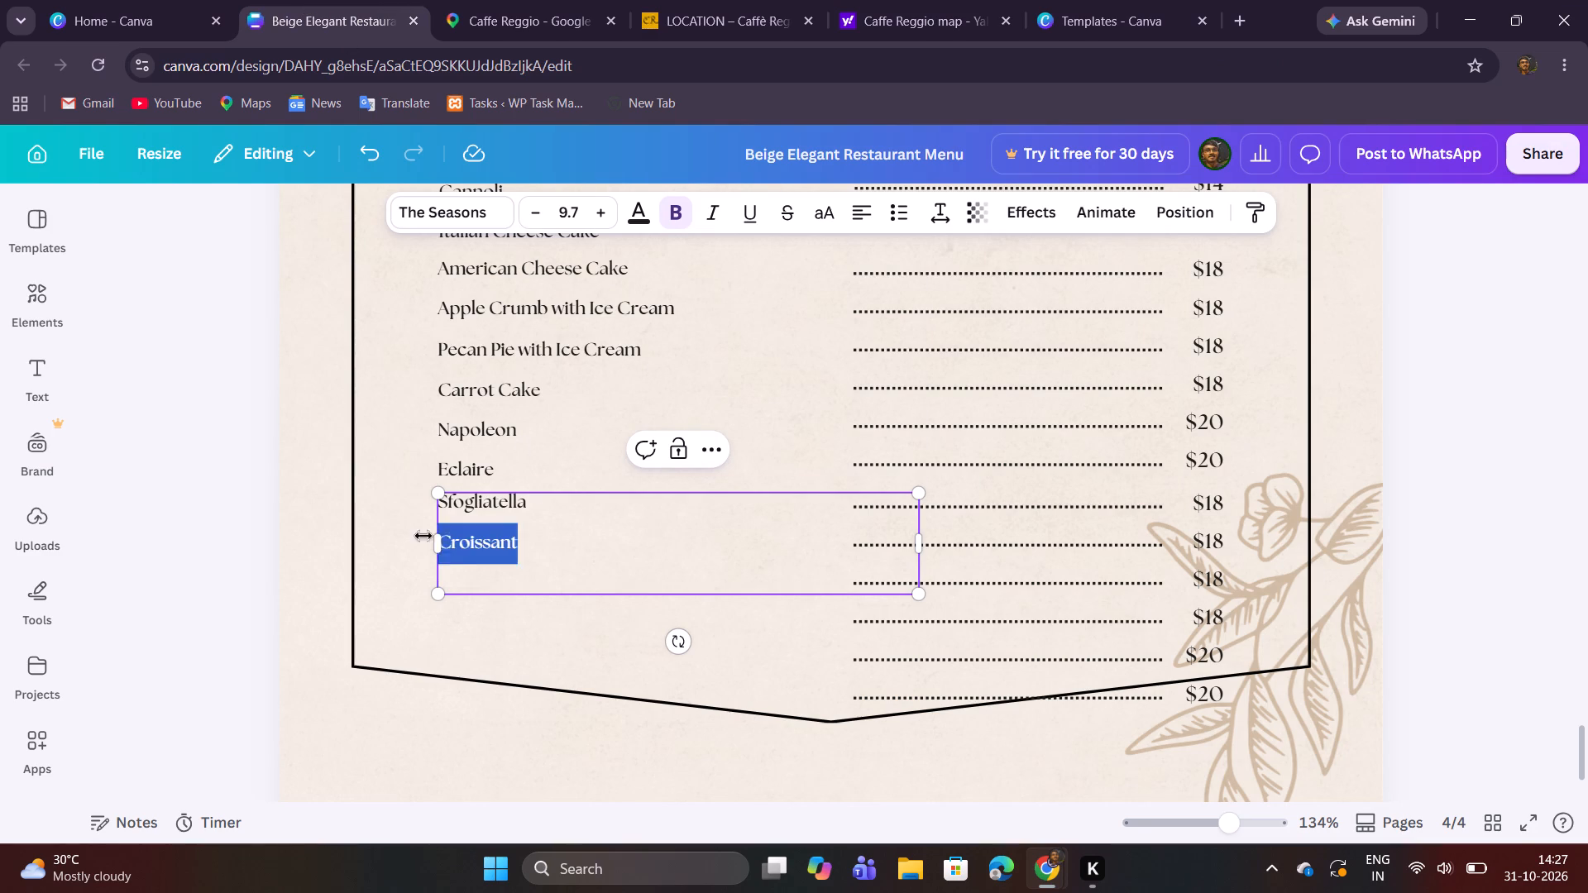
pyautogui.moveTo(423, 536); pyautogui.dragTo(420, 536)
pyautogui.click(442, 538)
pyautogui.moveTo(524, 542); pyautogui.dragTo(519, 542)
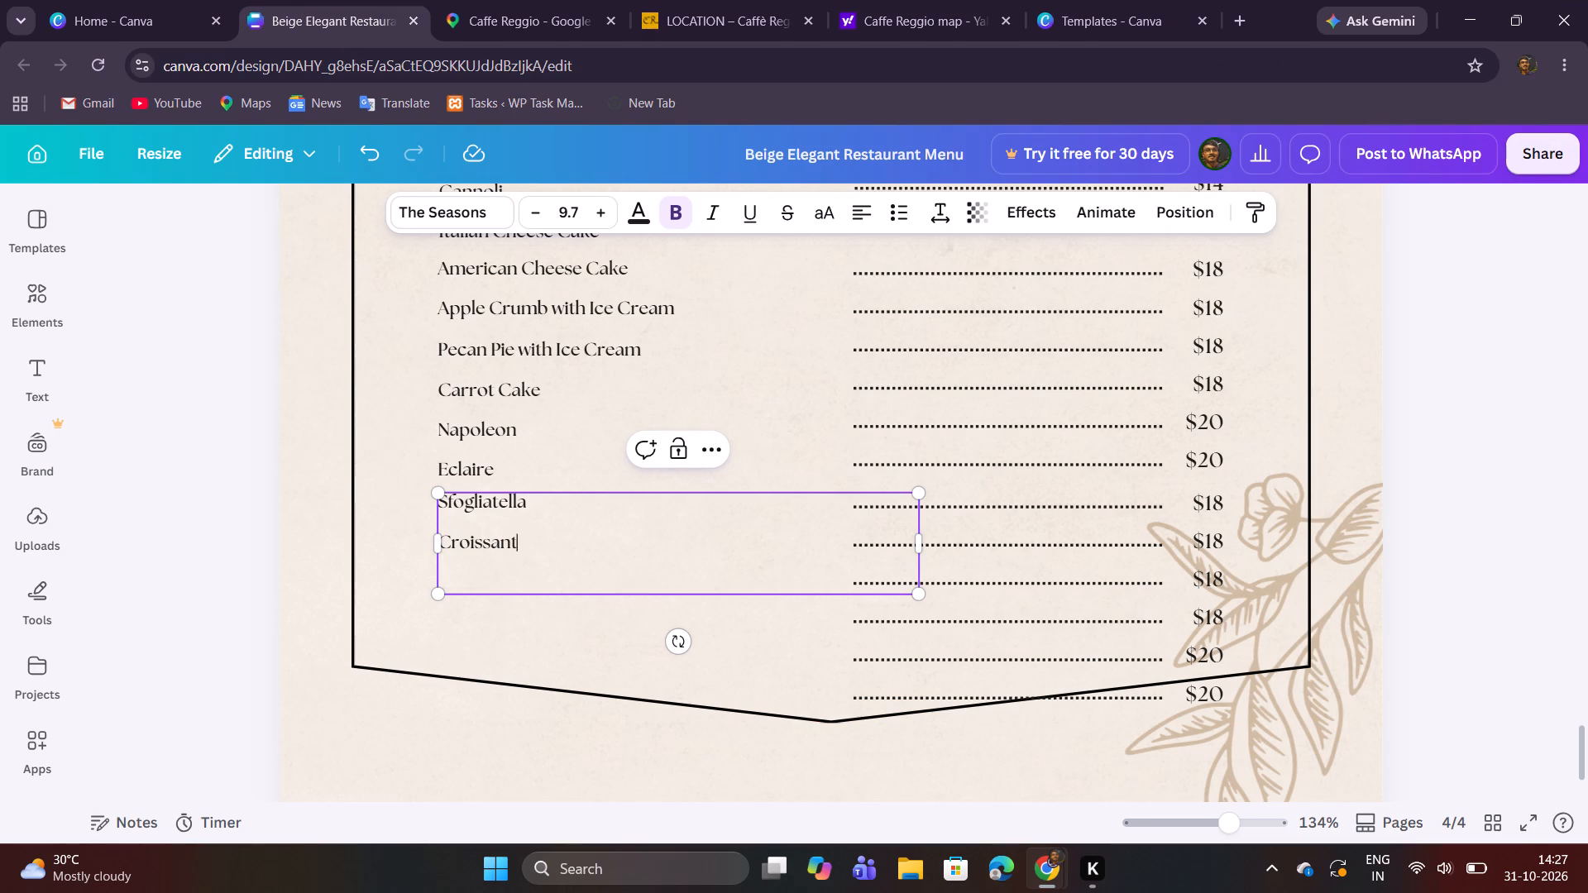
pyautogui.moveTo(519, 542); pyautogui.dragTo(441, 530)
pyautogui.hotkey('ctrl', 'c')
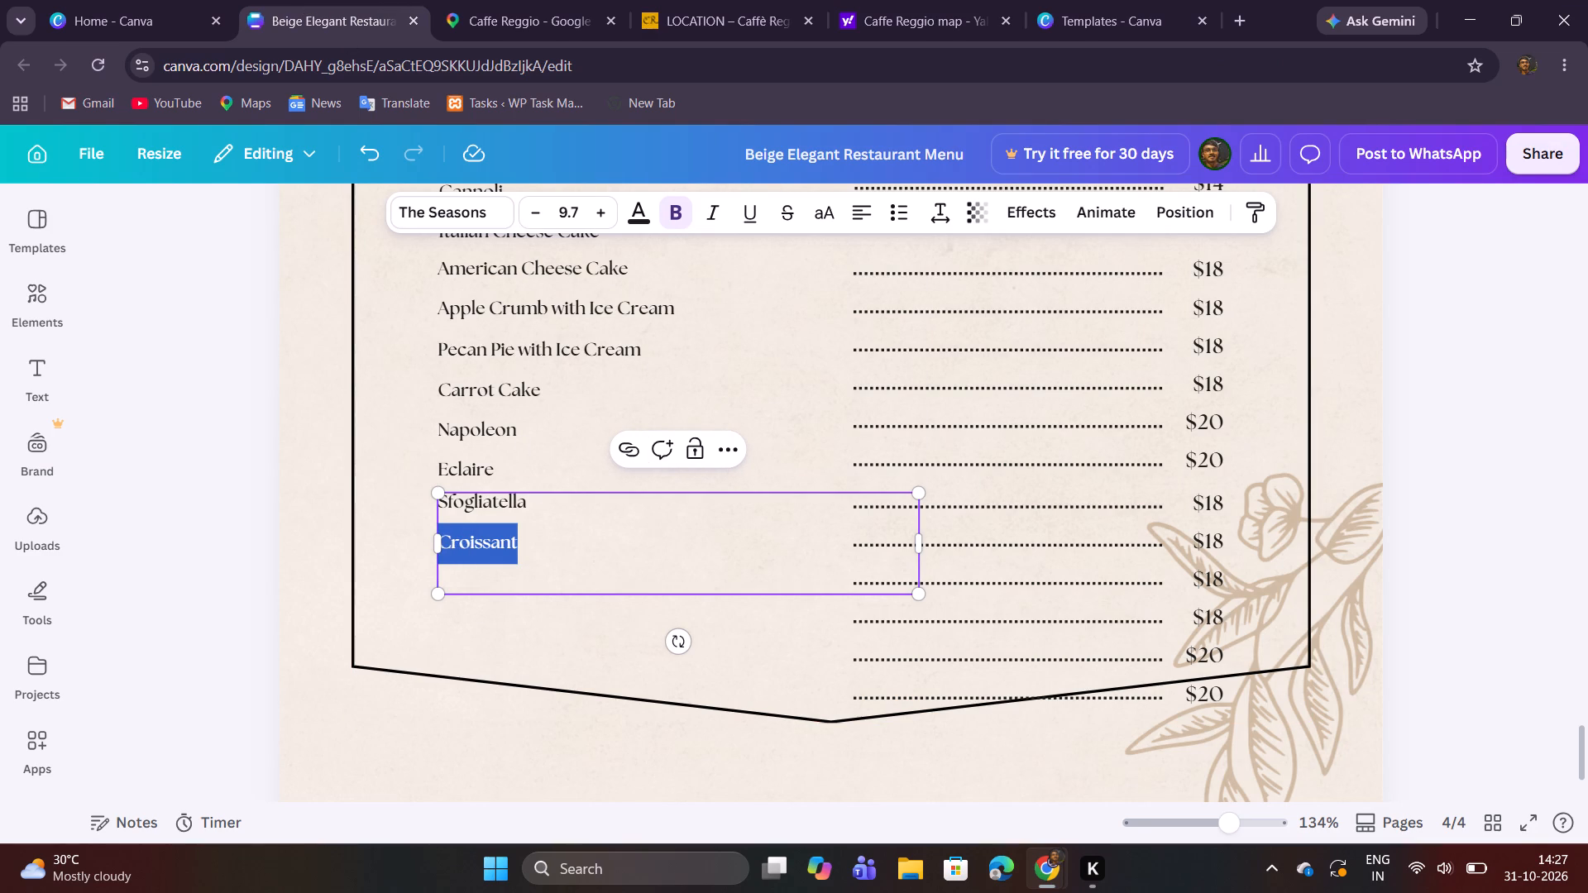
pyautogui.click(479, 572)
pyautogui.hotkey('ctrl', 'v')
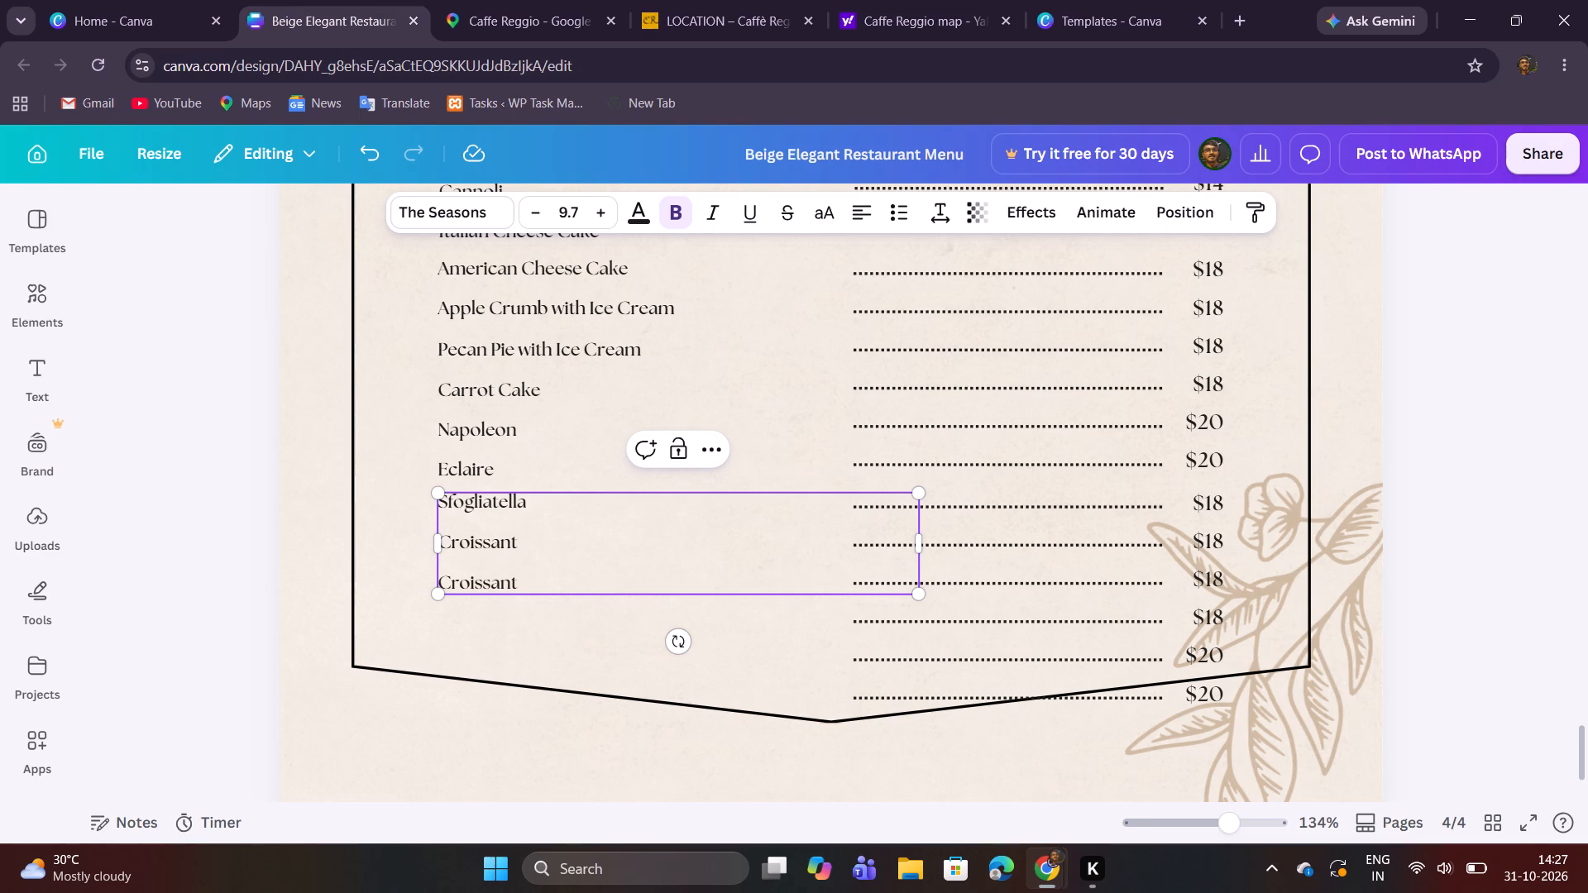
pyautogui.press('space')
pyautogui.write('with Nute')
pyautogui.write('lla')
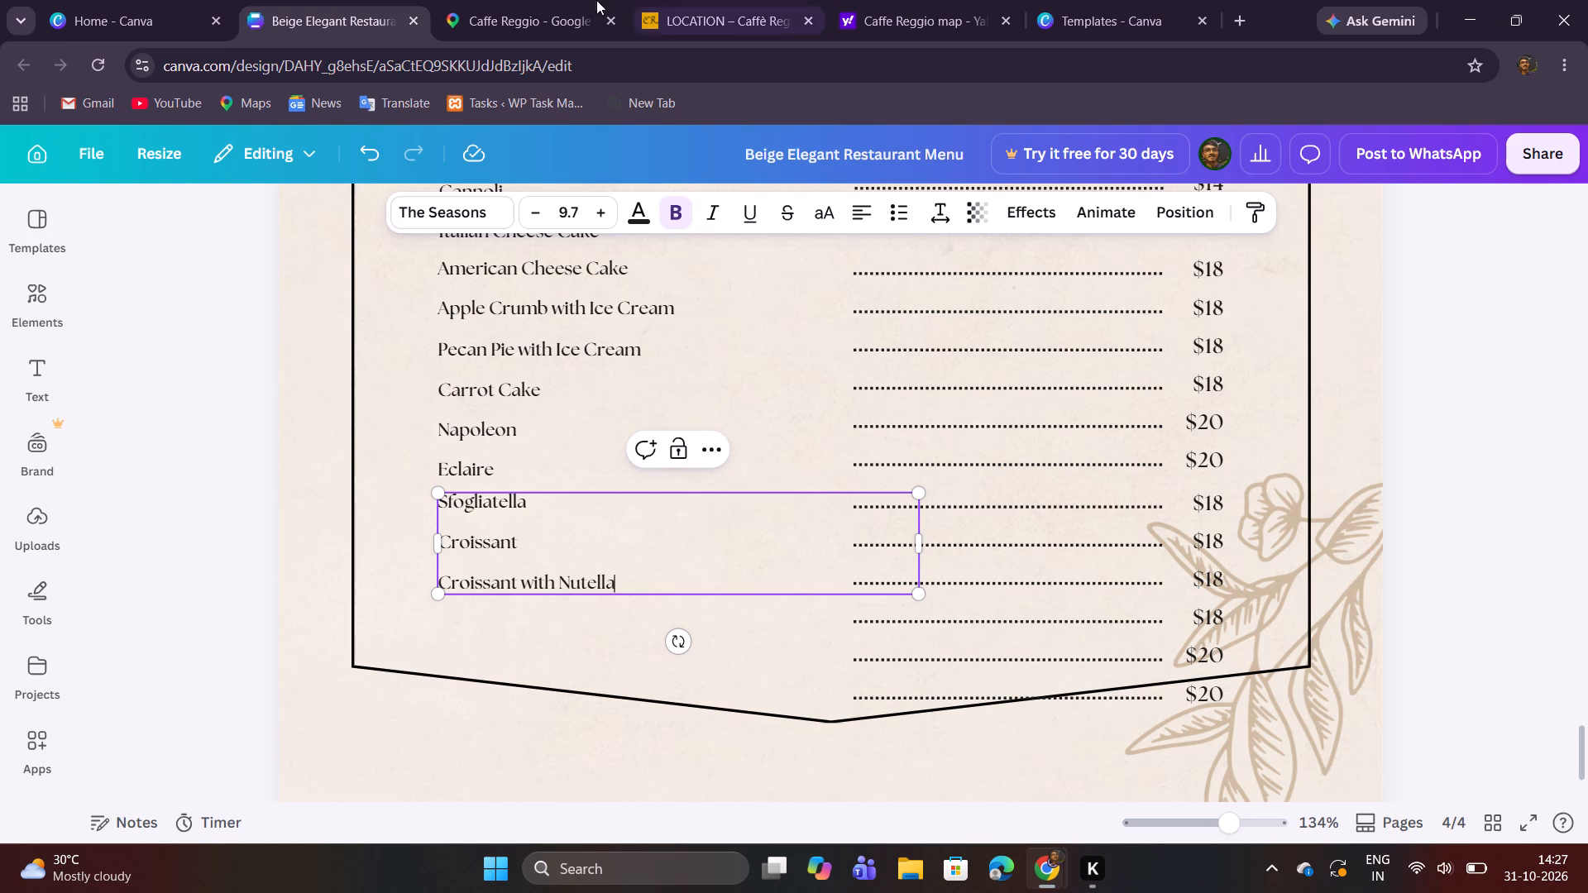
# Add the lines "Affogato" and "Universale" below Croissant with Nutella, consulting the menu photo's Desserts list.
pyautogui.click(552, 0)
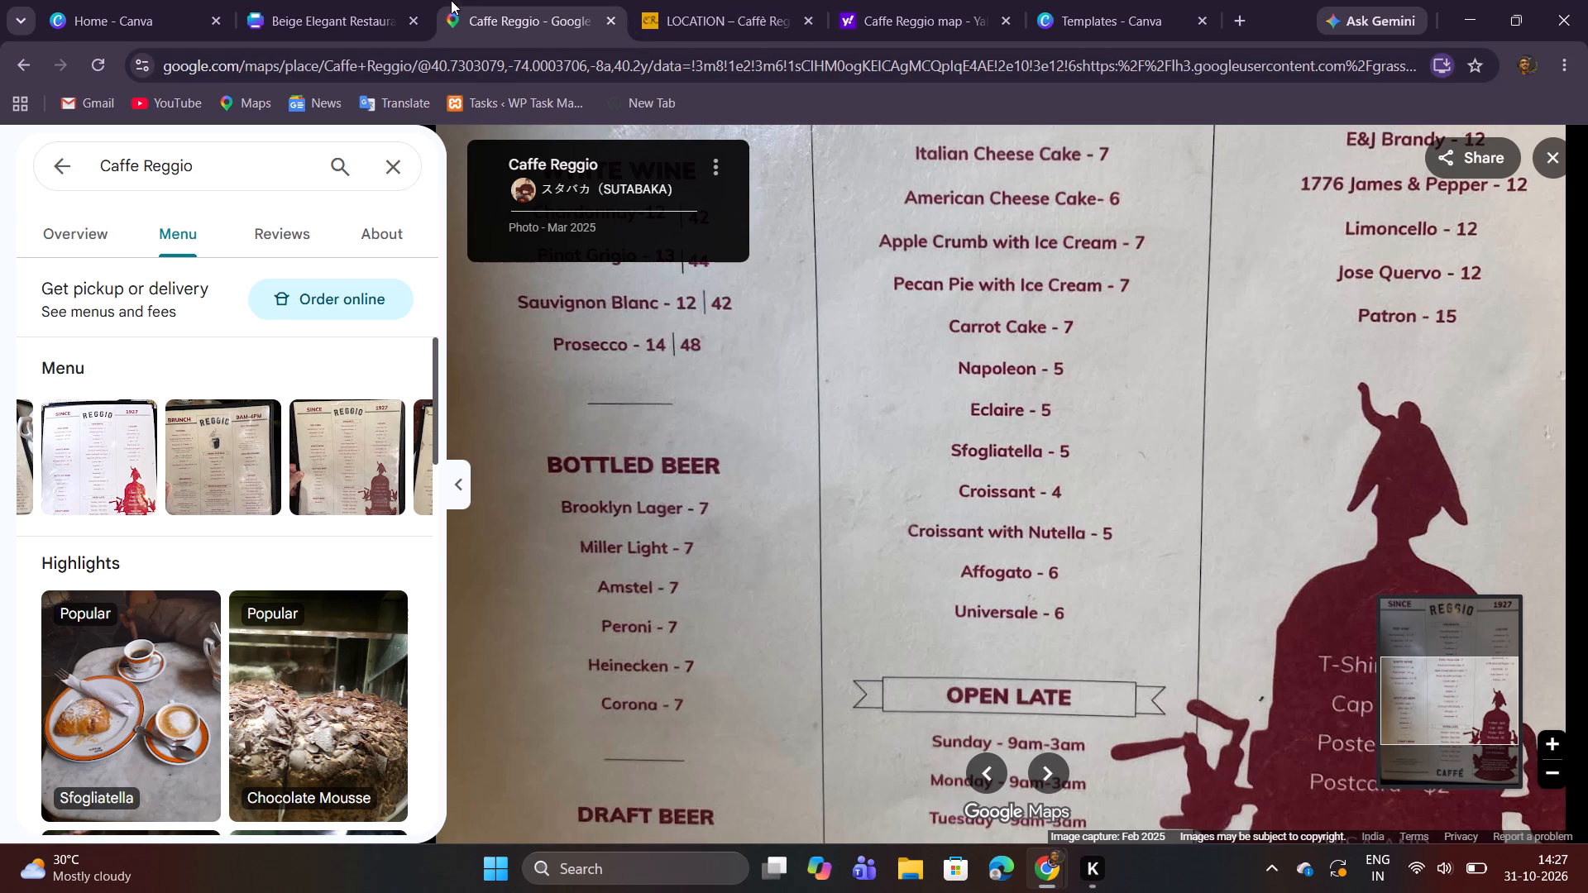
pyautogui.click(391, 0)
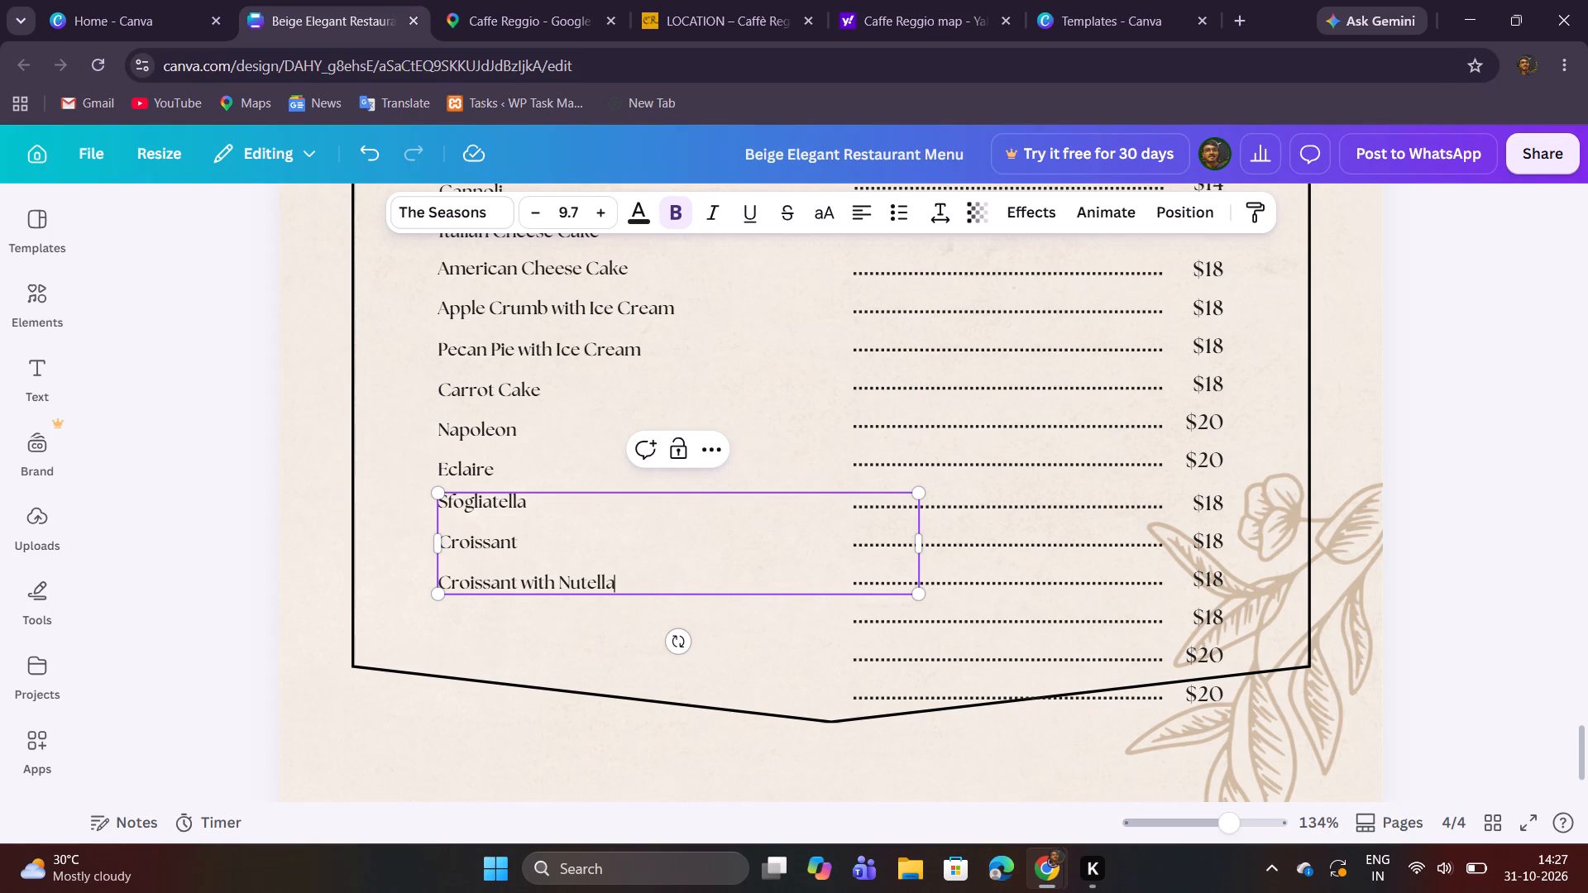
pyautogui.press('Return')
pyautogui.hotkey('shift', 'a')
pyautogui.write('ffogato')
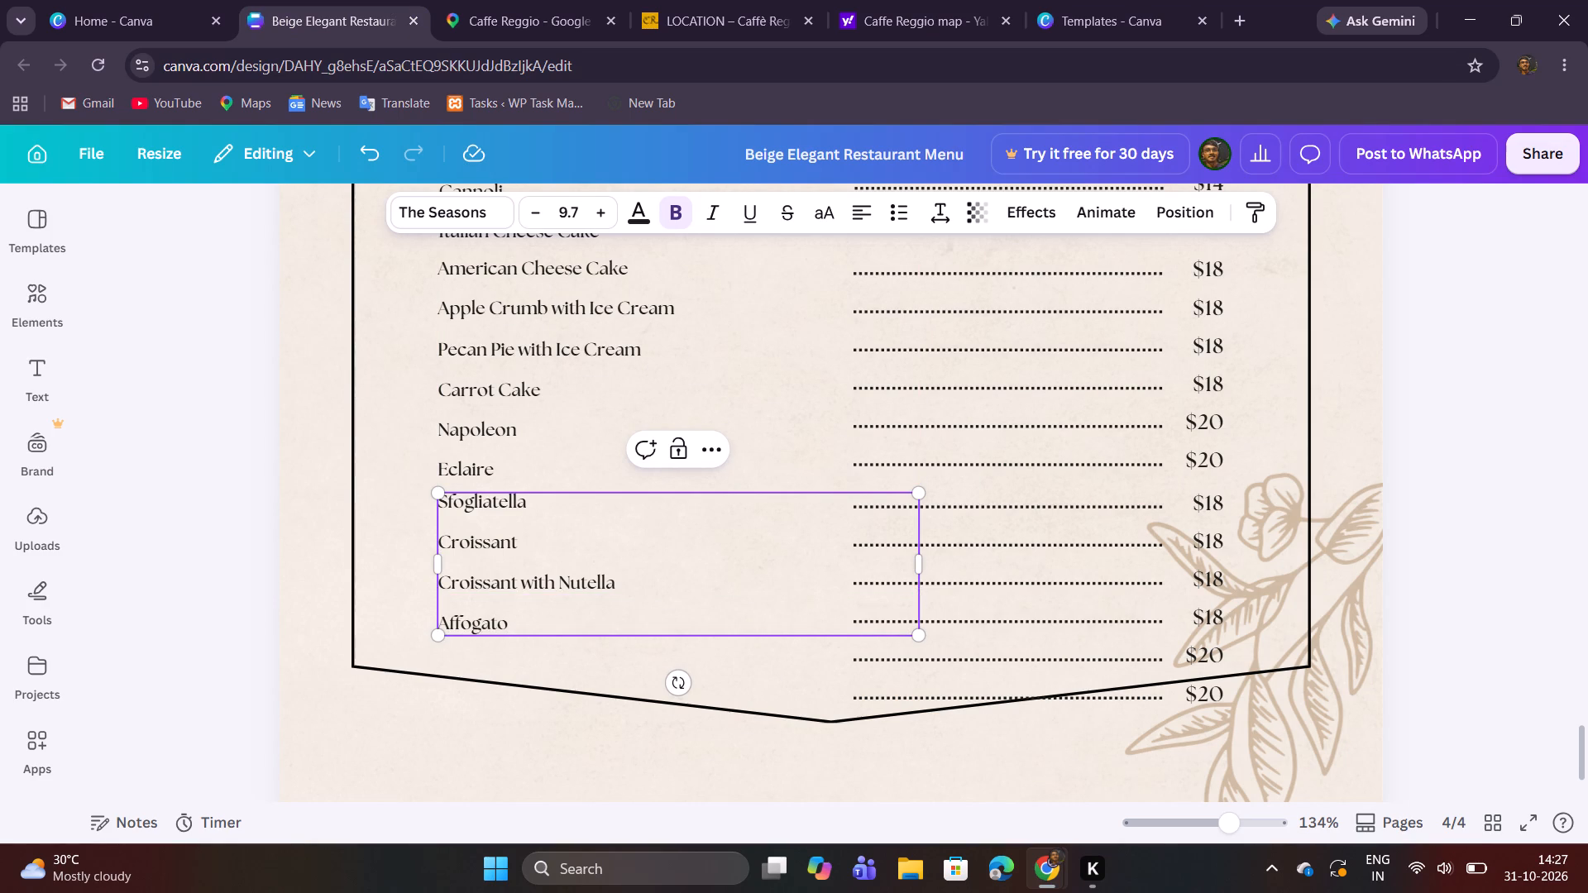
pyautogui.click(573, 0)
pyautogui.press('Return')
pyautogui.write('Universale')
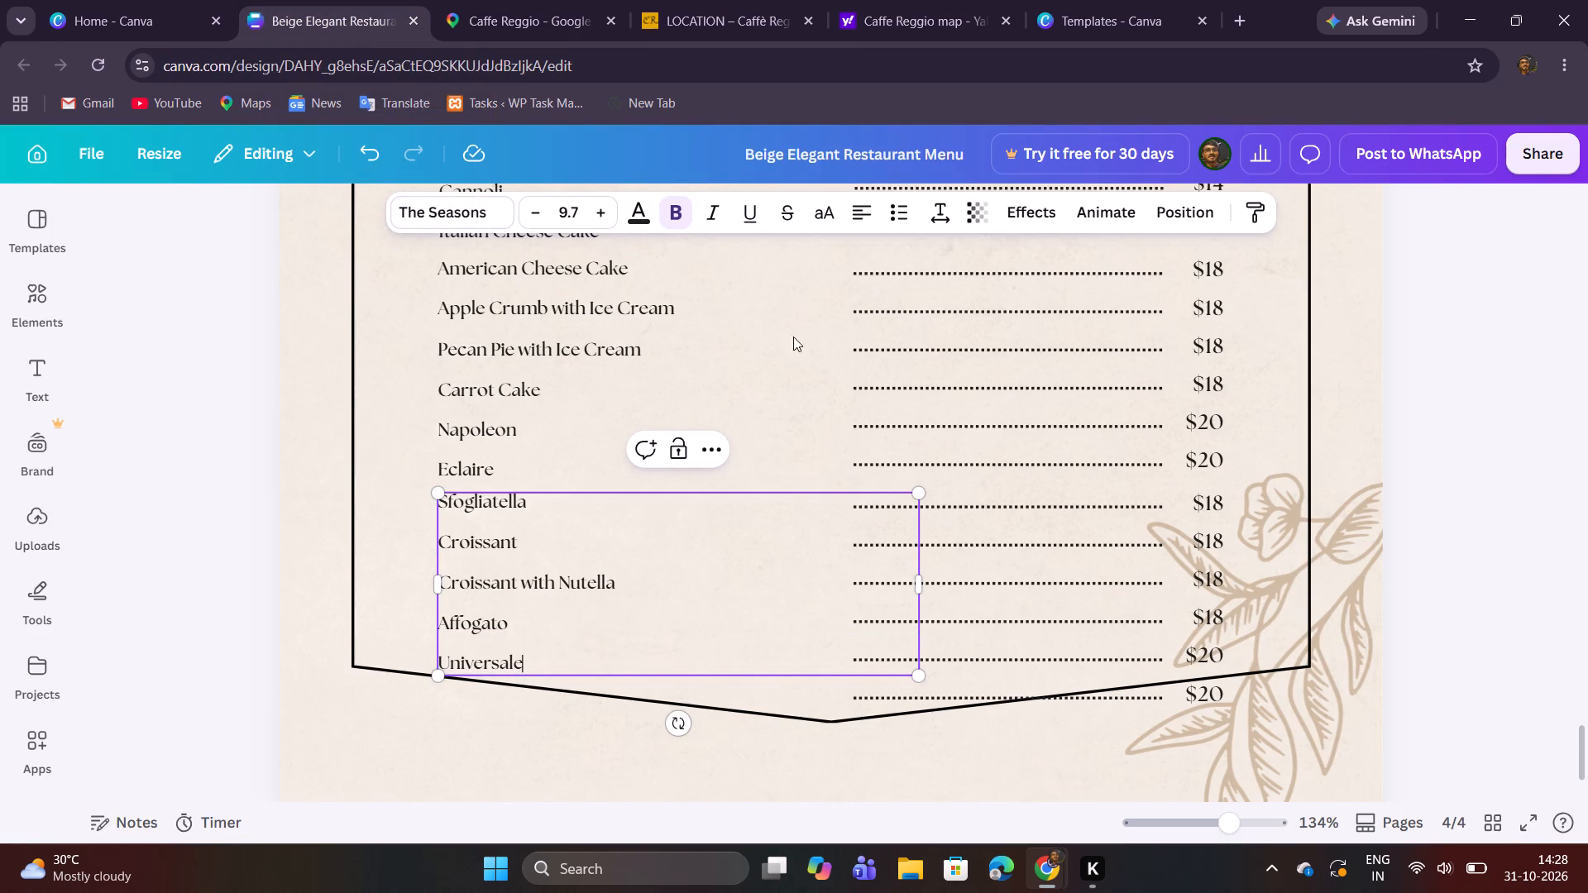
# Delete the surplus dotted line and its $20 price below the Universale row.
pyautogui.click(1052, 793)
pyautogui.click(1093, 697)
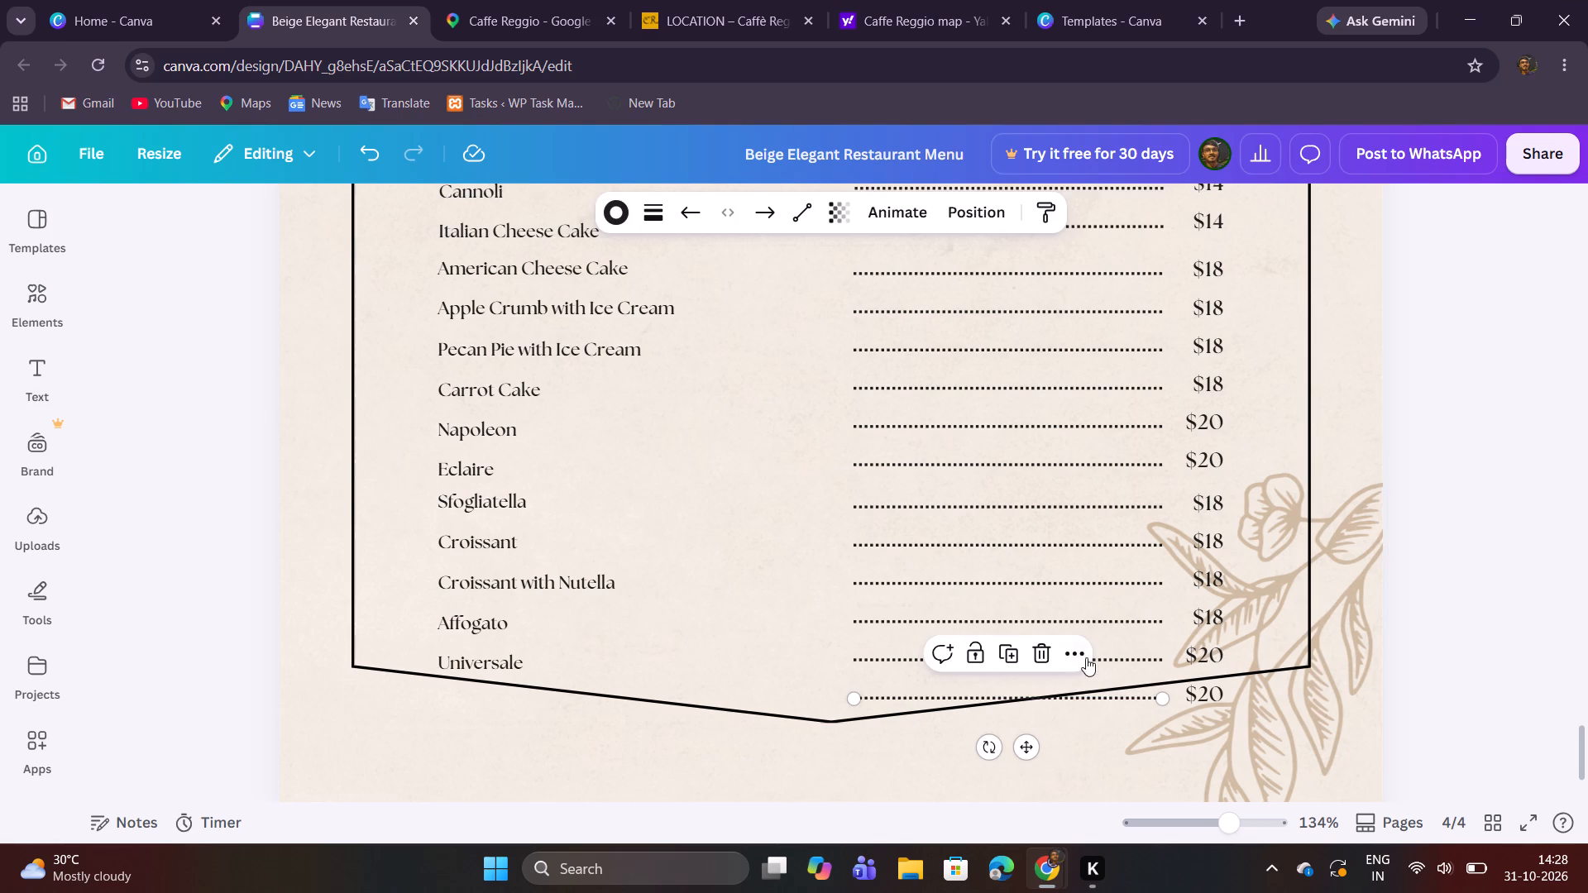
pyautogui.click(1045, 657)
pyautogui.click(1224, 705)
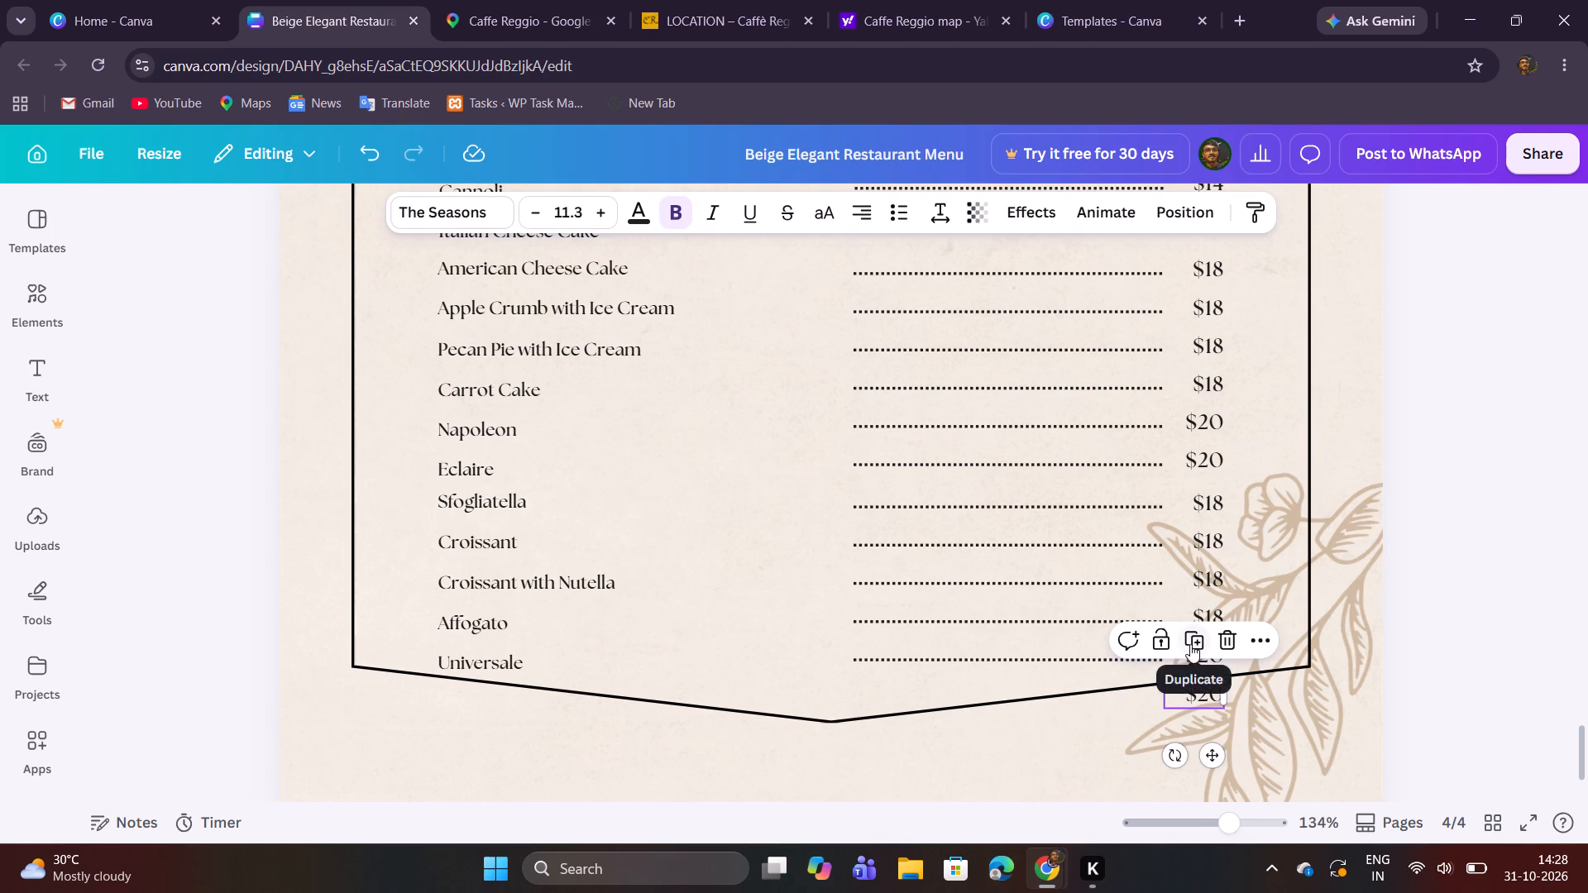
pyautogui.click(1236, 643)
# Delete the leftover description "tomato base with celery and parsley" under Chocolate Mousse.
pyautogui.scroll(1, 1217, 734)
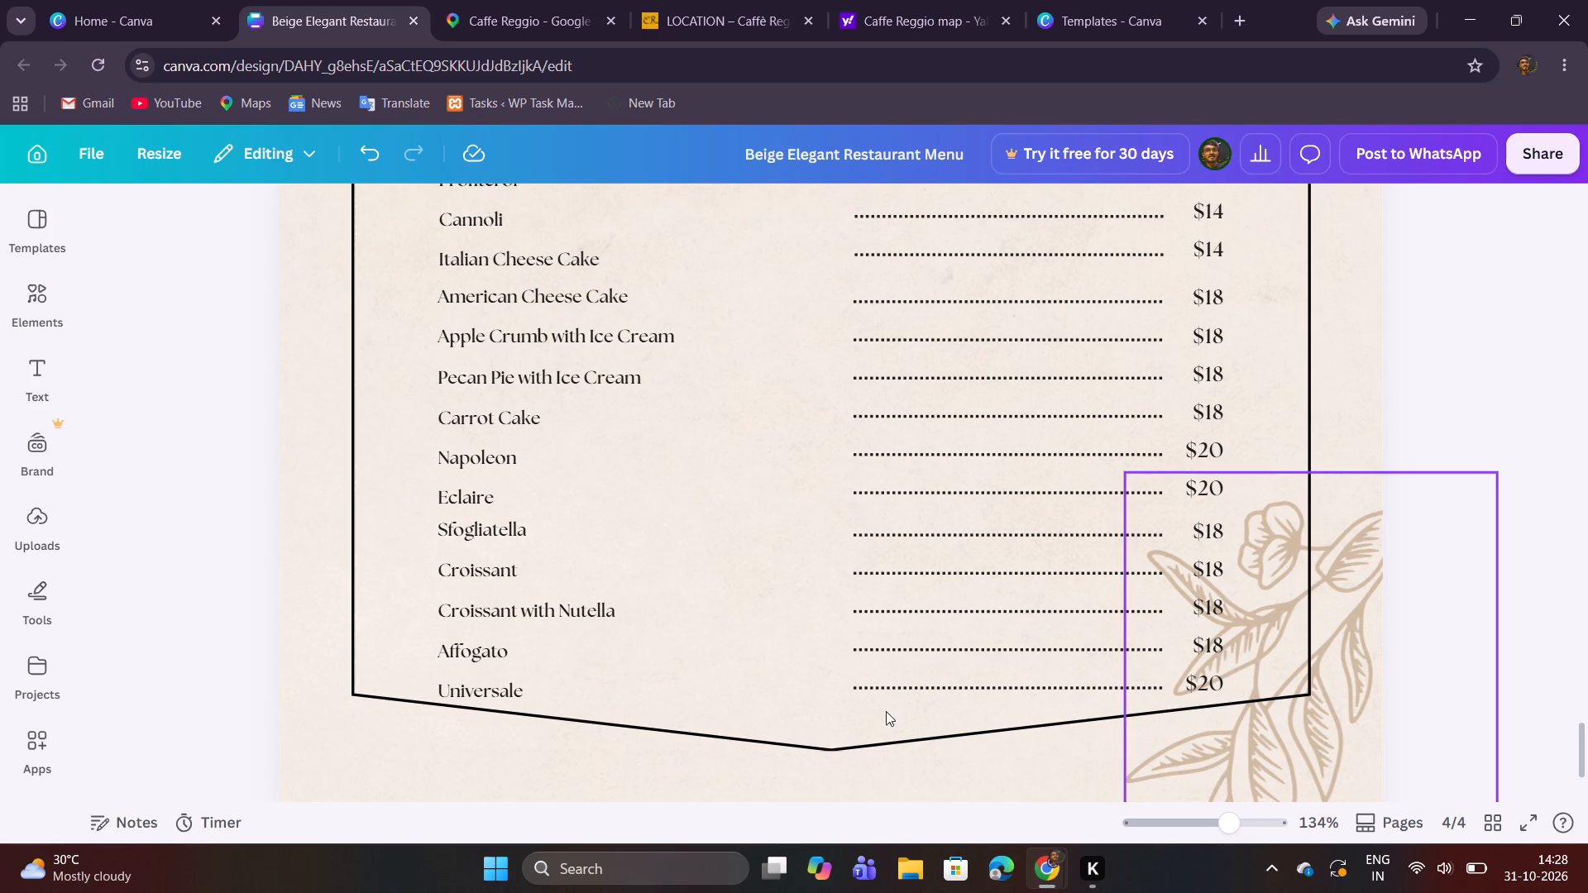
pyautogui.scroll(2, 825, 614)
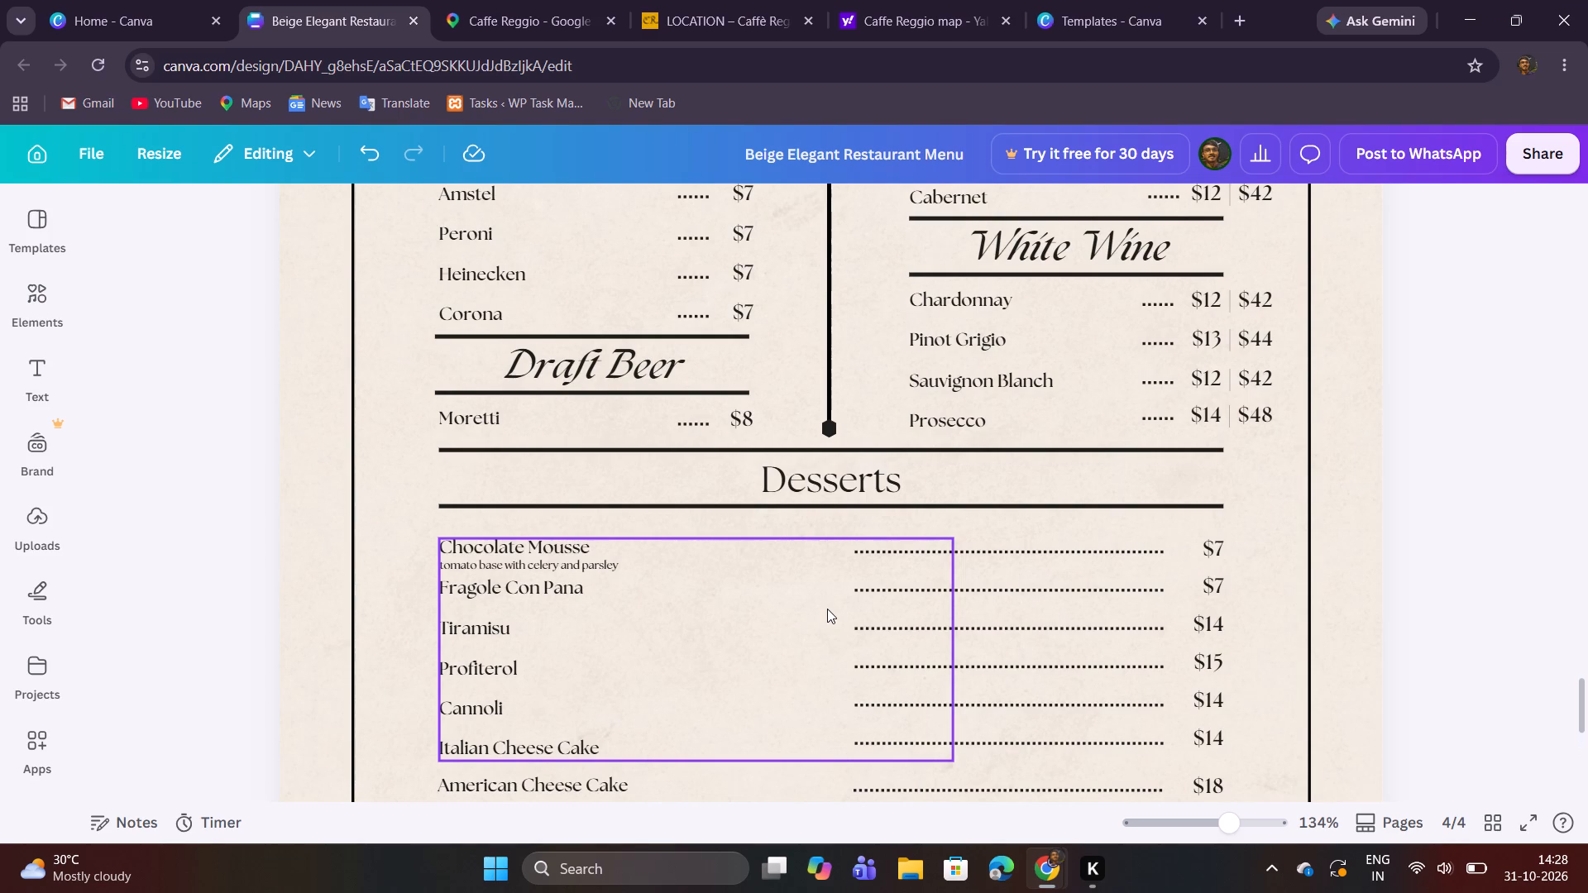
pyautogui.click(552, 567)
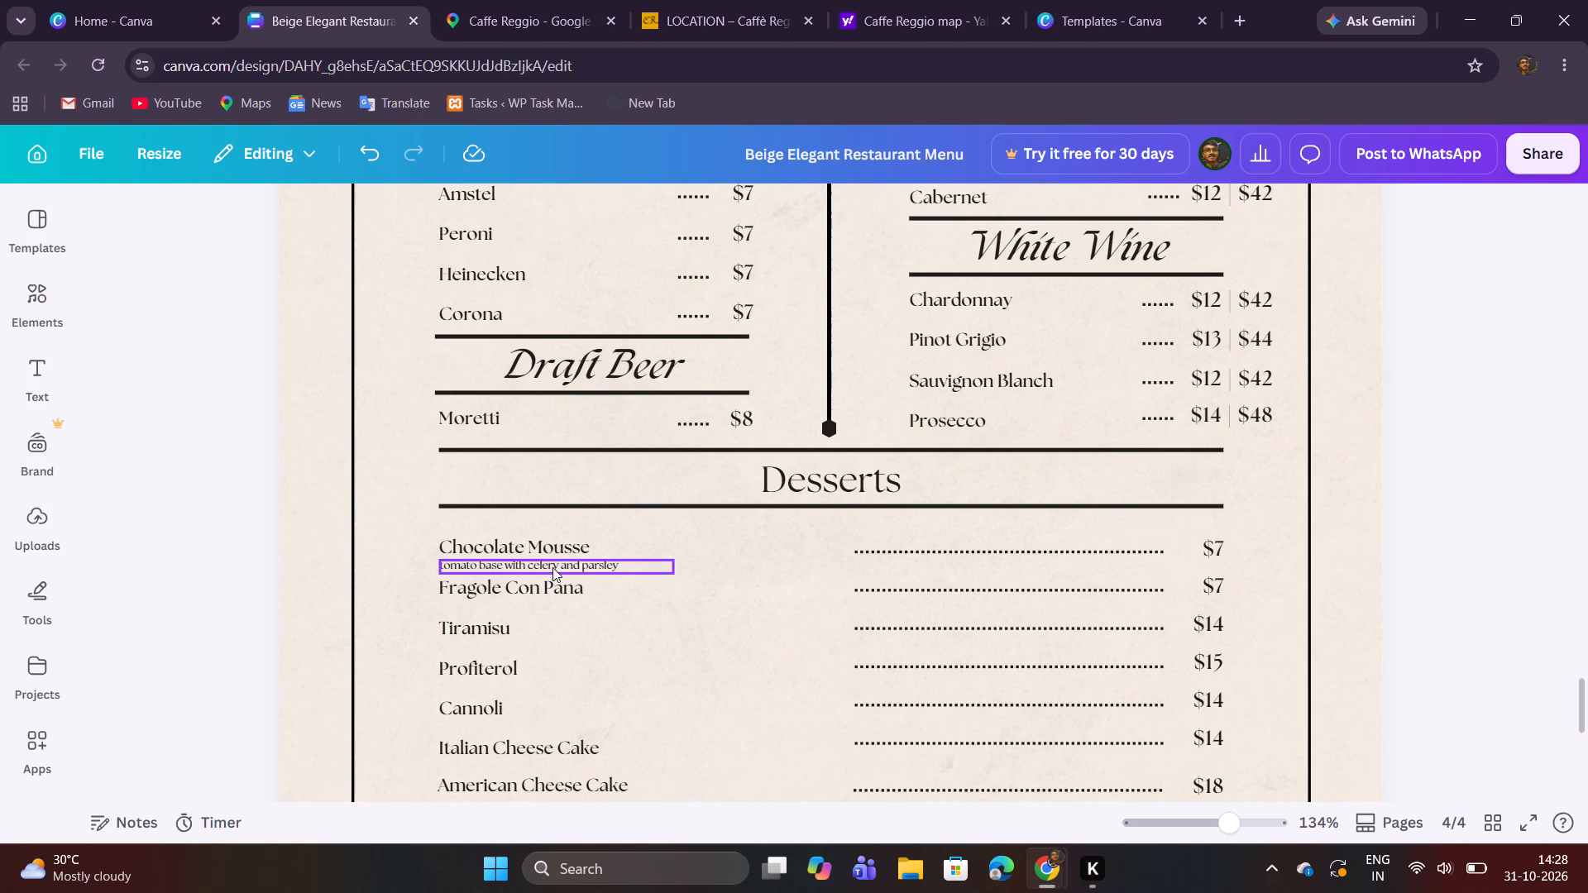
pyautogui.click(586, 513)
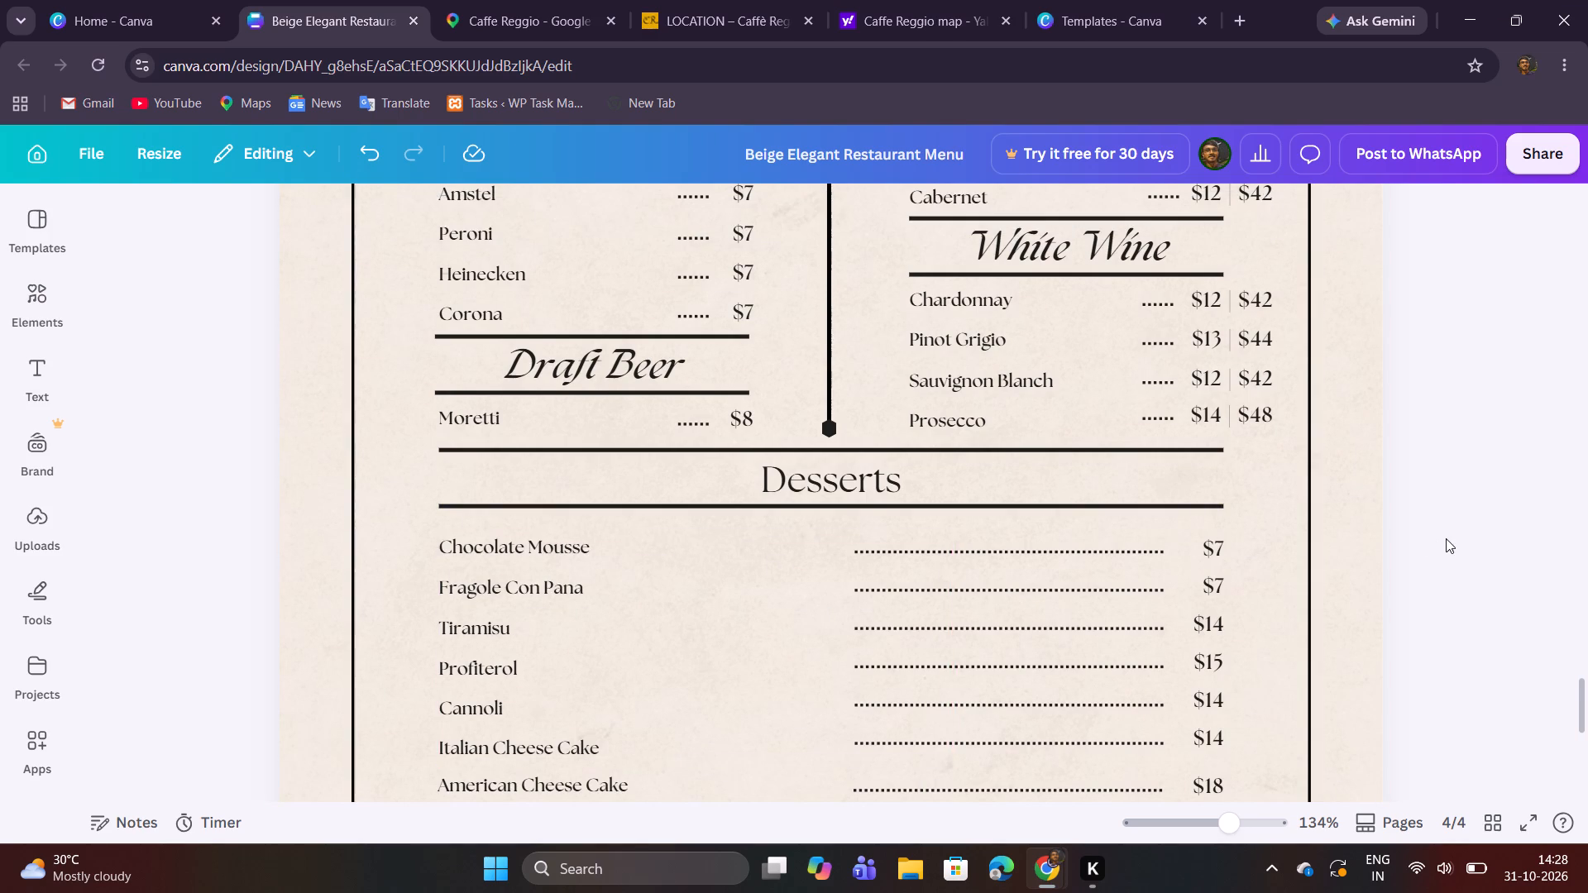
# Look up the dessert prices in the menu photo and set the Chocolate Mousse price to $5.
pyautogui.scroll(-4, 1446, 538)
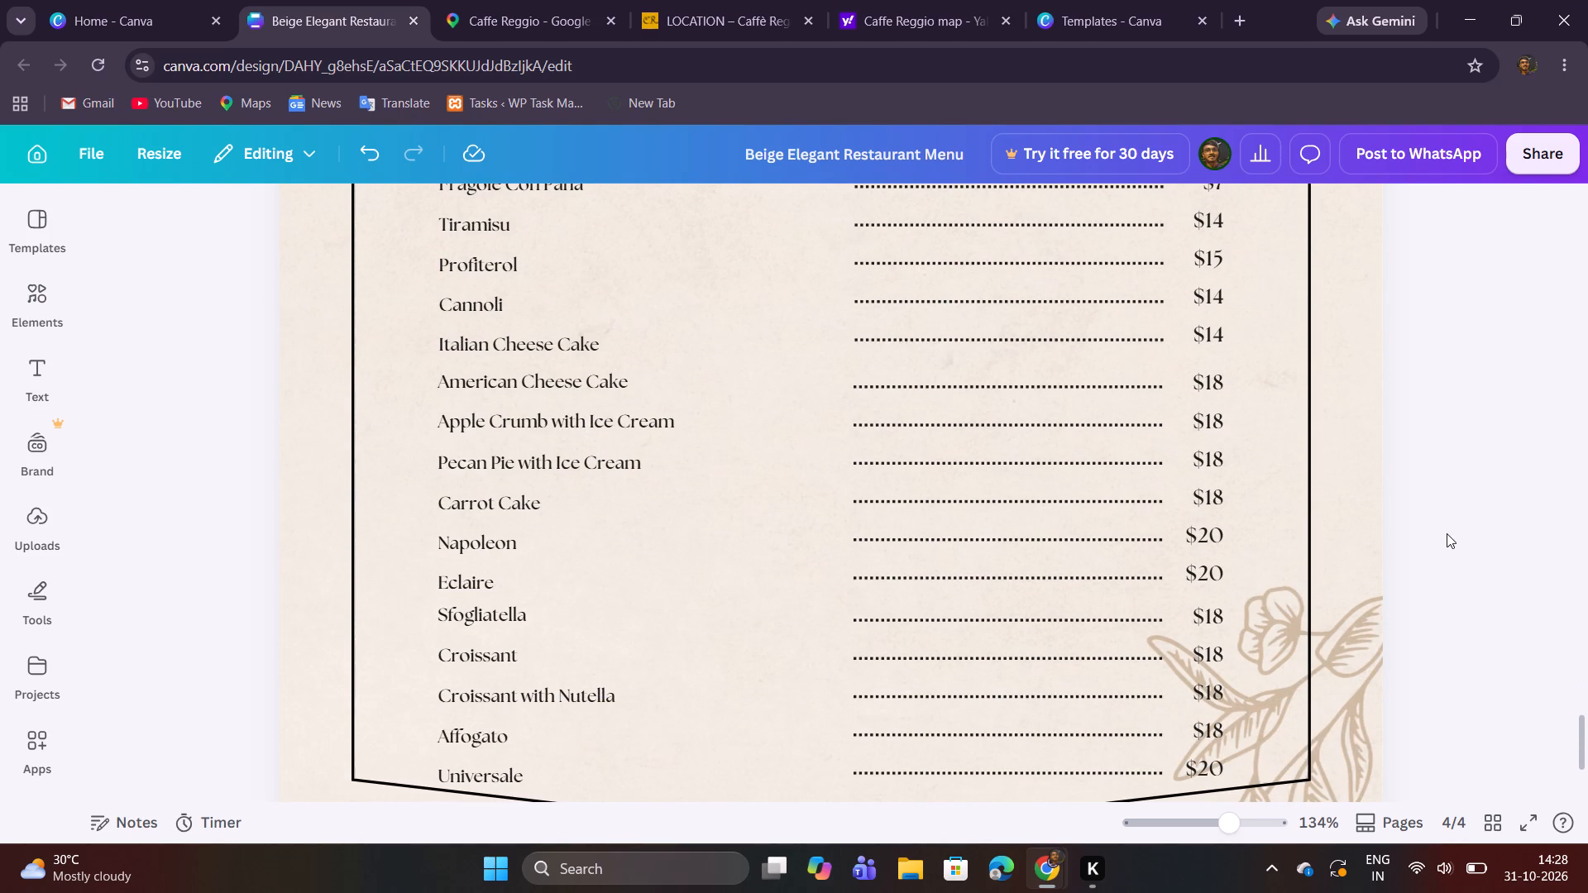
pyautogui.scroll(2, 1447, 532)
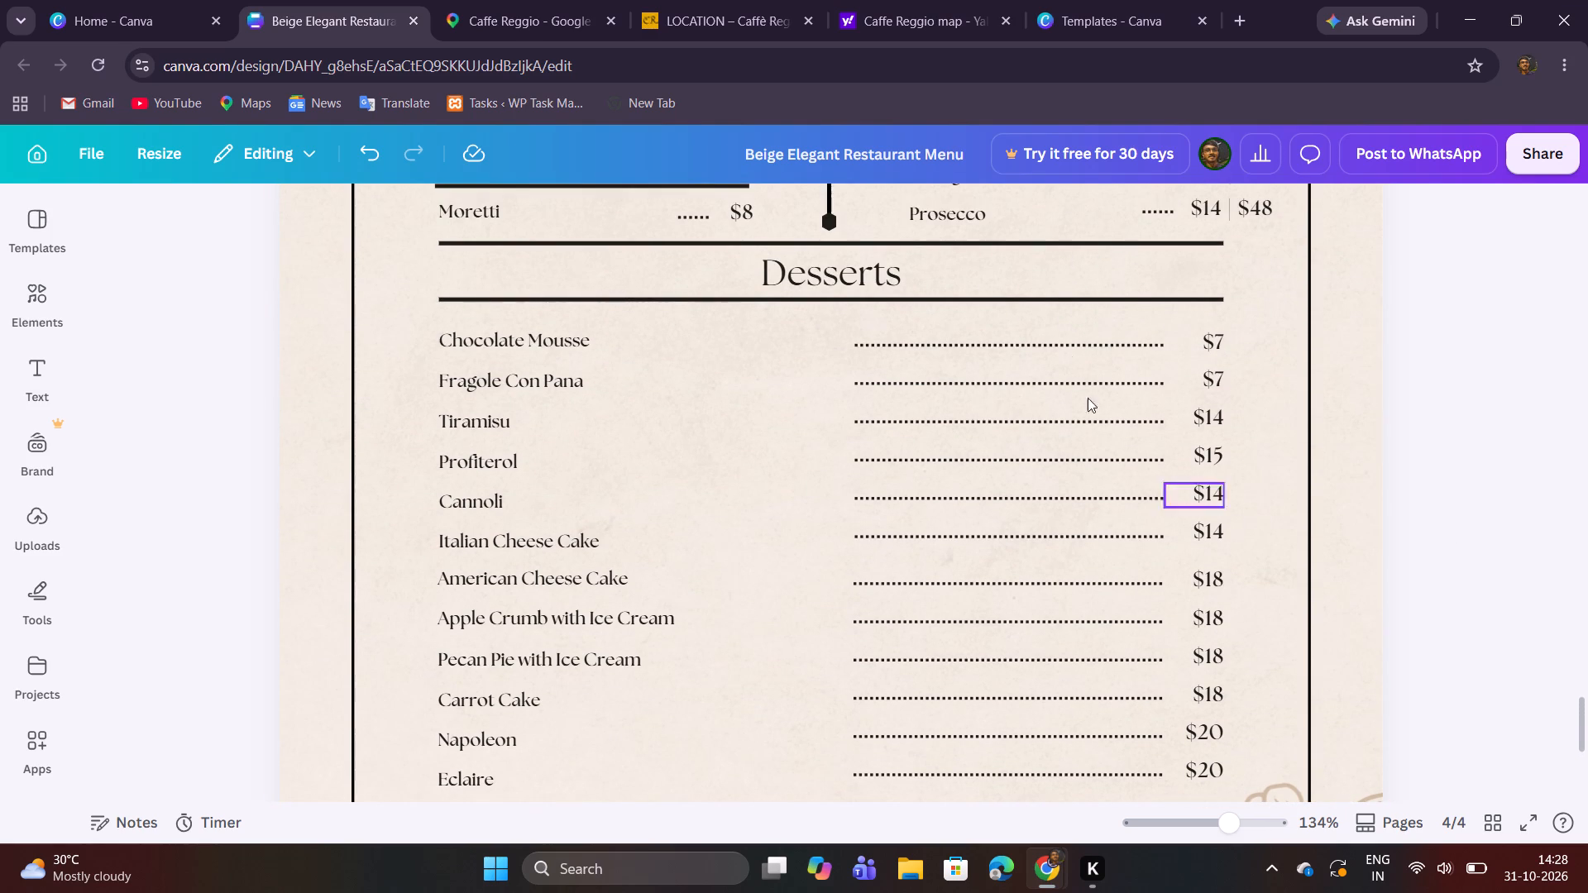
pyautogui.click(502, 24)
pyautogui.scroll(2, 1101, 452)
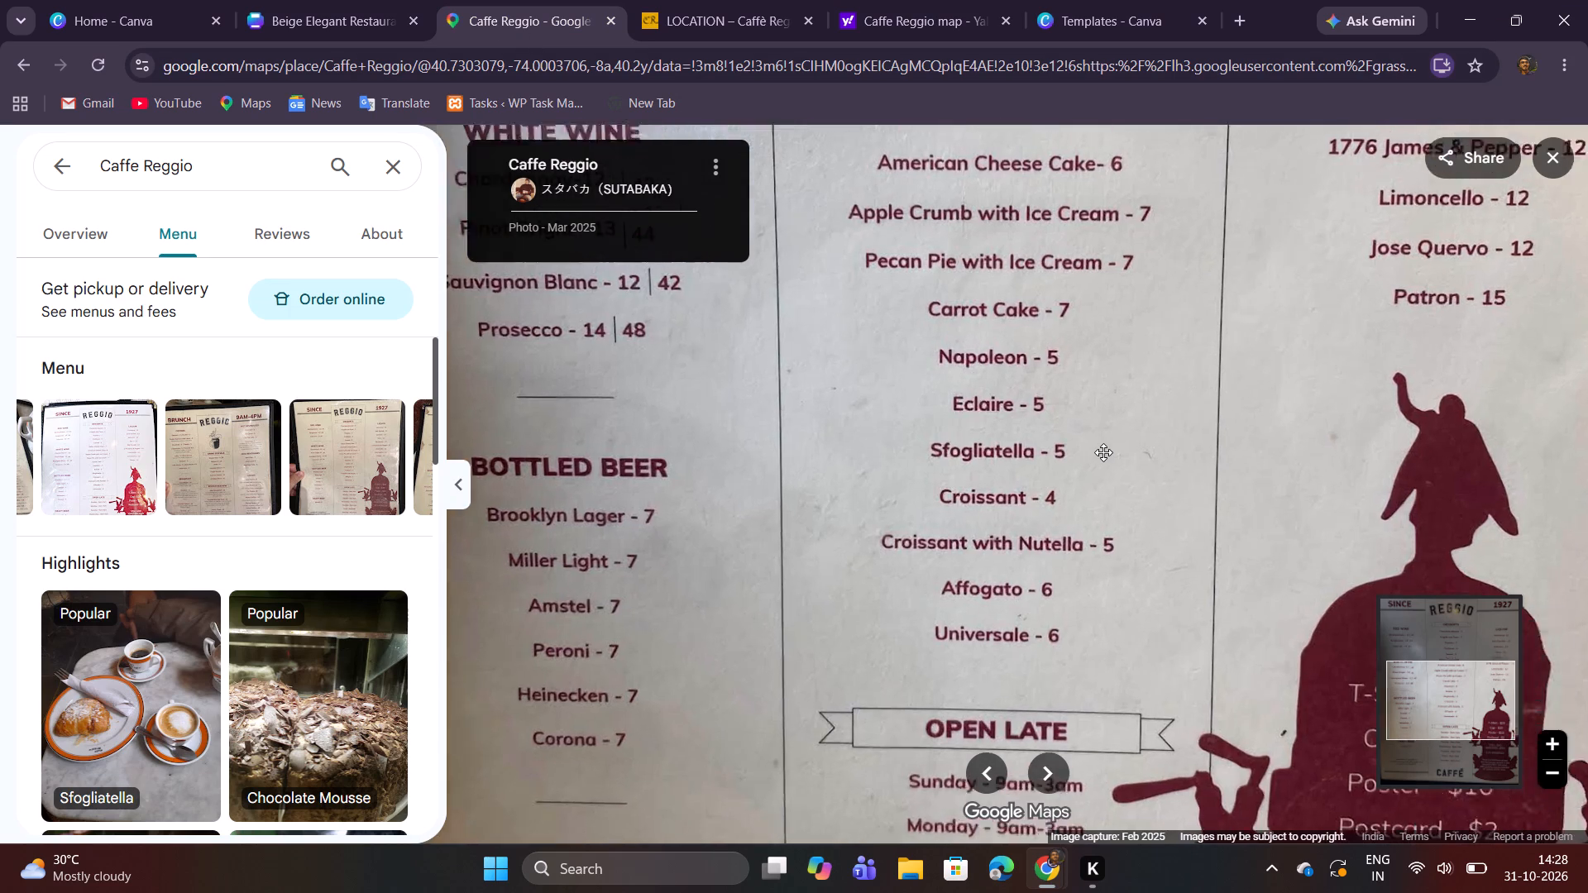
pyautogui.scroll(-2, 1104, 449)
pyautogui.moveTo(1112, 436); pyautogui.dragTo(1115, 592)
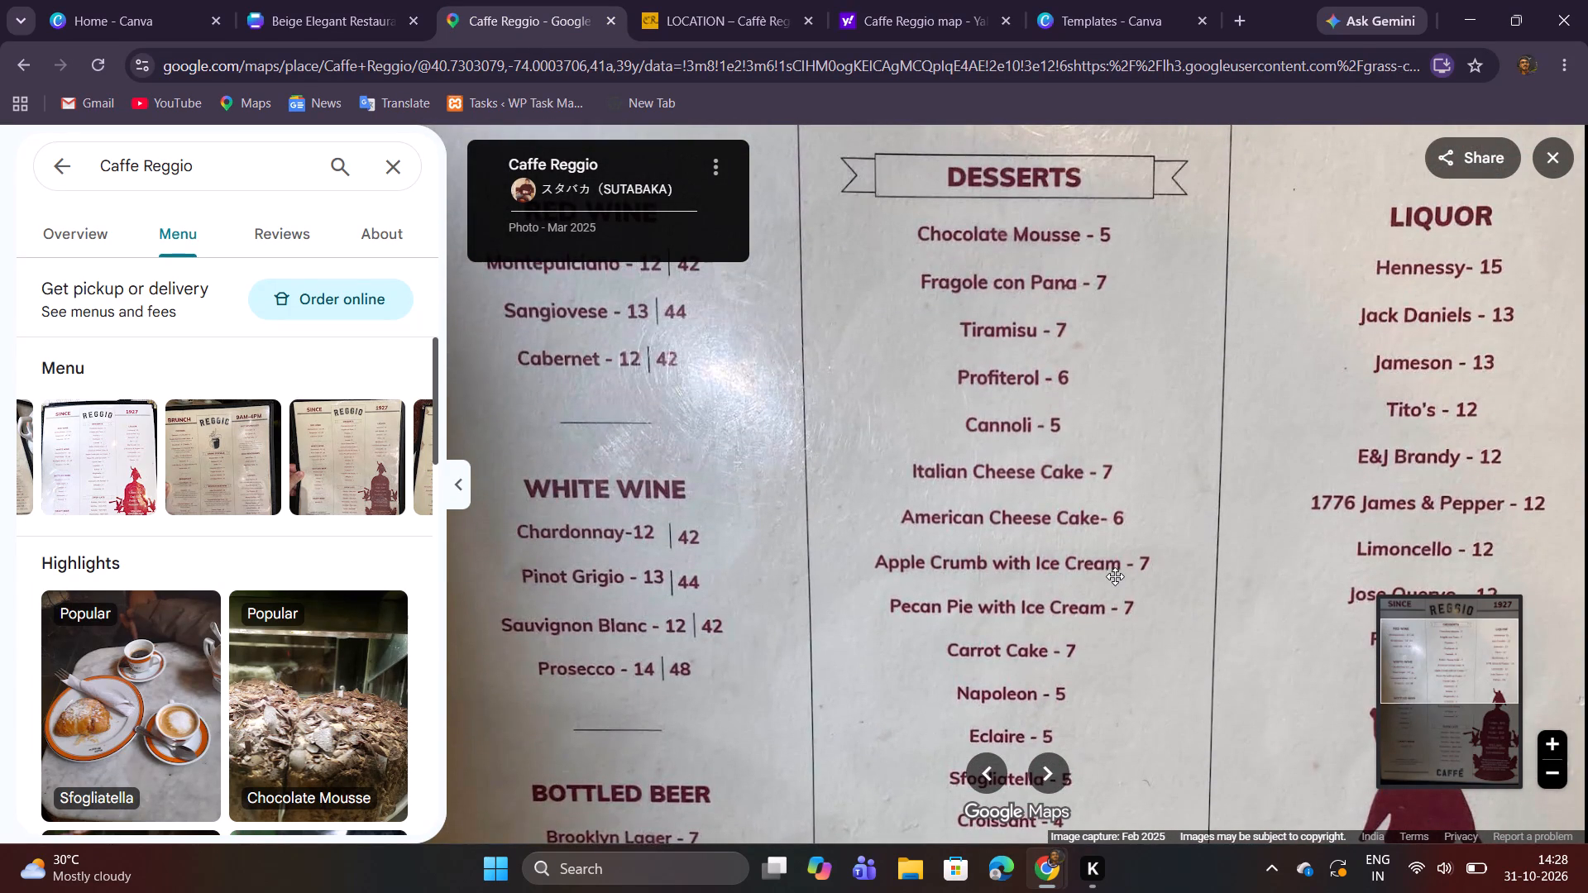
pyautogui.click(323, 0)
pyautogui.doubleClick(1219, 349)
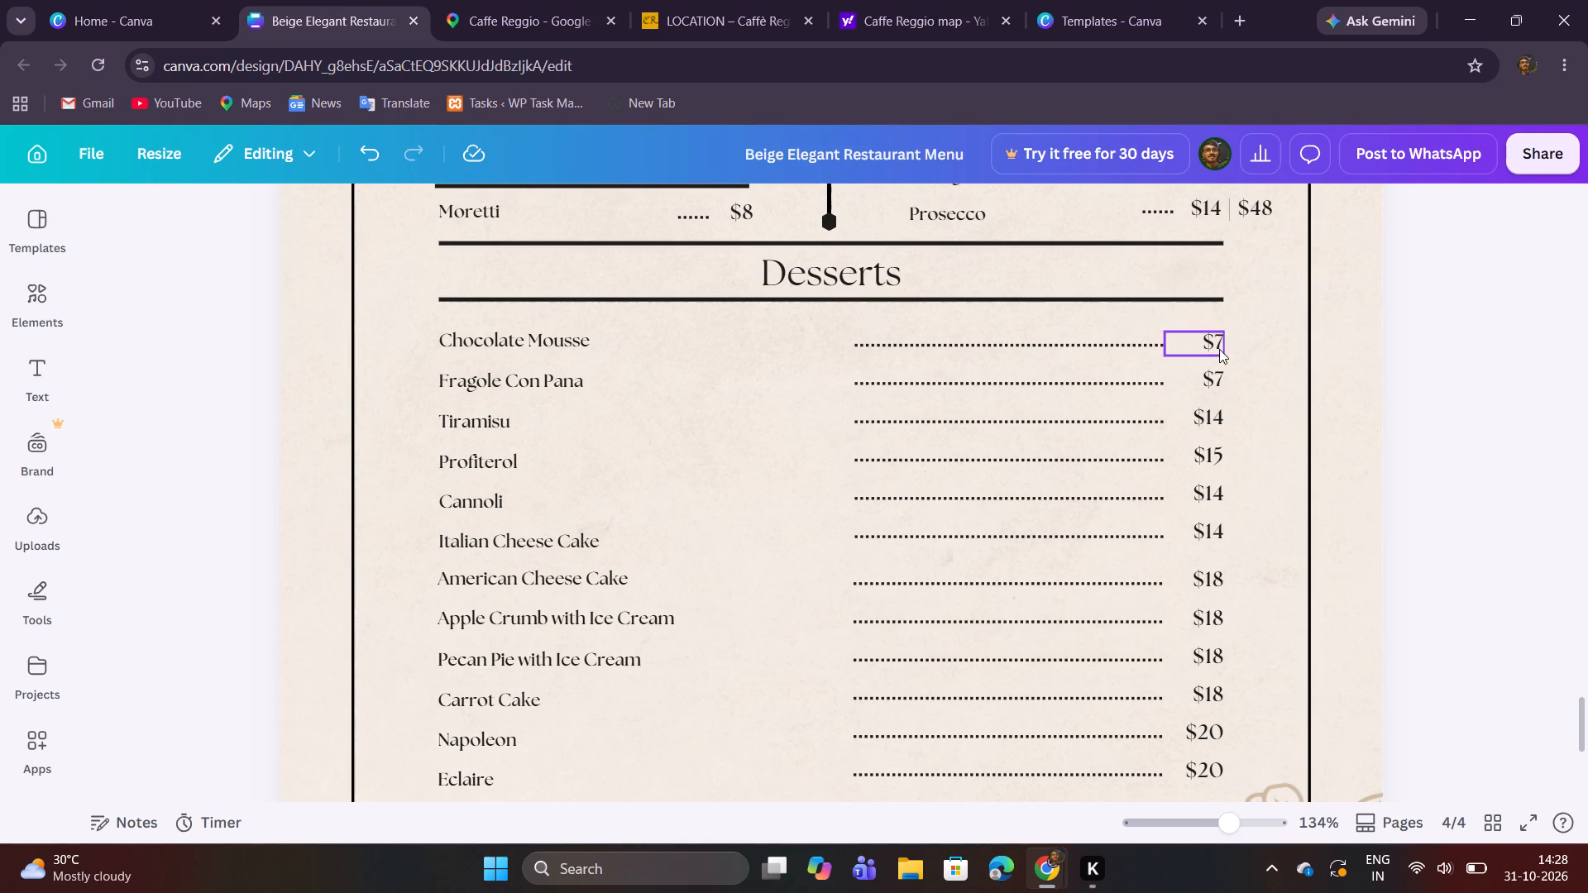
pyautogui.click(1222, 349)
pyautogui.doubleClick(1216, 343)
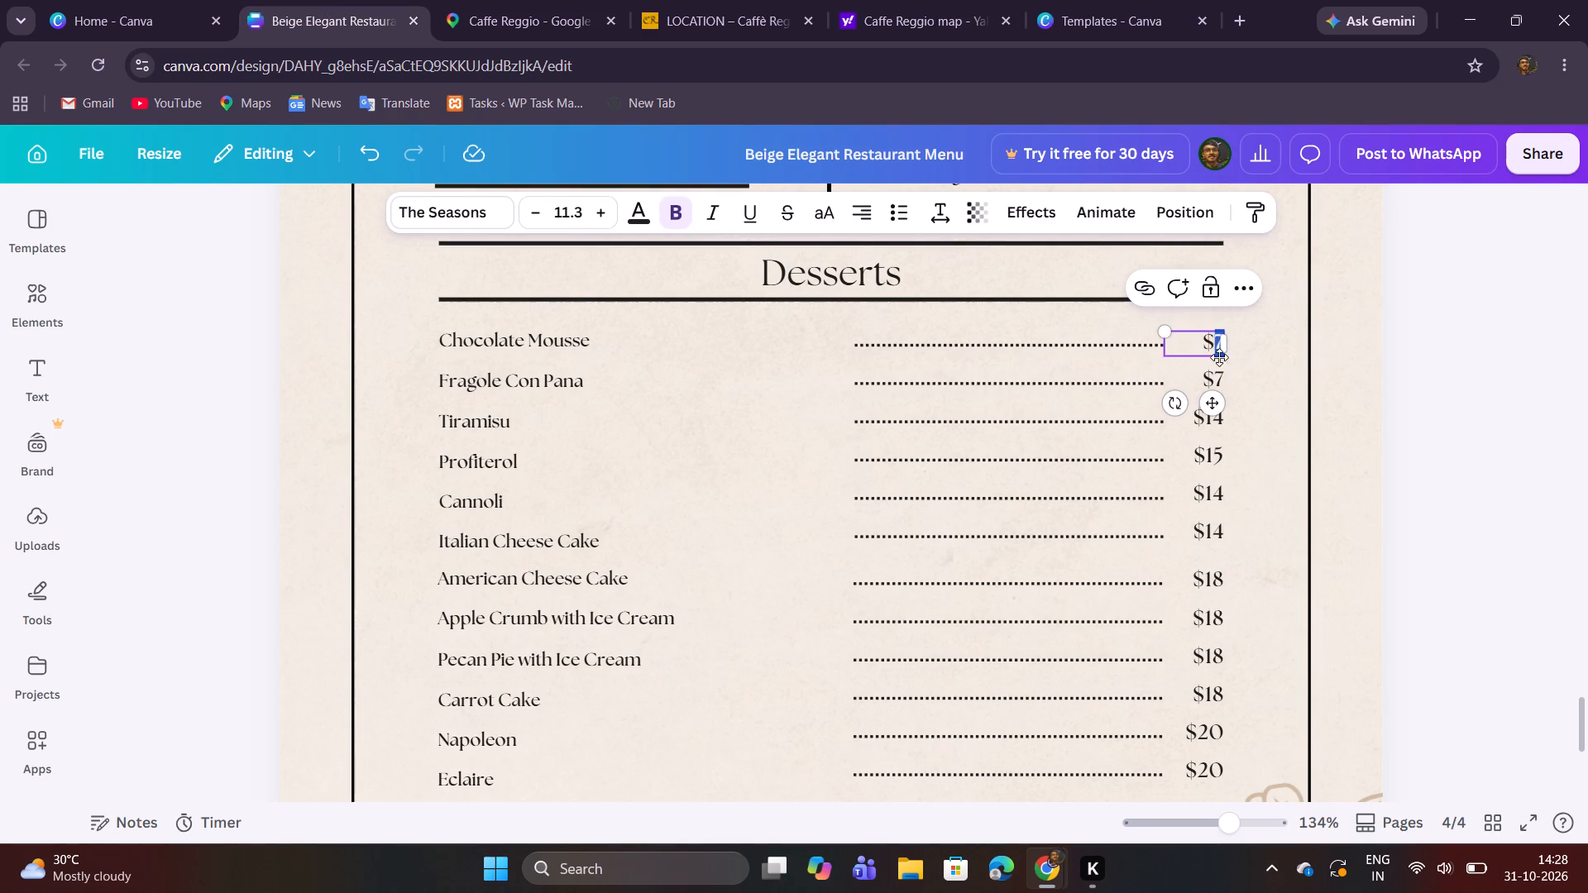
pyautogui.press('5')
pyautogui.click(1294, 426)
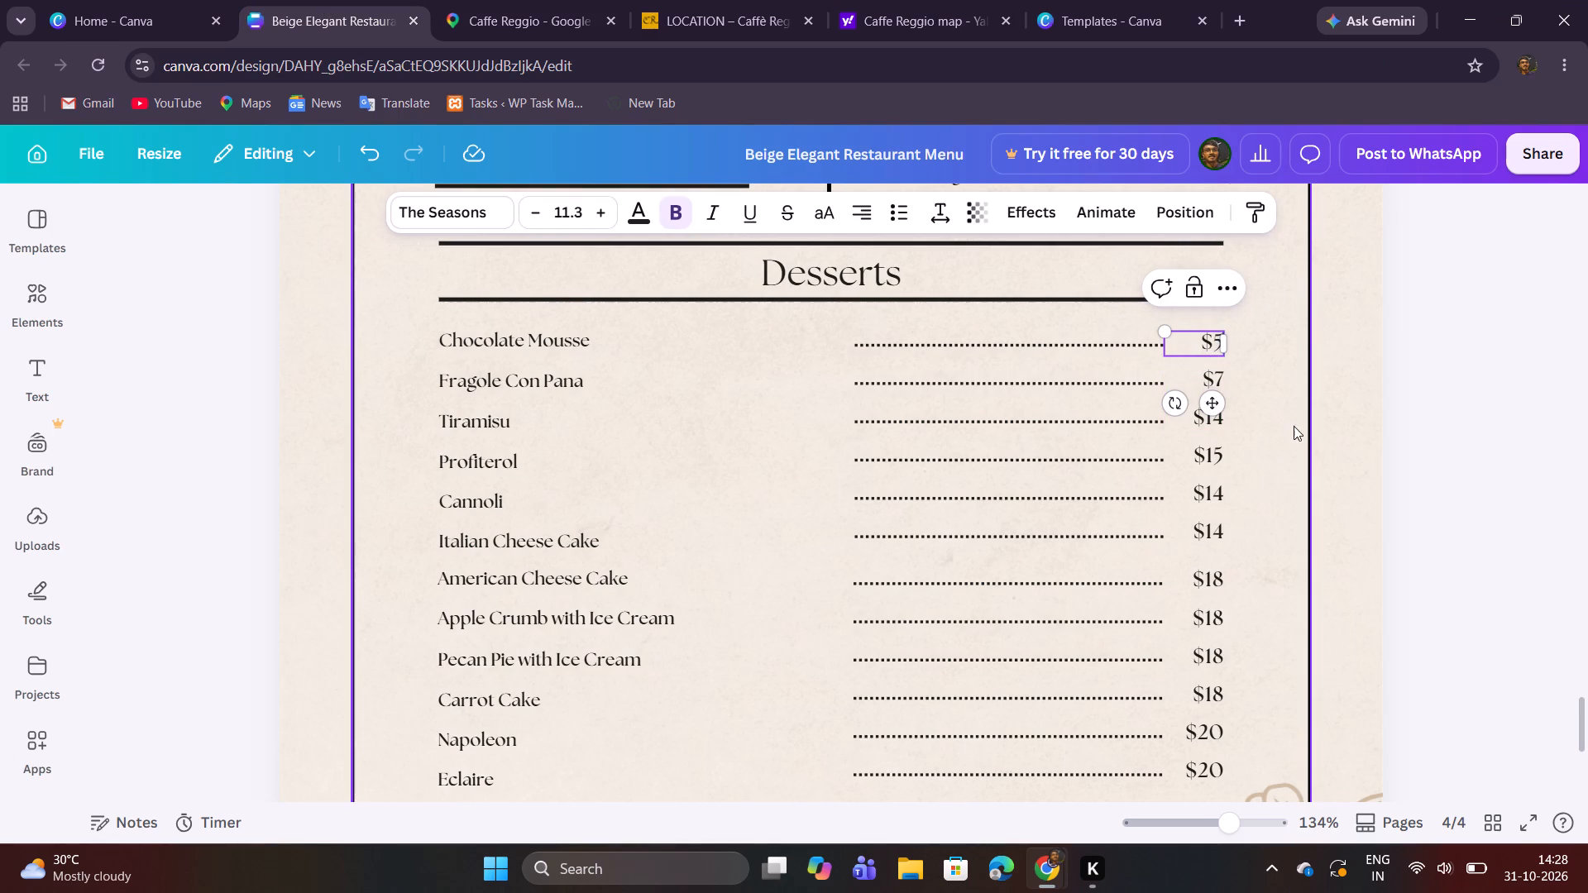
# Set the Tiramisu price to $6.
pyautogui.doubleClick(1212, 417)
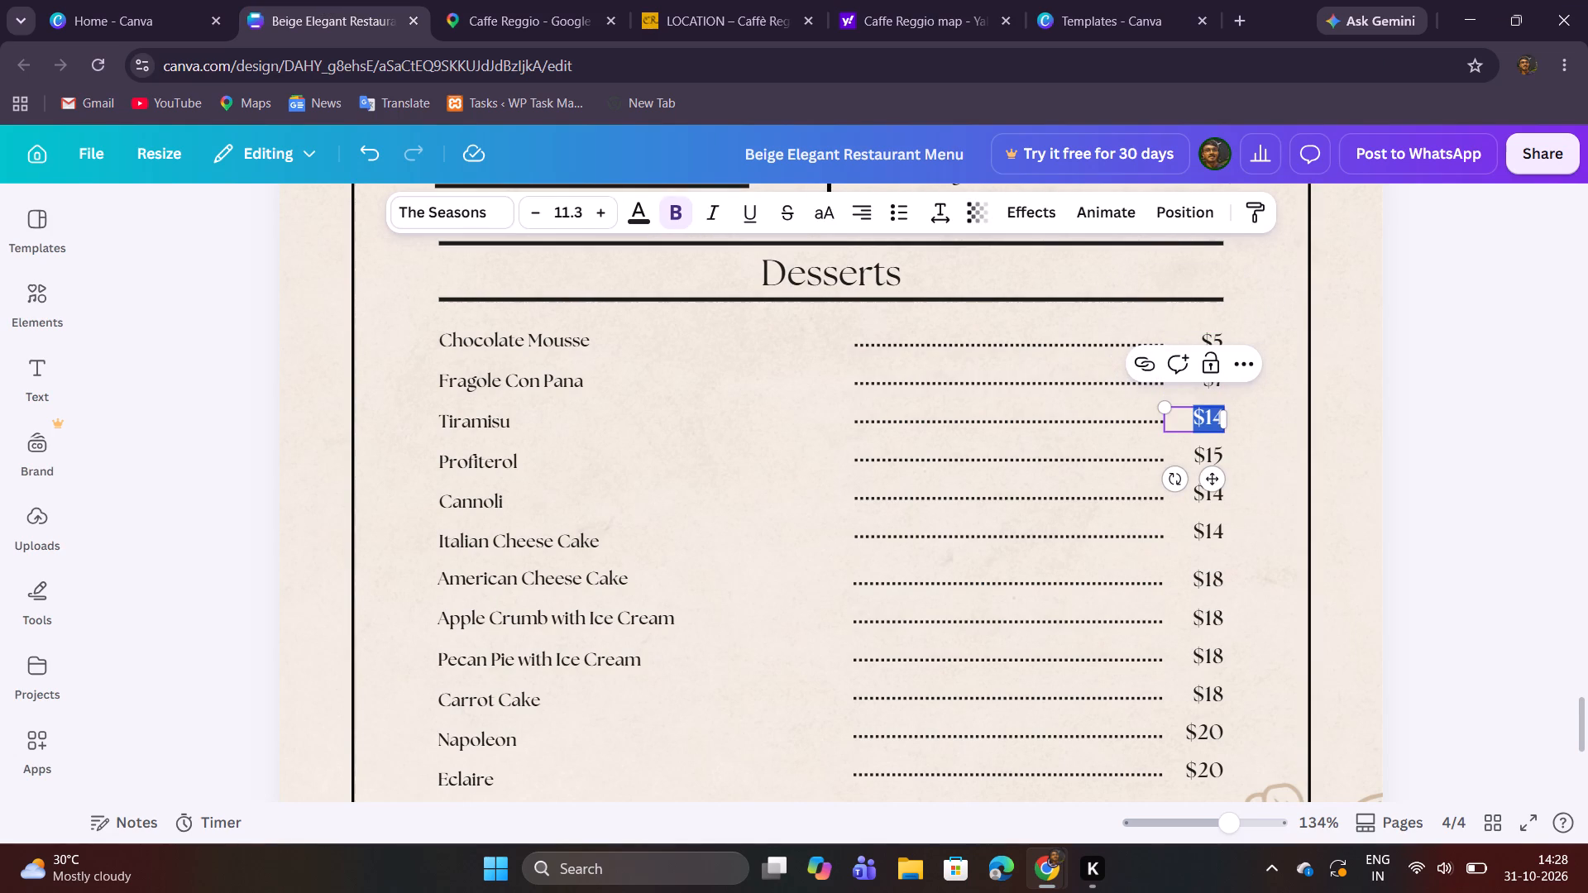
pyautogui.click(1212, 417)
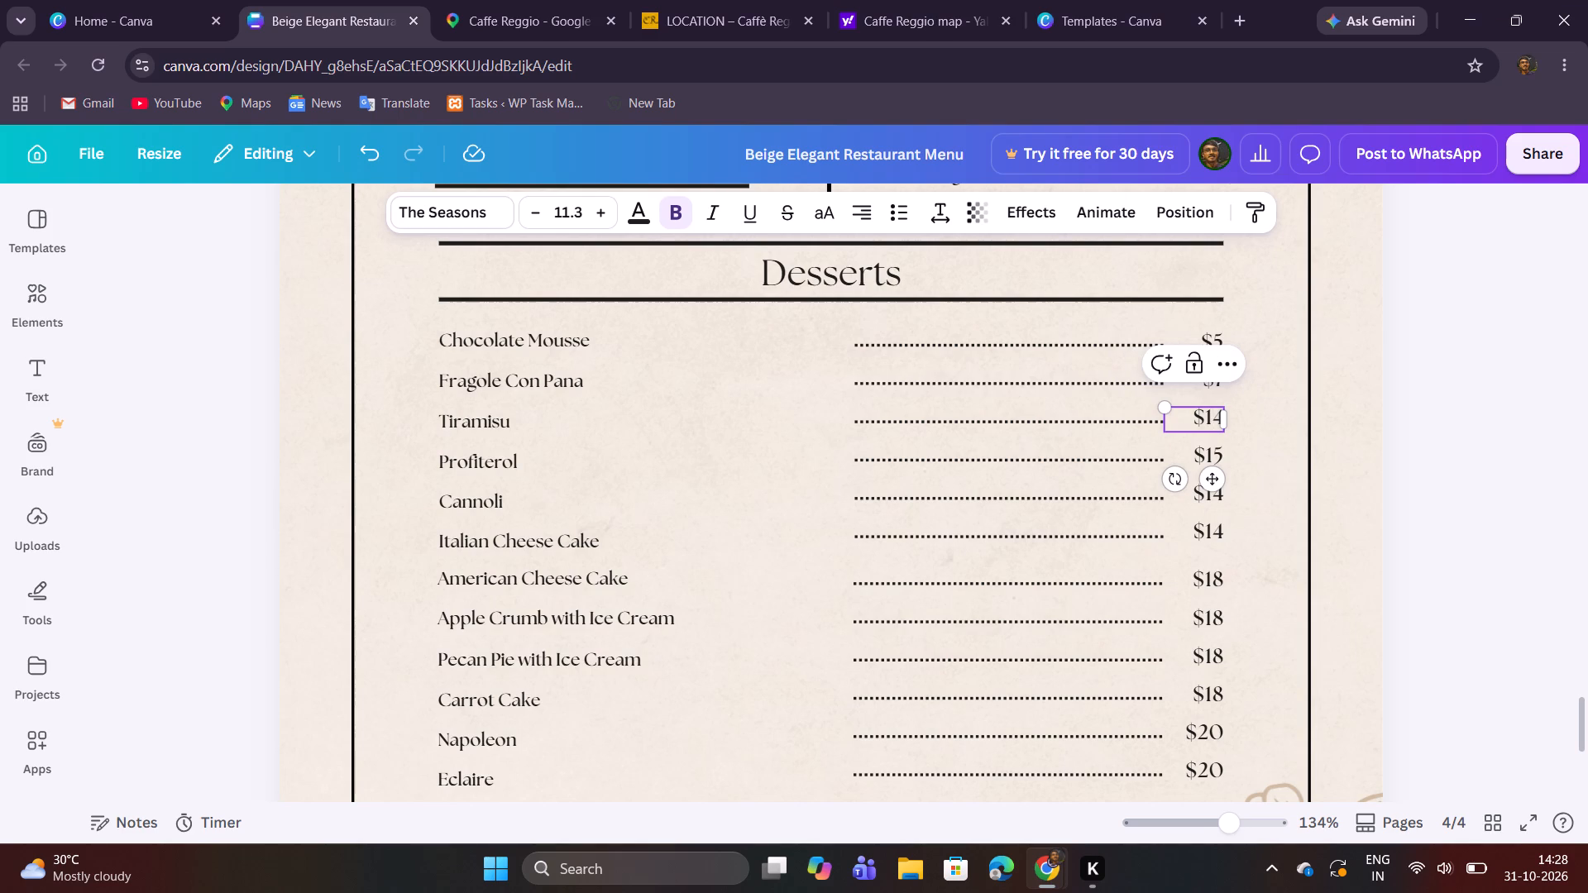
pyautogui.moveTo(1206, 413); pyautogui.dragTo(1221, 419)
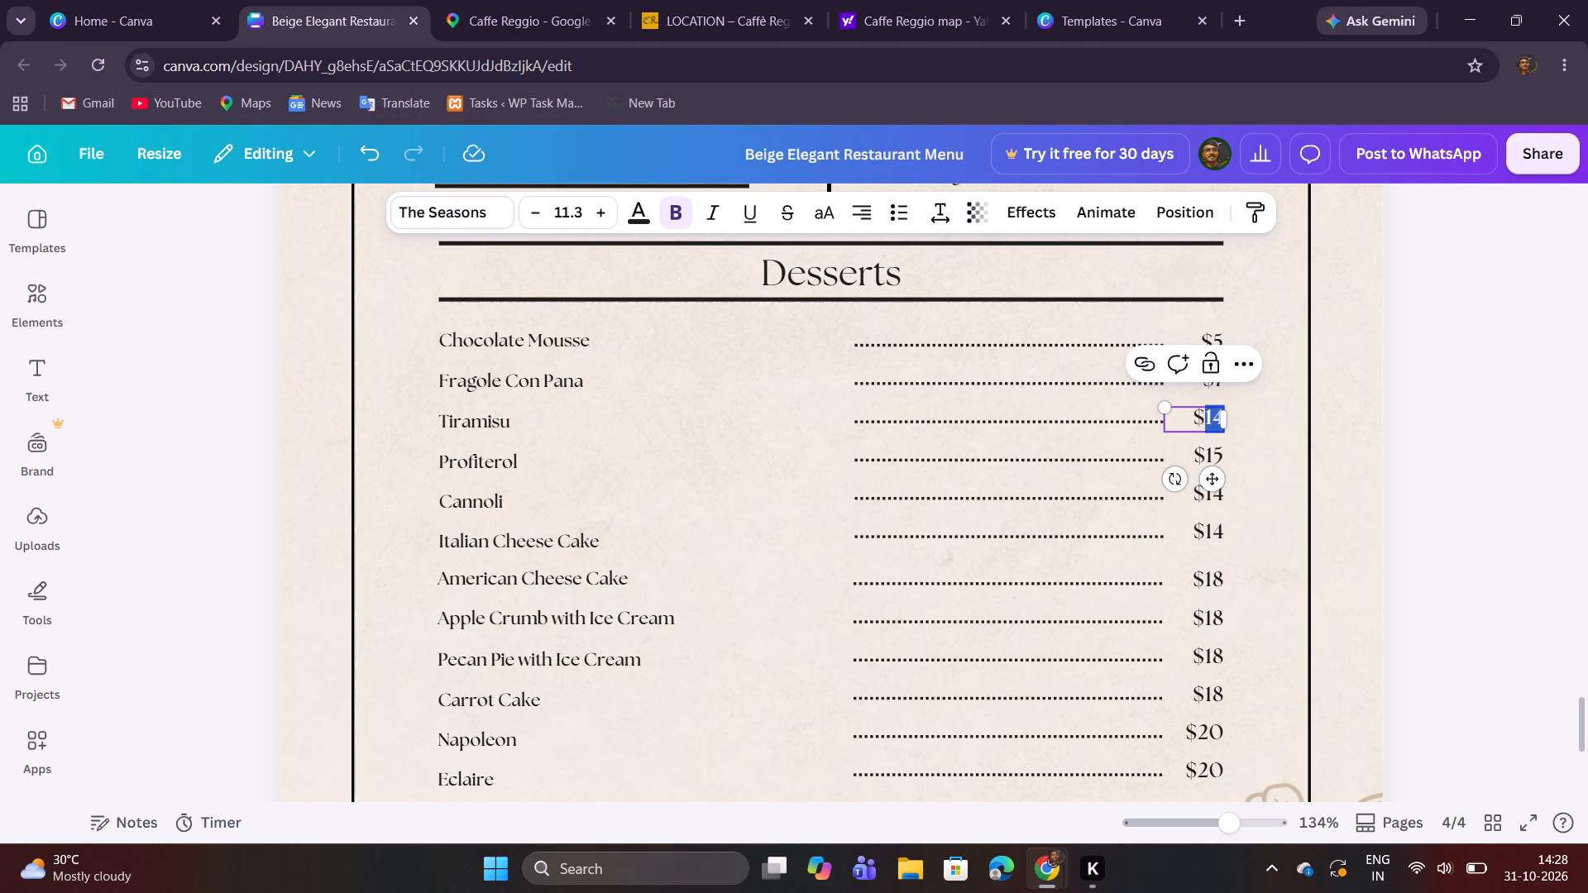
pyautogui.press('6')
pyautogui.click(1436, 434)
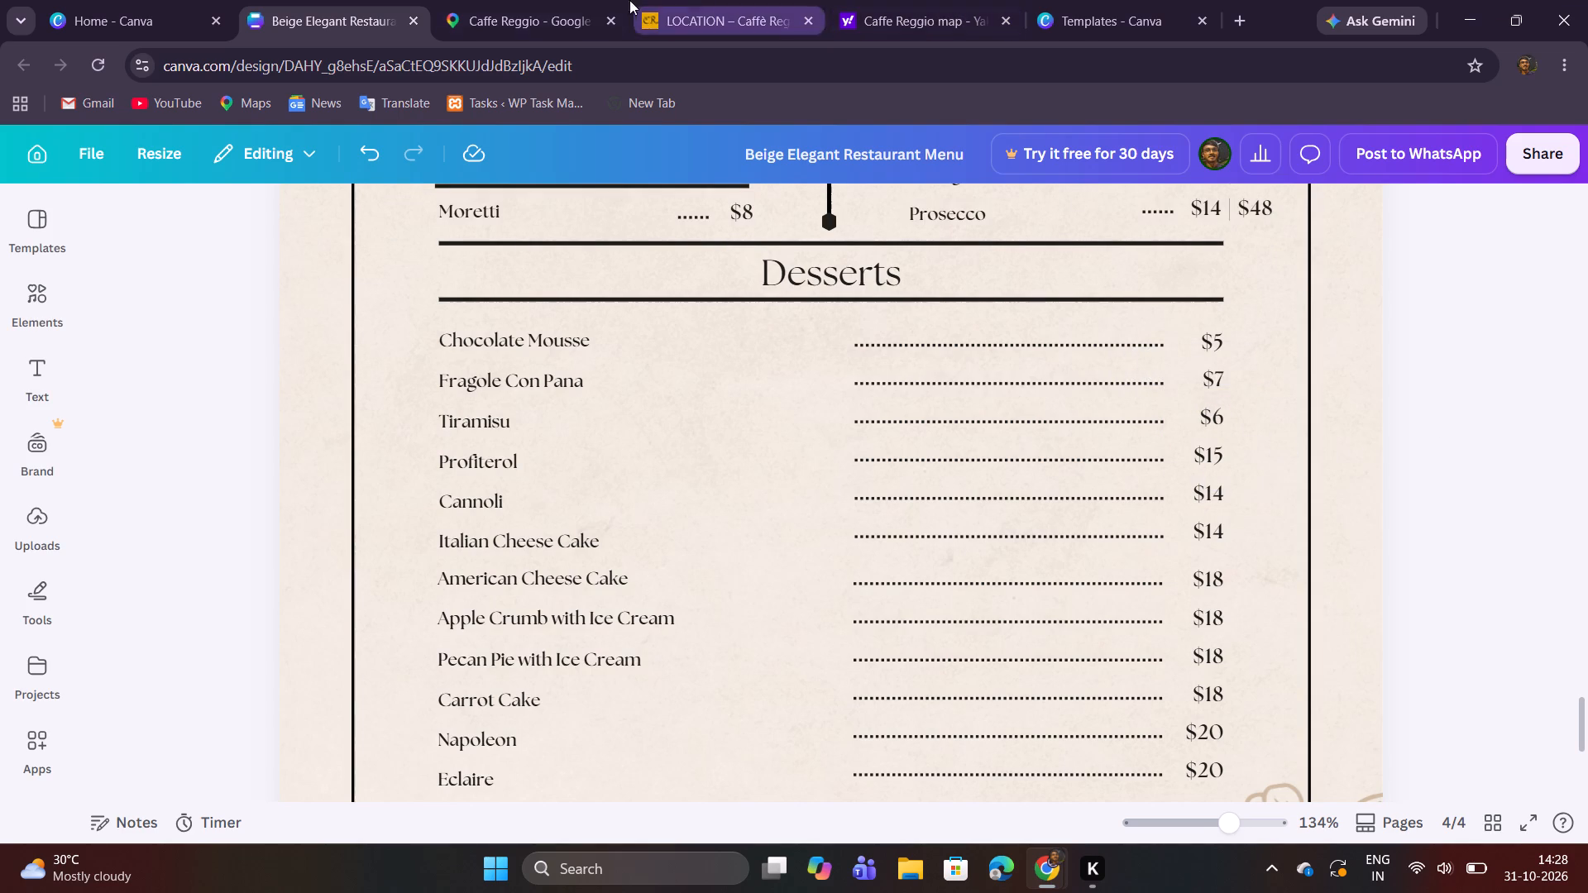
# Correct the Tiramisu price to $7.
pyautogui.doubleClick(1220, 415)
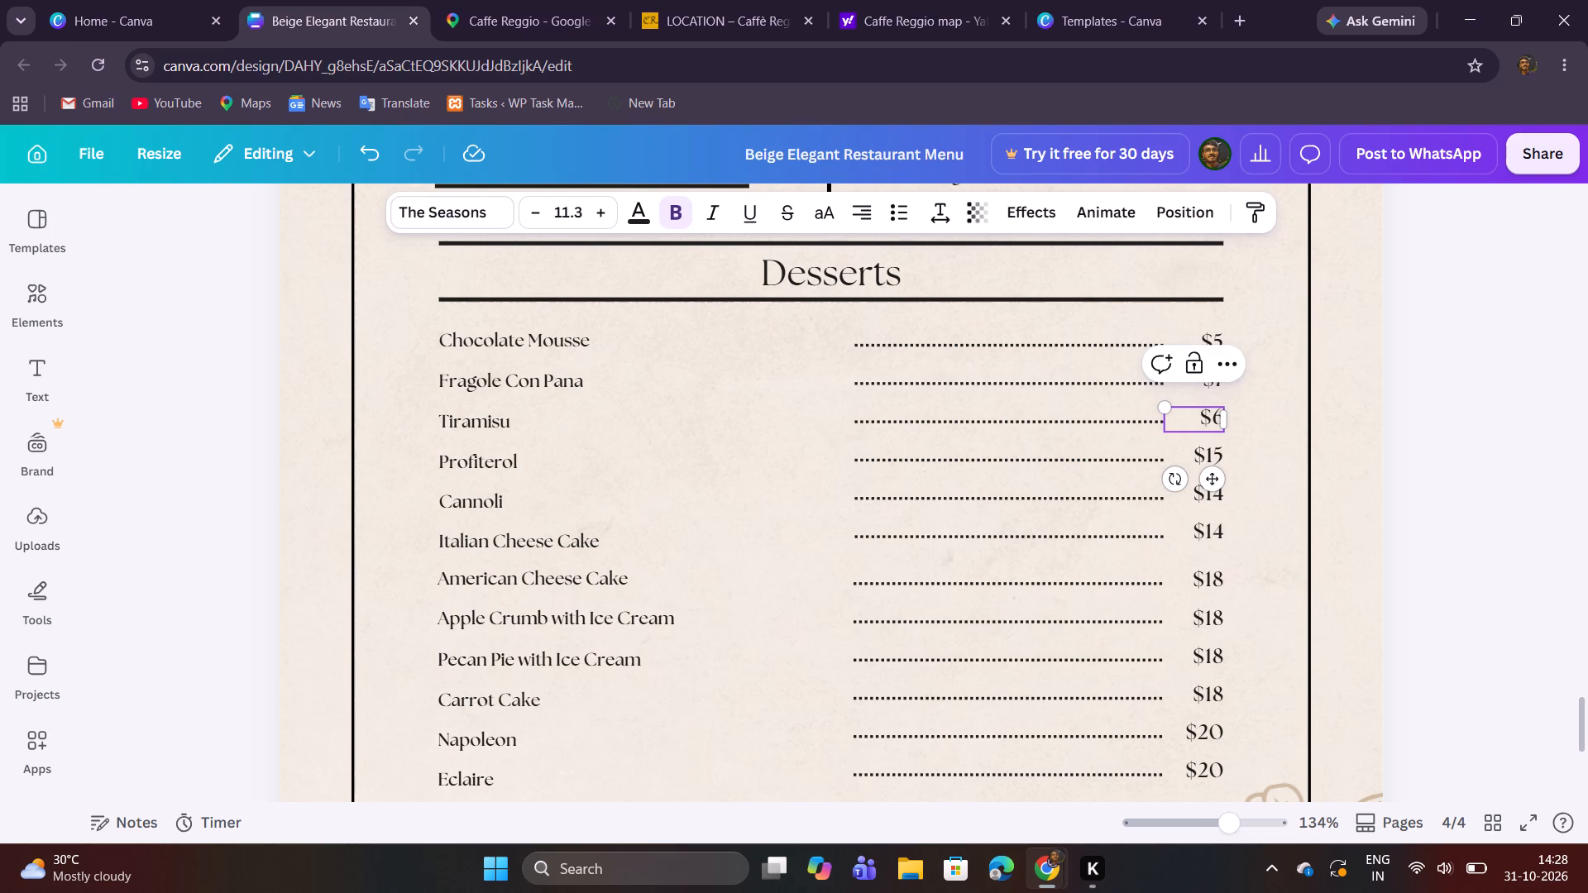
pyautogui.click(1213, 418)
pyautogui.press('7')
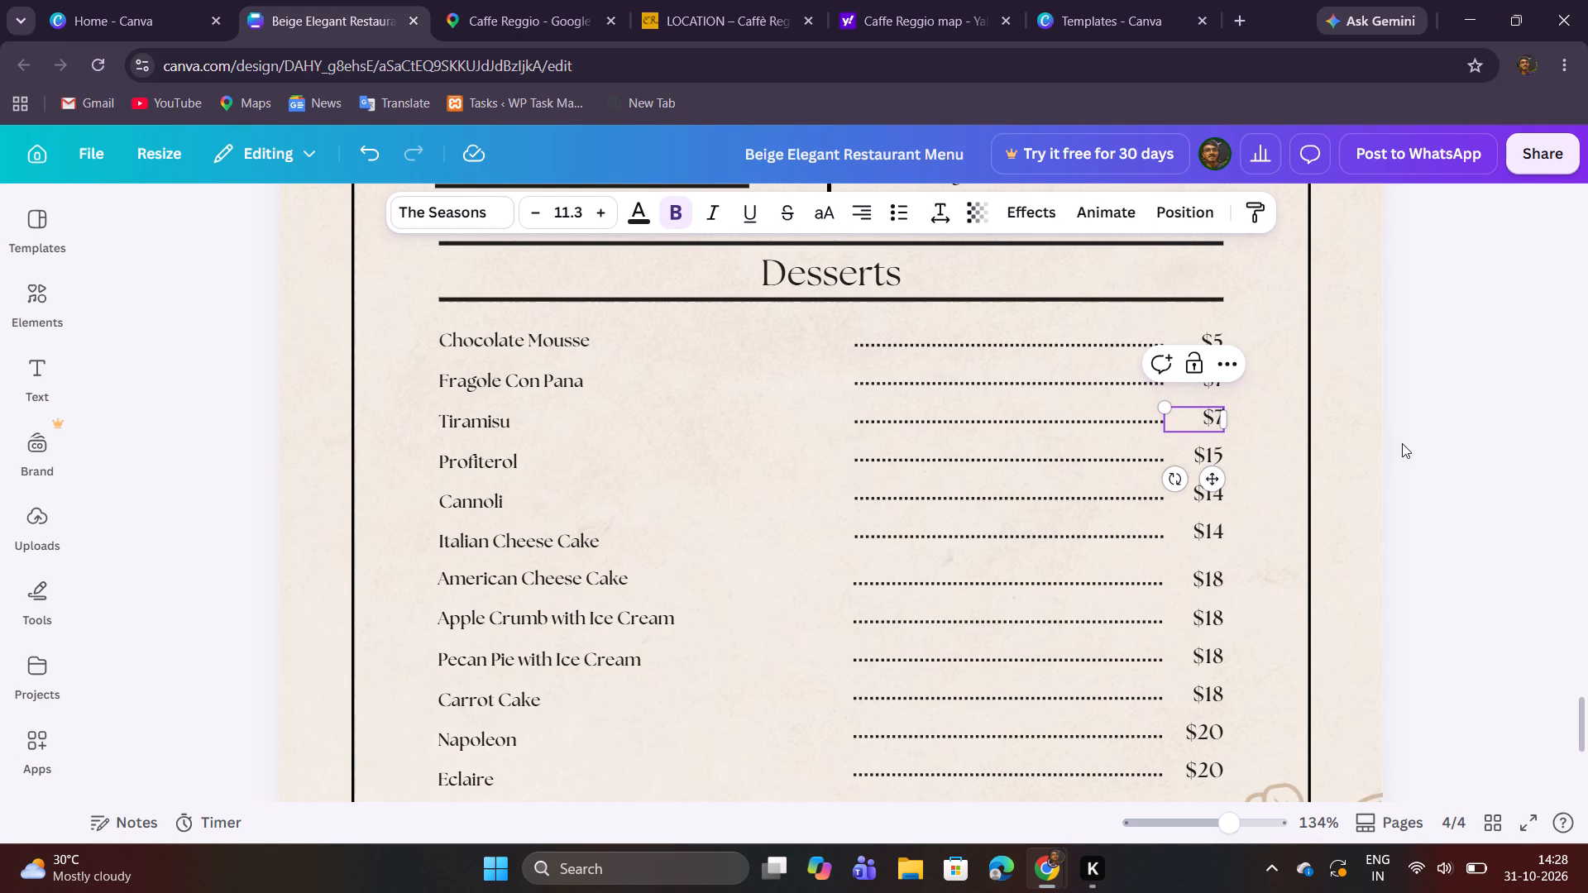
pyautogui.click(1407, 443)
# Set the Profiterol price to $6.
pyautogui.click(1197, 445)
pyautogui.click(1221, 460)
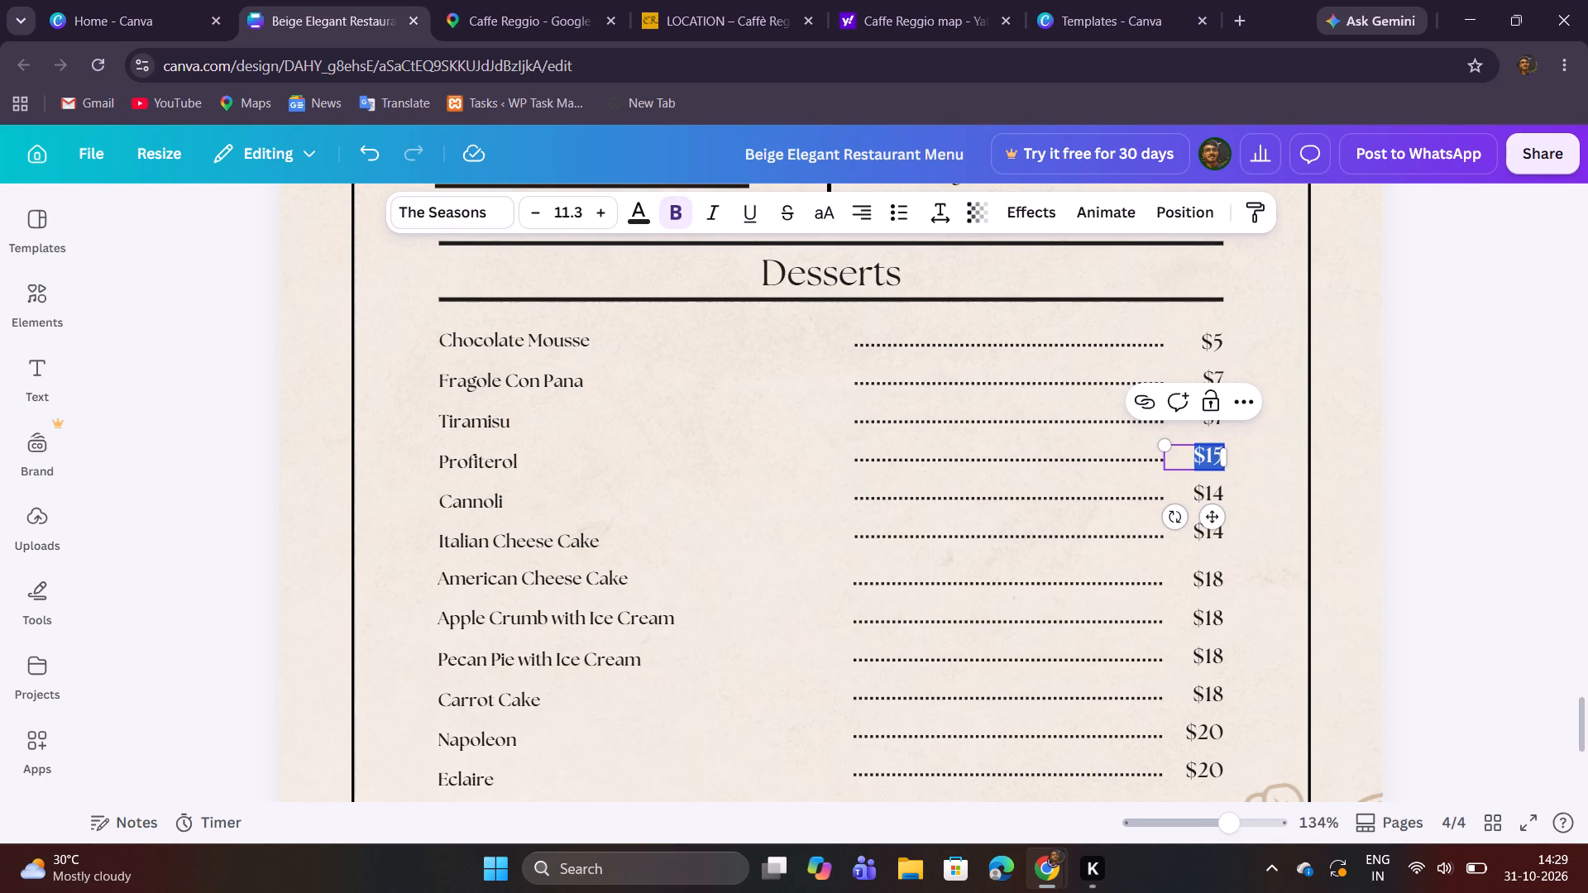
pyautogui.click(1210, 459)
pyautogui.moveTo(1208, 456); pyautogui.dragTo(1221, 458)
pyautogui.press('6')
pyautogui.click(1429, 454)
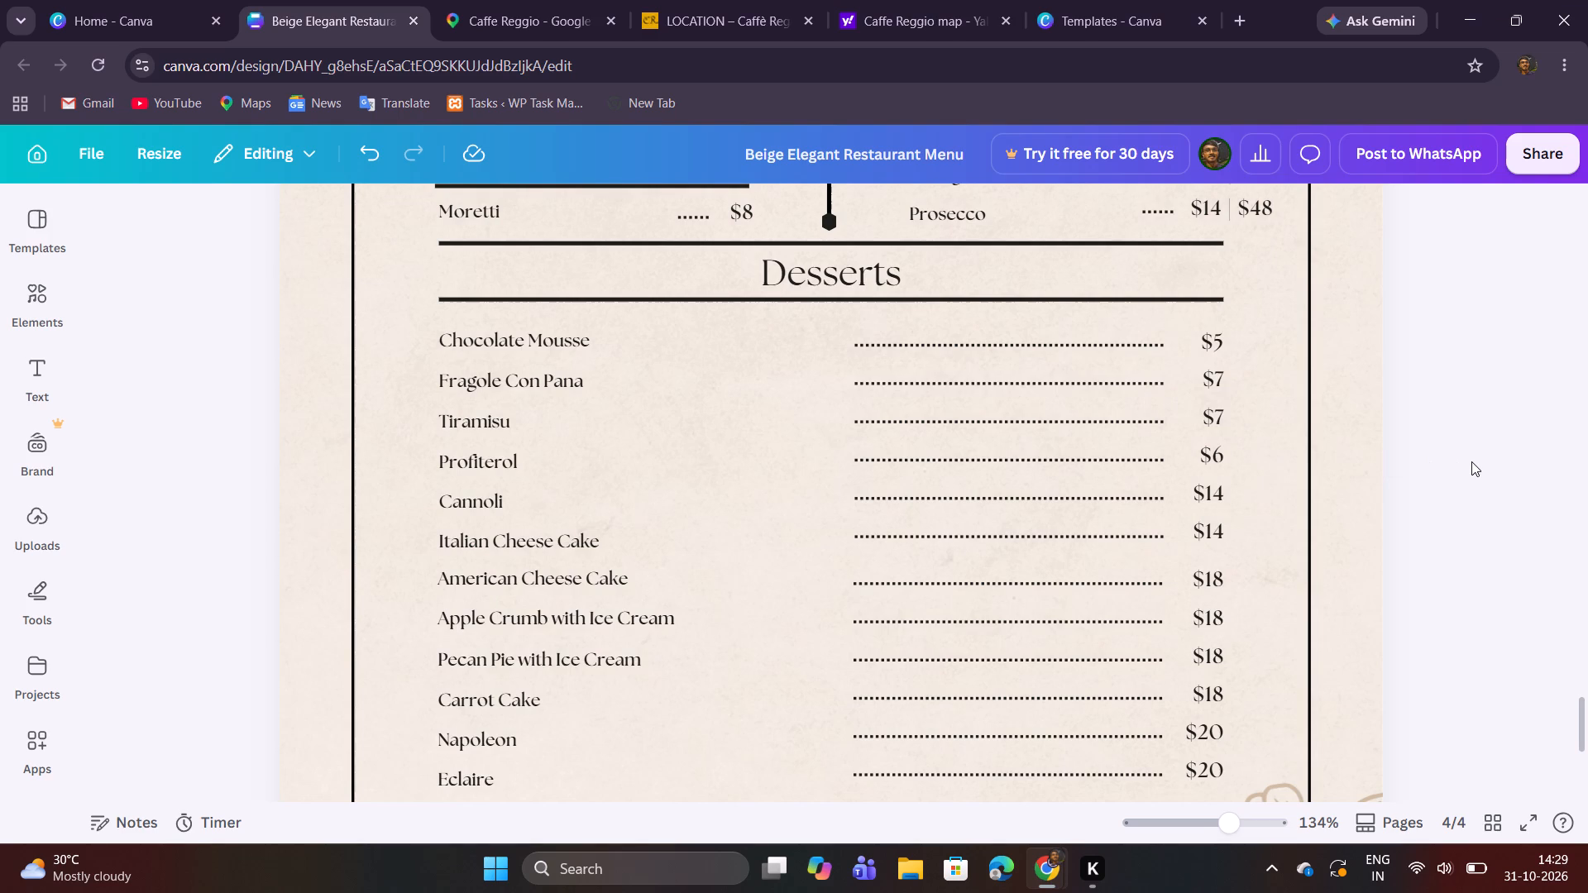
# Check the menu photo's dessert prices, and set Cannoli to $5 and Italian Cheese Cake to $7.
pyautogui.scroll(-1, 1471, 459)
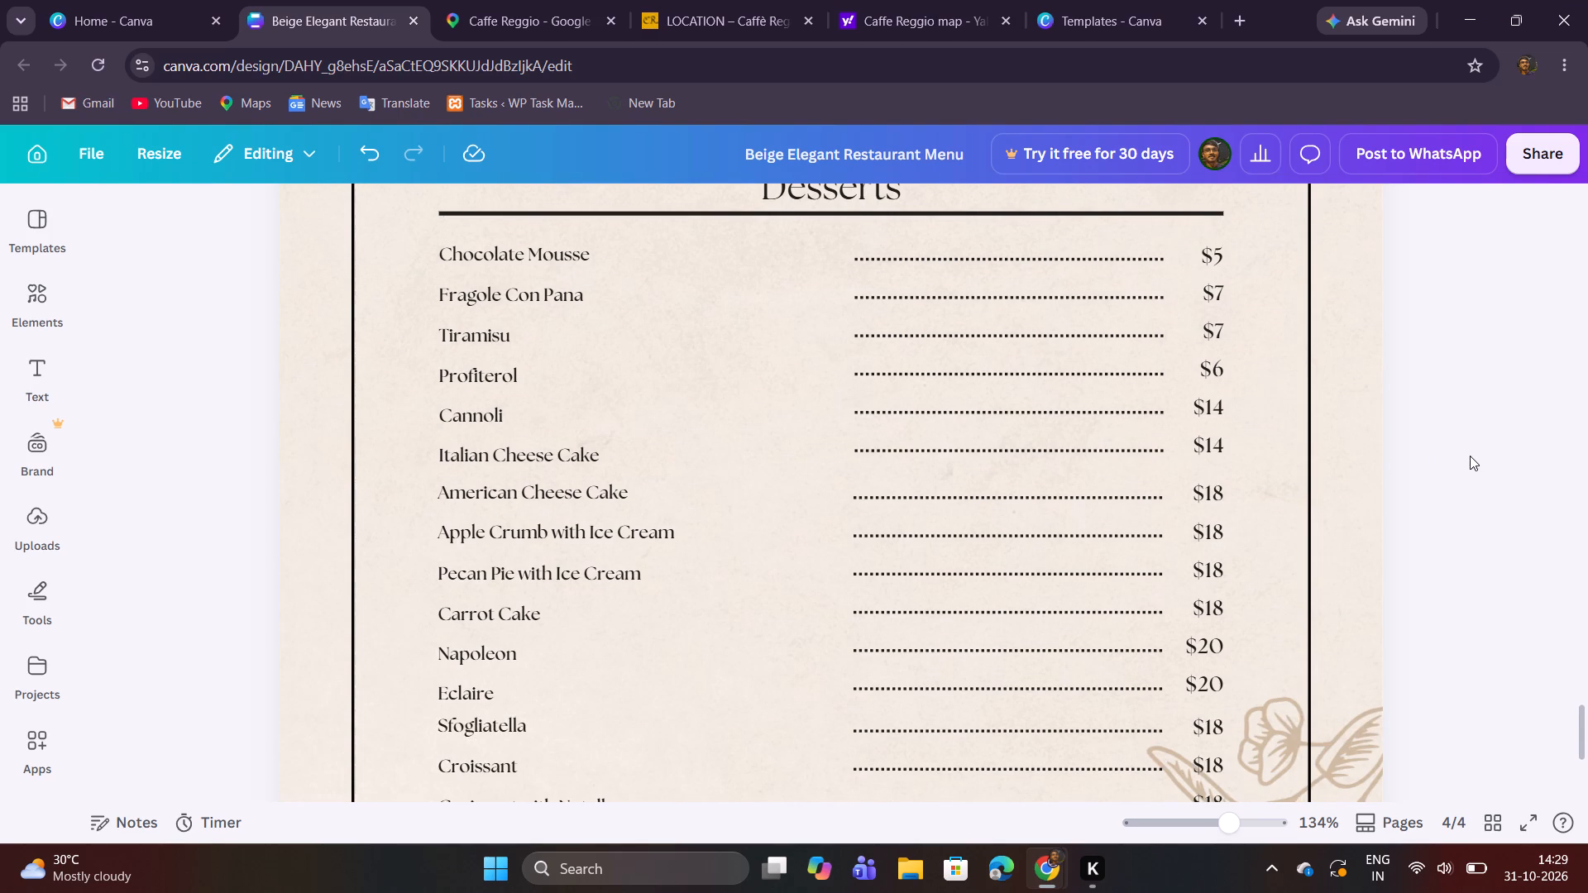
pyautogui.click(586, 0)
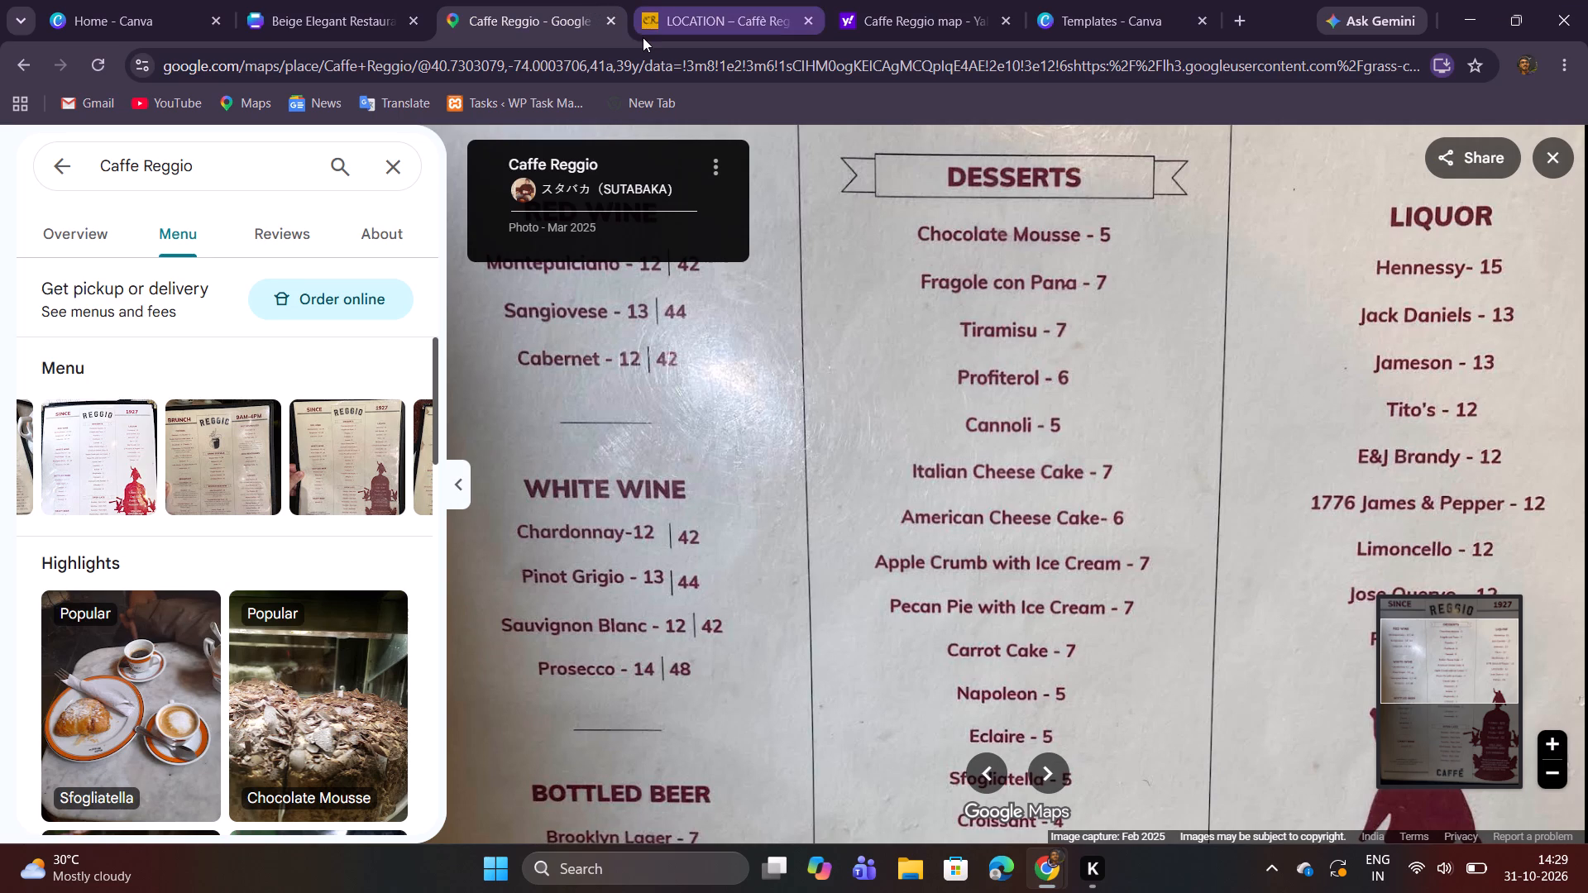
pyautogui.click(380, 0)
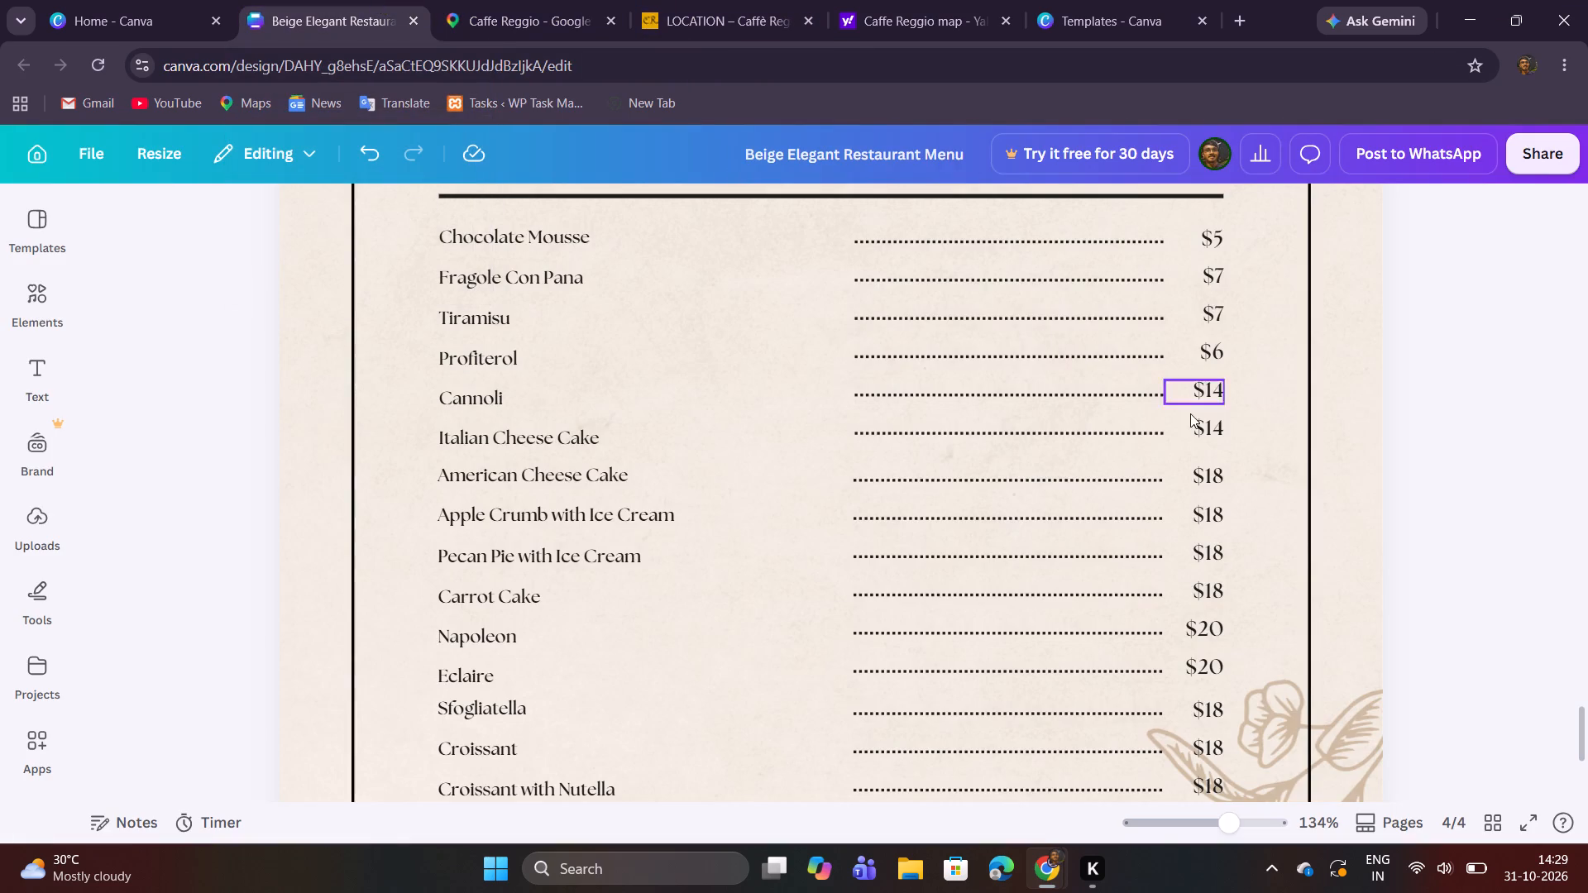
pyautogui.doubleClick(1205, 392)
pyautogui.click(1208, 394)
pyautogui.moveTo(1206, 390); pyautogui.dragTo(1219, 390)
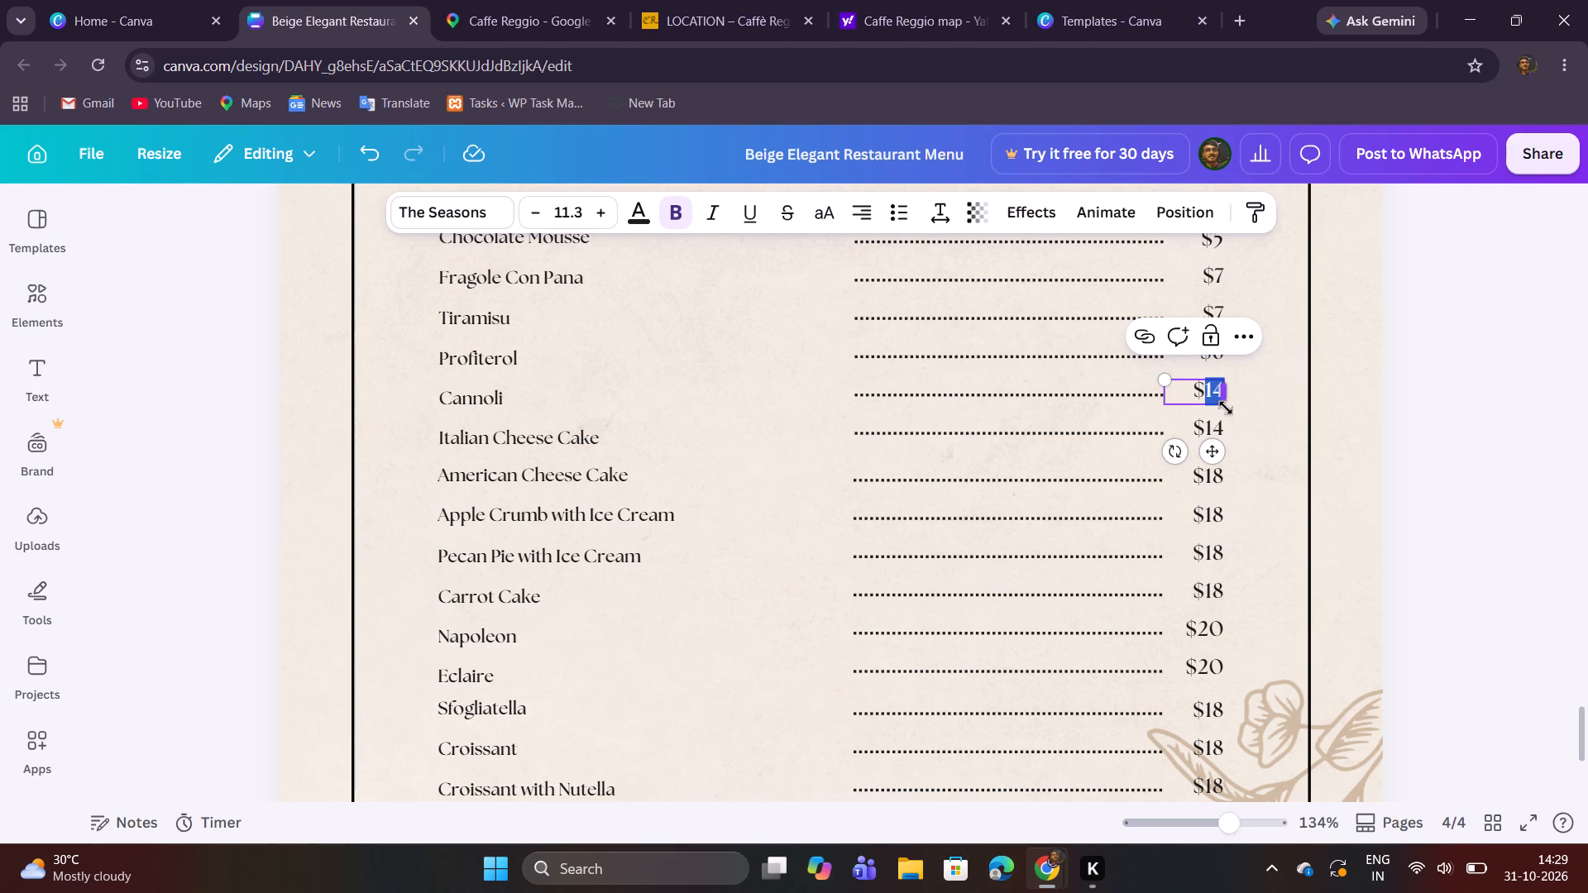
pyautogui.press('5')
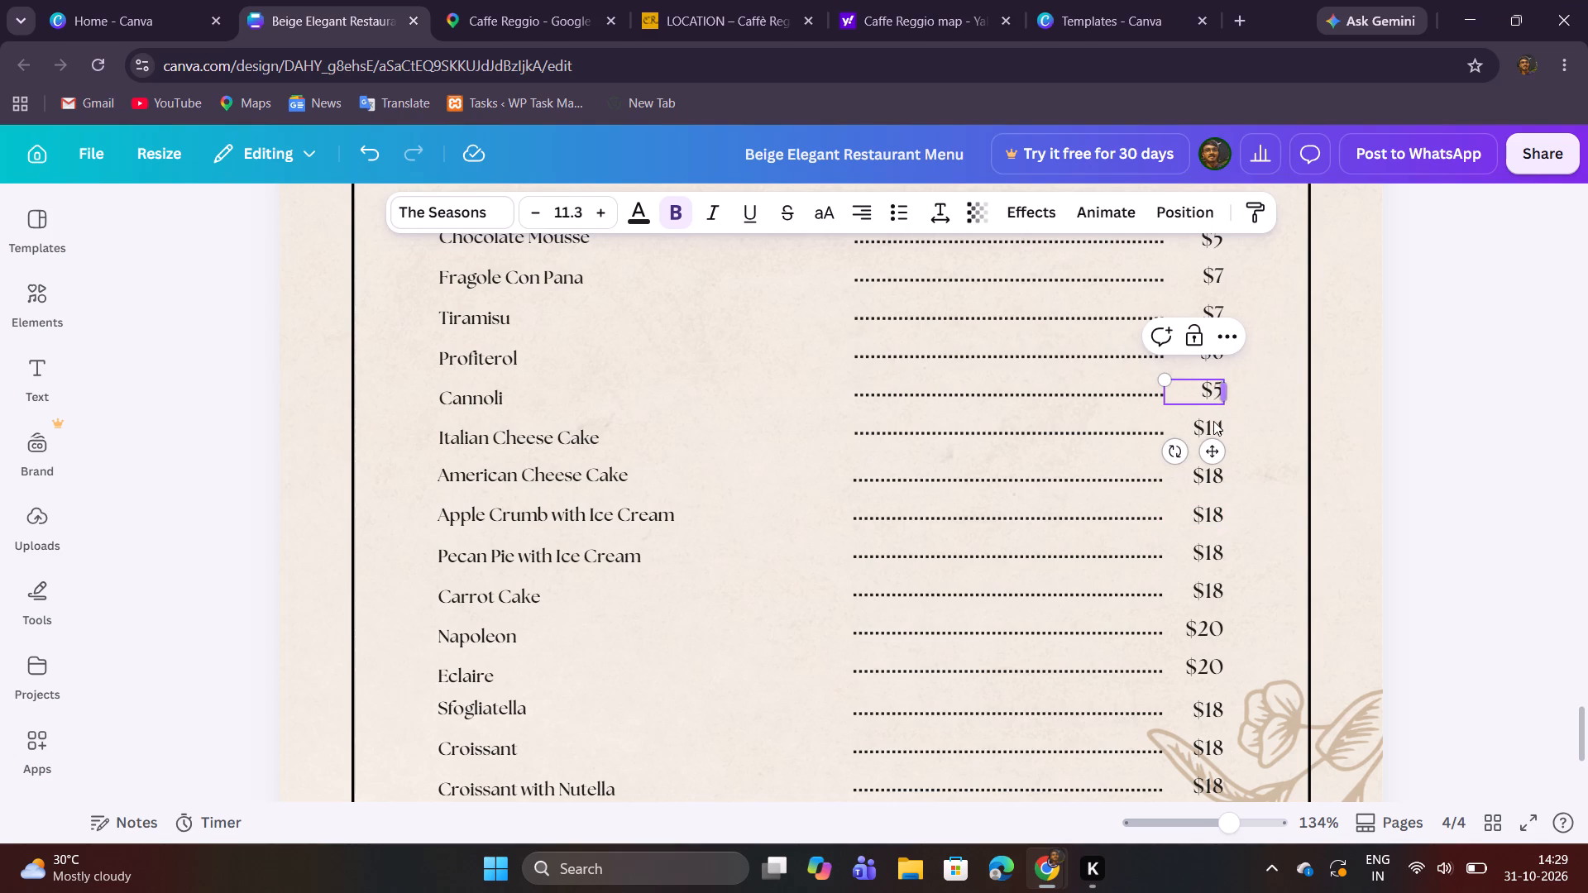
pyautogui.doubleClick(1213, 424)
pyautogui.click(1200, 428)
pyautogui.moveTo(1201, 431); pyautogui.dragTo(1220, 439)
pyautogui.press('7')
# Set the American Cheese Cake price to $6.
pyautogui.doubleClick(1214, 470)
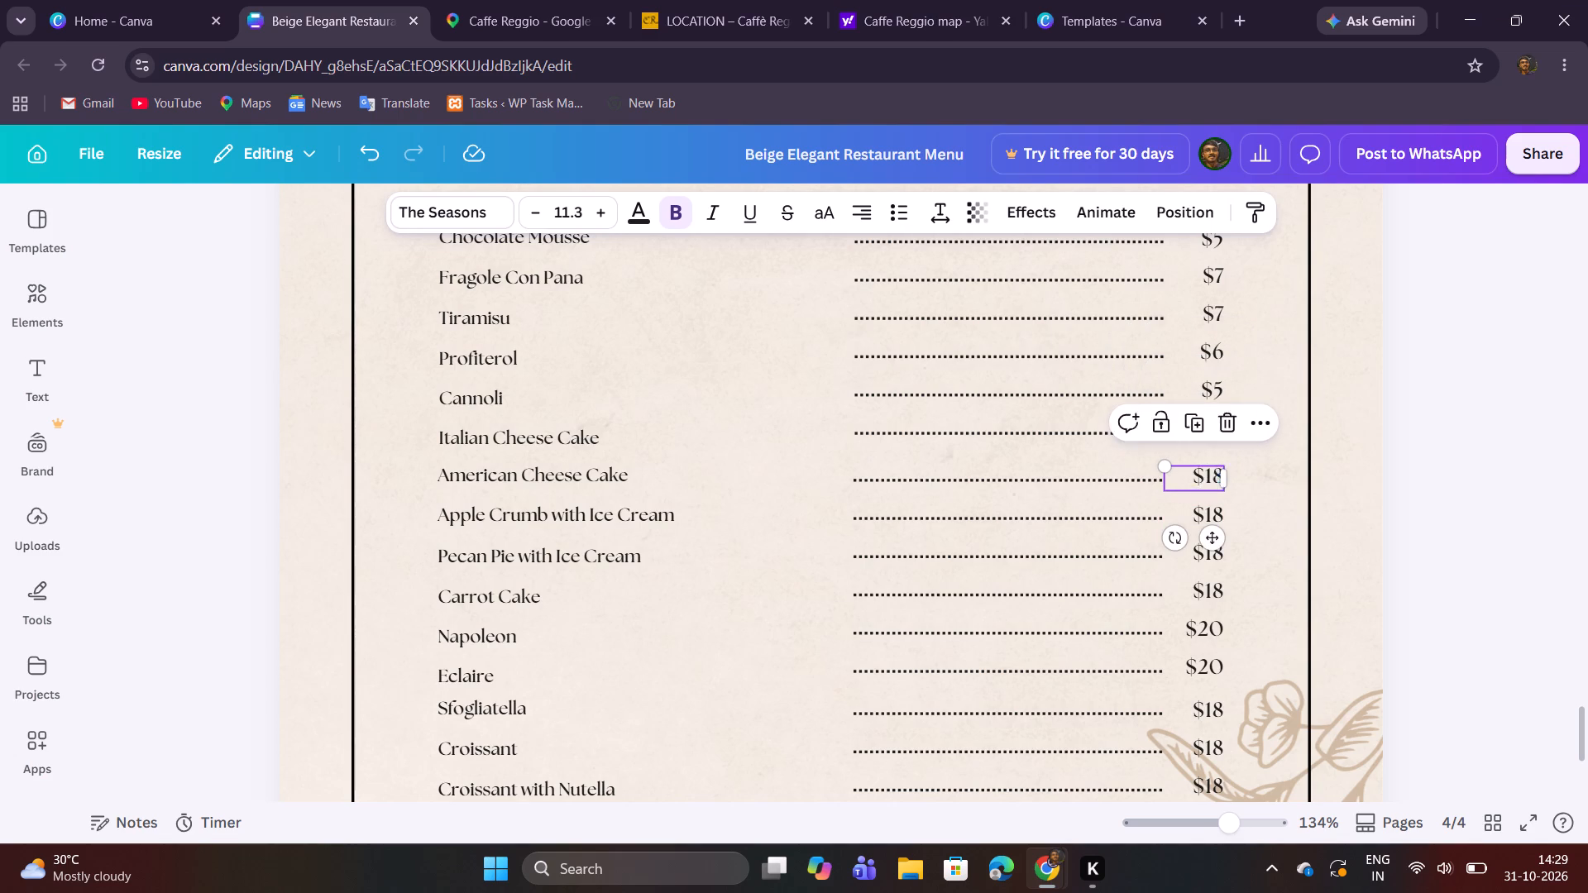
pyautogui.moveTo(1204, 478); pyautogui.dragTo(1216, 483)
pyautogui.moveTo(1206, 472); pyautogui.dragTo(1217, 475)
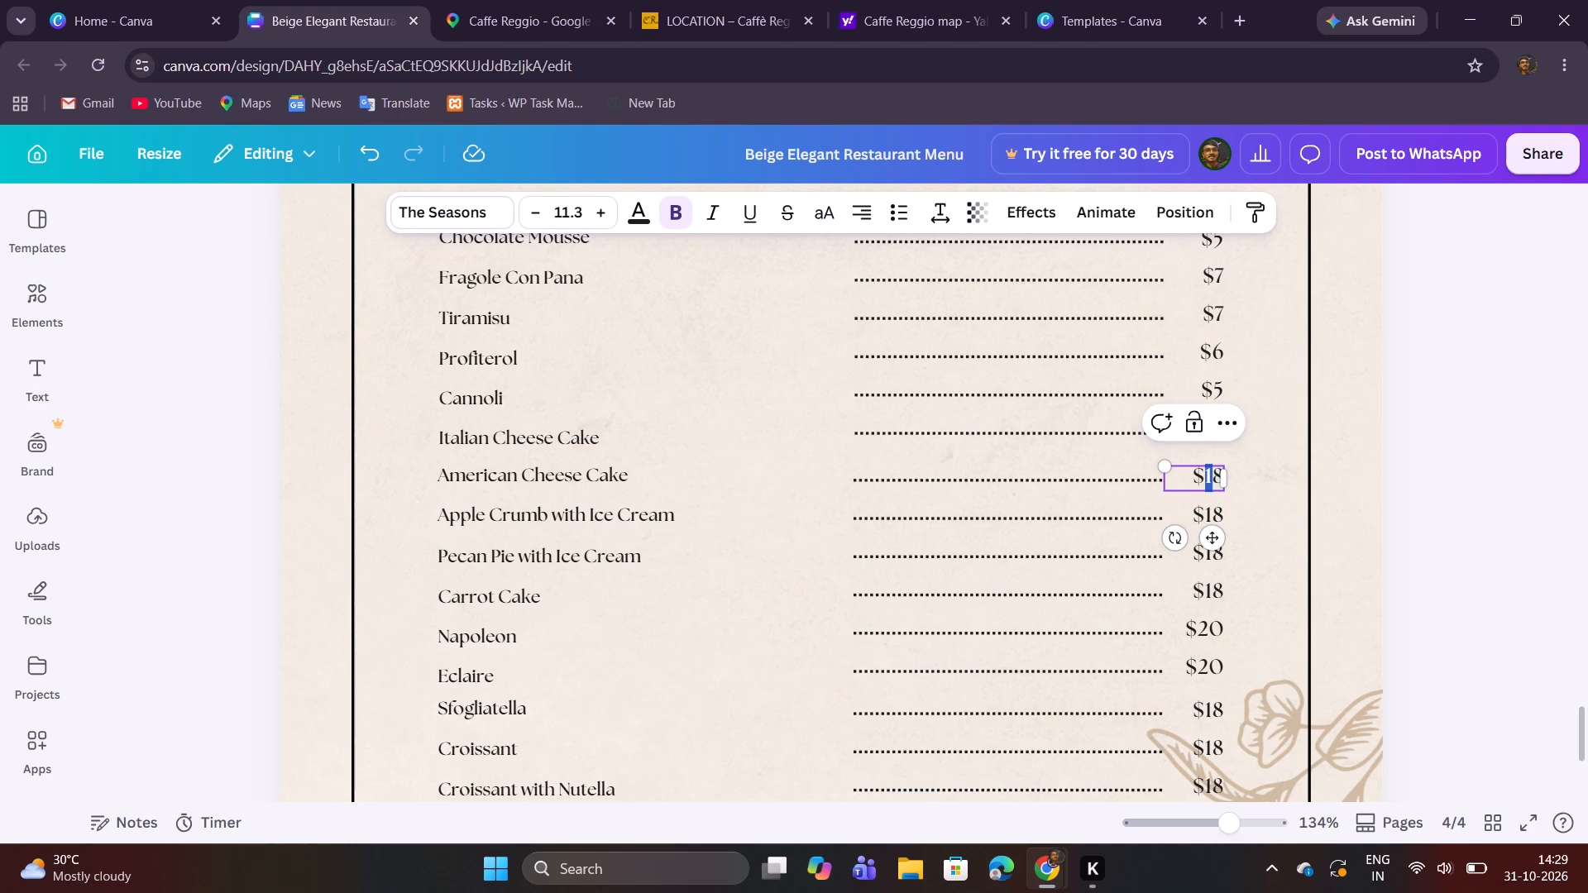
pyautogui.moveTo(1217, 475); pyautogui.dragTo(1221, 478)
pyautogui.press('6')
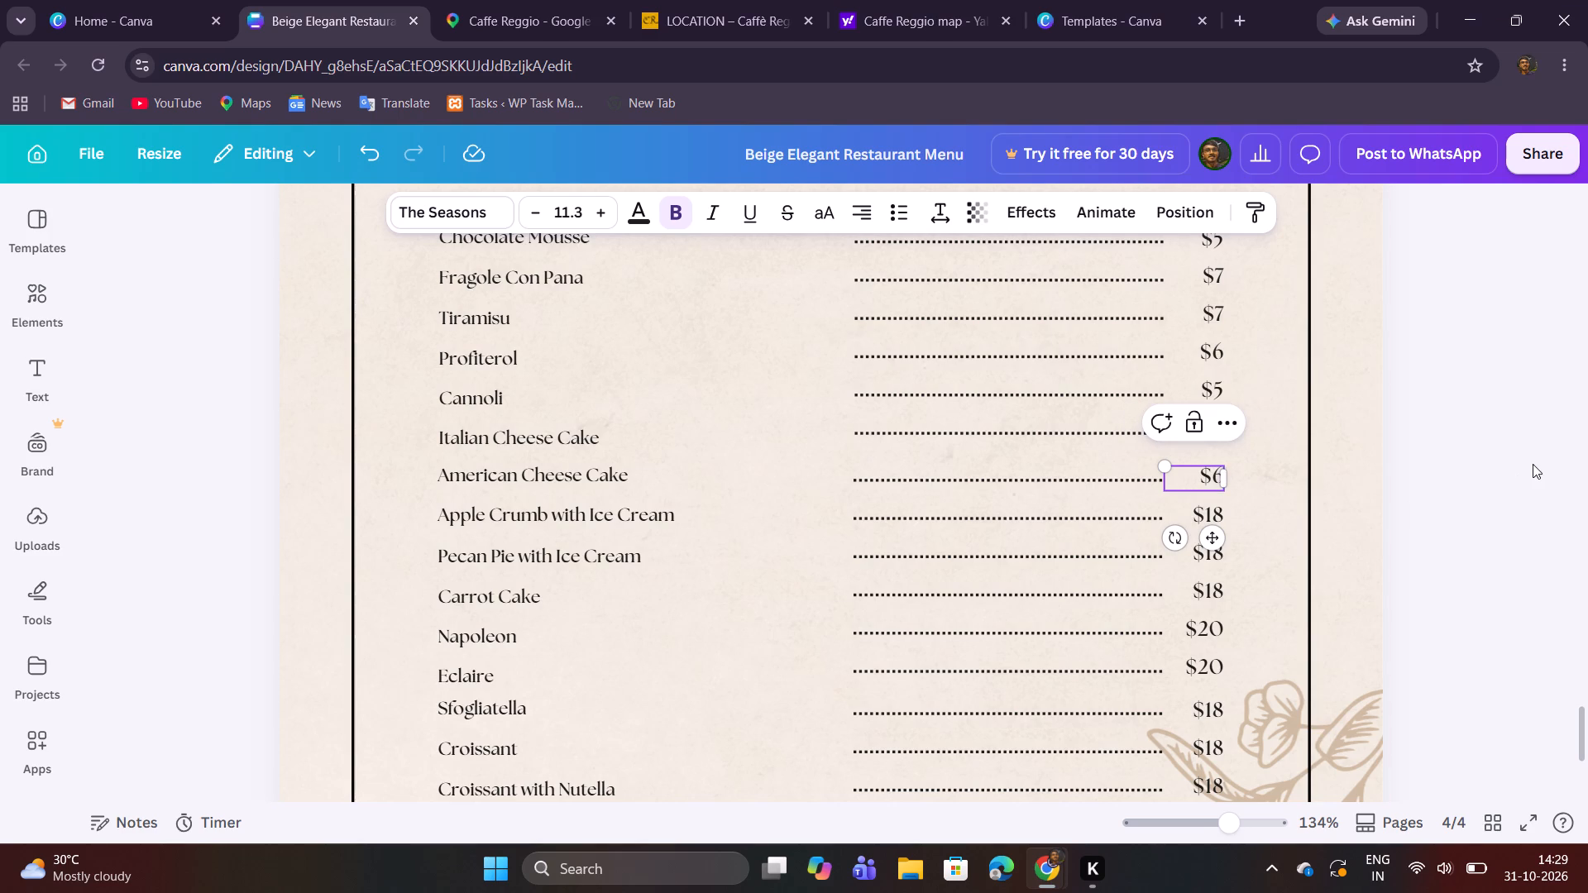
pyautogui.click(1533, 464)
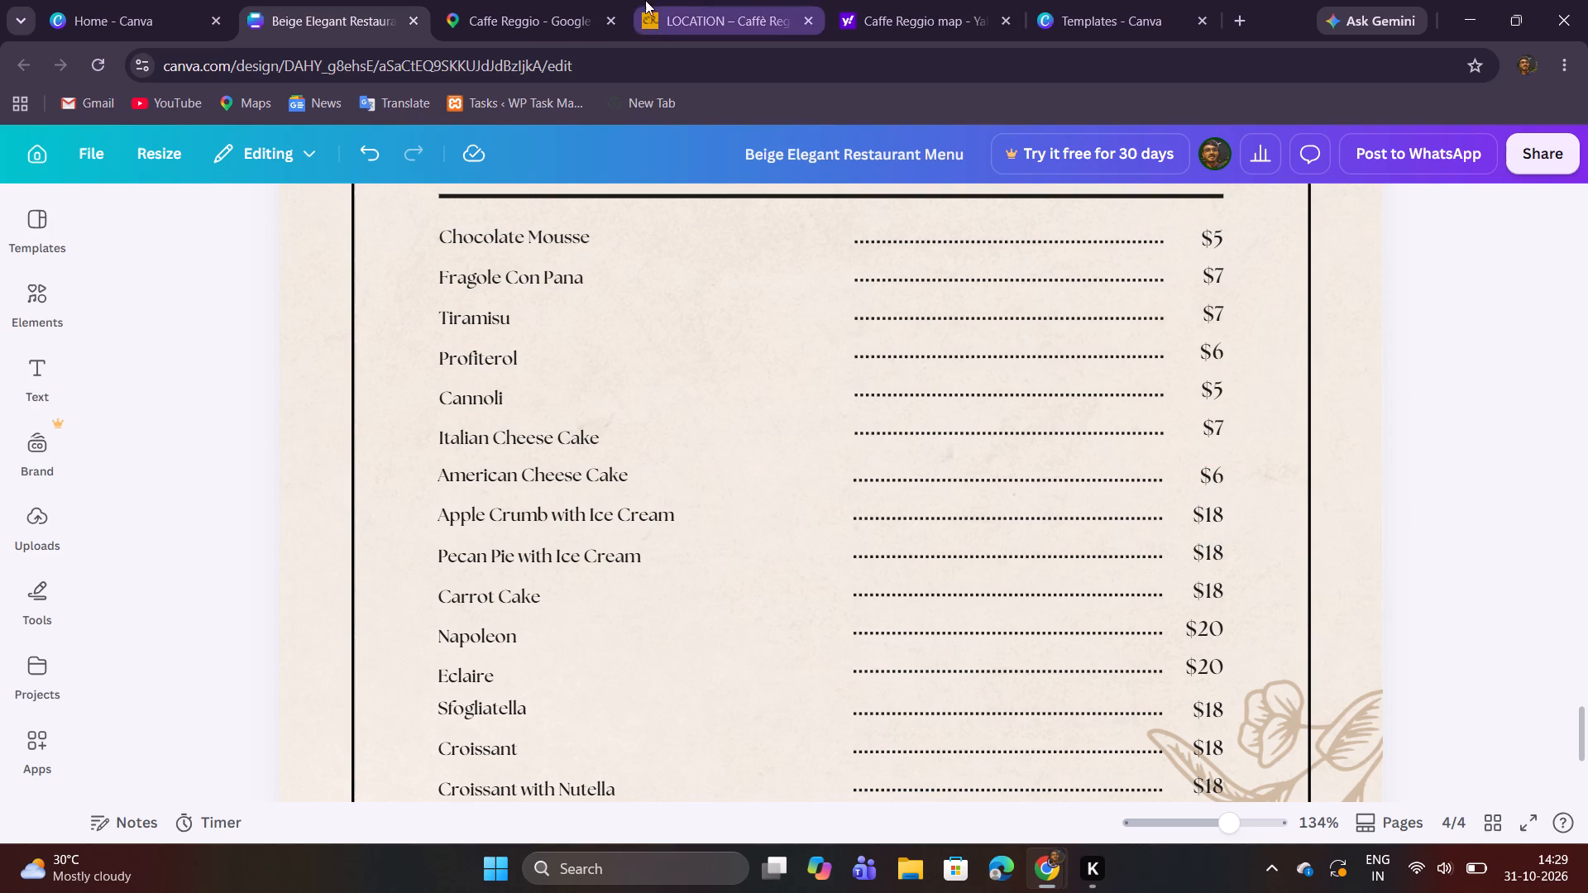
# Look up the lower dessert prices in the menu photo and set Apple Crumb with Ice Cream to $7.
pyautogui.click(553, 0)
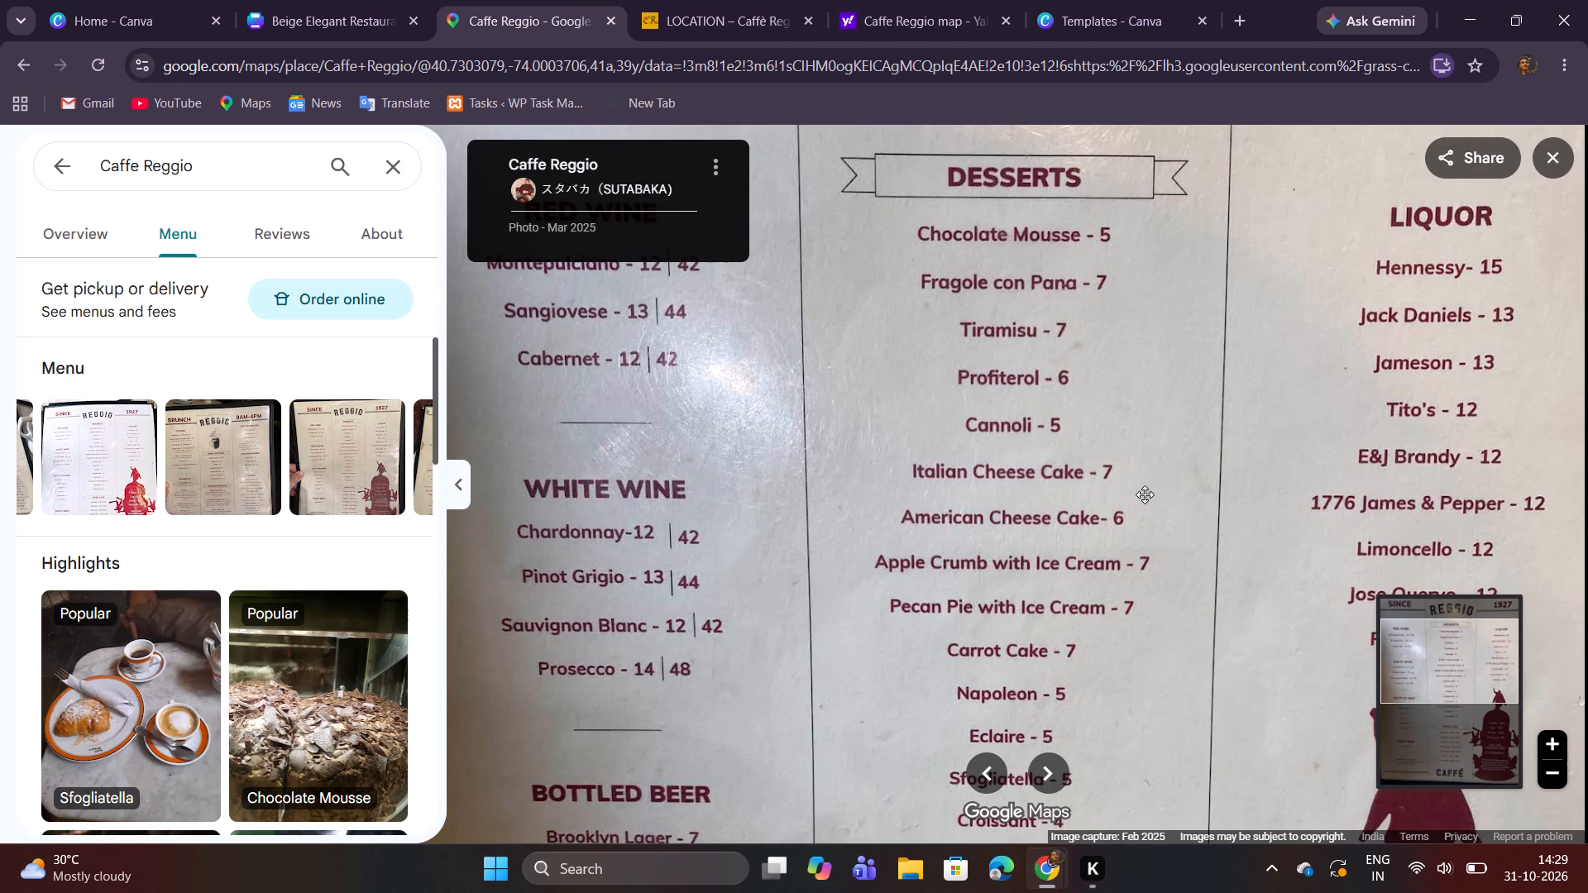
pyautogui.scroll(-1, 1145, 494)
pyautogui.scroll(1, 1145, 496)
pyautogui.moveTo(1150, 481); pyautogui.dragTo(1174, 338)
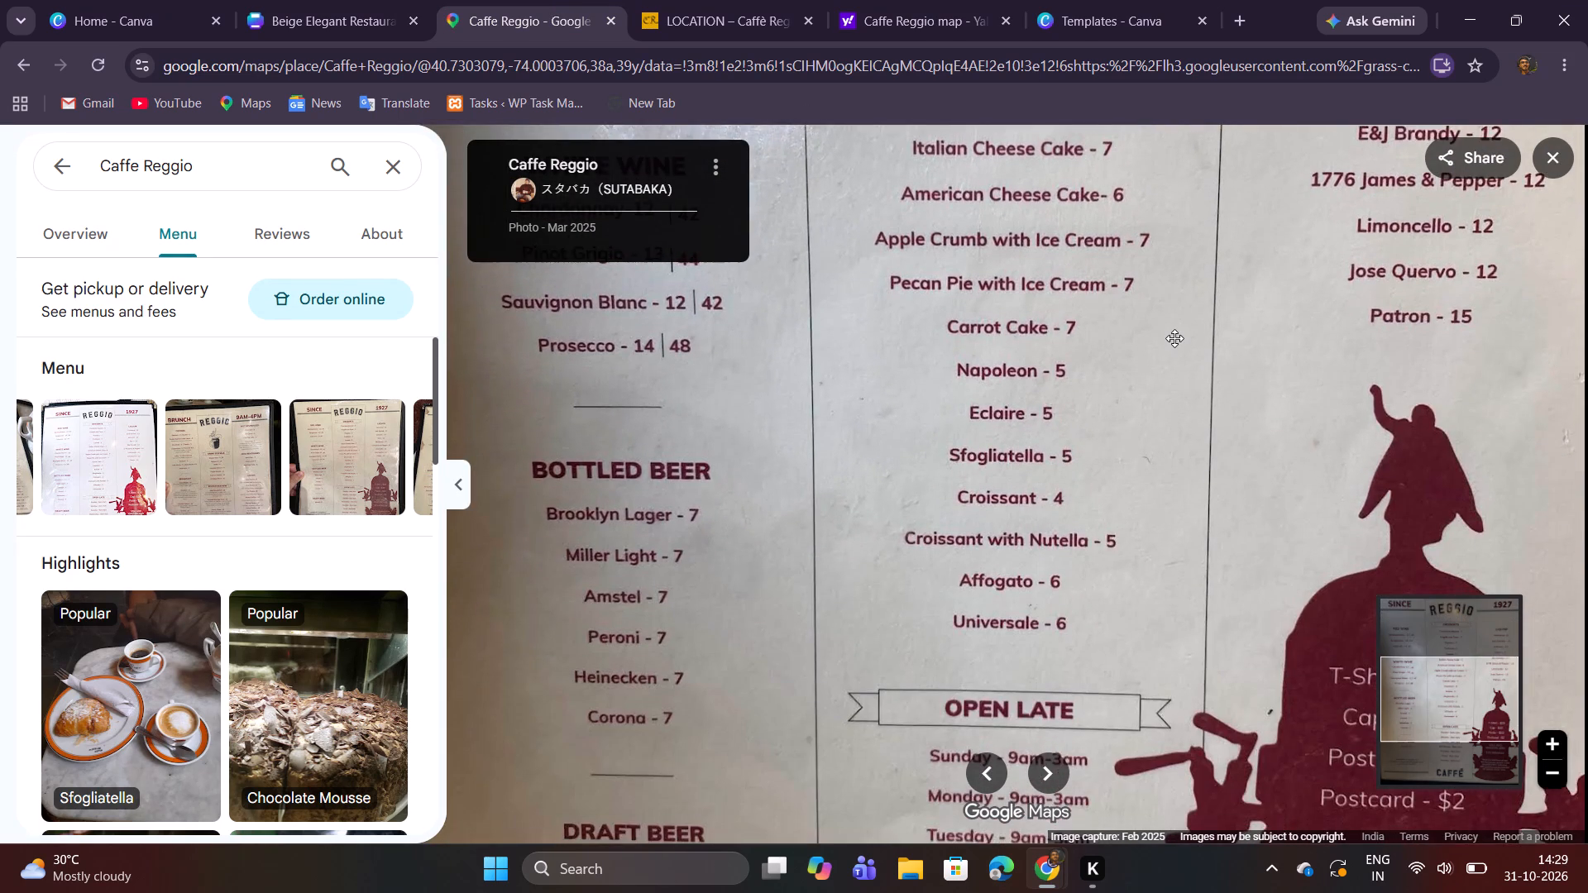
pyautogui.moveTo(1174, 338); pyautogui.dragTo(1183, 304)
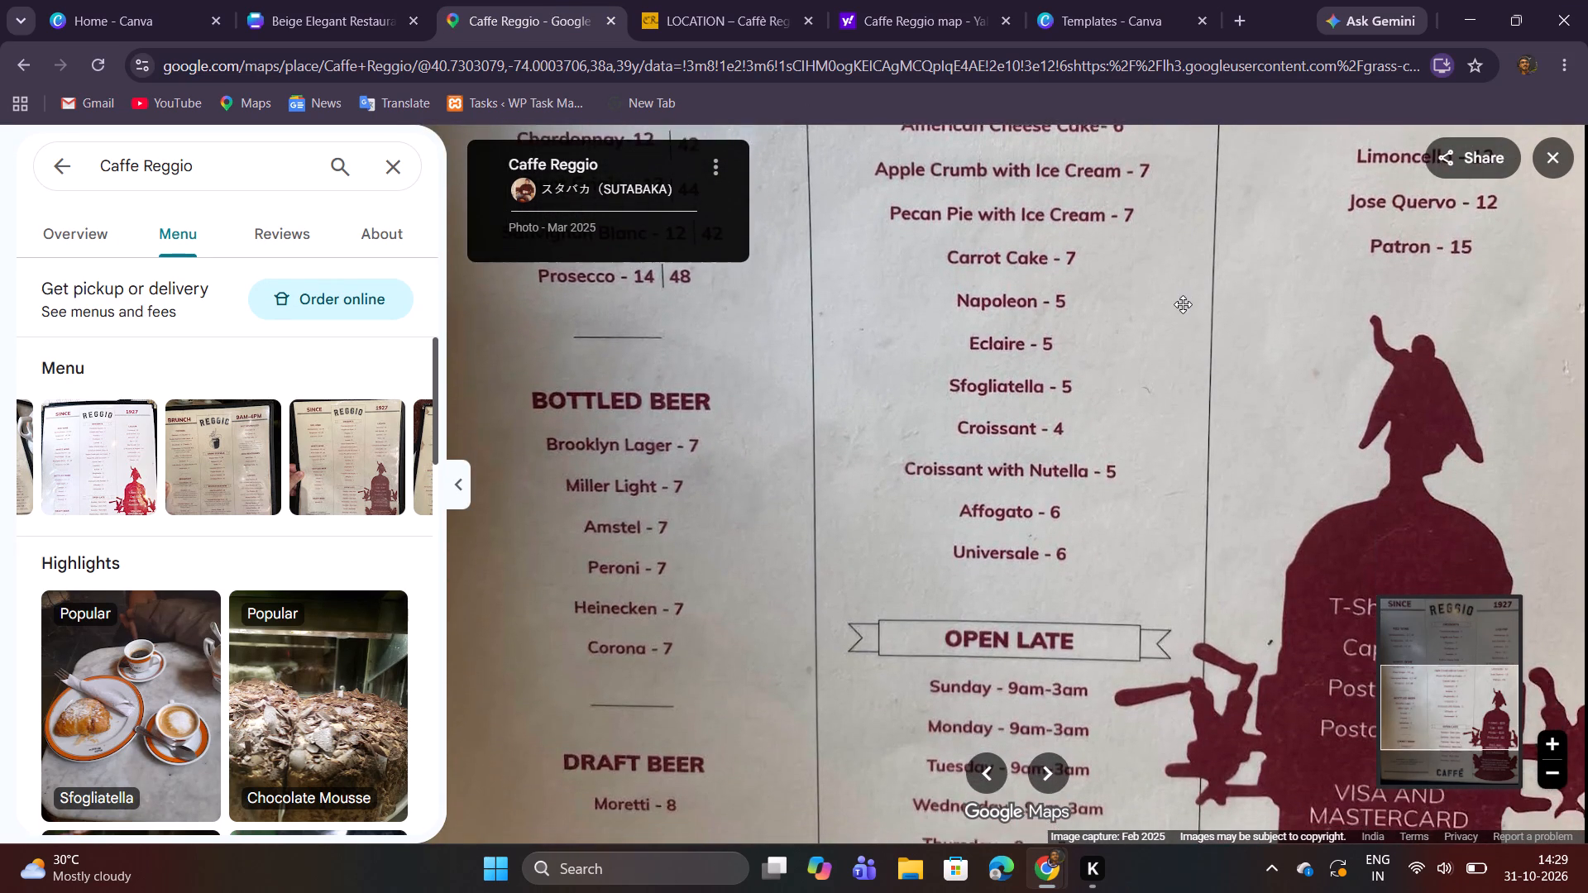
pyautogui.moveTo(1183, 304); pyautogui.dragTo(1185, 297)
pyautogui.click(309, 0)
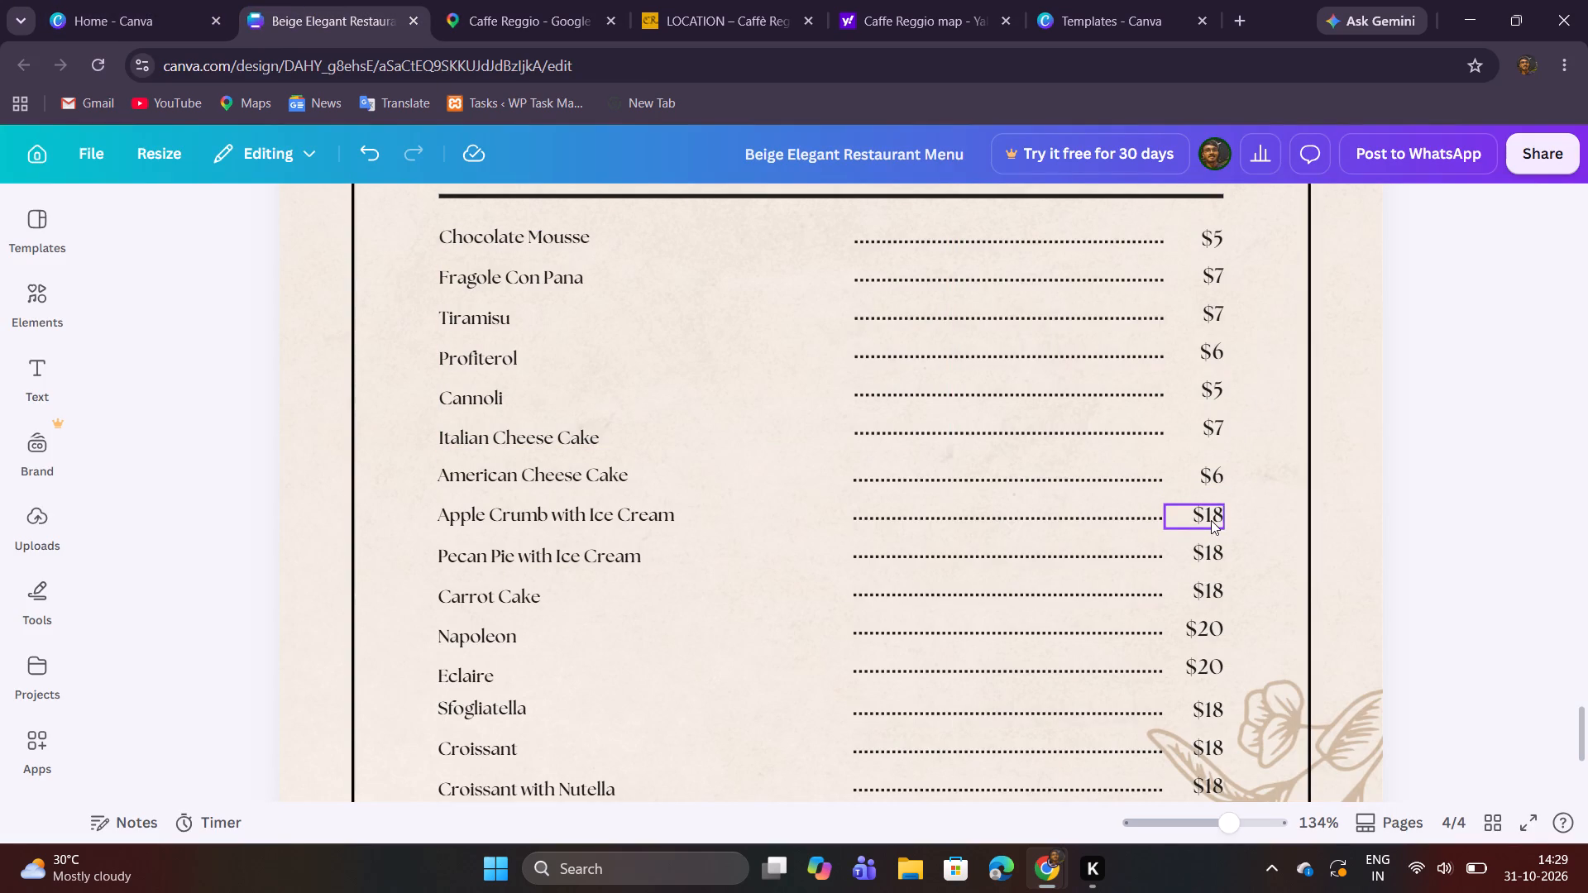
pyautogui.doubleClick(1211, 520)
pyautogui.moveTo(1203, 515); pyautogui.dragTo(1219, 519)
pyautogui.press('7')
# Set the Pecan Pie with Ice Cream price to $7.
pyautogui.click(1216, 548)
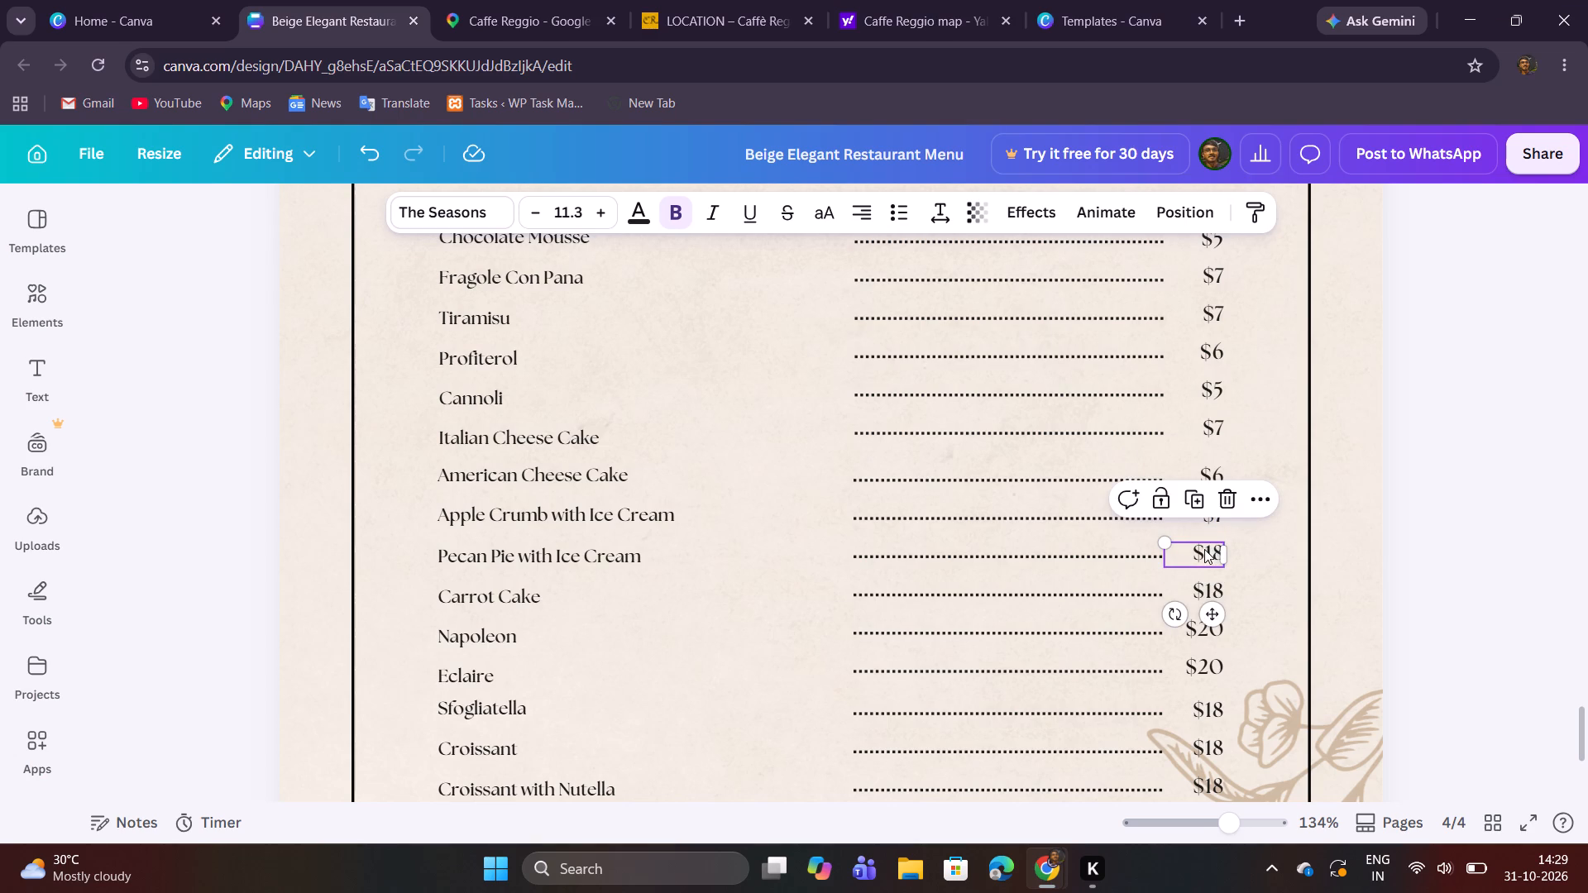
pyautogui.doubleClick(1208, 549)
pyautogui.click(1210, 550)
pyautogui.doubleClick(1207, 552)
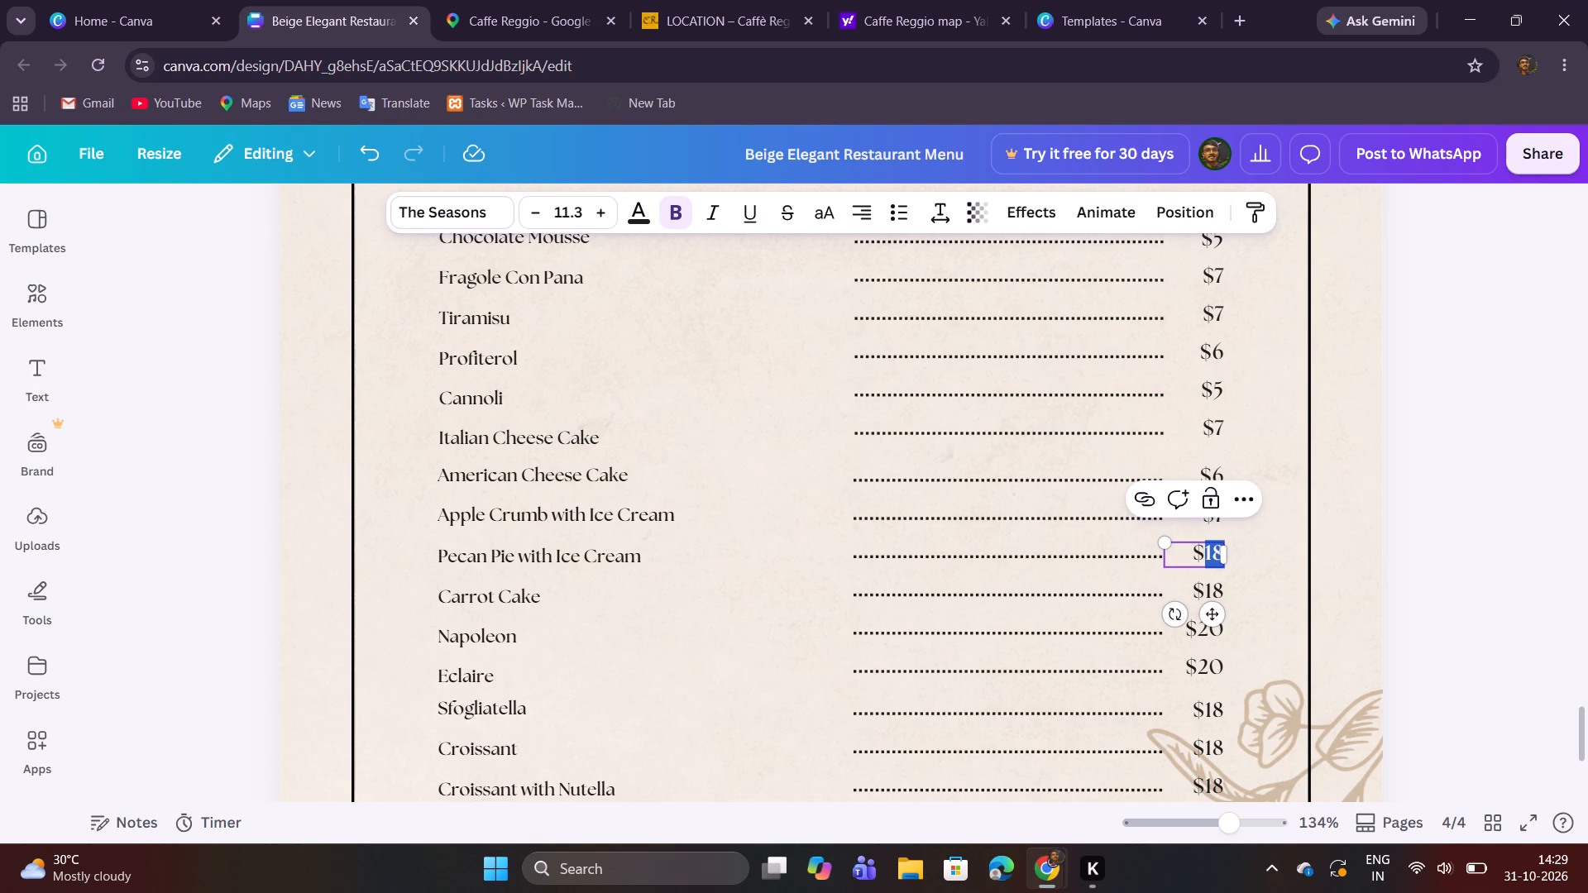
pyautogui.press('7')
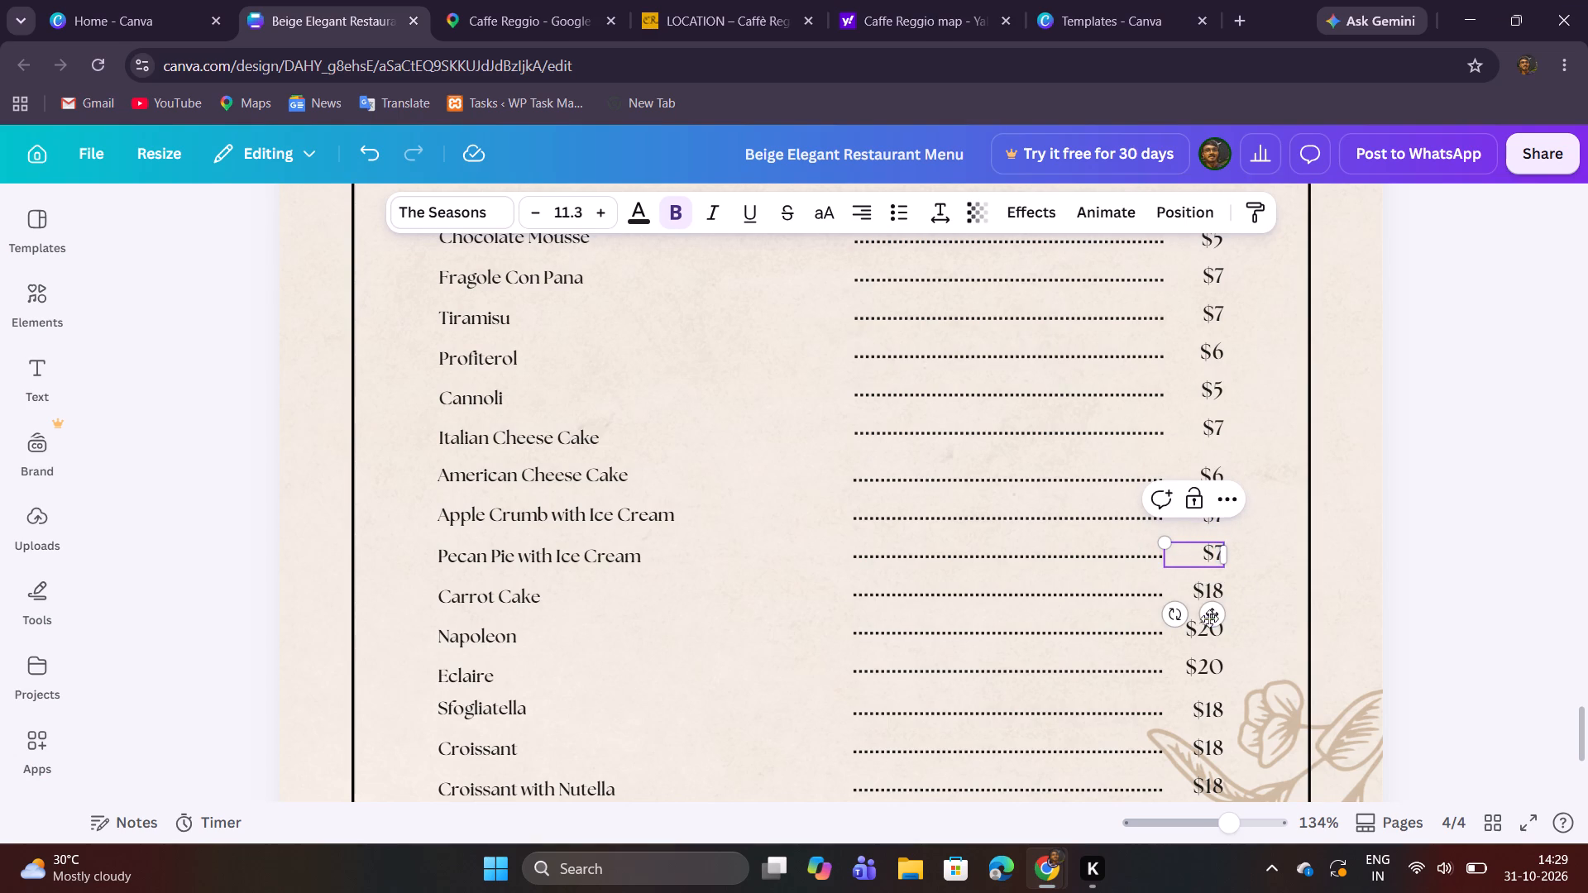
# Set the Carrot Cake price to $7.
pyautogui.doubleClick(1208, 595)
pyautogui.click(1208, 594)
pyautogui.doubleClick(1208, 594)
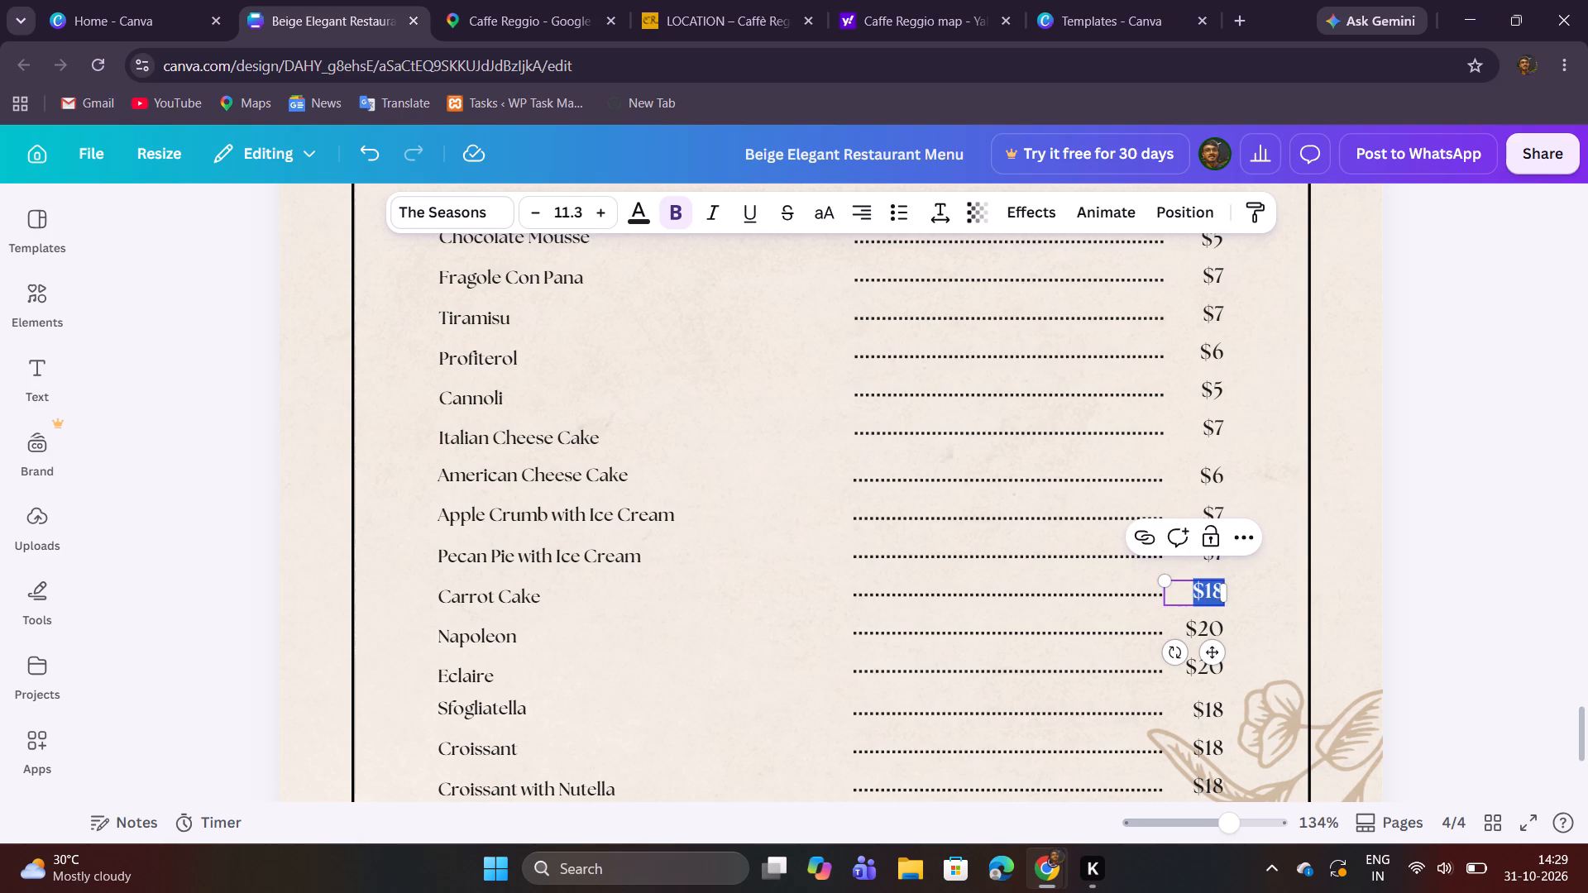
pyautogui.doubleClick(1208, 594)
pyautogui.press('7')
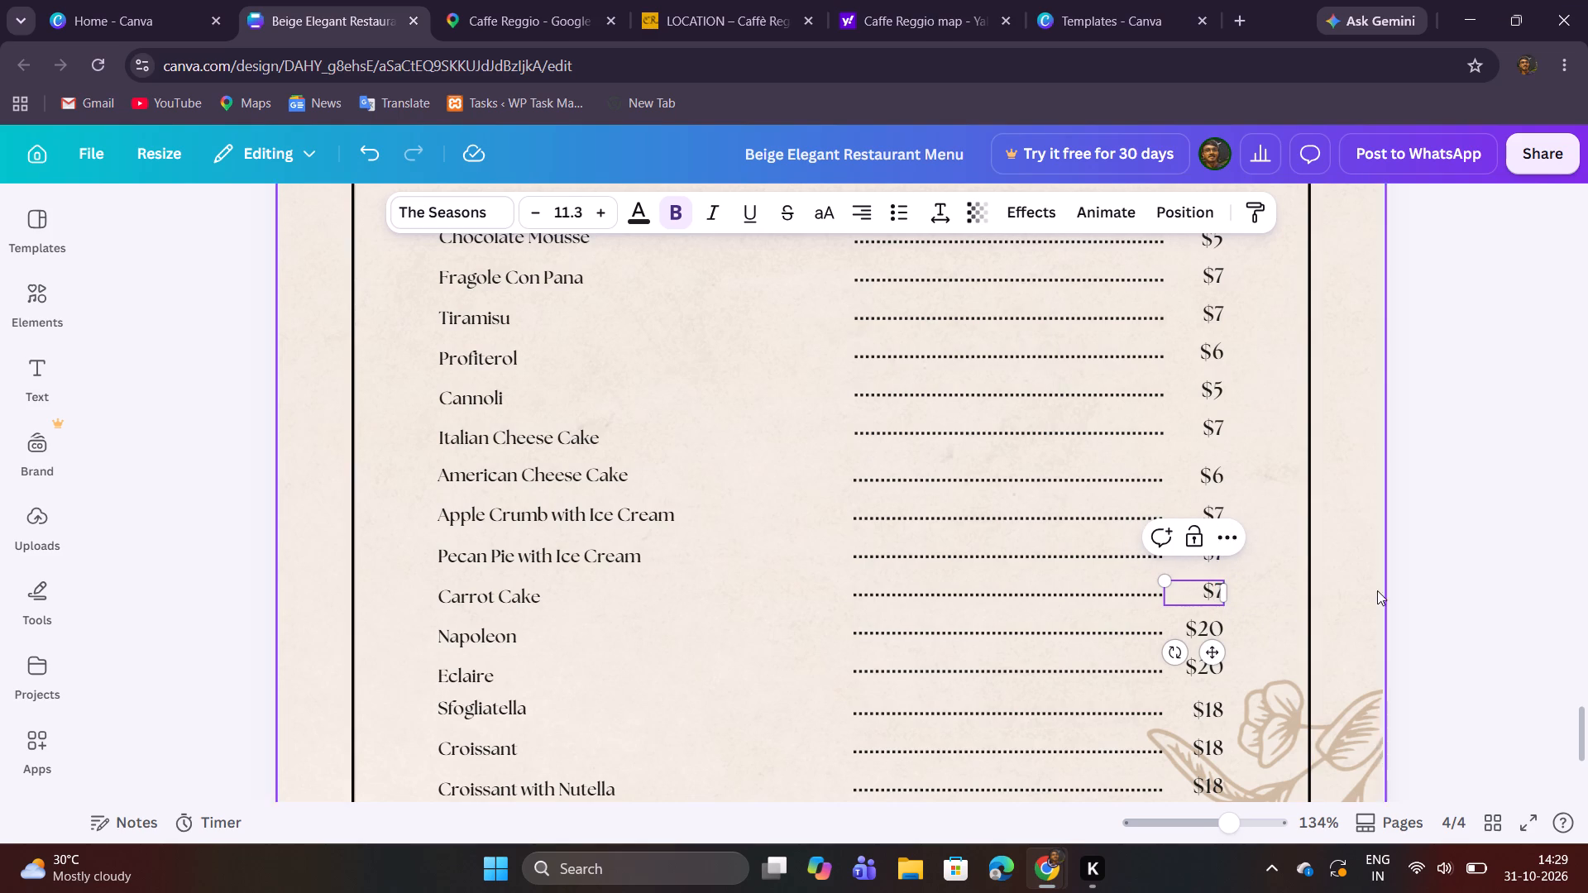
pyautogui.click(1443, 553)
# Check the remaining dessert prices in the menu photo and set the Napoleon price to $5.
pyautogui.click(505, 1)
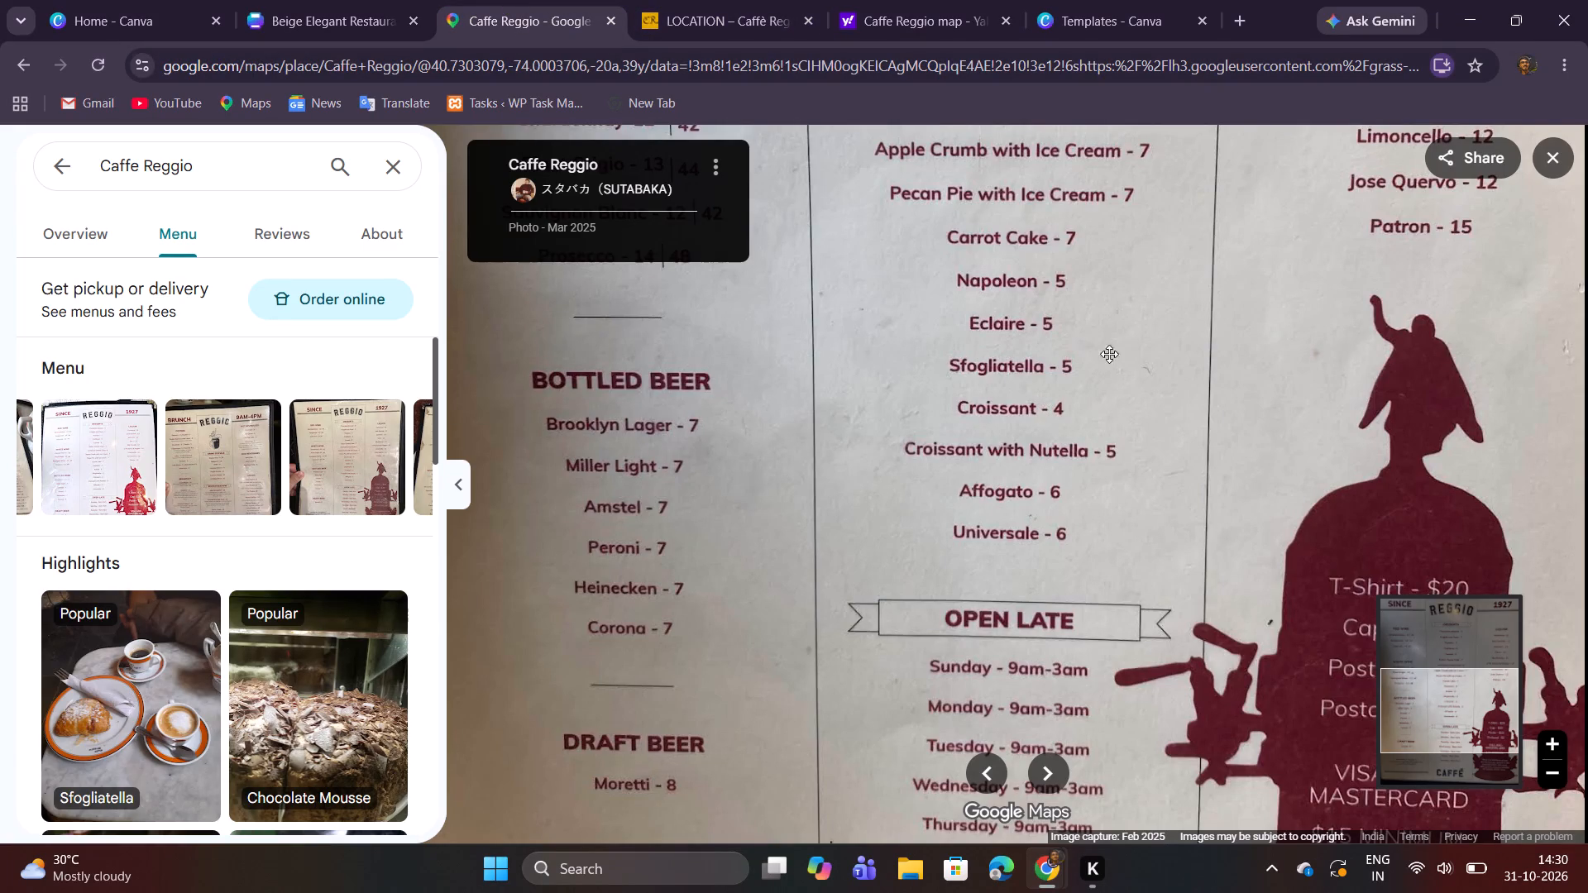
pyautogui.moveTo(1108, 405); pyautogui.dragTo(1113, 343)
pyautogui.click(385, 0)
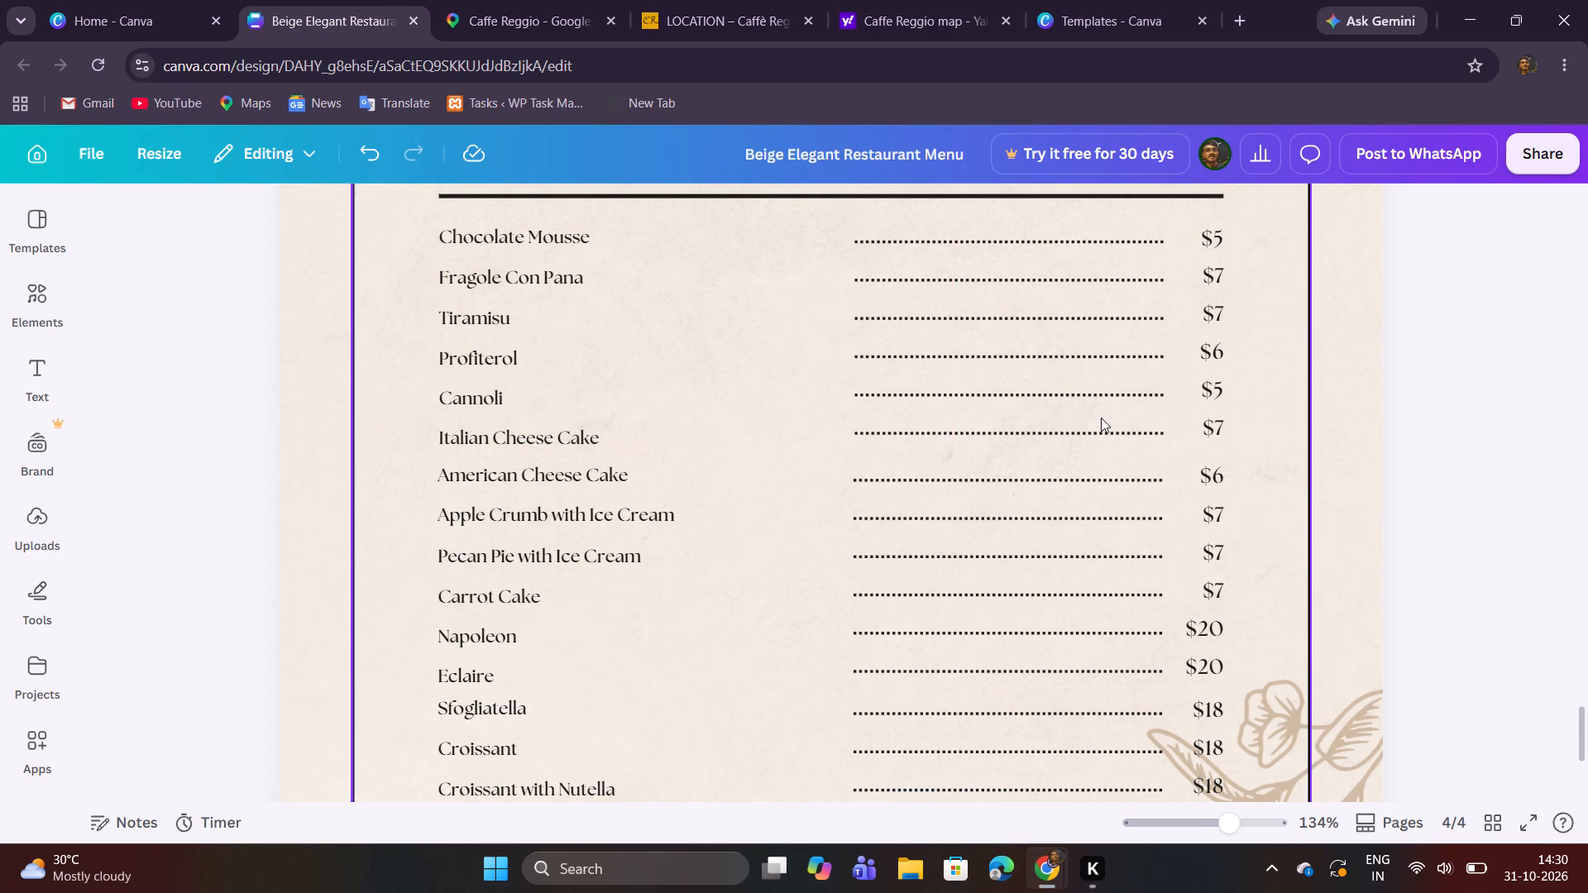
pyautogui.doubleClick(1206, 634)
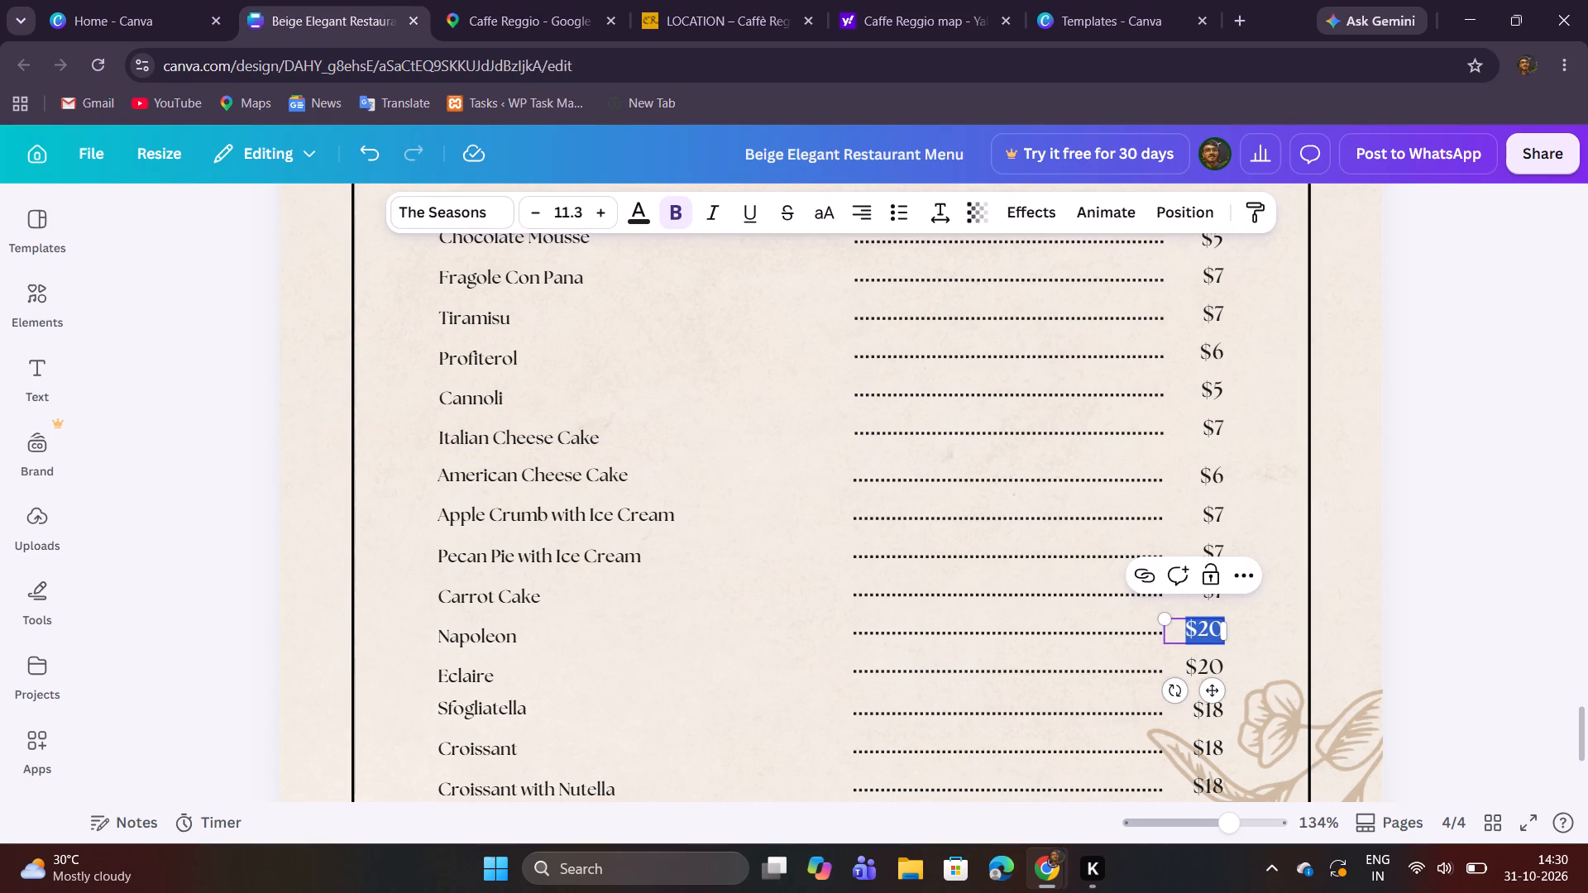
pyautogui.doubleClick(1200, 631)
pyautogui.press('5')
# Set the Eclaire and Sfogliatella prices to $5 each.
pyautogui.doubleClick(1213, 669)
pyautogui.click(1212, 668)
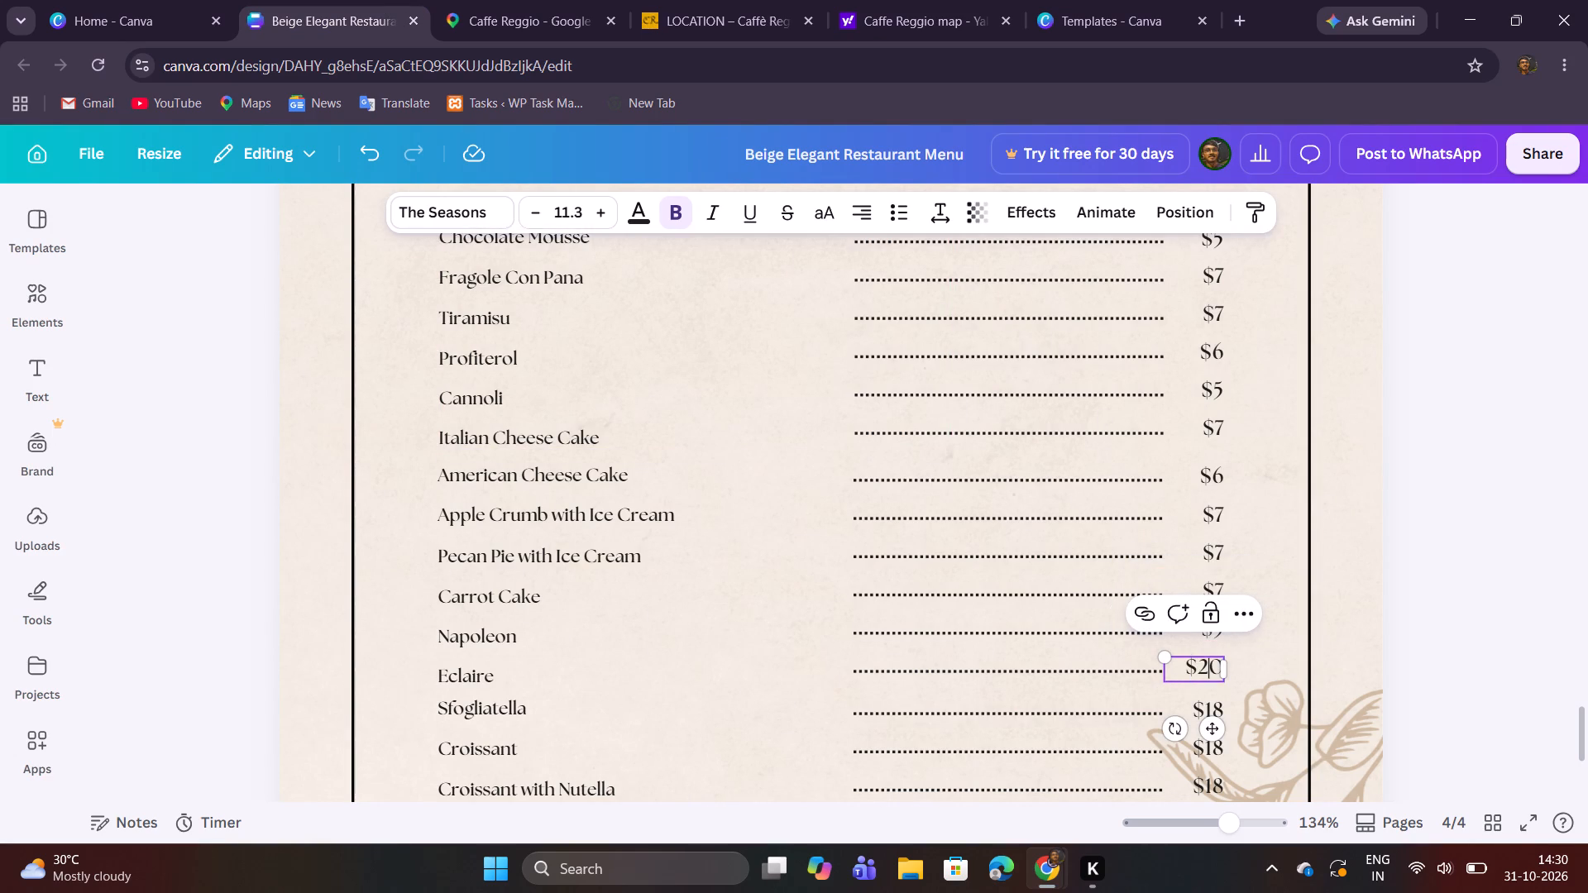
pyautogui.moveTo(1199, 668); pyautogui.dragTo(1225, 675)
pyautogui.press('5')
pyautogui.doubleClick(1215, 700)
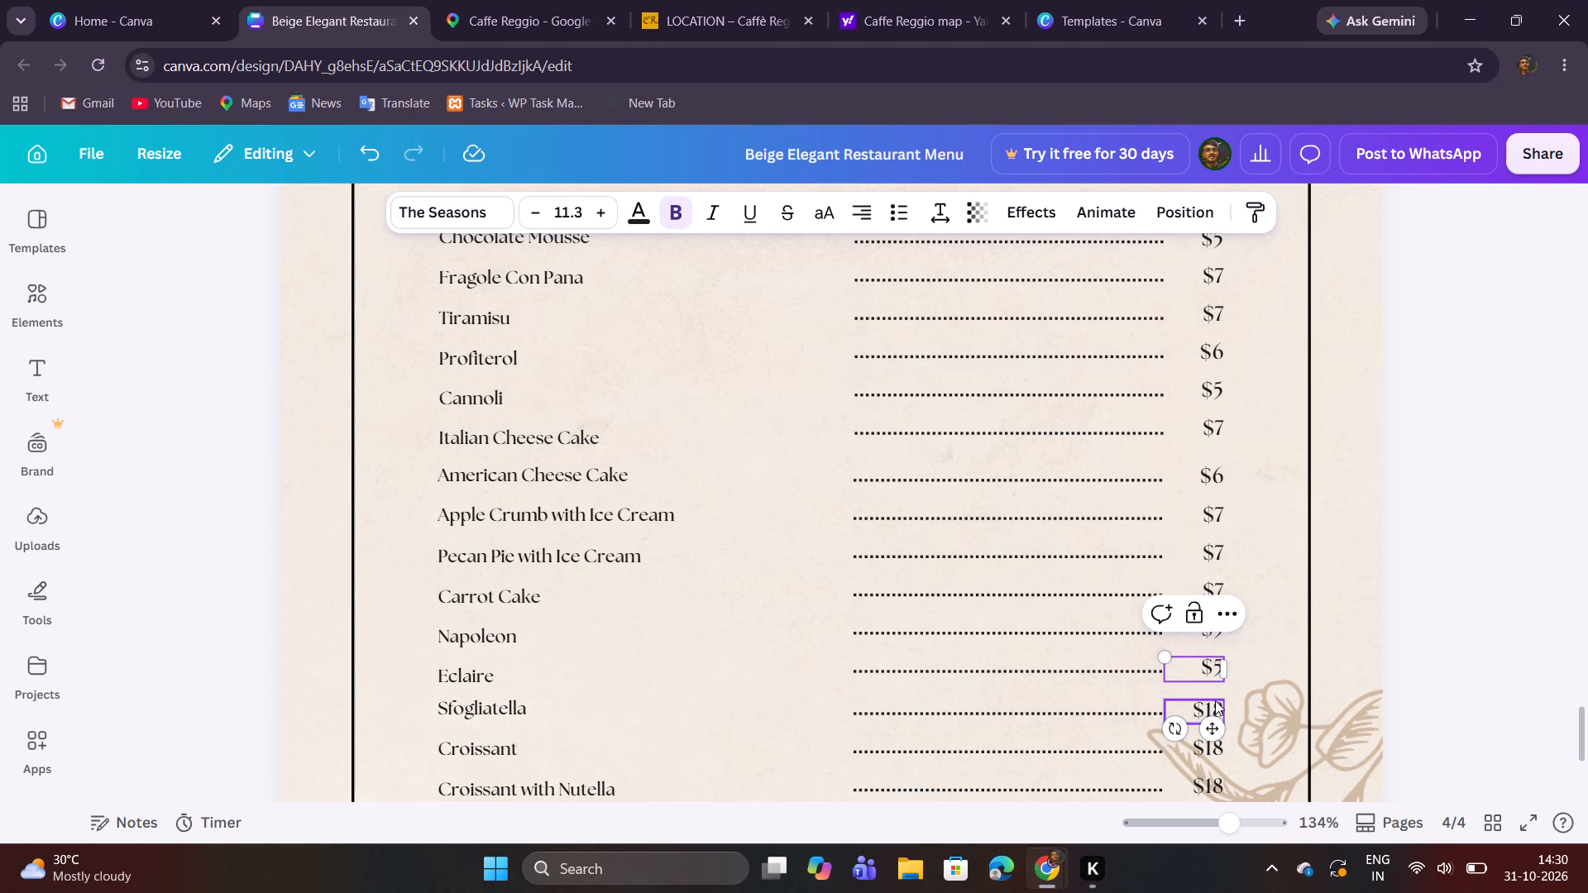
pyautogui.doubleClick(1213, 707)
pyautogui.press('5')
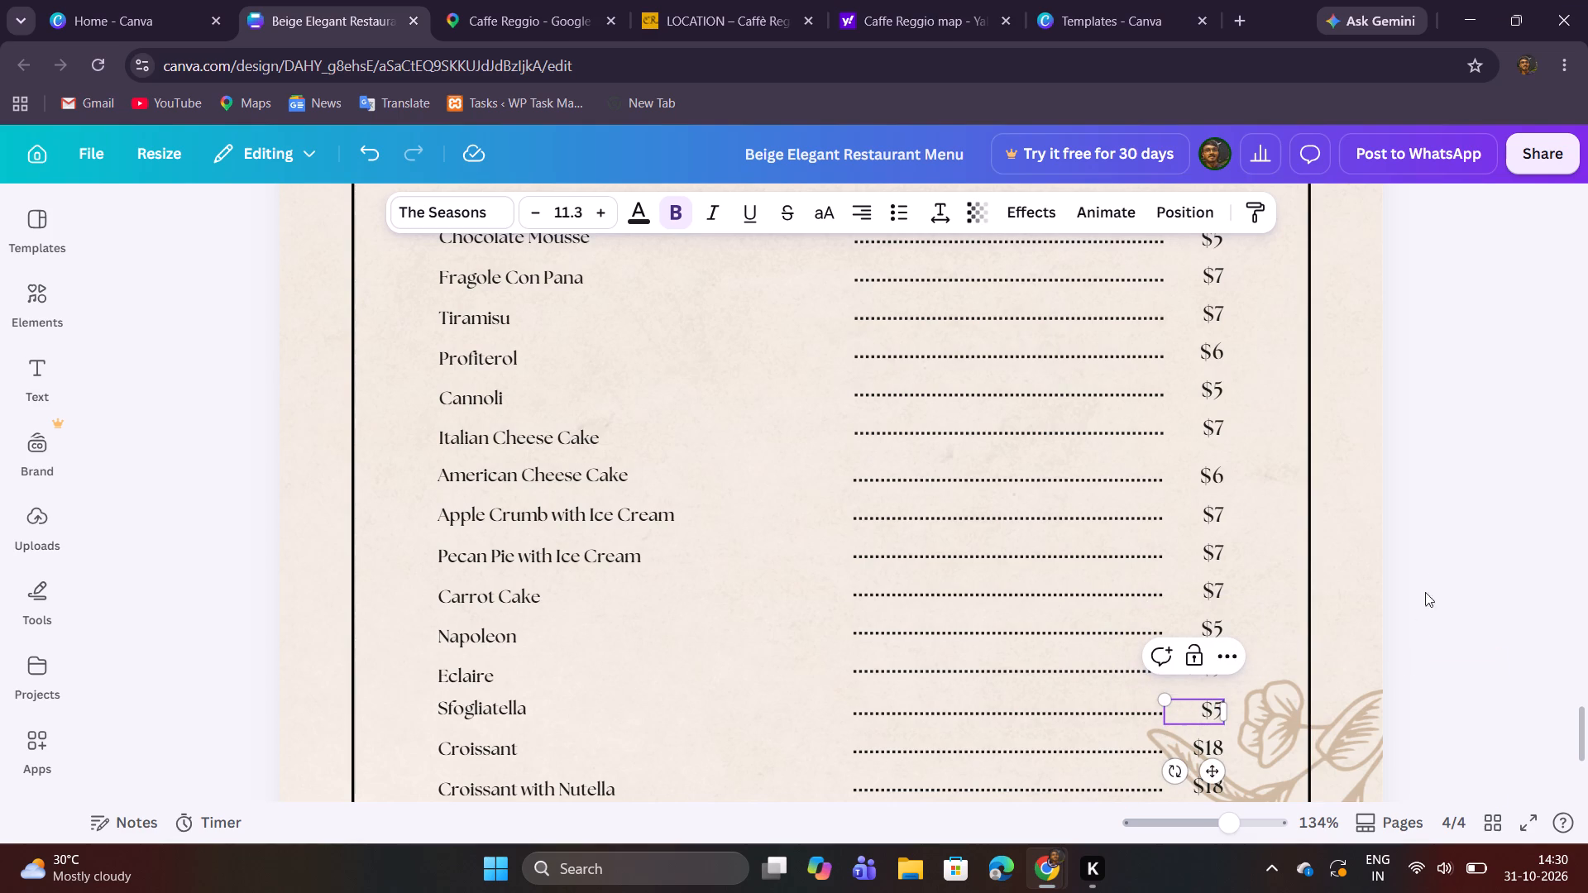
pyautogui.click(1432, 561)
pyautogui.scroll(-2, 1385, 566)
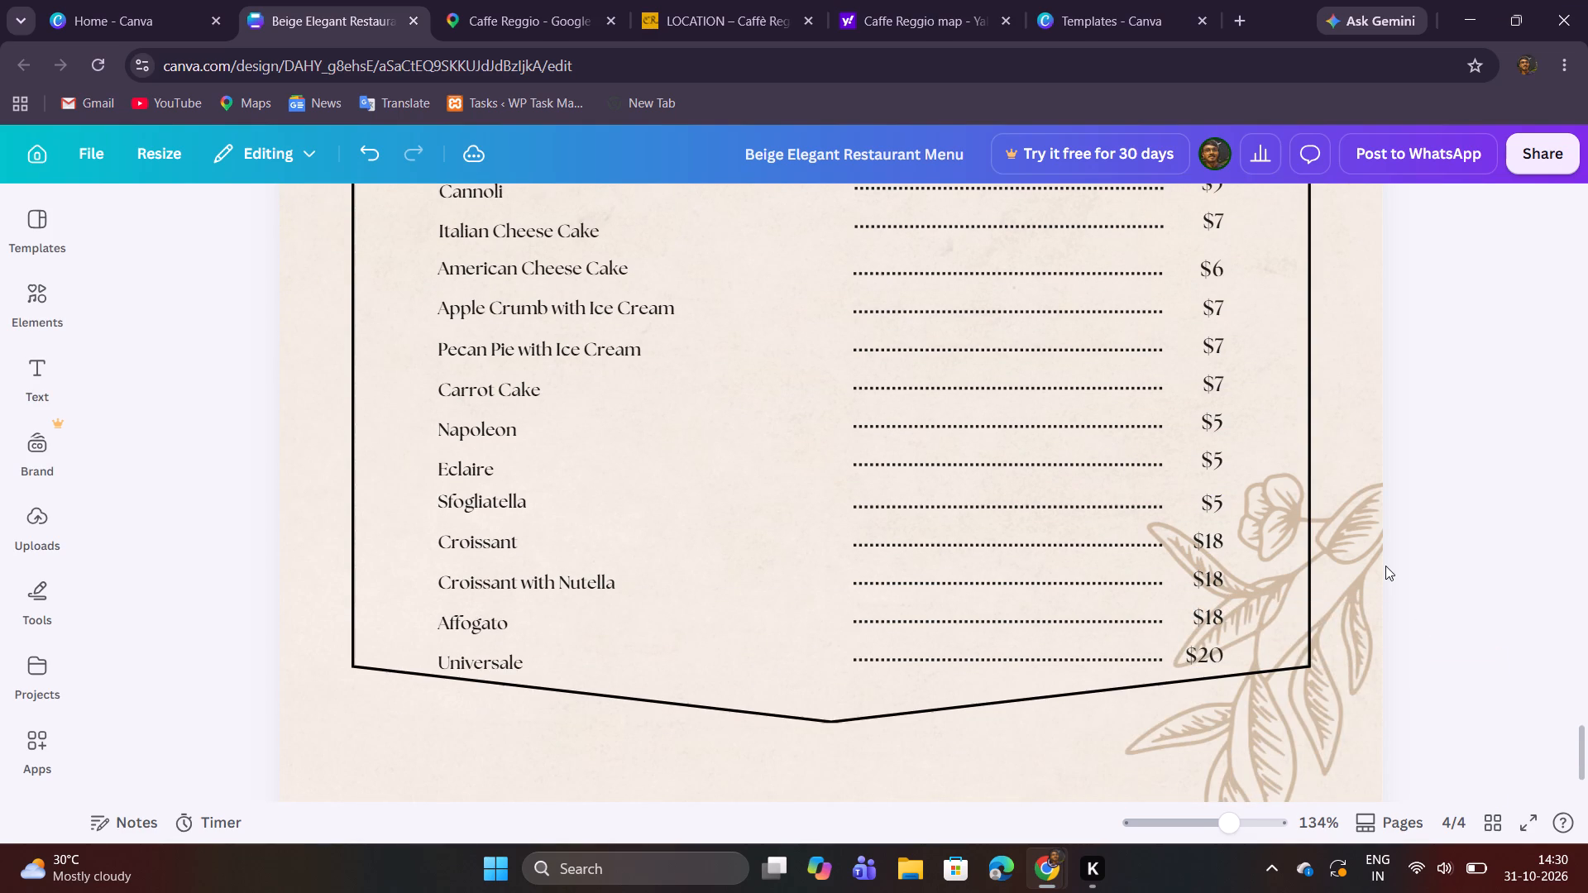
# Check the last dessert prices in the Caffe Reggio menu photo and set the Croissant price to $4.
pyautogui.click(538, 0)
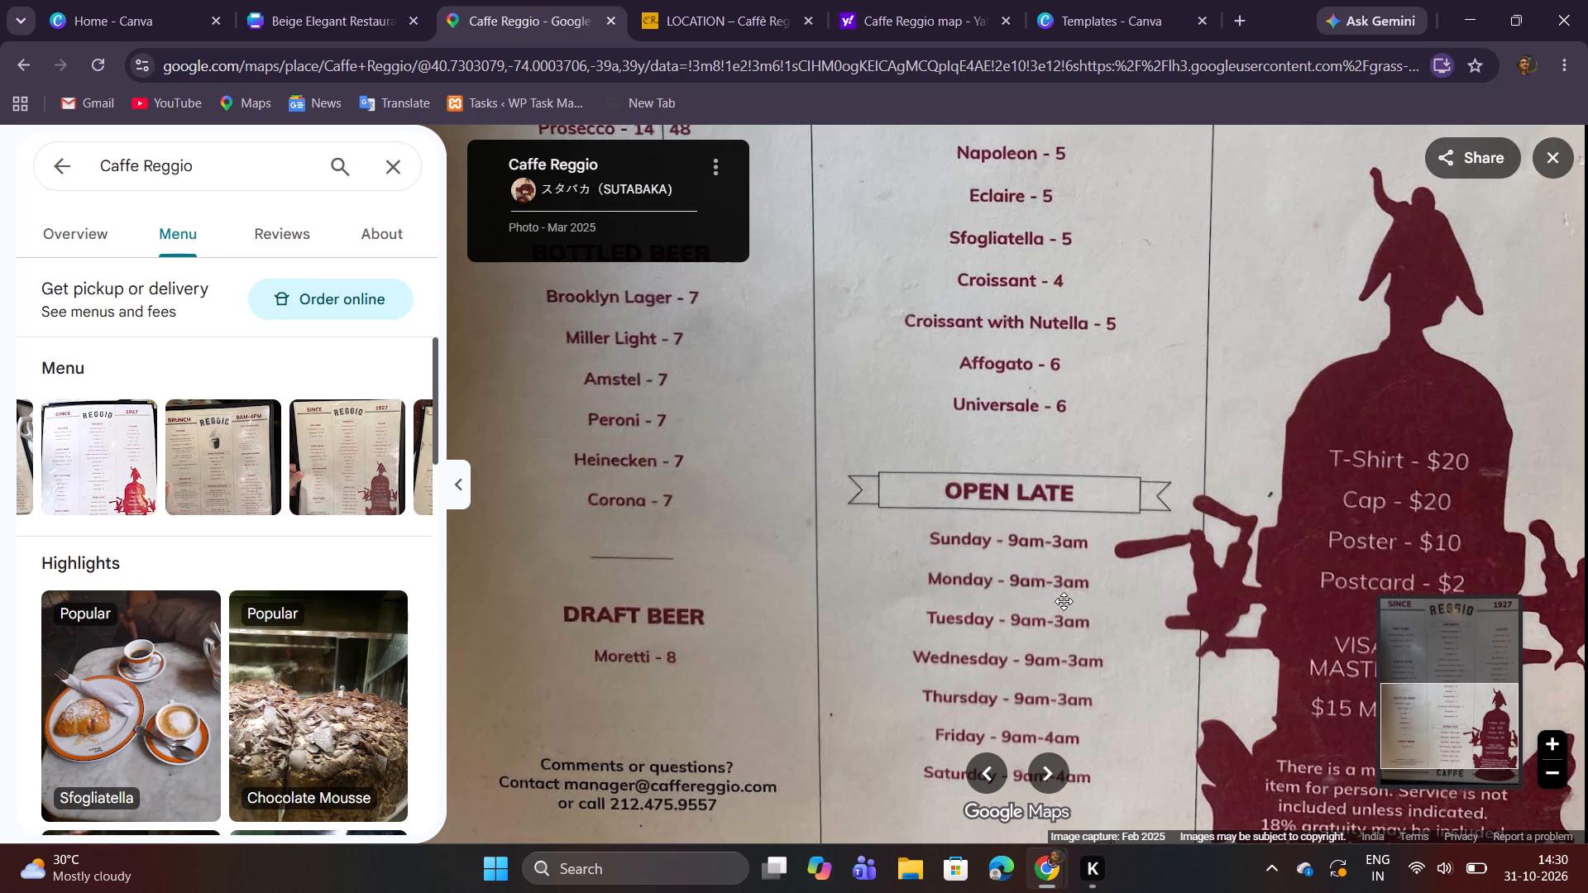
pyautogui.moveTo(1067, 647); pyautogui.dragTo(1069, 585)
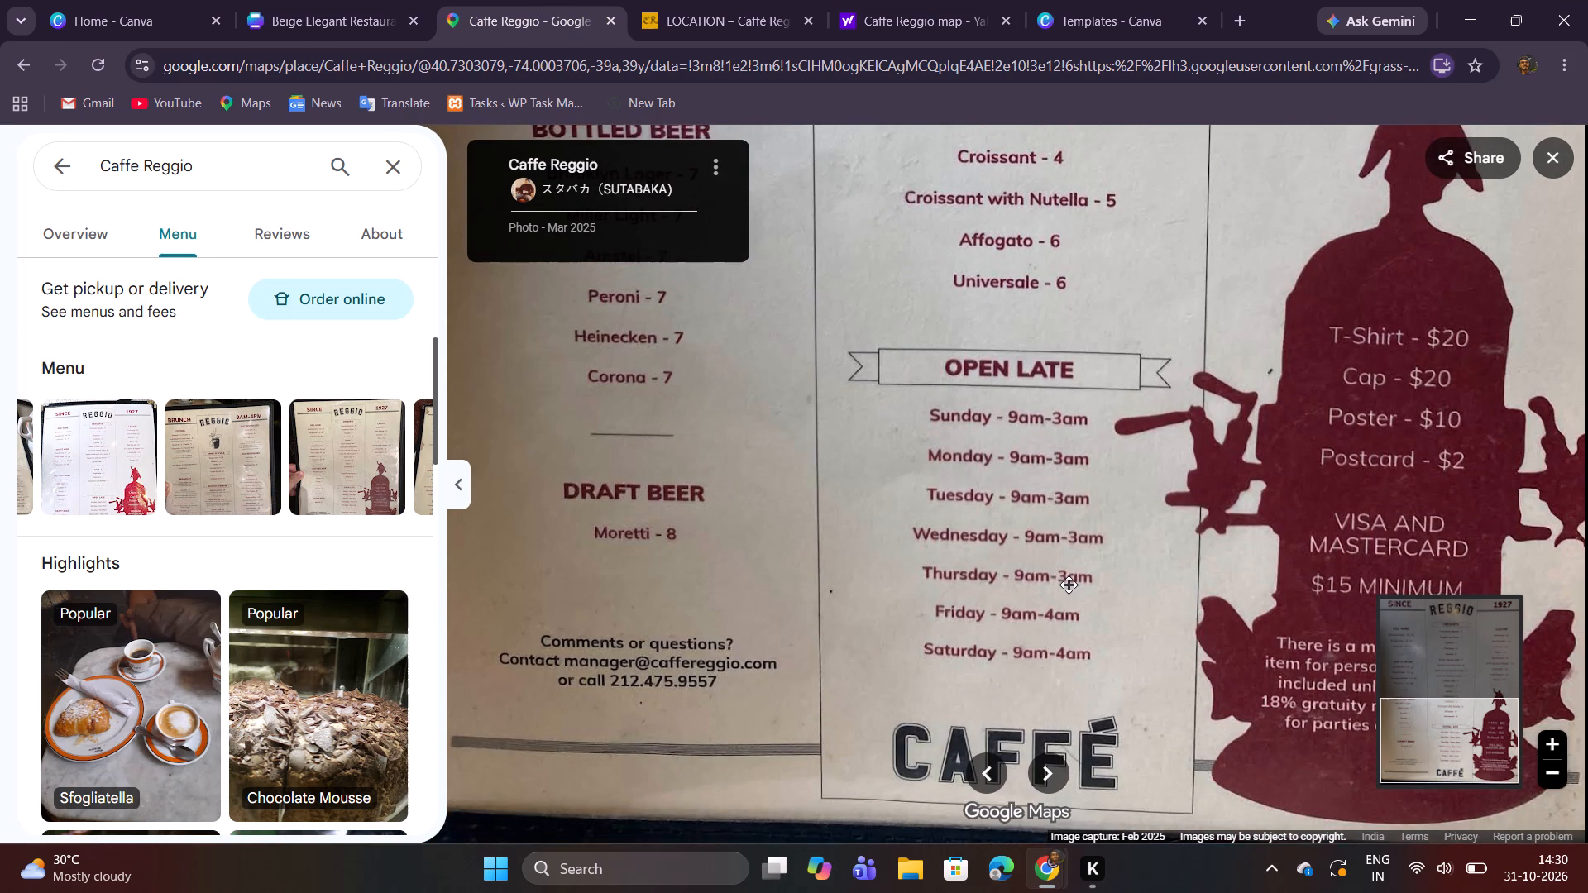
pyautogui.click(347, 0)
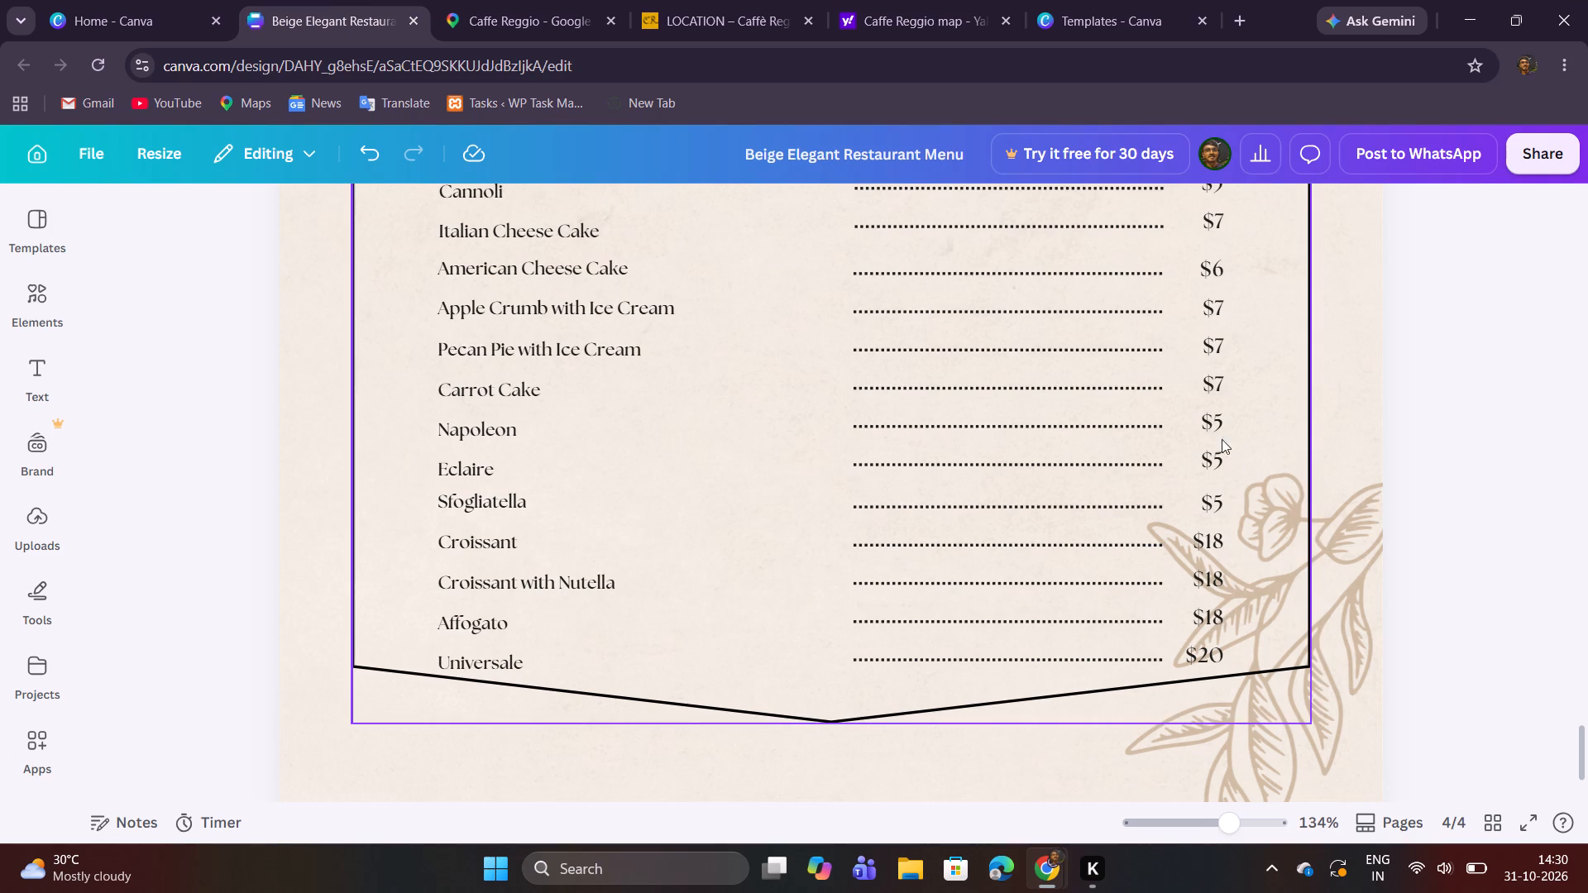
pyautogui.doubleClick(1212, 540)
pyautogui.click(537, 0)
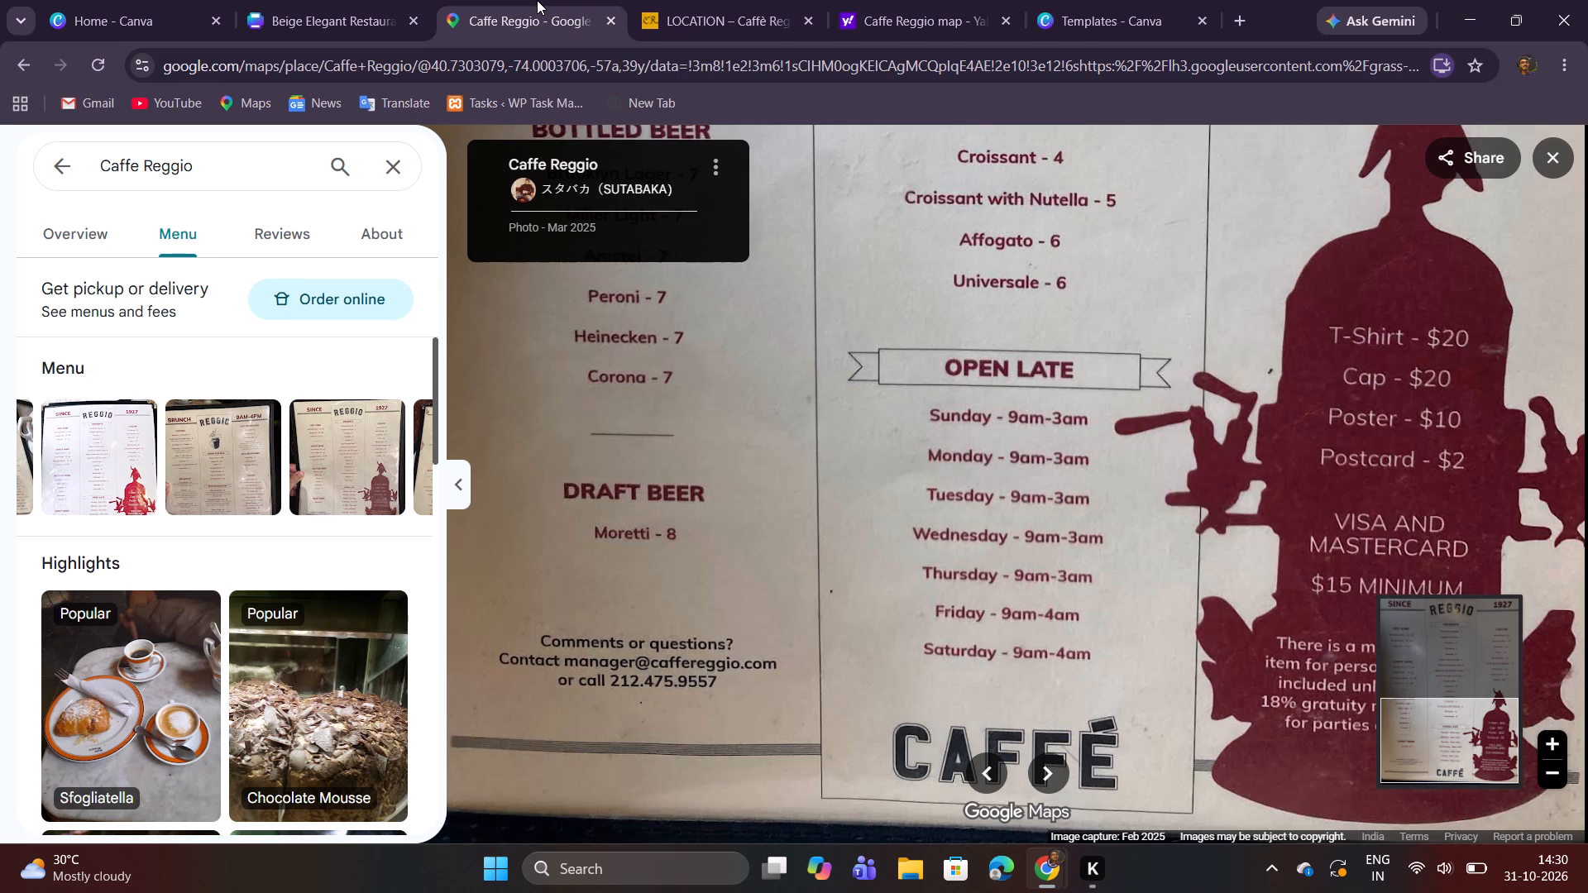
pyautogui.click(394, 0)
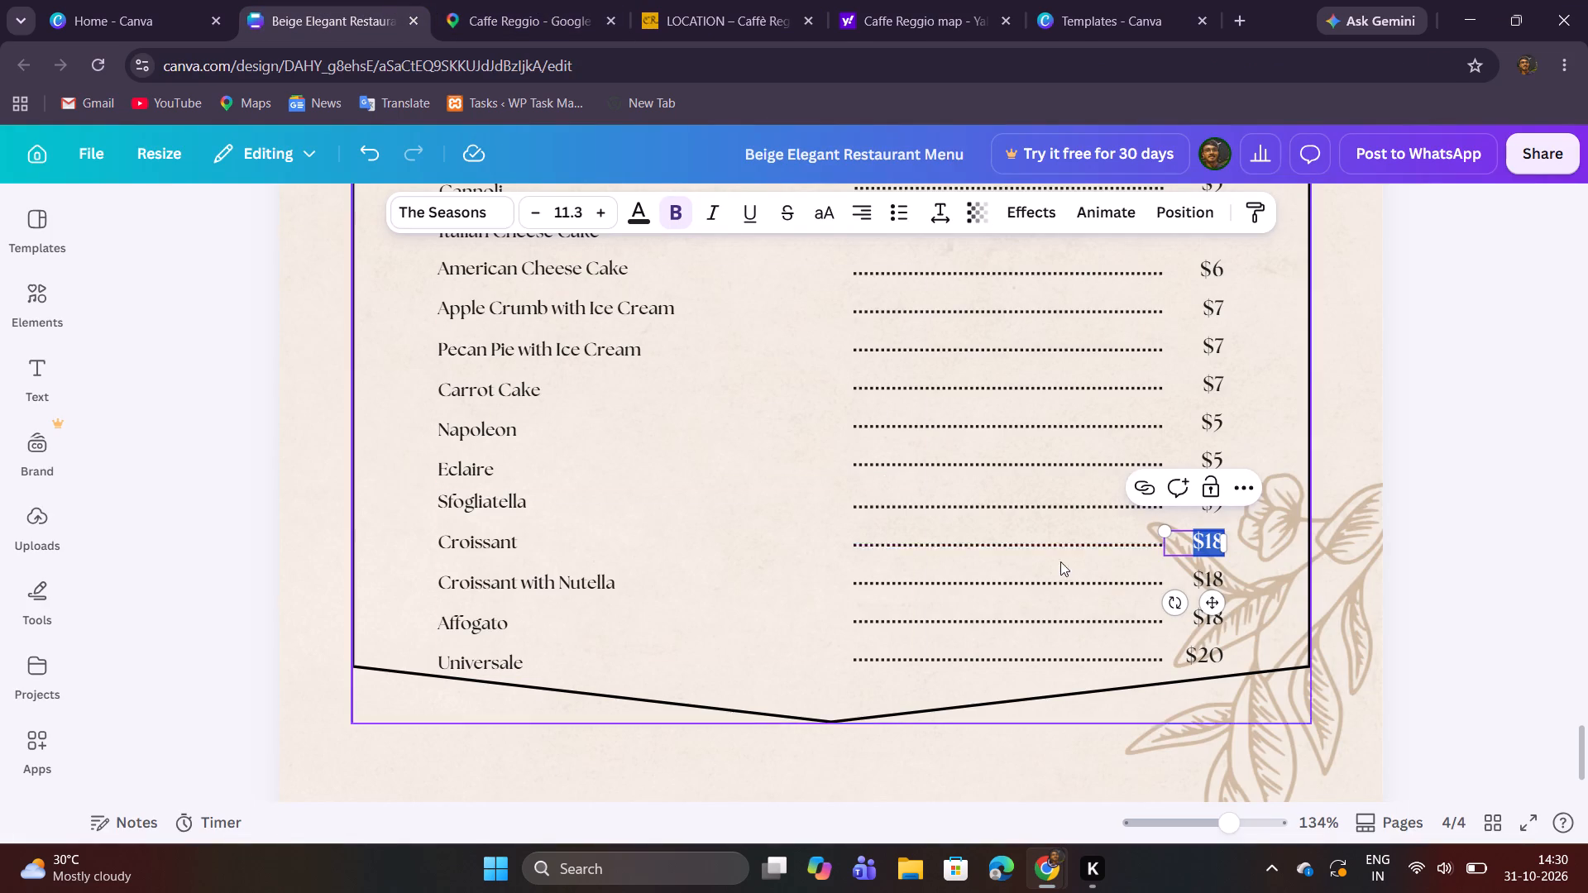
pyautogui.click(1197, 542)
pyautogui.doubleClick(1204, 542)
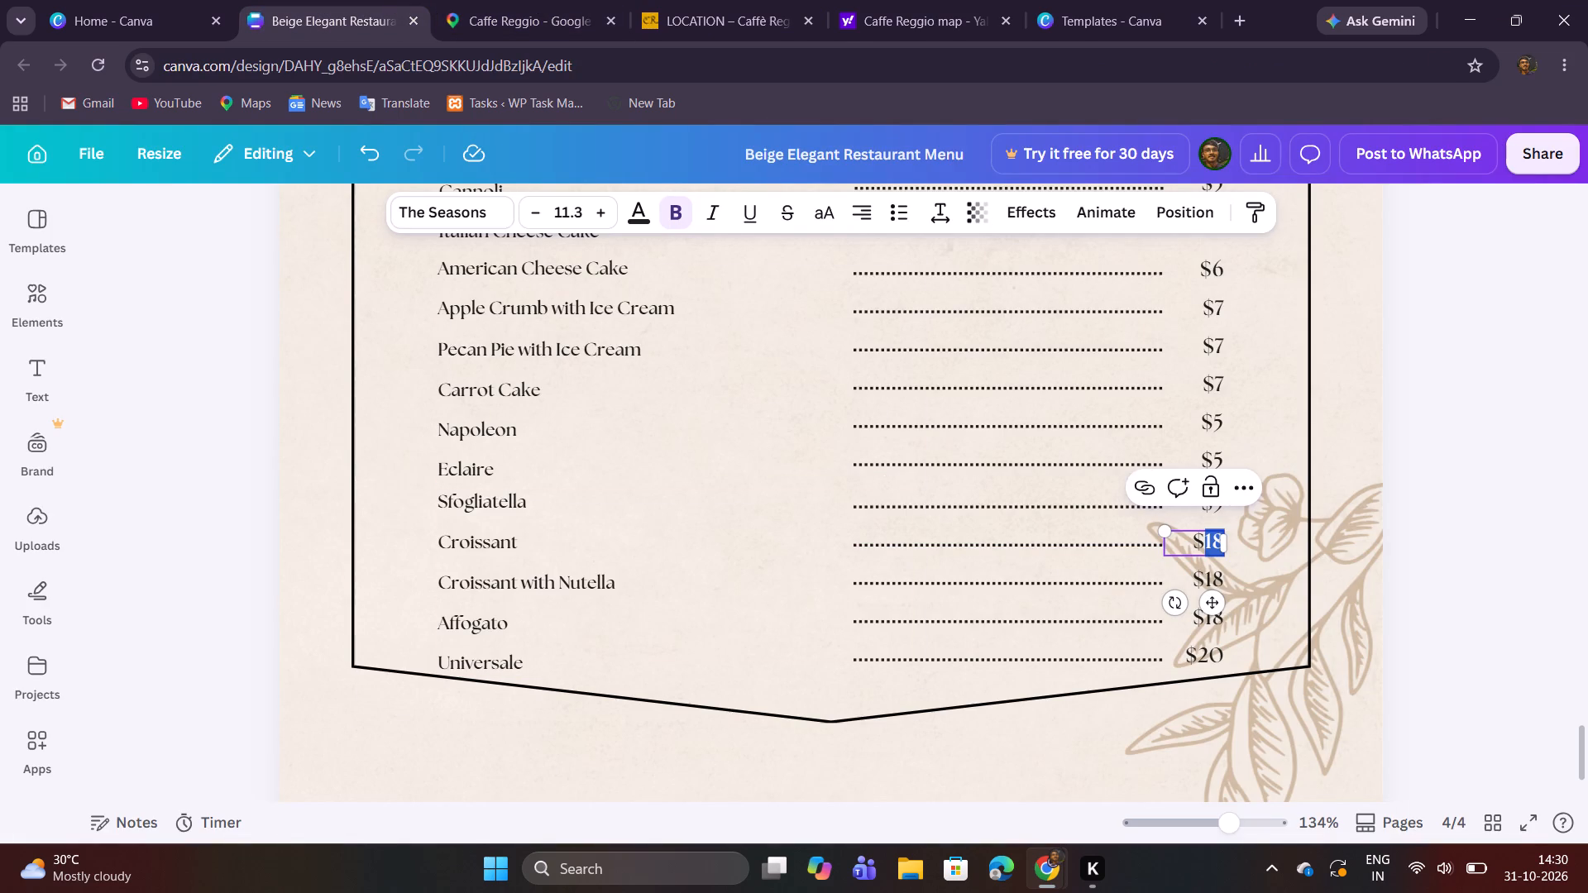
pyautogui.press('4')
# Set the Croissant with Nutella price to $5.
pyautogui.doubleClick(1213, 582)
pyautogui.click(1208, 579)
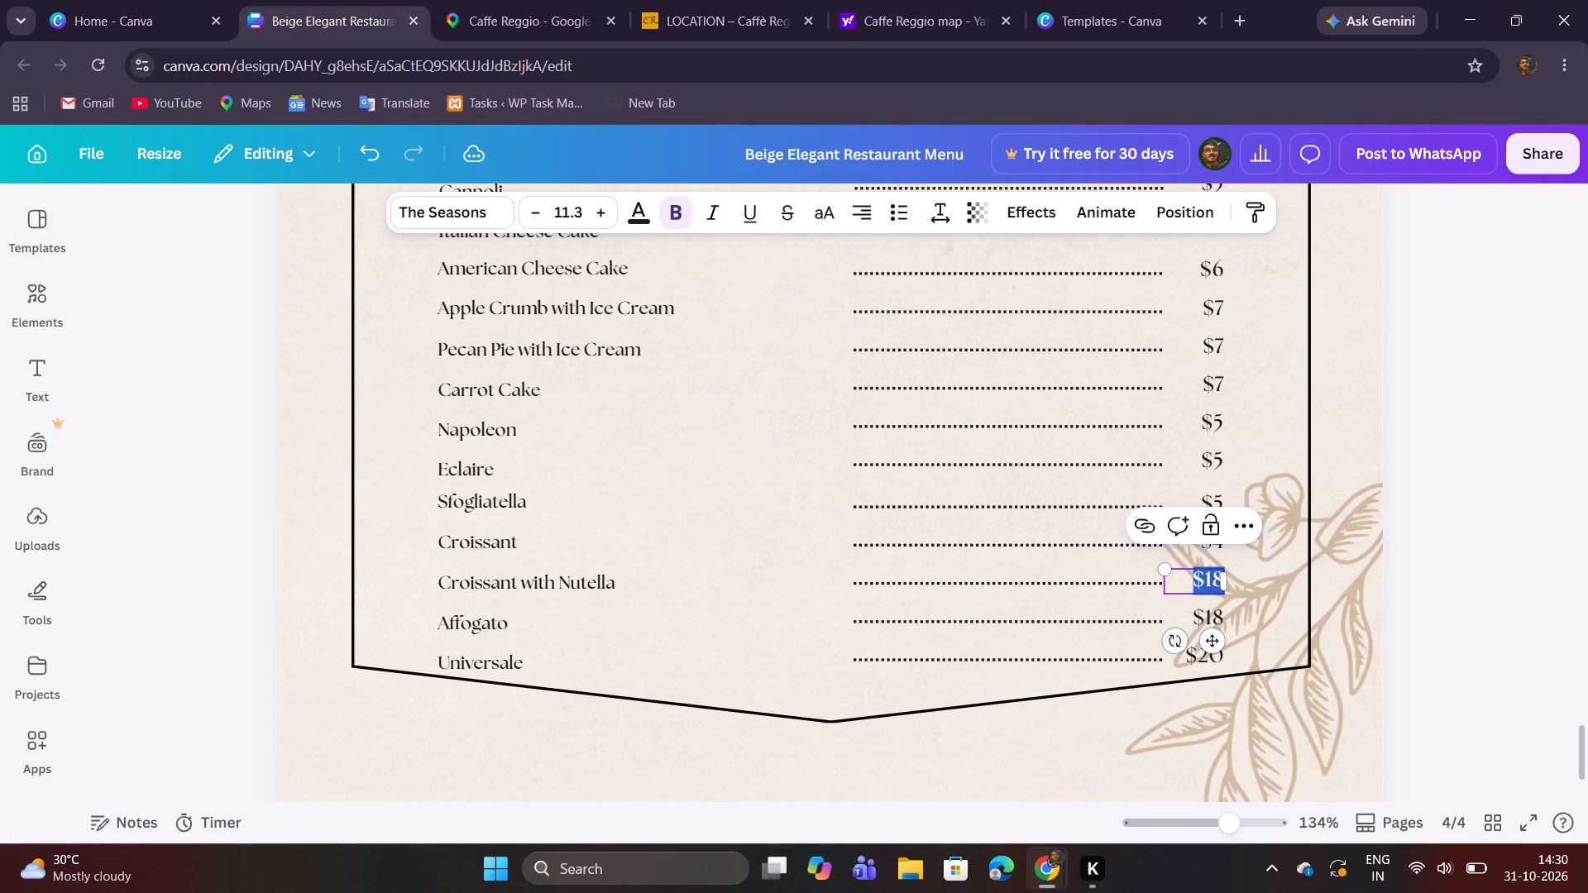
pyautogui.doubleClick(1203, 578)
pyautogui.press('5')
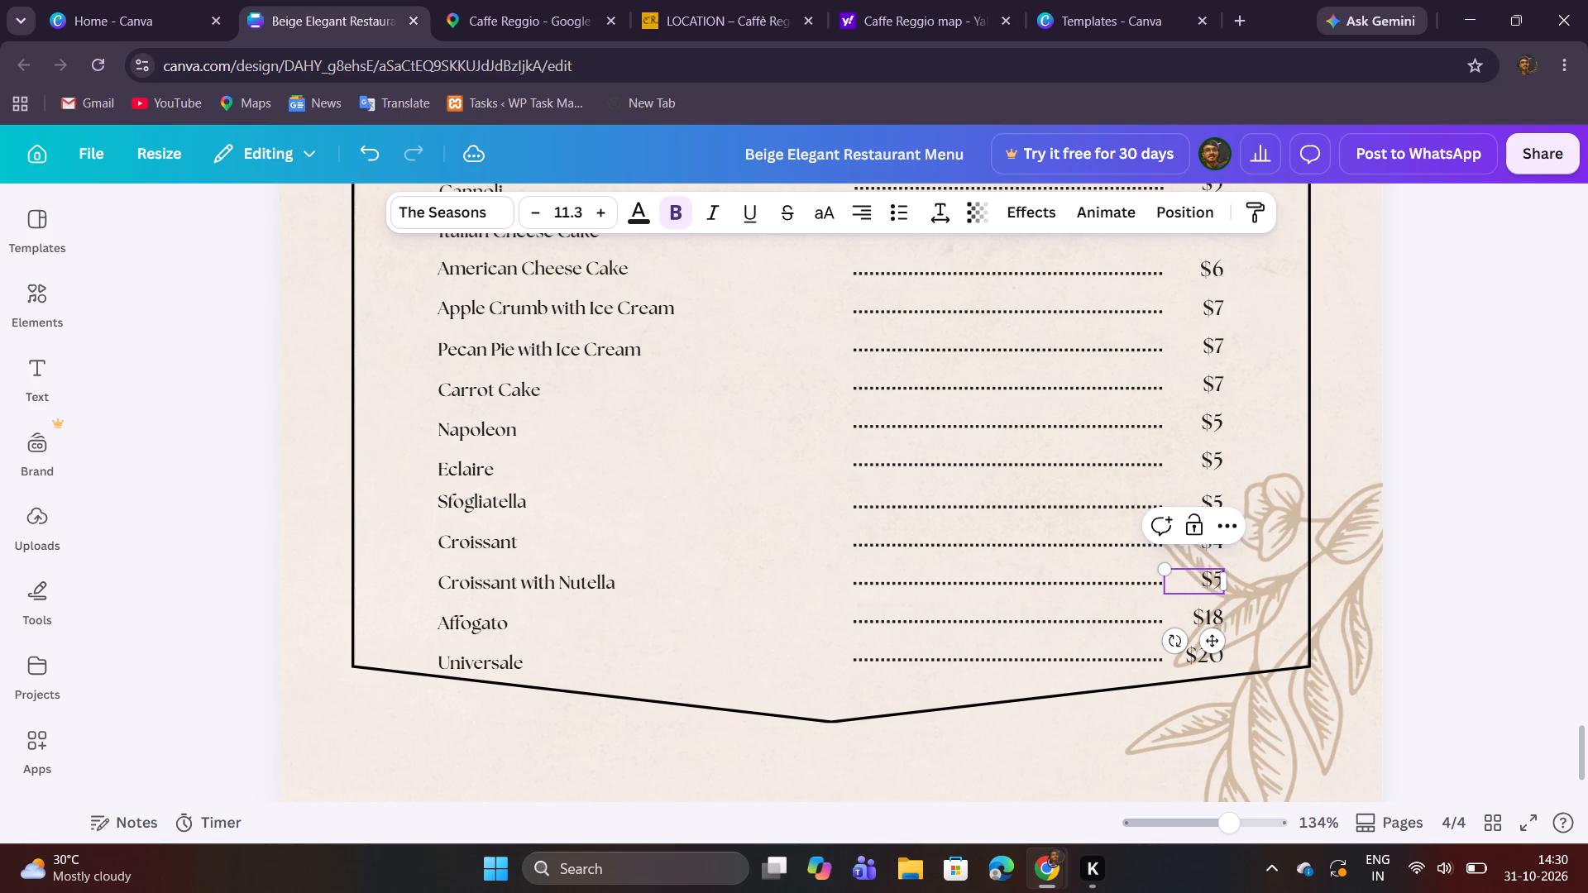
# Set the Affogato and Universale prices to $6 each.
pyautogui.doubleClick(1215, 617)
pyautogui.doubleClick(1206, 616)
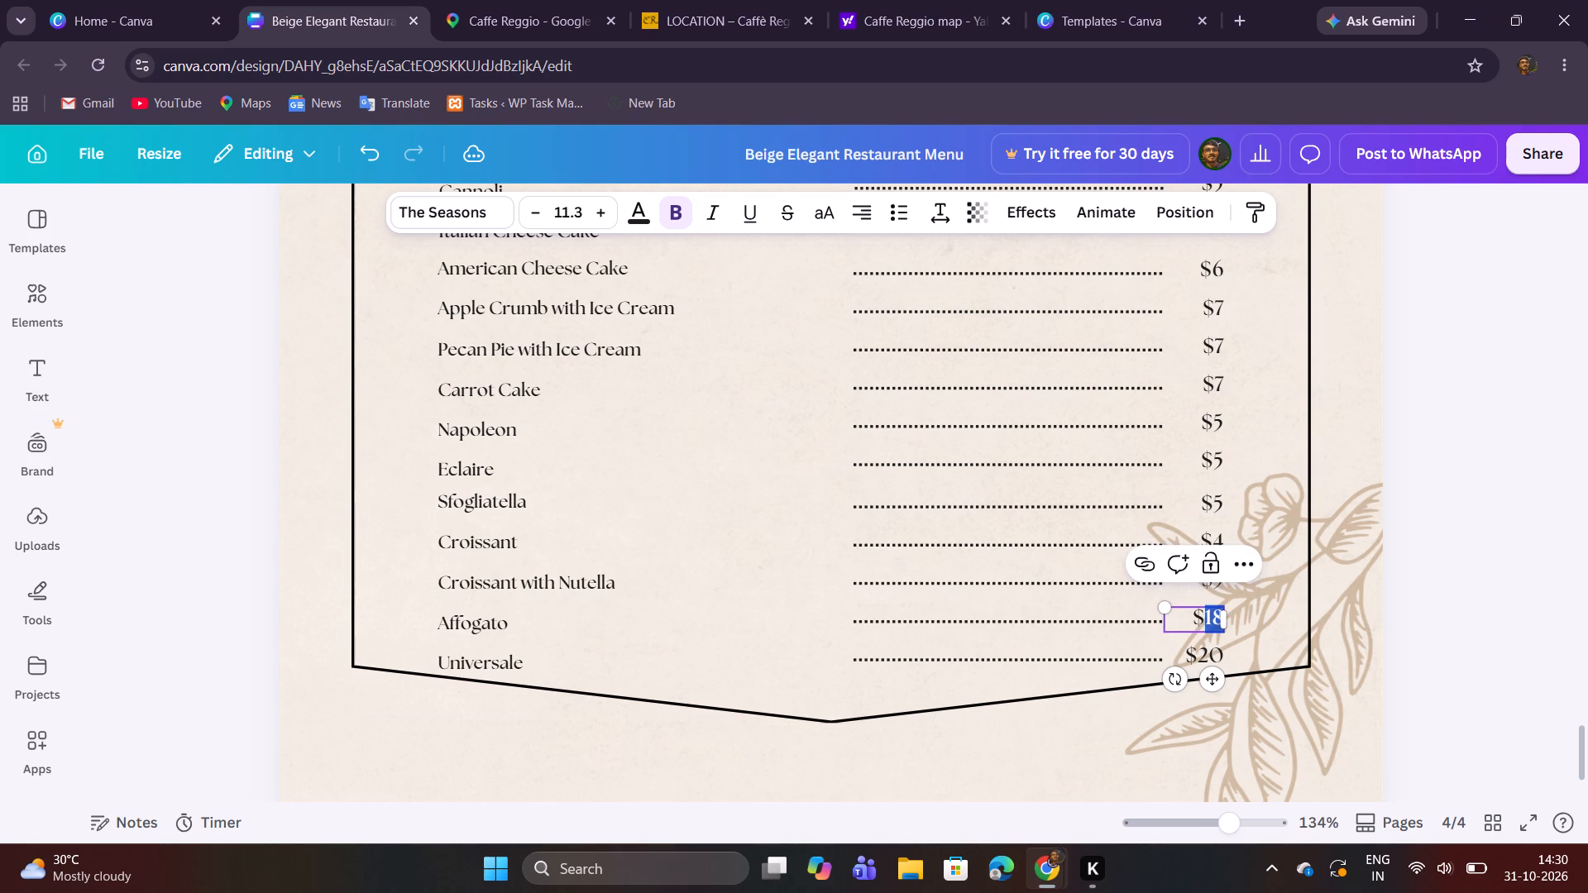
pyautogui.press('6')
pyautogui.doubleClick(1212, 654)
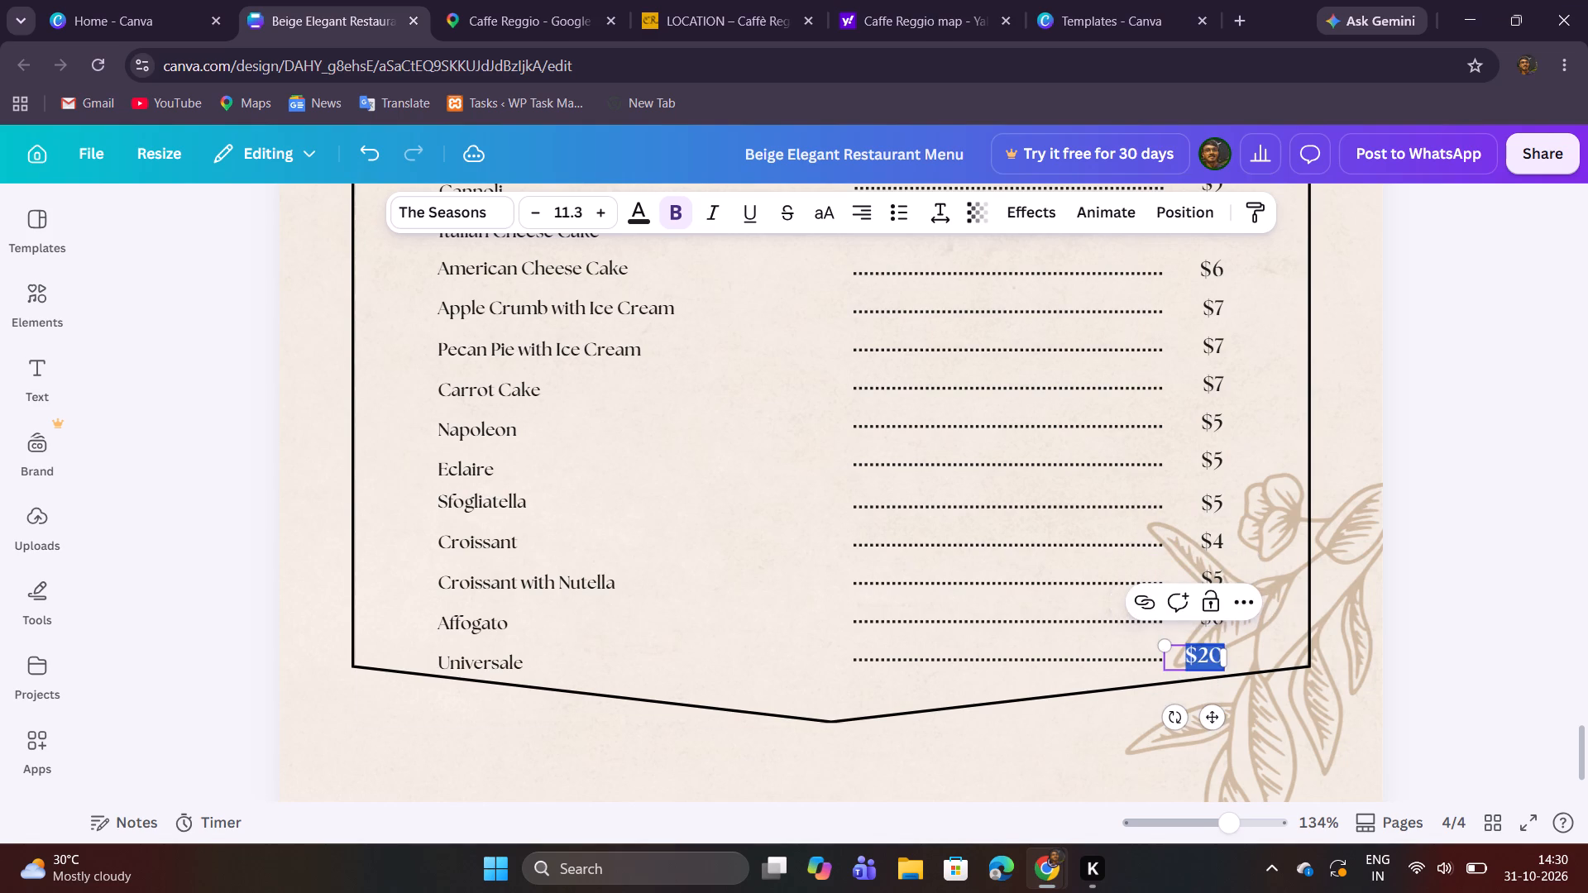
pyautogui.tripleClick(1209, 656)
pyautogui.doubleClick(1205, 652)
pyautogui.press('6')
pyautogui.click(1418, 644)
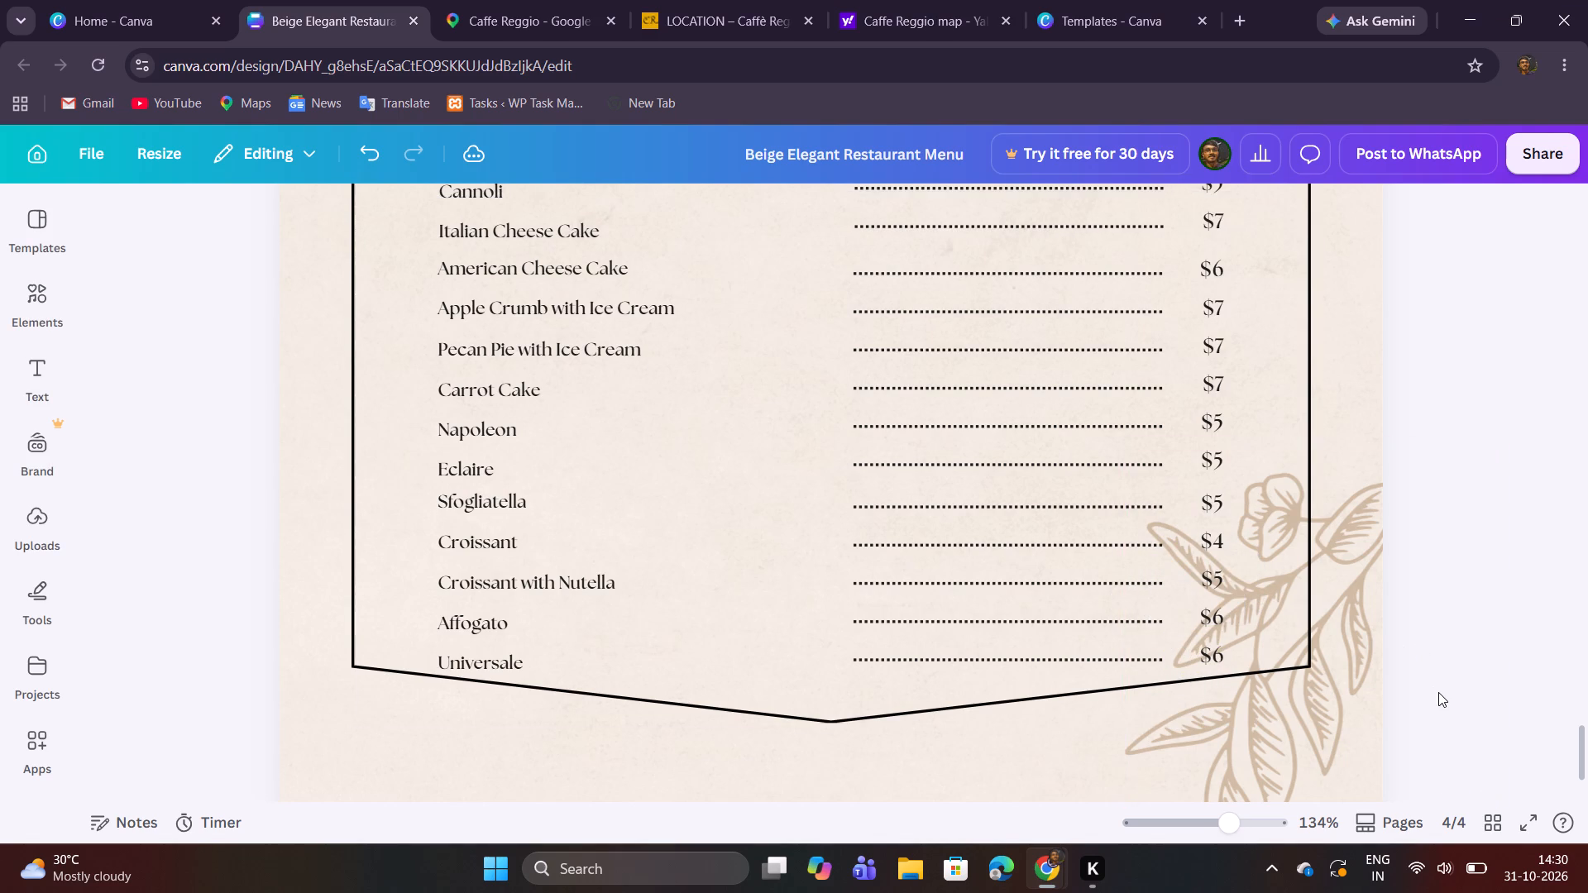